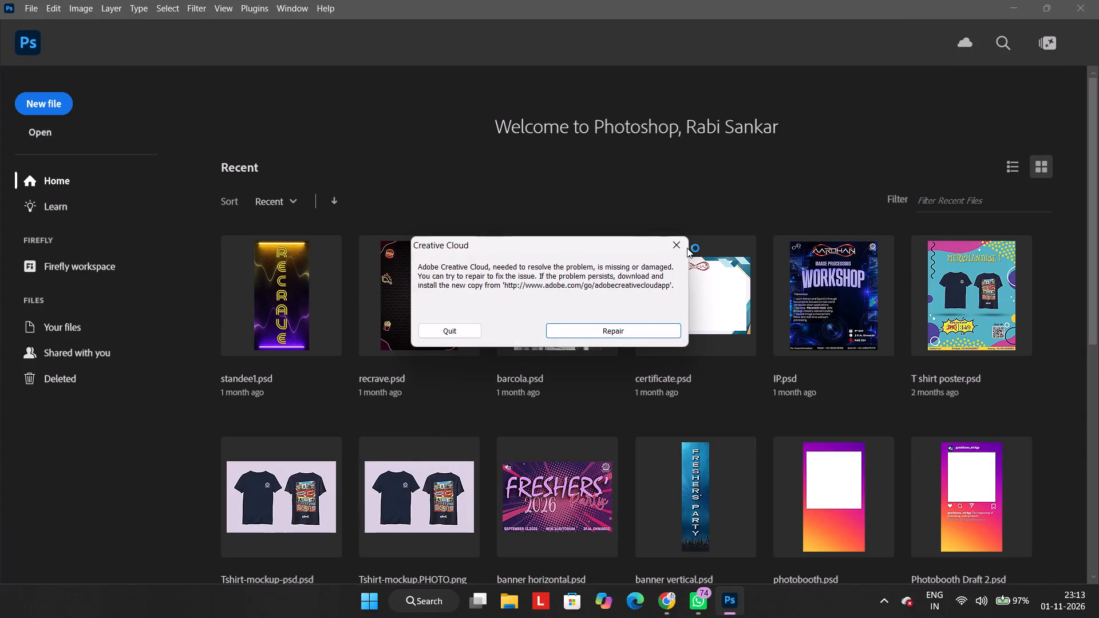
Dismiss the Creative Cloud repair dialog without repairing or quitting.
{"action": "left_click", "coordinate": [681, 239]}
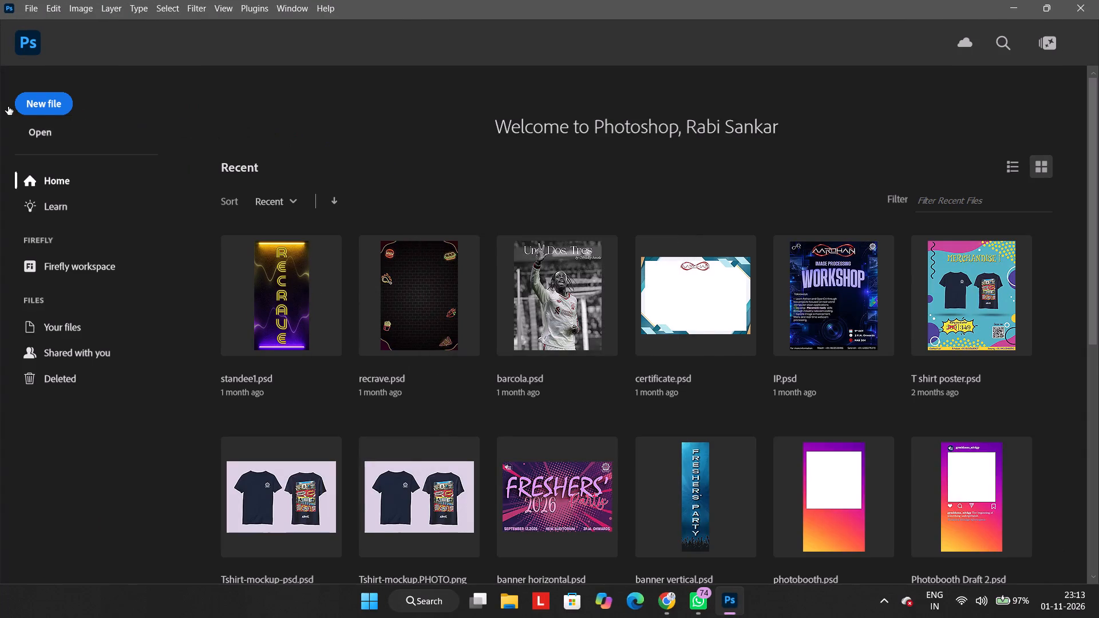
Start a new document and name it "Invitation card".
{"action": "left_click", "coordinate": [20, 108]}
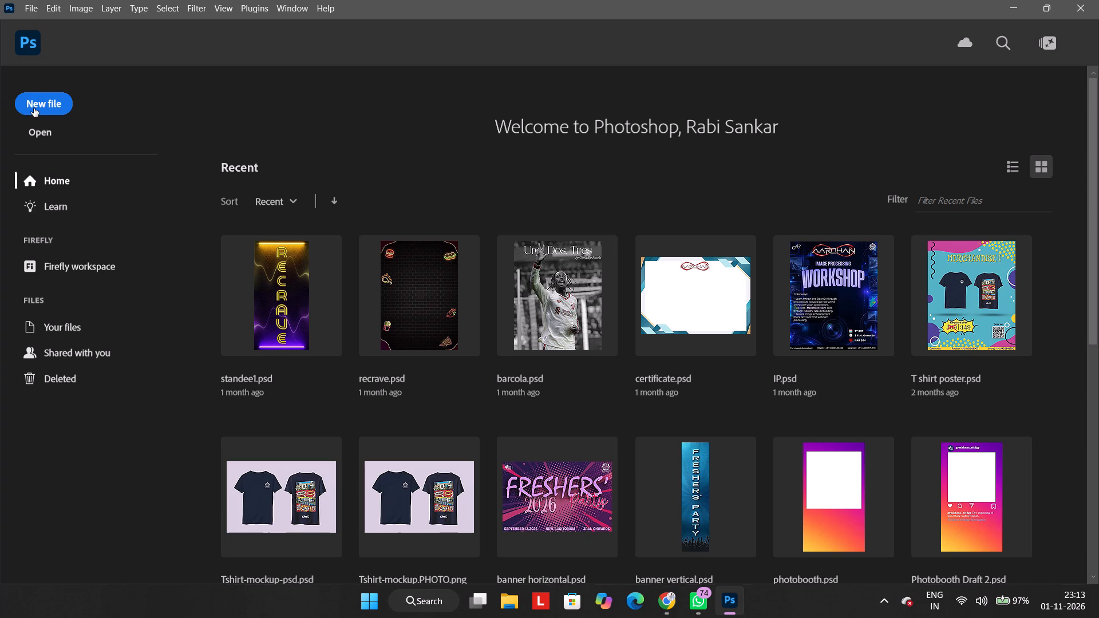
{"action": "left_click", "coordinate": [34, 108]}
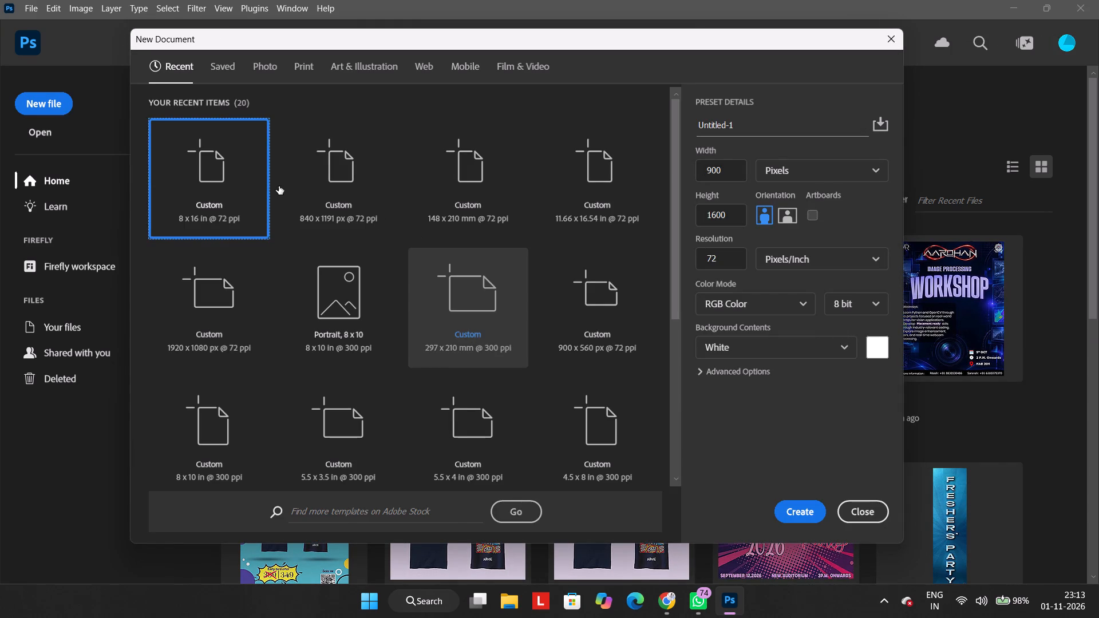
{"action": "left_click_drag", "start_coordinate": [793, 124], "coordinate": [684, 108]}
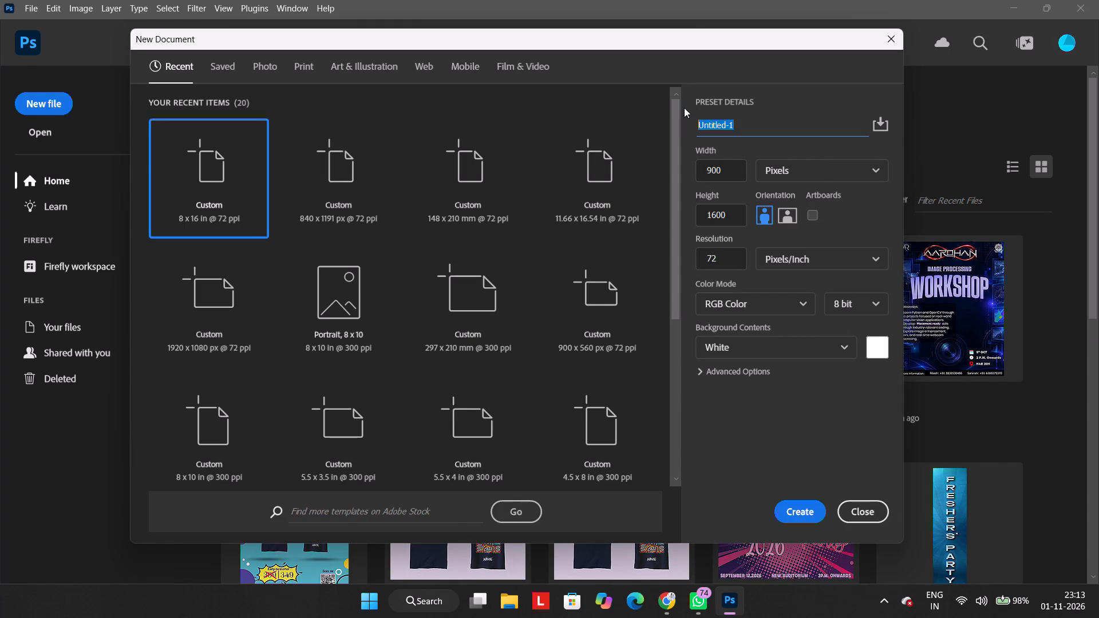
{"action": "key", "text": "i"}
{"action": "key", "text": "n"}
{"action": "type", "text": "vitation card"}
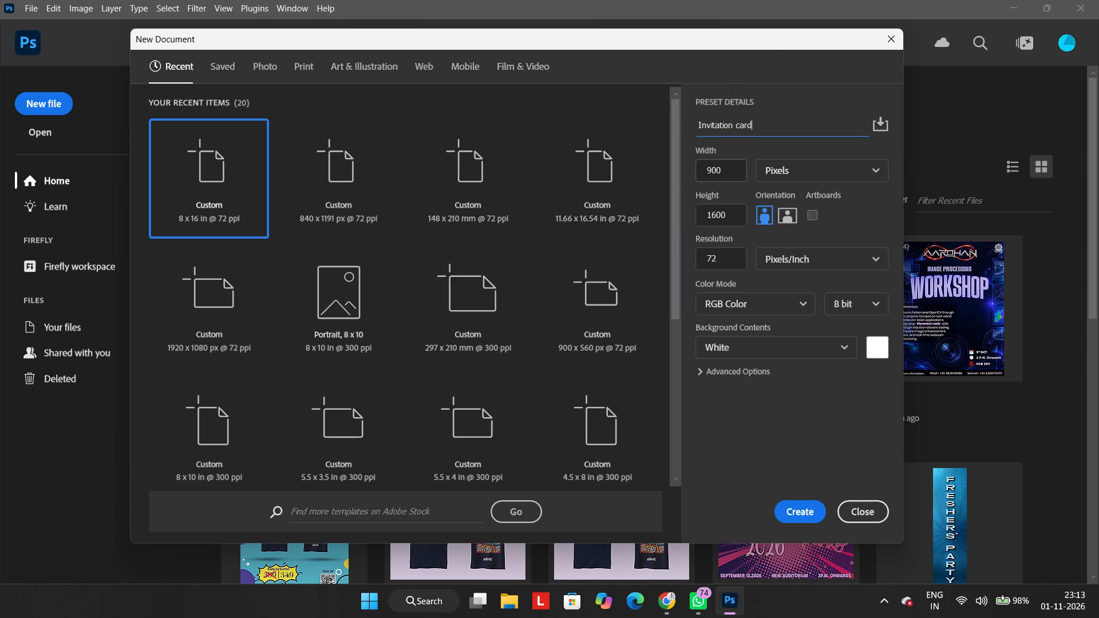
Set the new document's width to 988 pixels and height to 1592 pixels, and create it.
{"action": "left_click_drag", "start_coordinate": [733, 169], "coordinate": [699, 168]}
{"action": "left_click_drag", "start_coordinate": [699, 168], "coordinate": [699, 168]}
{"action": "type", "text": "988"}
{"action": "left_click_drag", "start_coordinate": [737, 212], "coordinate": [699, 228]}
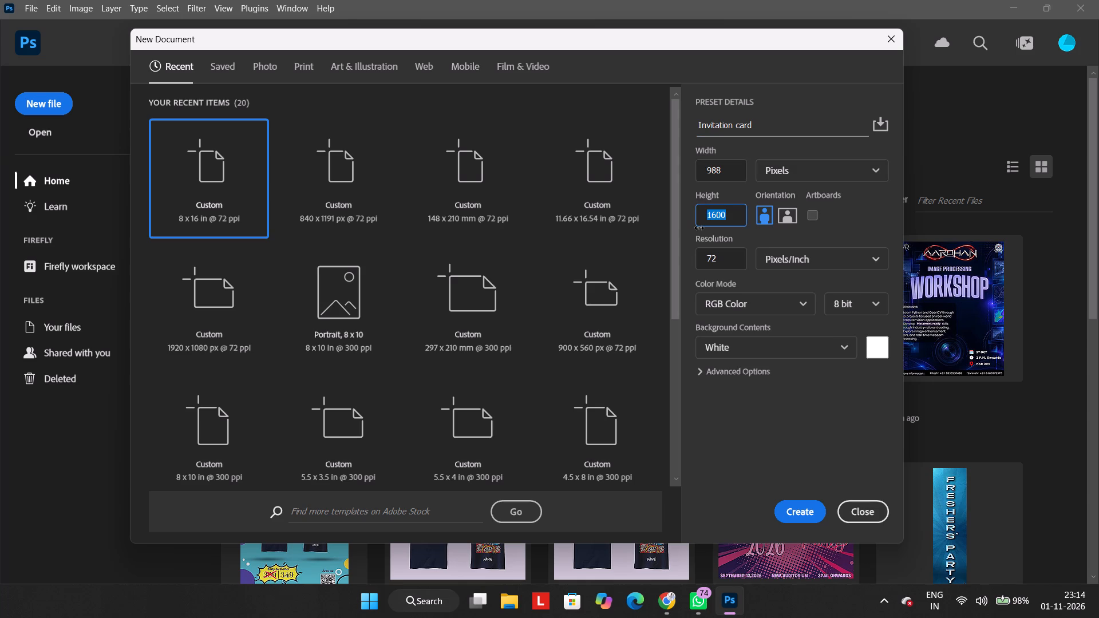
{"action": "type", "text": "159"}
{"action": "key", "text": "2"}
{"action": "left_click", "coordinate": [840, 221]}
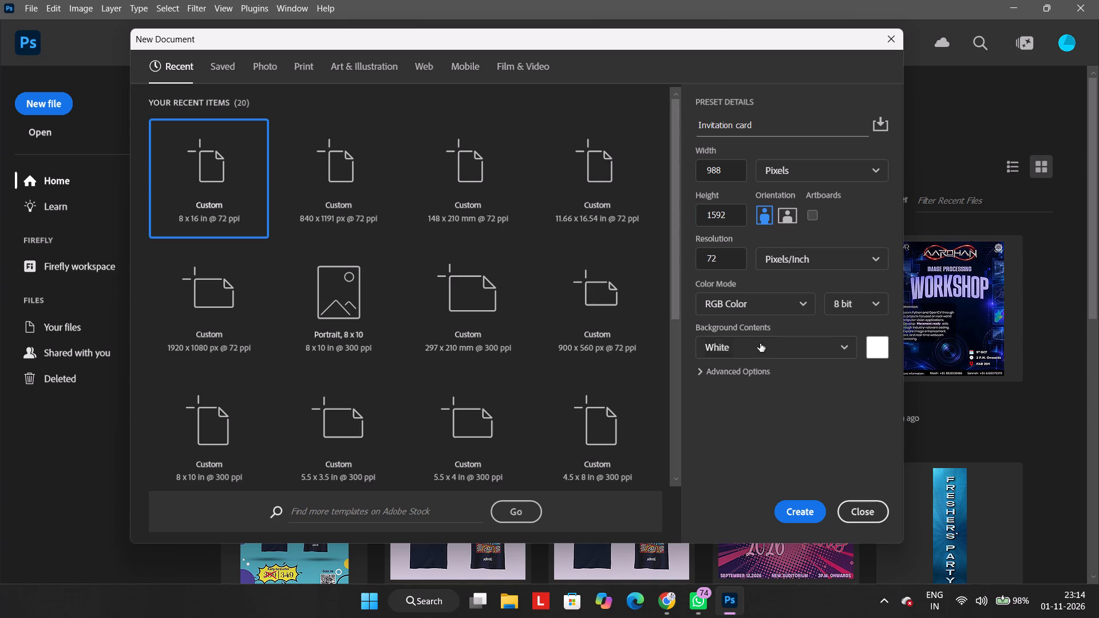
{"action": "left_click", "coordinate": [803, 519]}
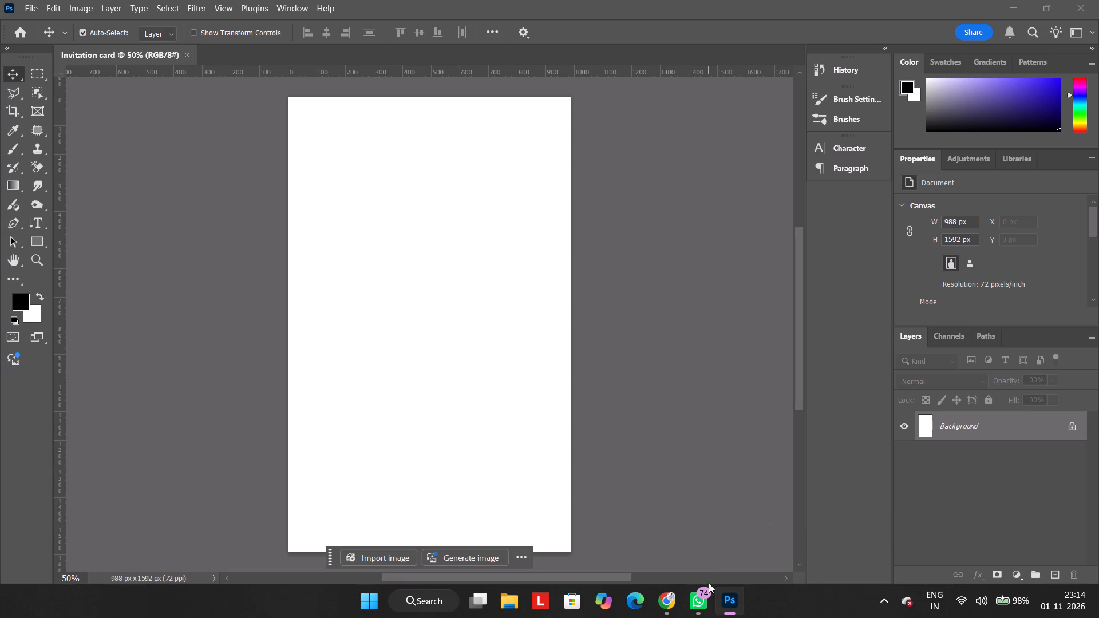
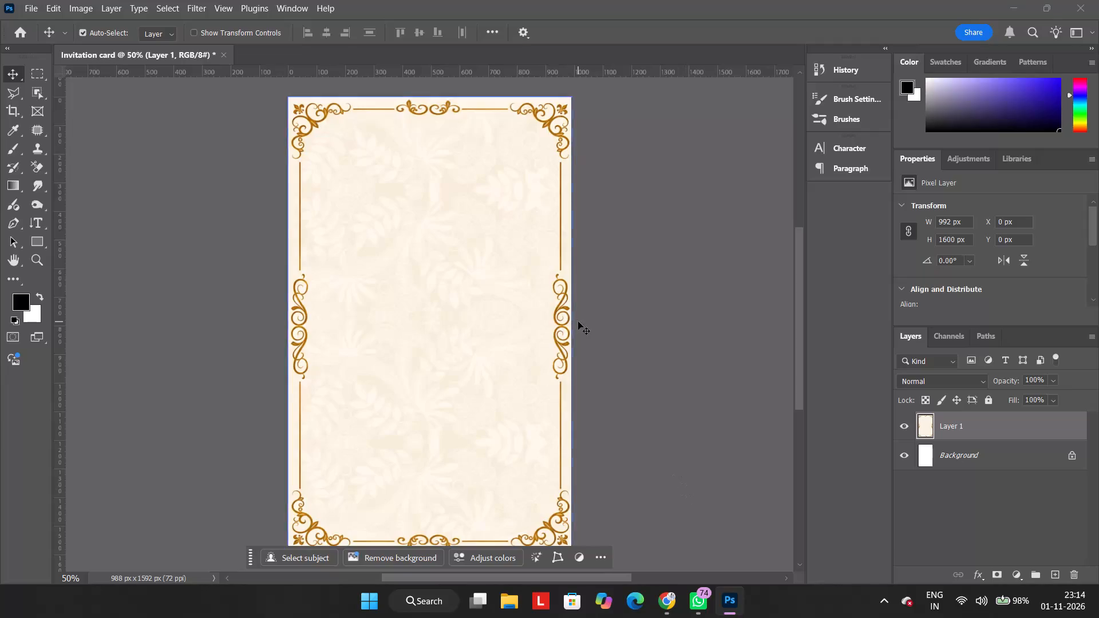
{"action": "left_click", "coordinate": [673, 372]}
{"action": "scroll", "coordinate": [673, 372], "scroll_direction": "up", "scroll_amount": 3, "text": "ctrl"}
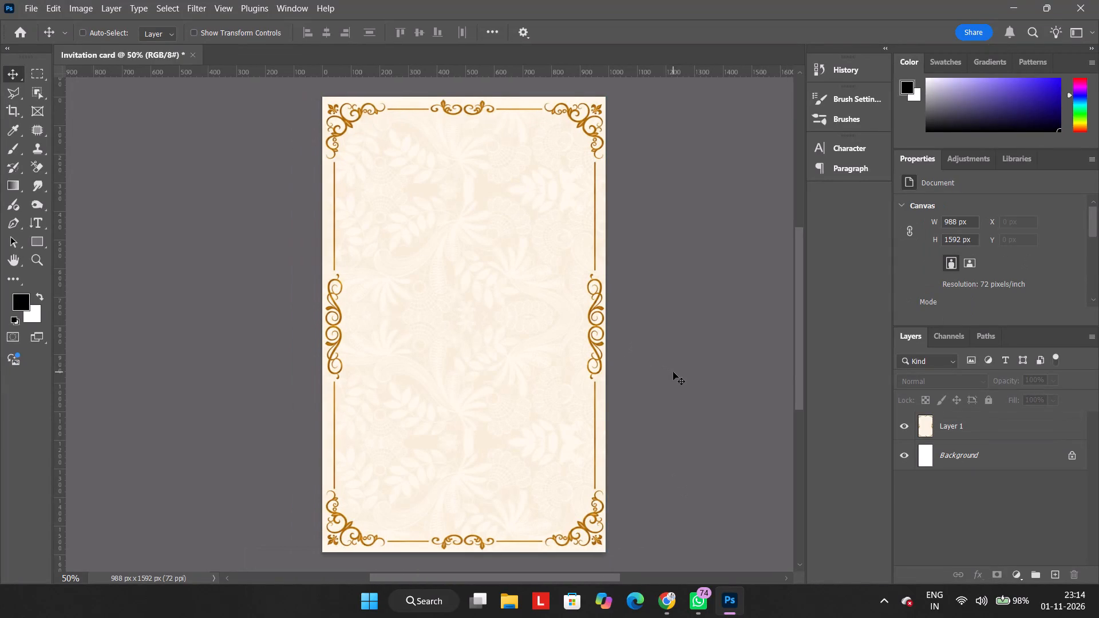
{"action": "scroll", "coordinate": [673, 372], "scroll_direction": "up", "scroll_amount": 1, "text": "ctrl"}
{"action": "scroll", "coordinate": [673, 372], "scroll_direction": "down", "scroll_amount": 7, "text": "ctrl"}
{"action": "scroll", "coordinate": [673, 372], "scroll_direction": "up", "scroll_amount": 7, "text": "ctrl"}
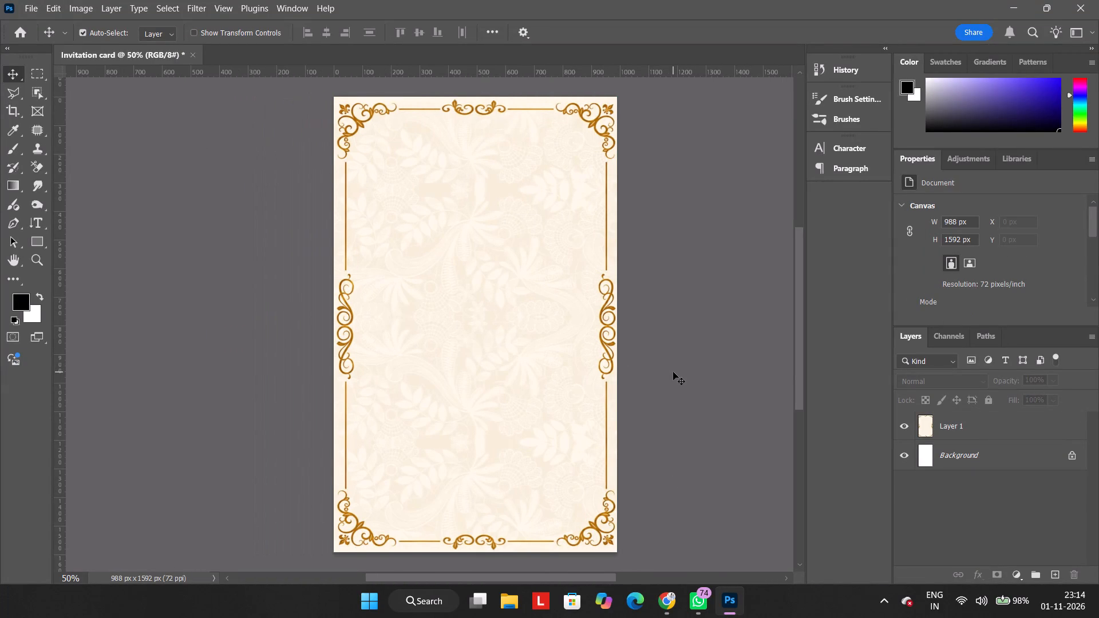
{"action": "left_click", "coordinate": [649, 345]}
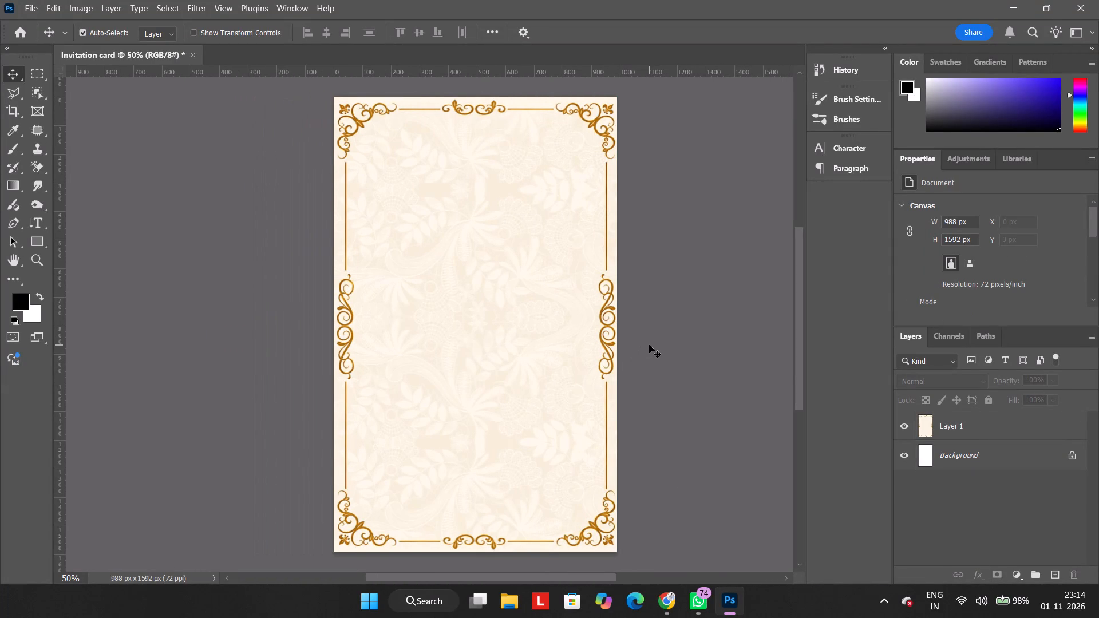
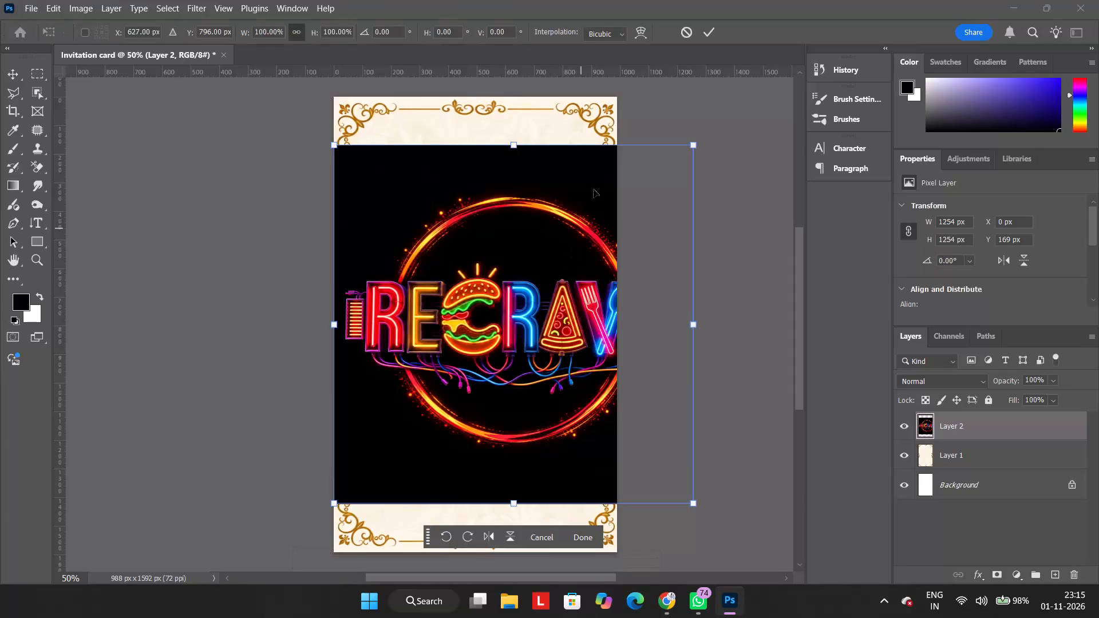
Scale the RECRAVE logo image down to about 584 × 584 px and place it around X 289, Y 425 px.
{"action": "left_click_drag", "start_coordinate": [517, 146], "coordinate": [495, 338]}
{"action": "left_click_drag", "start_coordinate": [510, 403], "coordinate": [497, 284]}
{"action": "left_click", "coordinate": [710, 25]}
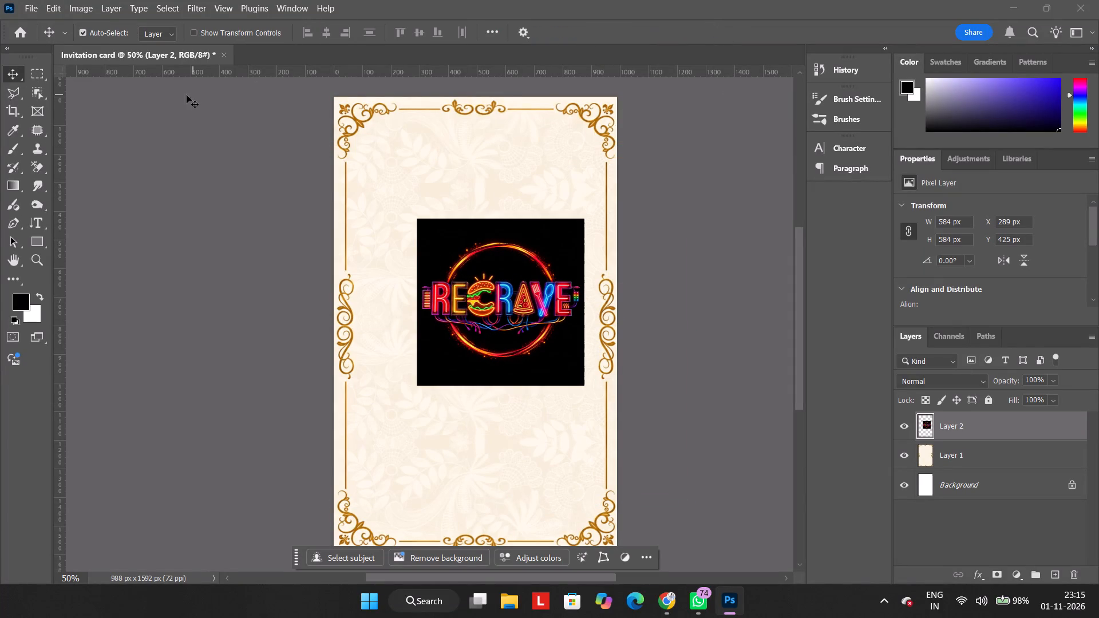
Choose the Background Eraser and set its brush size to 167 px.
{"action": "left_click", "coordinate": [32, 172]}
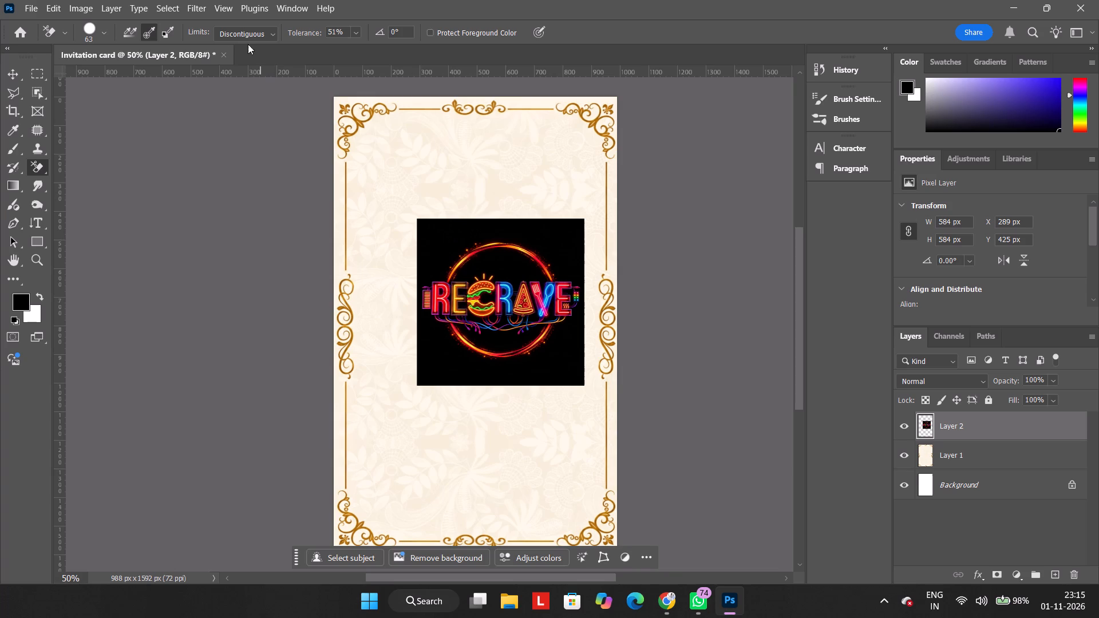
{"action": "left_click", "coordinate": [97, 29]}
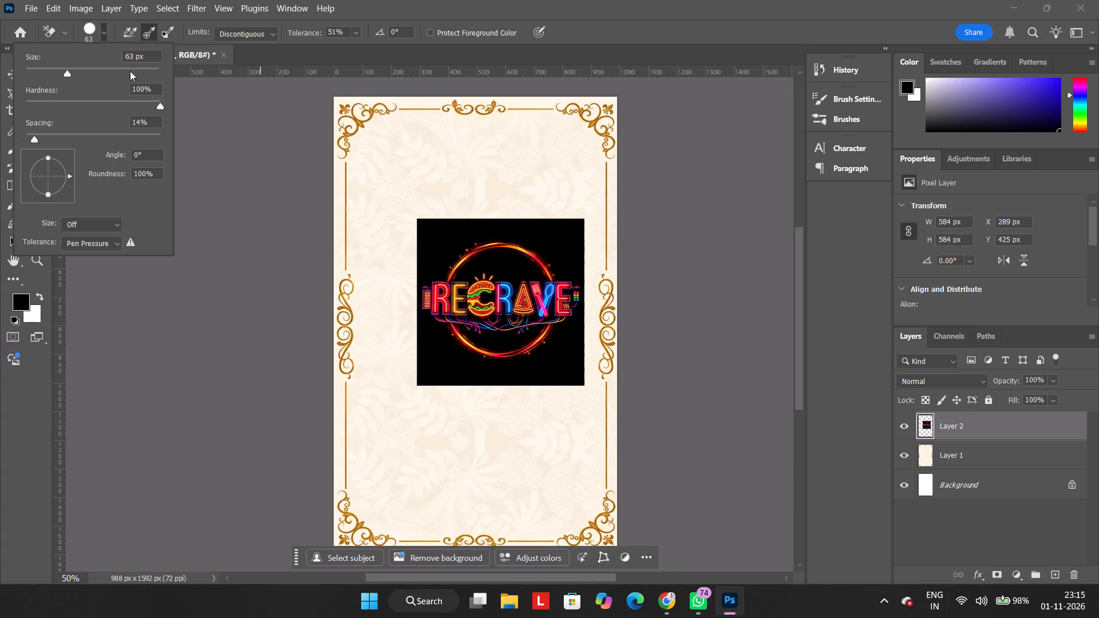
{"action": "left_click", "coordinate": [115, 68]}
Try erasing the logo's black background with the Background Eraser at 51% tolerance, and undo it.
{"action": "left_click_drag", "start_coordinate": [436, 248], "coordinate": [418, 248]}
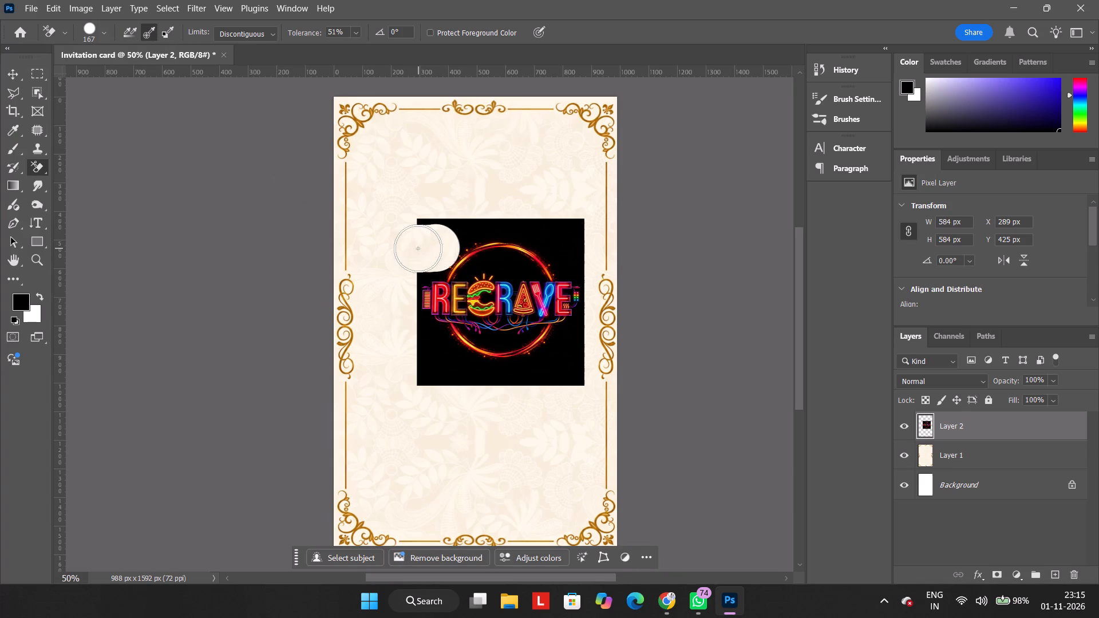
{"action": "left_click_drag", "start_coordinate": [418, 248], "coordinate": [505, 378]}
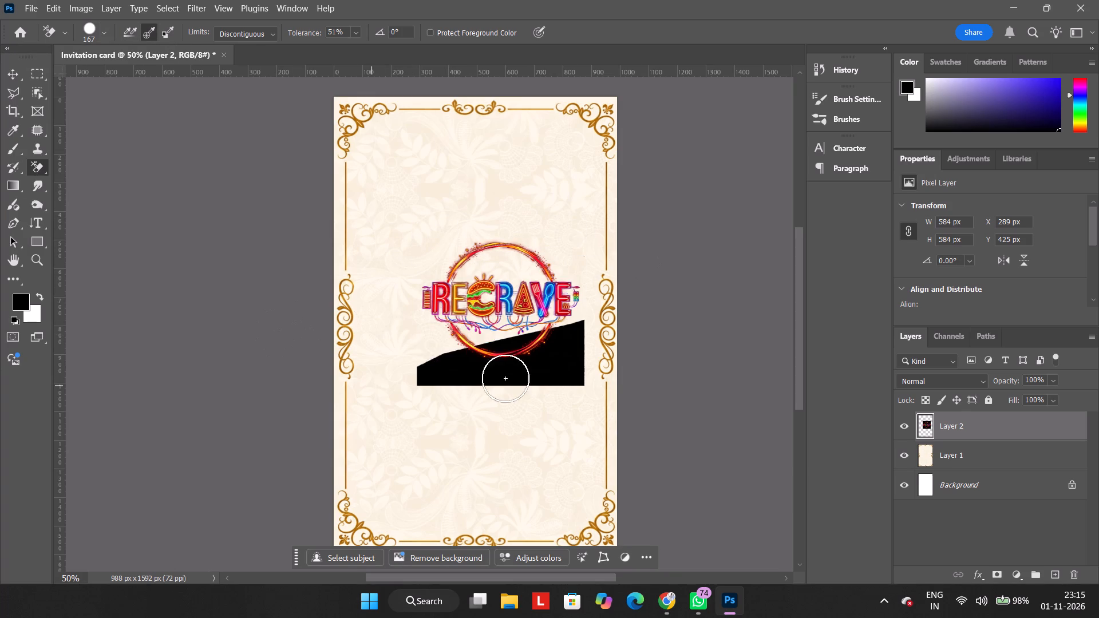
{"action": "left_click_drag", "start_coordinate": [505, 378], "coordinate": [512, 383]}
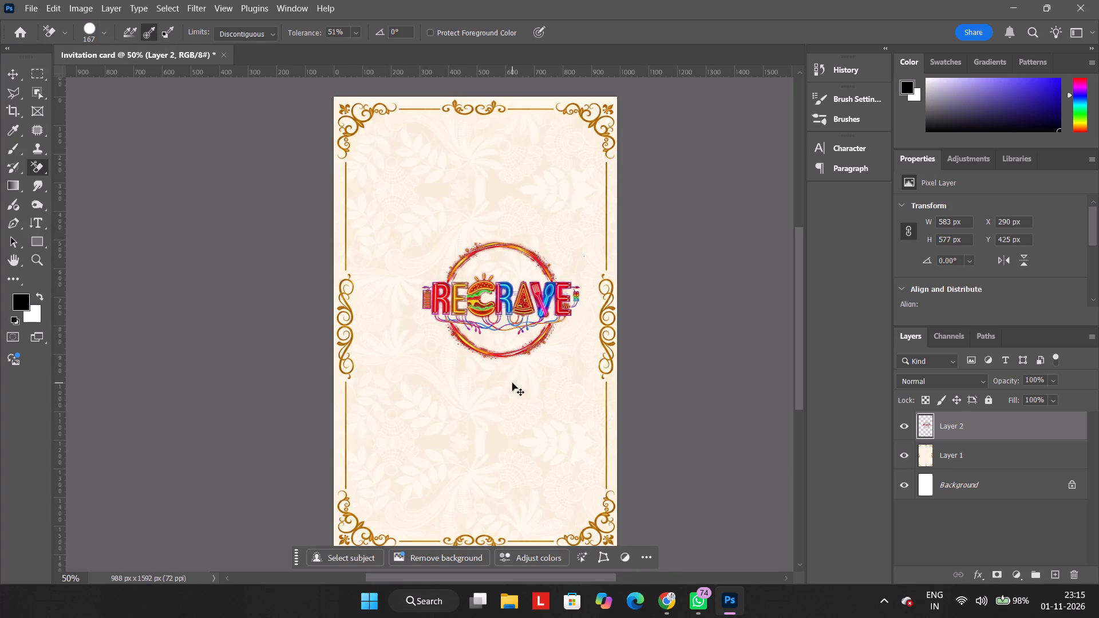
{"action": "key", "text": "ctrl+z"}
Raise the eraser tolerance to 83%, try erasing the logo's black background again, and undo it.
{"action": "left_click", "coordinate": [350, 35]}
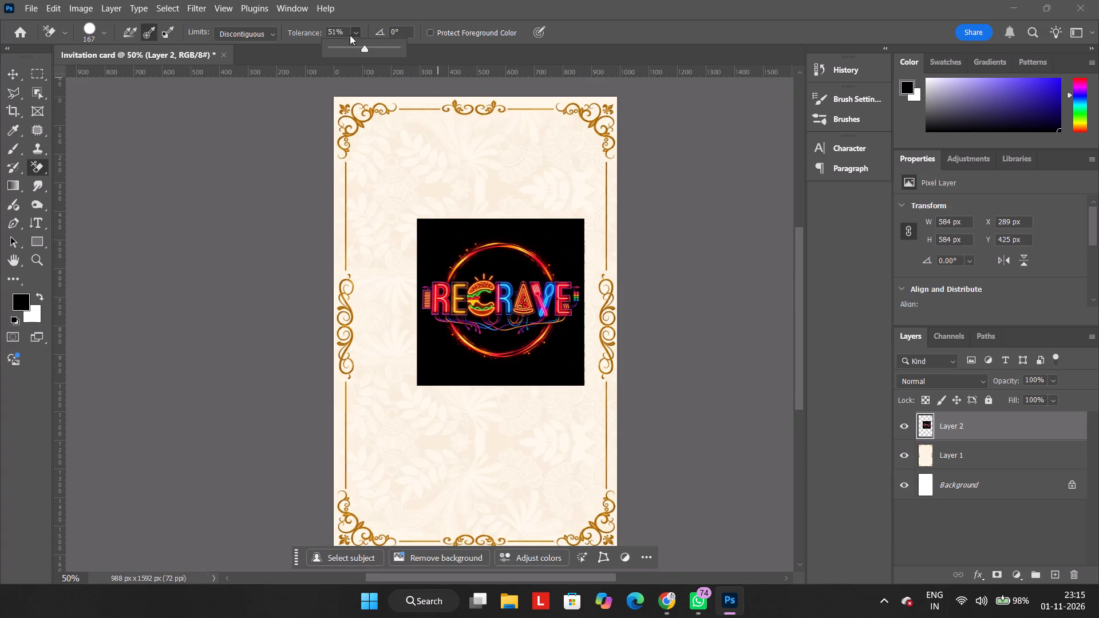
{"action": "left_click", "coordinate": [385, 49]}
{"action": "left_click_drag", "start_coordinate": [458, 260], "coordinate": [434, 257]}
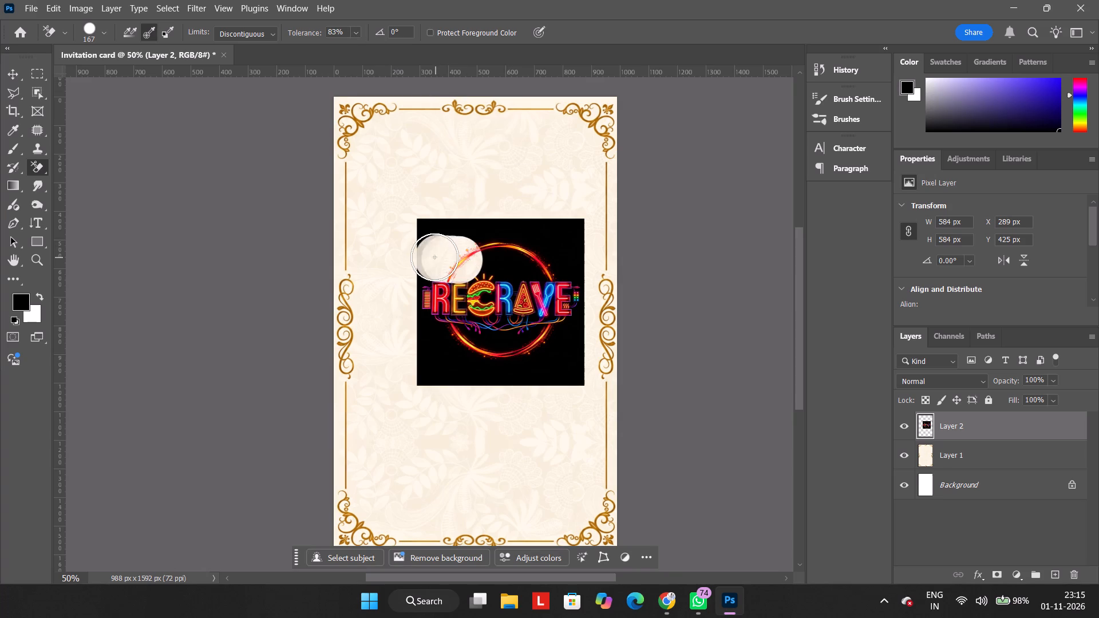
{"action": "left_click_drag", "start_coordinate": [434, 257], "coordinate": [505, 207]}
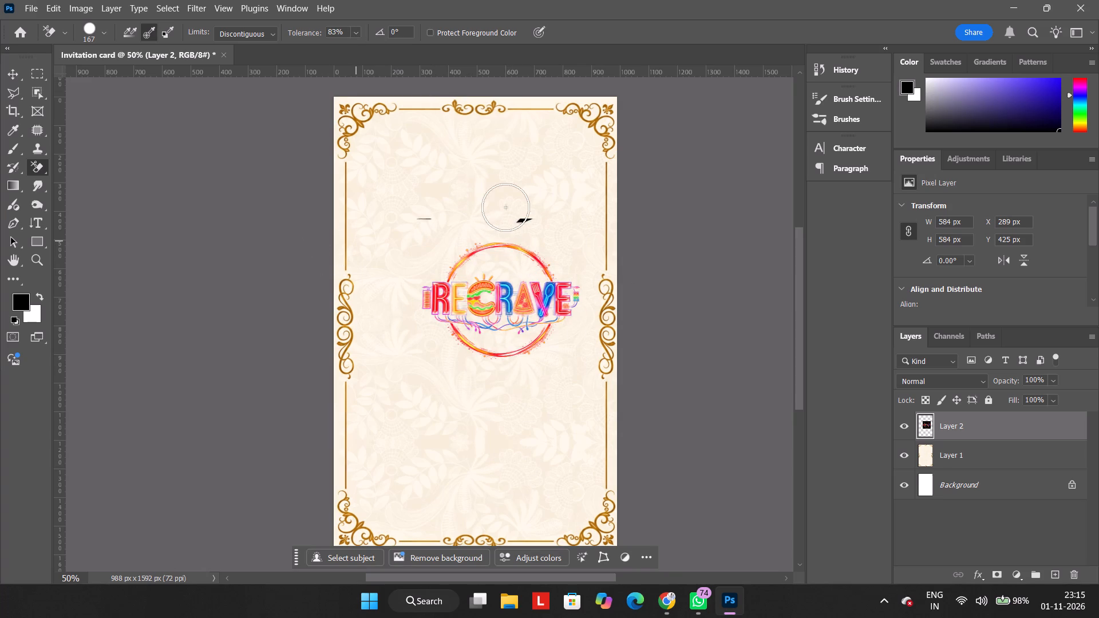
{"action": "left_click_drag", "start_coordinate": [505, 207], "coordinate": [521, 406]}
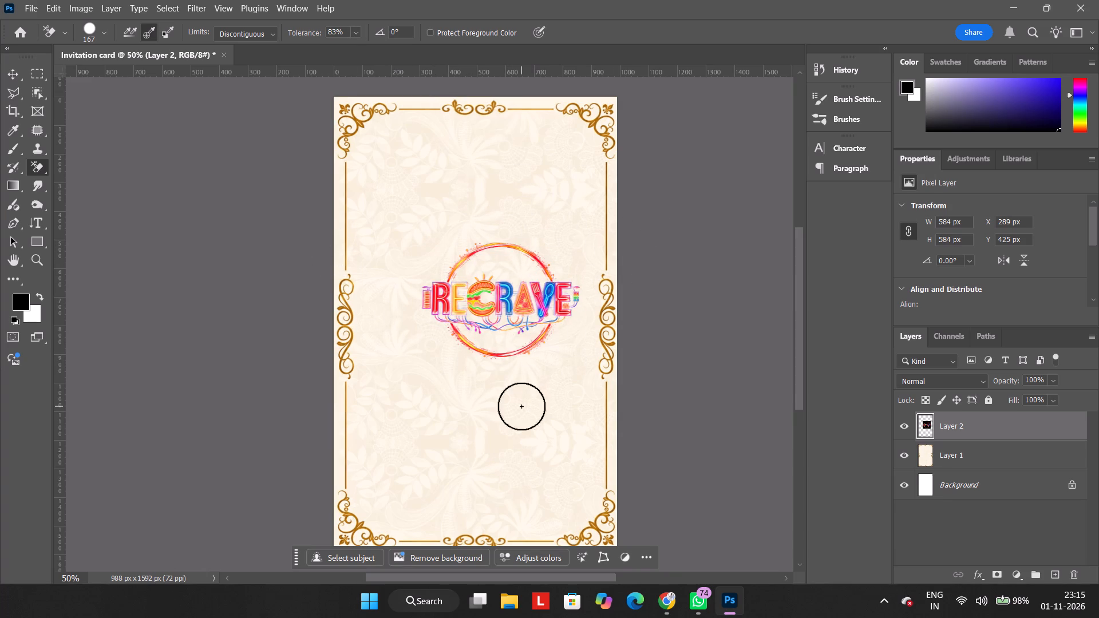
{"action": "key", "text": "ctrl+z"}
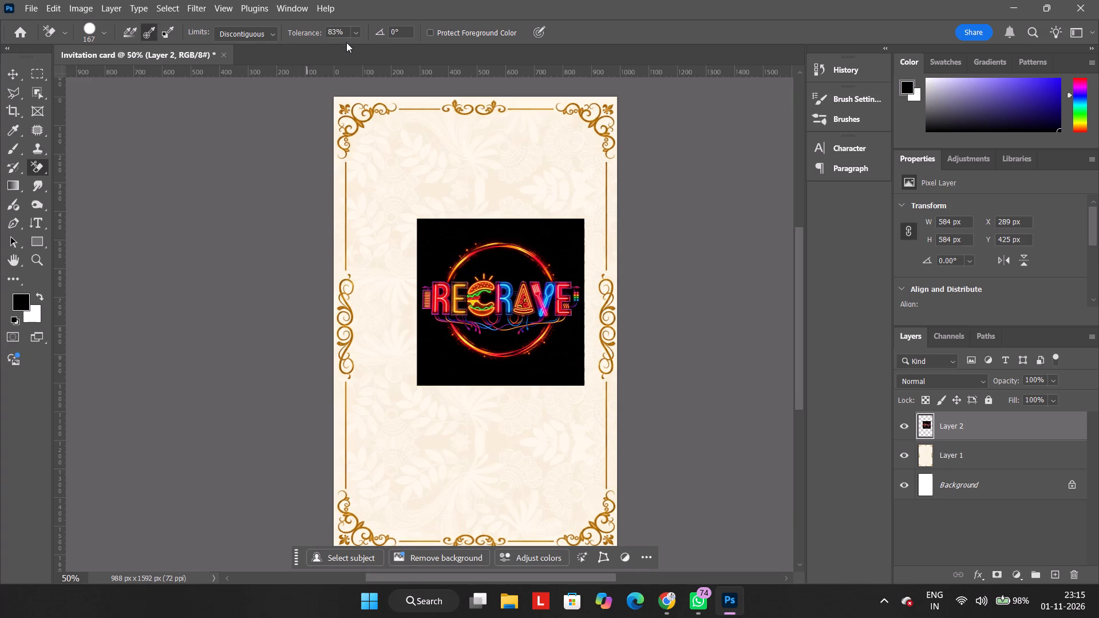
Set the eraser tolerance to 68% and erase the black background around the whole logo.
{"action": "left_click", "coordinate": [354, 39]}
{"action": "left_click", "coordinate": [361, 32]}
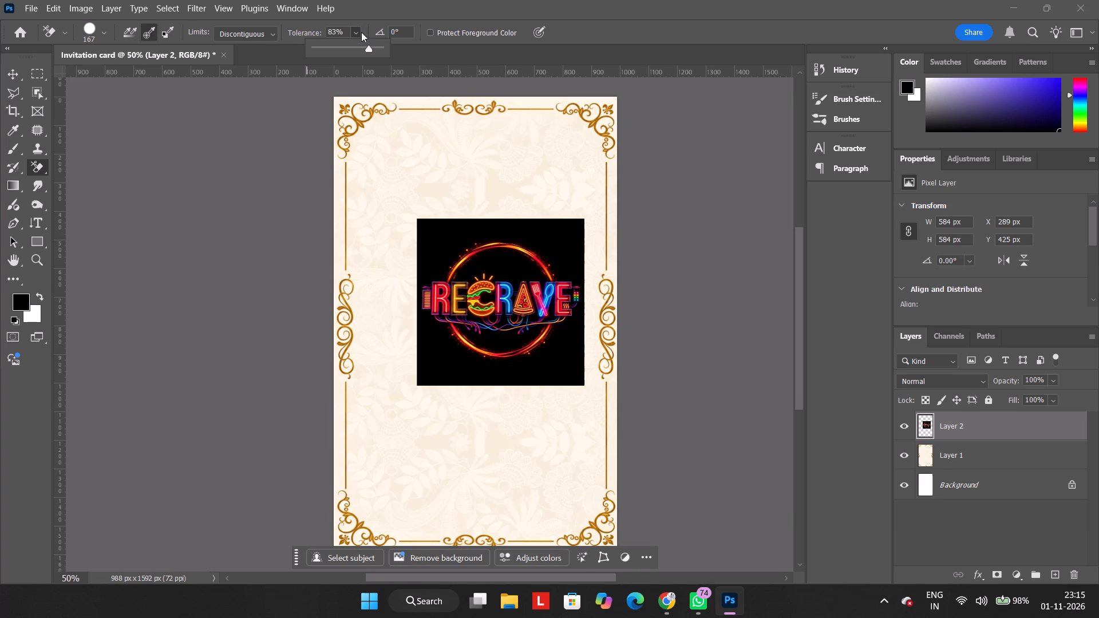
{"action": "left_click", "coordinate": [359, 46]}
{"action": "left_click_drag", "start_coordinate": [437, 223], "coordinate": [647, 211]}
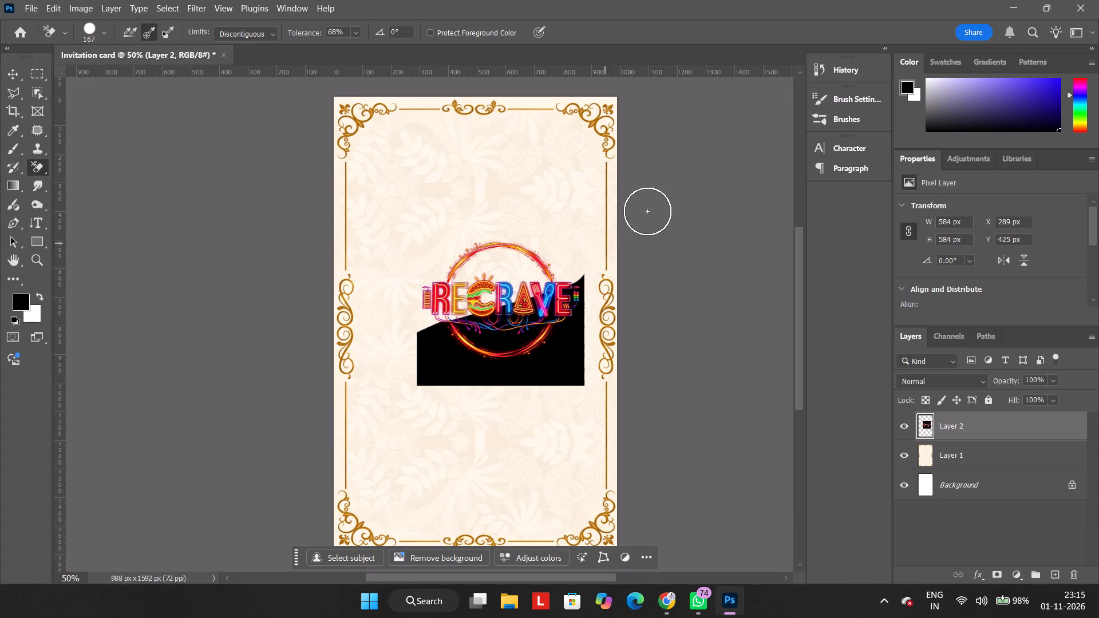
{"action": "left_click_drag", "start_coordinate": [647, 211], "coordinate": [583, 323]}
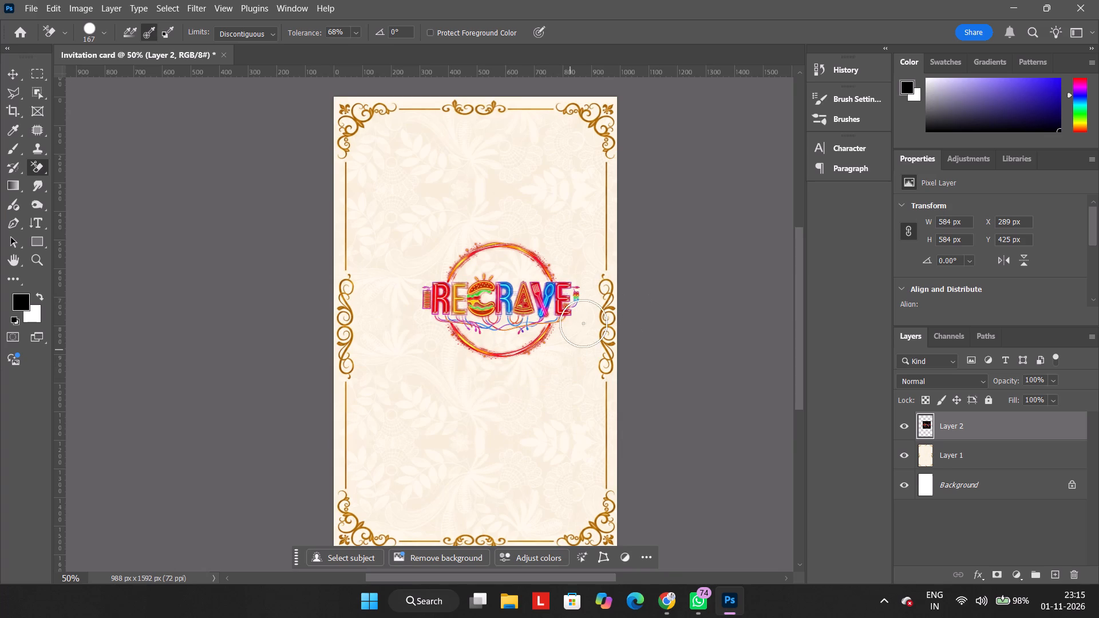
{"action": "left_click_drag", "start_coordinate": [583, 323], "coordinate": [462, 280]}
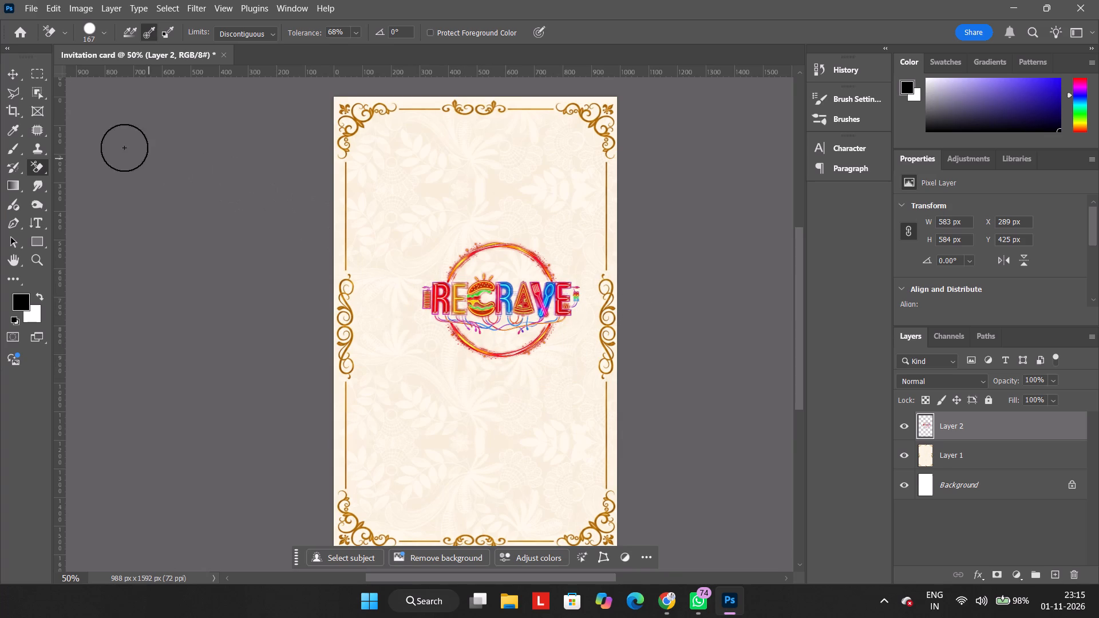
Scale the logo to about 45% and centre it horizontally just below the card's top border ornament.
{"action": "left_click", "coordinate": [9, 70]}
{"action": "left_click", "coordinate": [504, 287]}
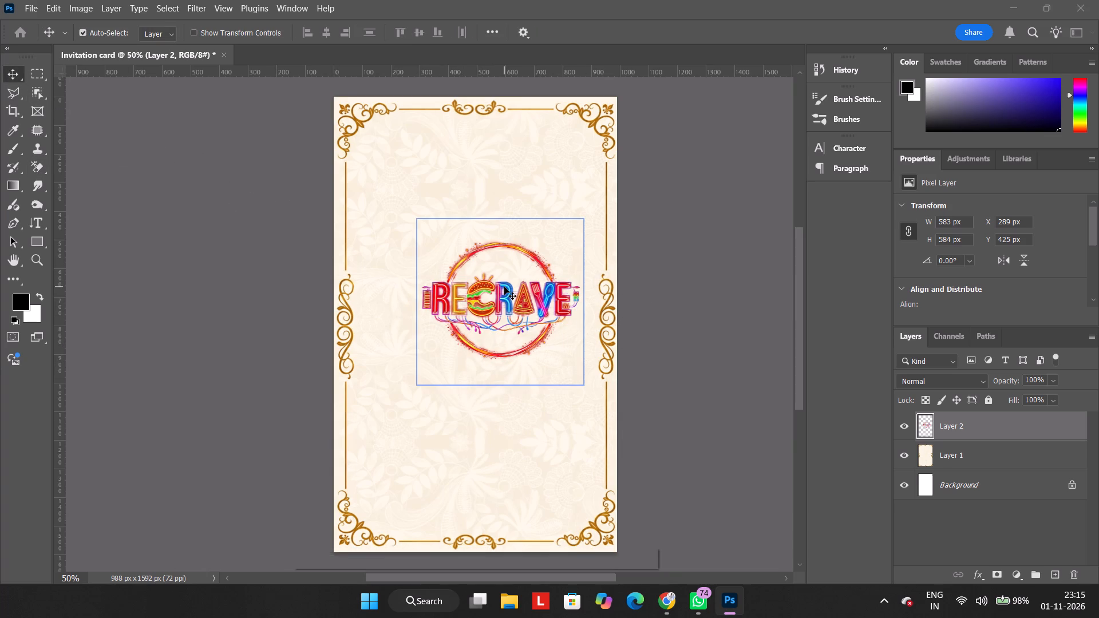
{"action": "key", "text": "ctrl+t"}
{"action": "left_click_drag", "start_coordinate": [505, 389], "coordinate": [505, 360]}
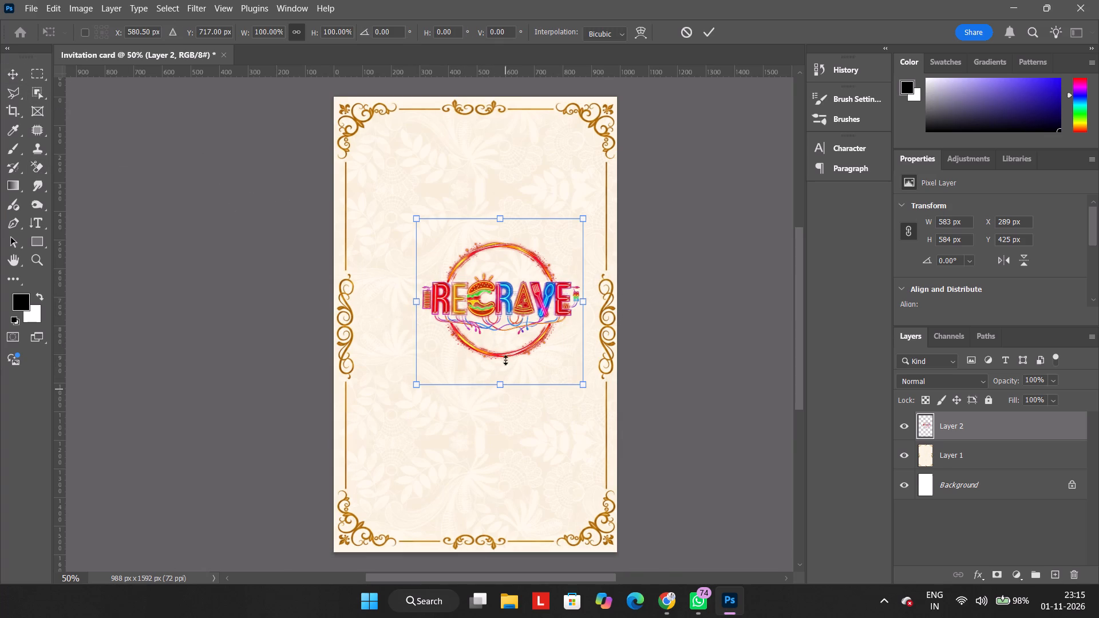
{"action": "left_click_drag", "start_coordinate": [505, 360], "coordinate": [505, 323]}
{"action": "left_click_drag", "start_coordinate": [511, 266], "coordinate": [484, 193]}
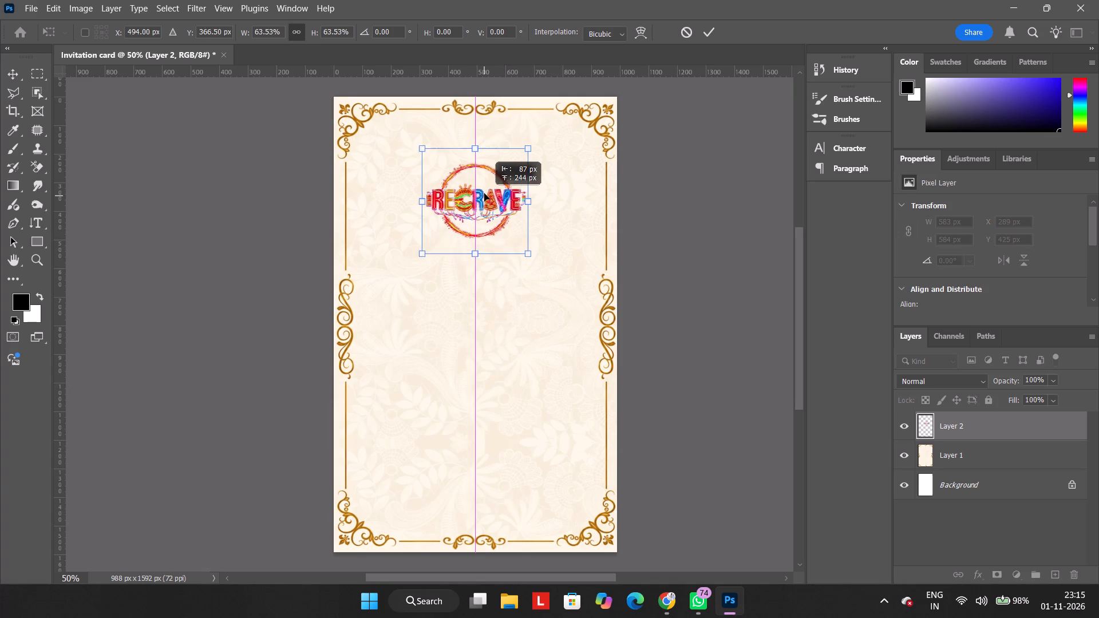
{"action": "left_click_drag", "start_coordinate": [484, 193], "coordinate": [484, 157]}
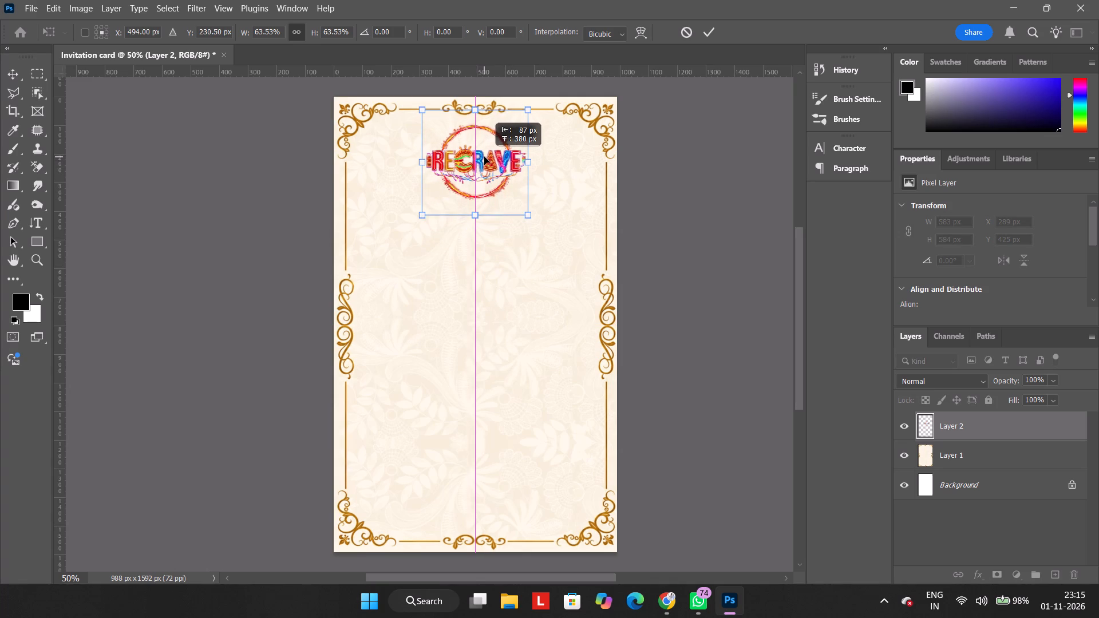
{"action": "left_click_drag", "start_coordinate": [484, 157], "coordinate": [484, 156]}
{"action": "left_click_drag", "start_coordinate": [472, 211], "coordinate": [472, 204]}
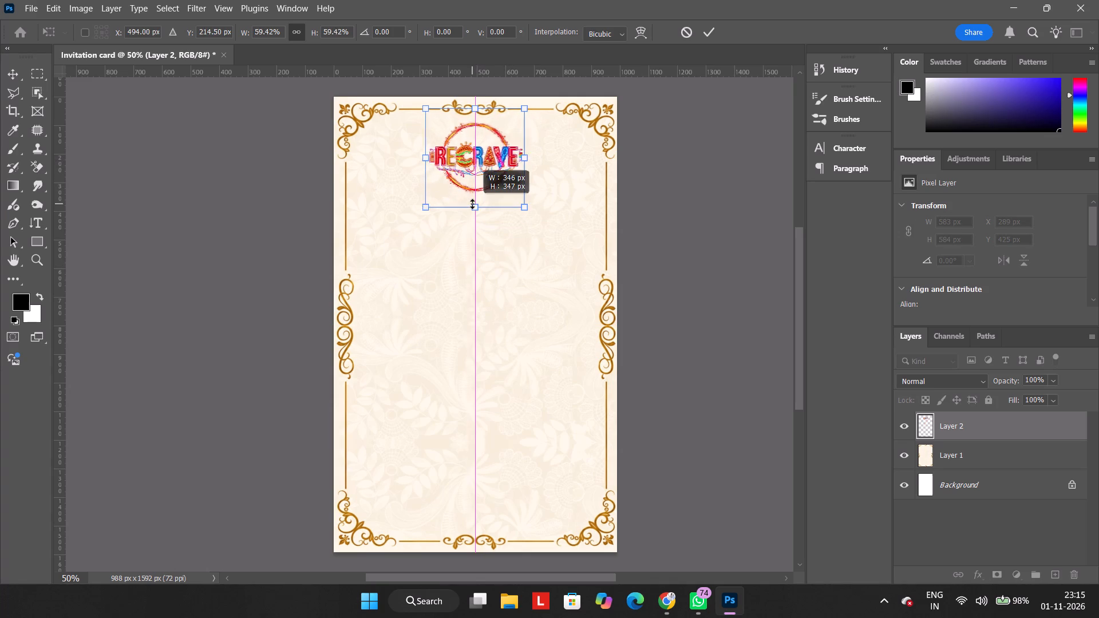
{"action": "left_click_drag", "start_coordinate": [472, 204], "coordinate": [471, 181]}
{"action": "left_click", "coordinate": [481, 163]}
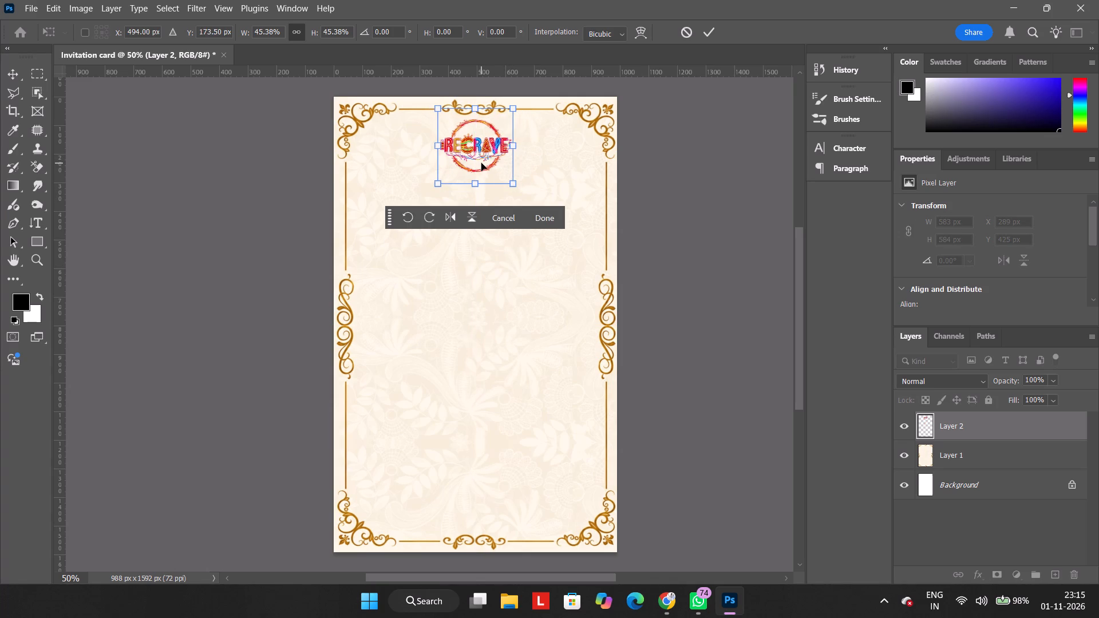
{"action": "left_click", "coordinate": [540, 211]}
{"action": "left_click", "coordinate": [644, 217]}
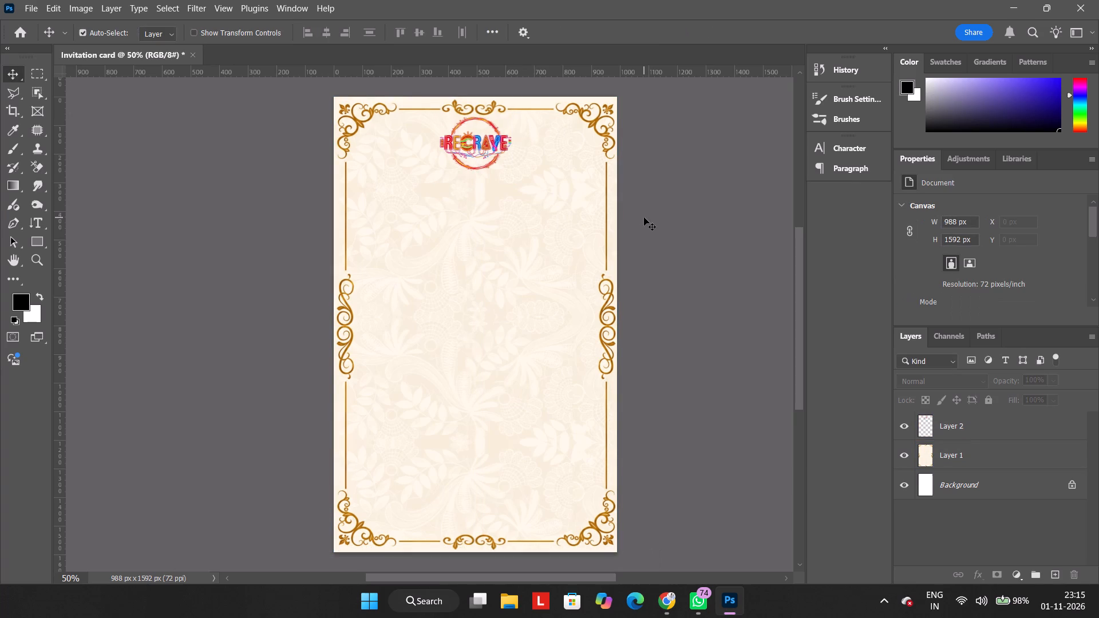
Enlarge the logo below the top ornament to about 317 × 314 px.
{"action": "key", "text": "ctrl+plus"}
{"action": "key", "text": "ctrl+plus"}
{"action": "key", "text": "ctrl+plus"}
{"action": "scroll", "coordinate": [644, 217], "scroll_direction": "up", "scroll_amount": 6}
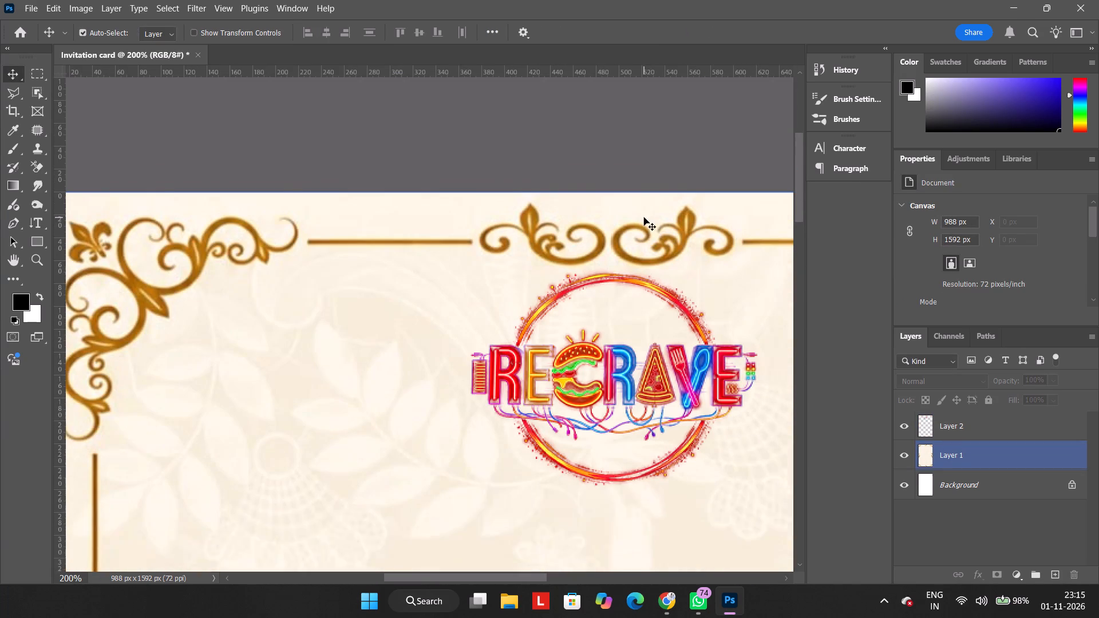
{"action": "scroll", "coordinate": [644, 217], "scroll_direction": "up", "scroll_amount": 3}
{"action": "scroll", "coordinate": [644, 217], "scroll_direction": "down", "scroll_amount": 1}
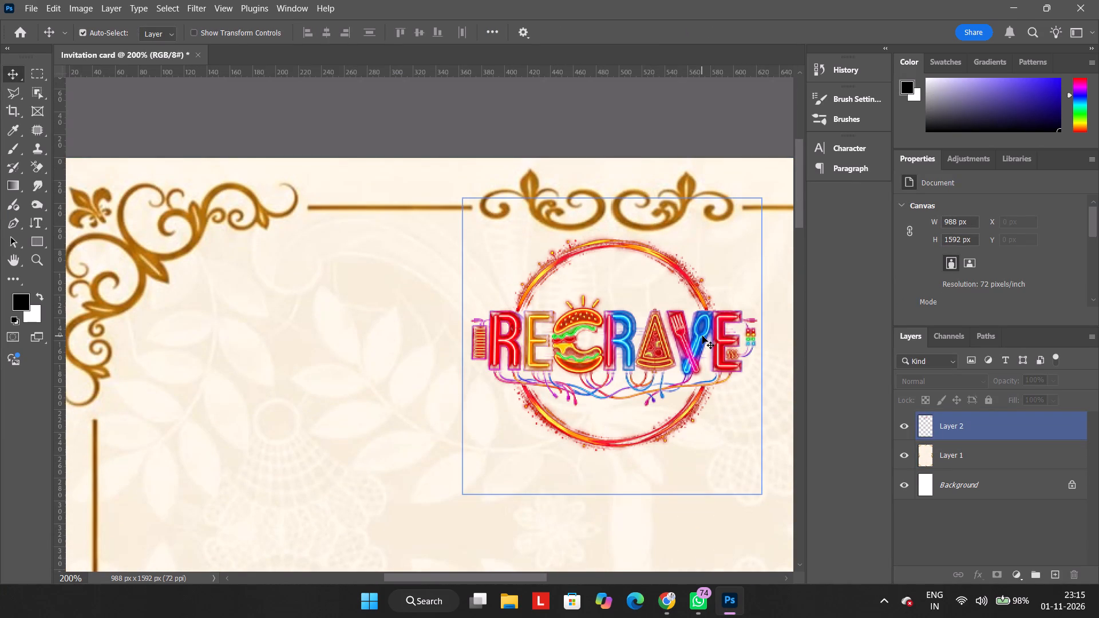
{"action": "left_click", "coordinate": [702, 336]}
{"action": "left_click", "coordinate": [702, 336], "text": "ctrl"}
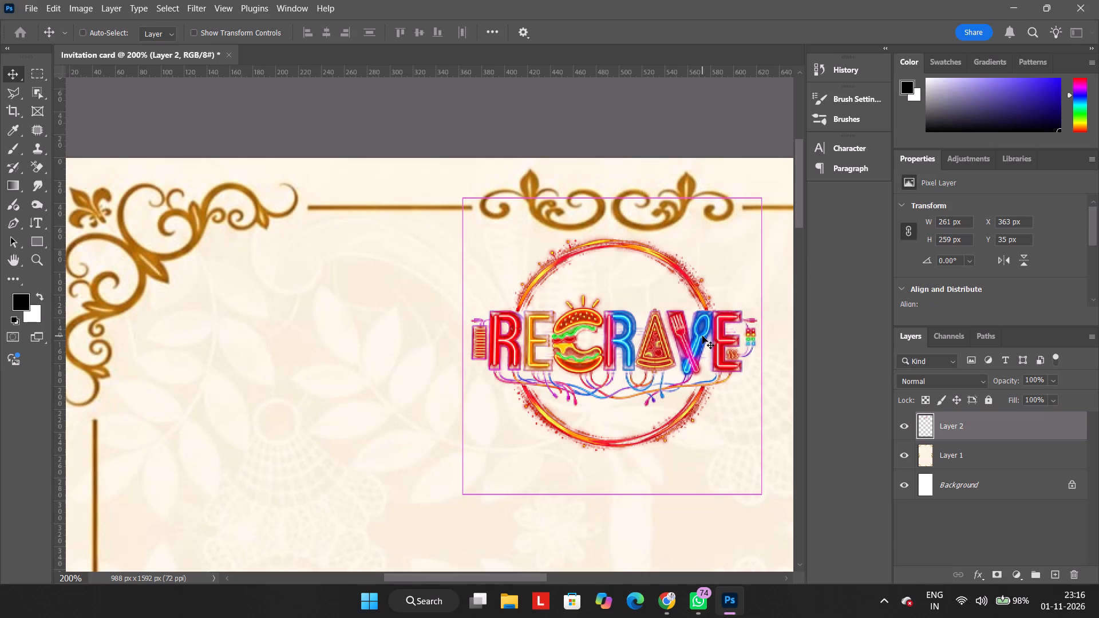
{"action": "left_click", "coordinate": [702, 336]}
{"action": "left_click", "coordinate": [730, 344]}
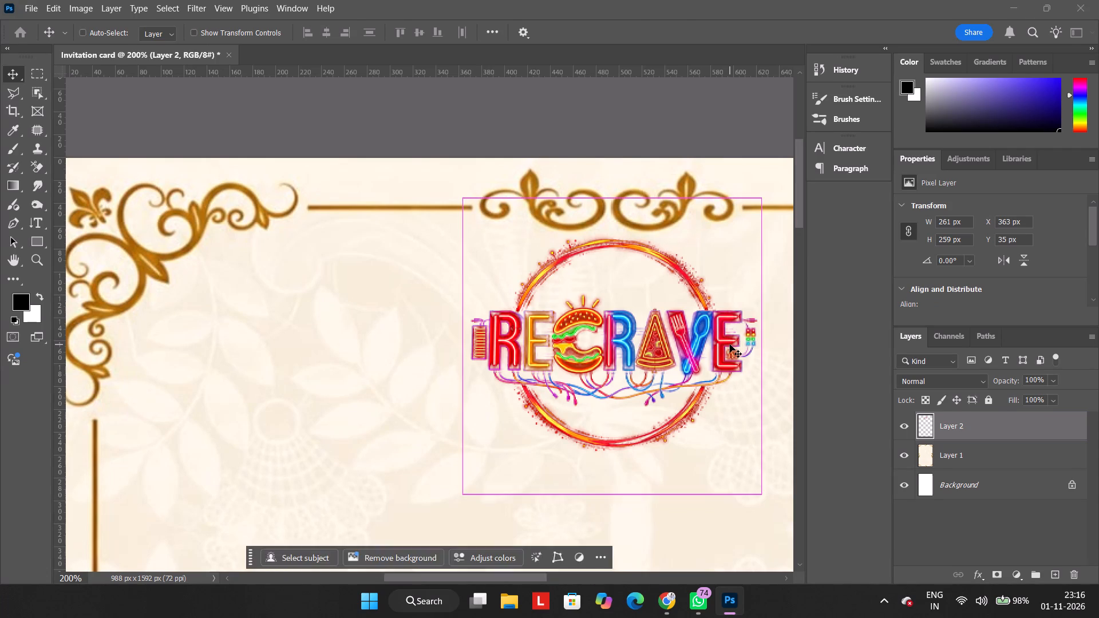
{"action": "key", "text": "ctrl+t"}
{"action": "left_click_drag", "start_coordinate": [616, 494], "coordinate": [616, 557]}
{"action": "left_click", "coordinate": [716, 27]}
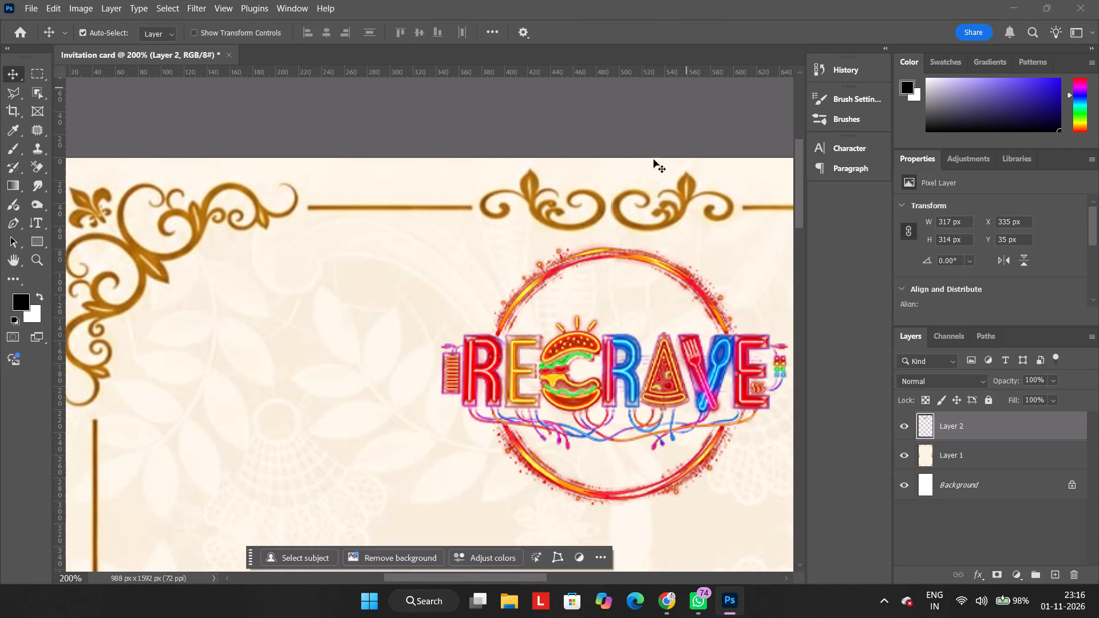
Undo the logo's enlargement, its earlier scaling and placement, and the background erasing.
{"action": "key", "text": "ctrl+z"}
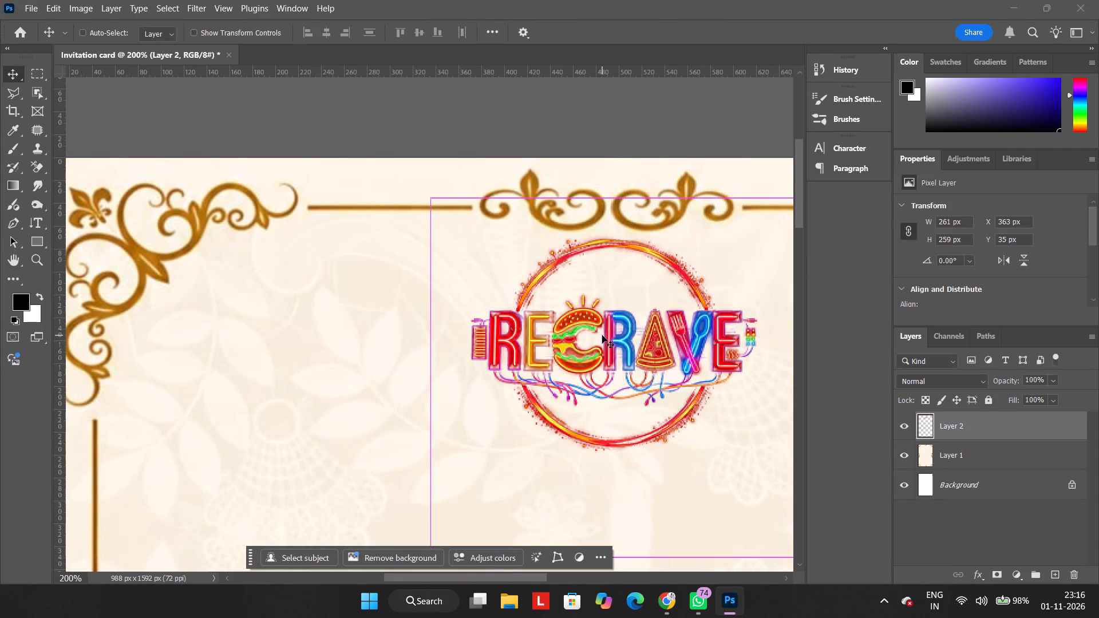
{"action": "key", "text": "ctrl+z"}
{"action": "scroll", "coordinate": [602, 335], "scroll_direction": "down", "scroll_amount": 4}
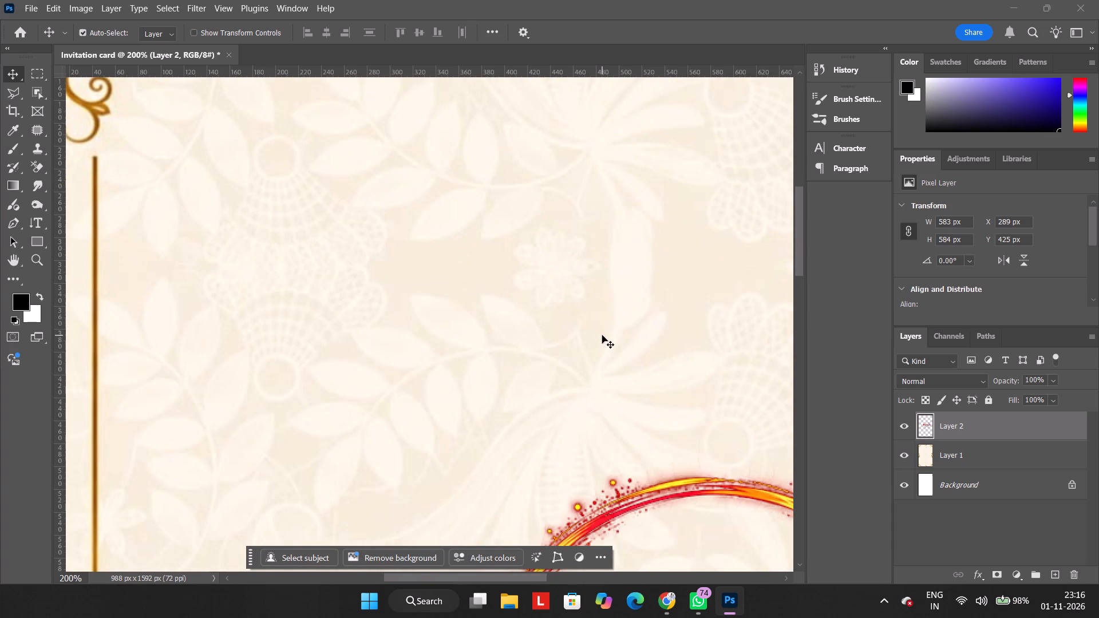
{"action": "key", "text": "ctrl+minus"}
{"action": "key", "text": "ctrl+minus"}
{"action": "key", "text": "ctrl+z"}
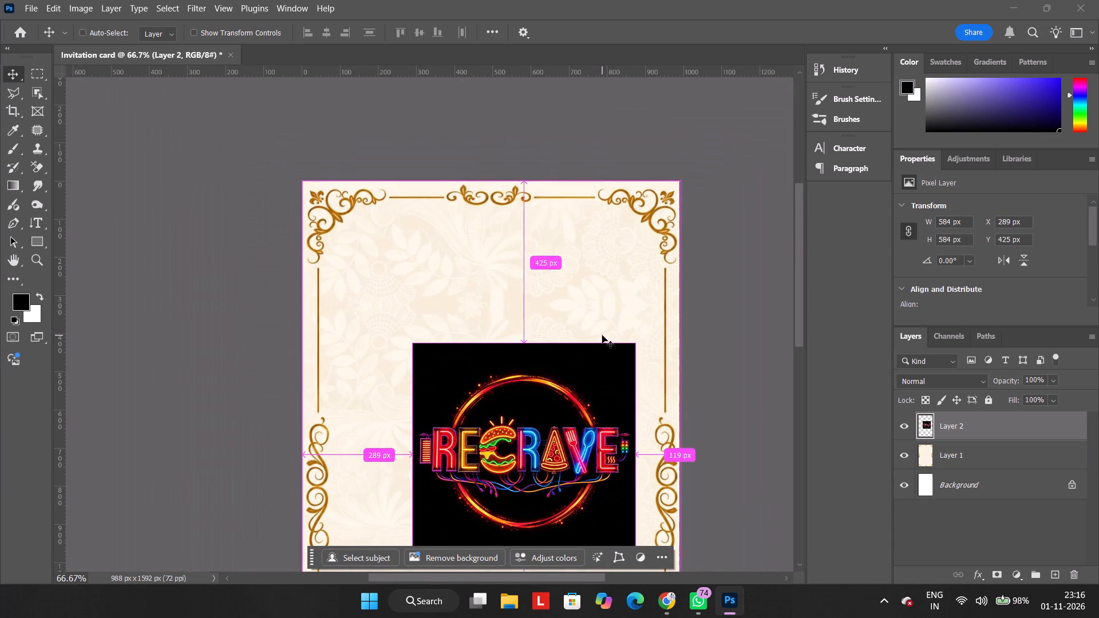
Set the background eraser tolerance to 93% and erase the black background around and inside the RECRAVE logo.
{"action": "left_click", "coordinate": [35, 161]}
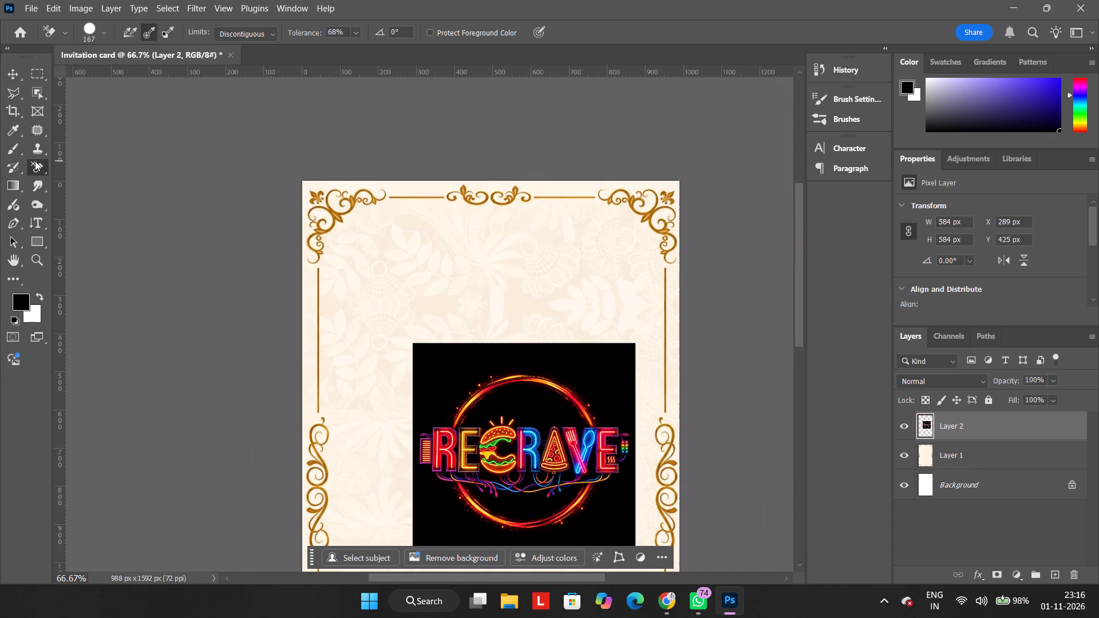
{"action": "left_click", "coordinate": [354, 37]}
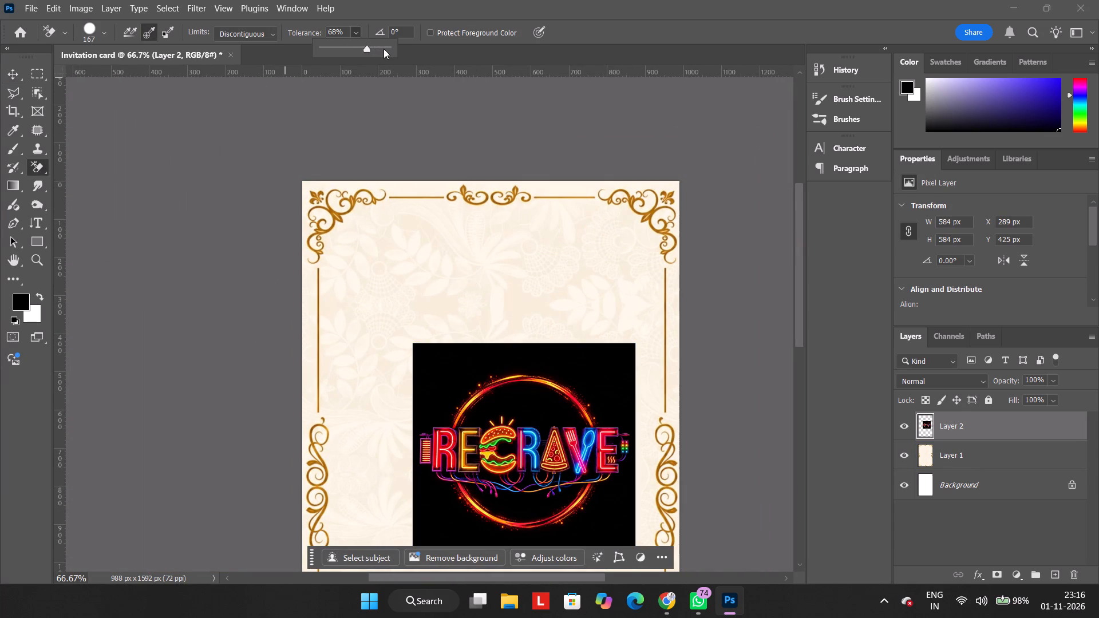
{"action": "left_click", "coordinate": [384, 49]}
{"action": "left_click_drag", "start_coordinate": [454, 369], "coordinate": [397, 340]}
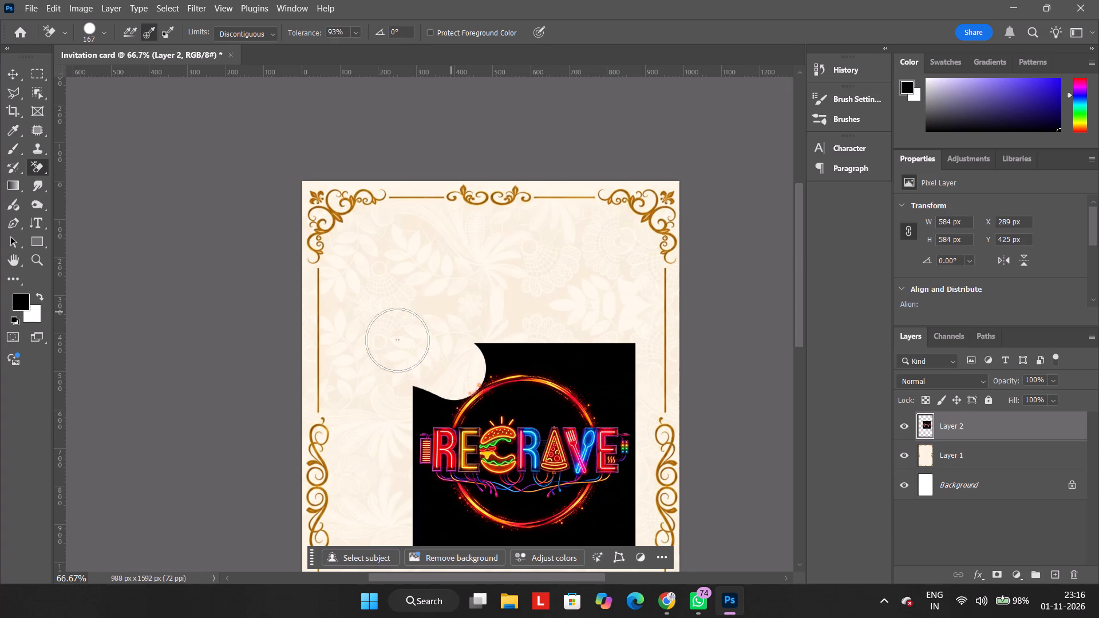
{"action": "left_click_drag", "start_coordinate": [397, 340], "coordinate": [579, 463]}
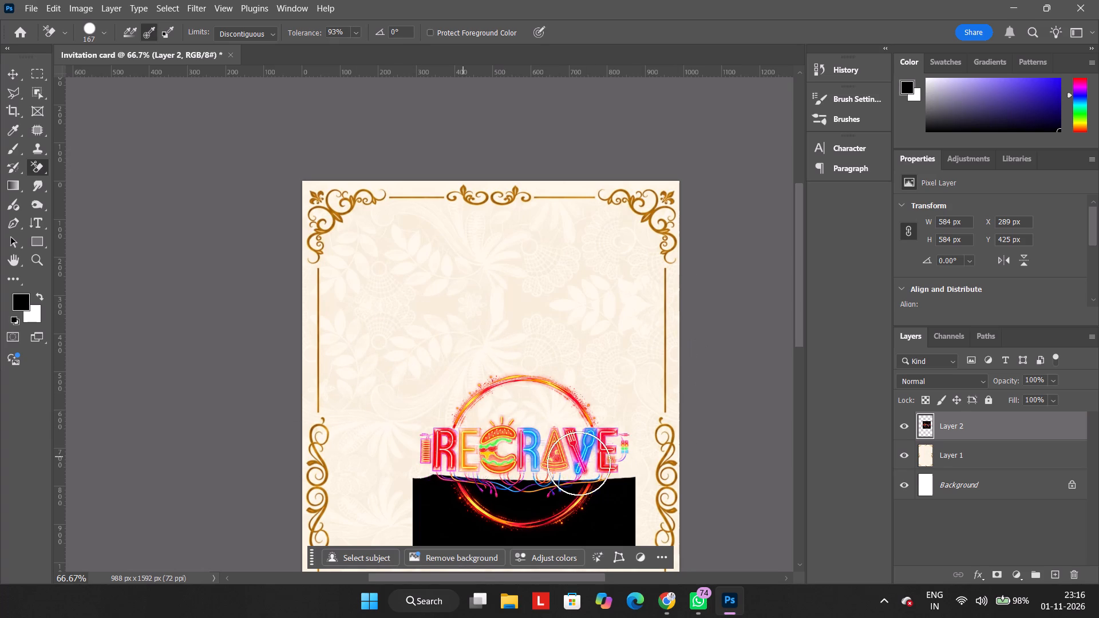
{"action": "left_click_drag", "start_coordinate": [579, 463], "coordinate": [516, 415]}
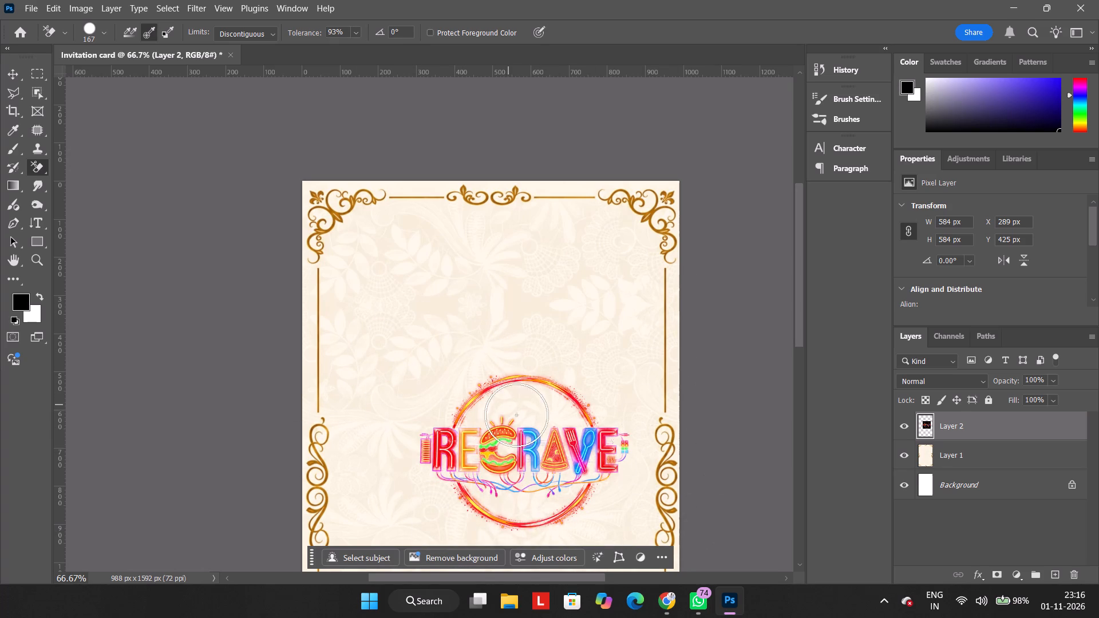
{"action": "left_click_drag", "start_coordinate": [516, 415], "coordinate": [531, 419]}
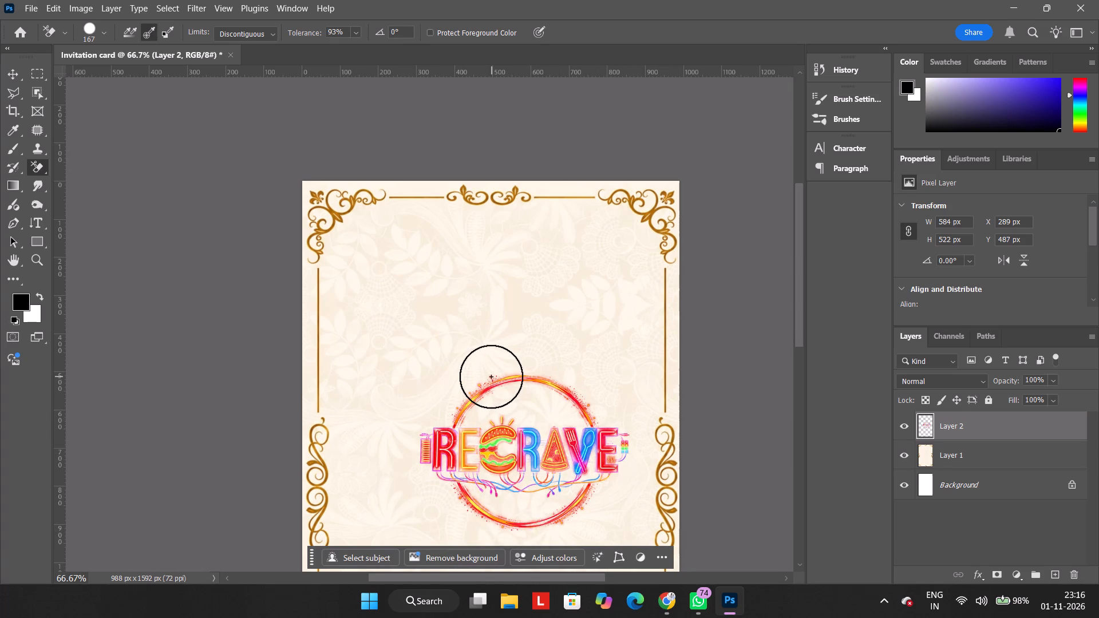
{"action": "left_click_drag", "start_coordinate": [491, 377], "coordinate": [706, 545]}
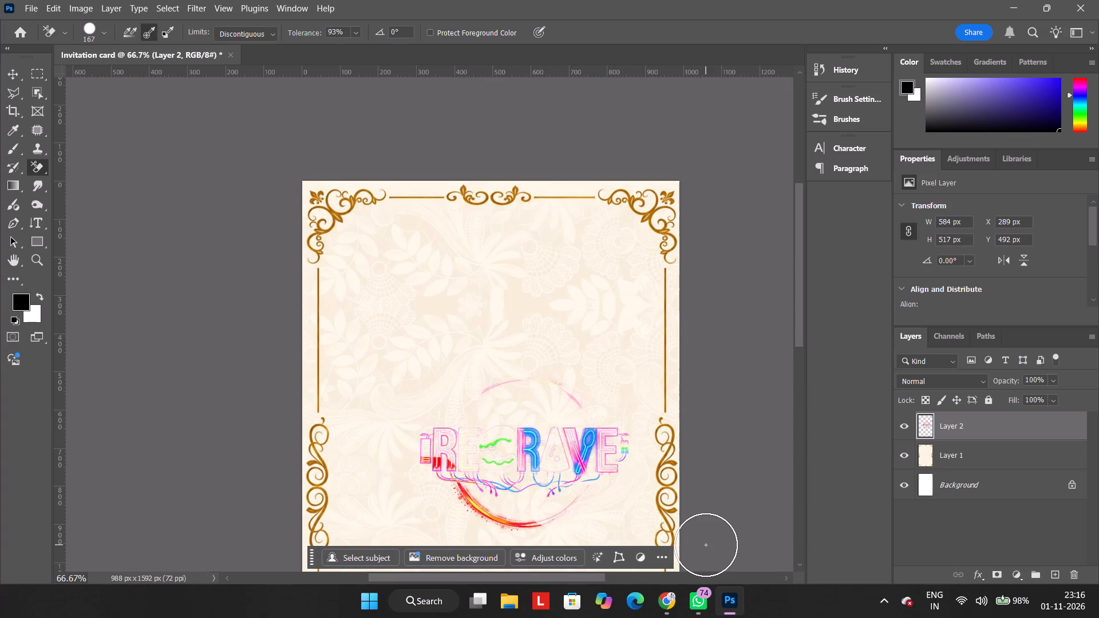
{"action": "key", "text": "ctrl+z"}
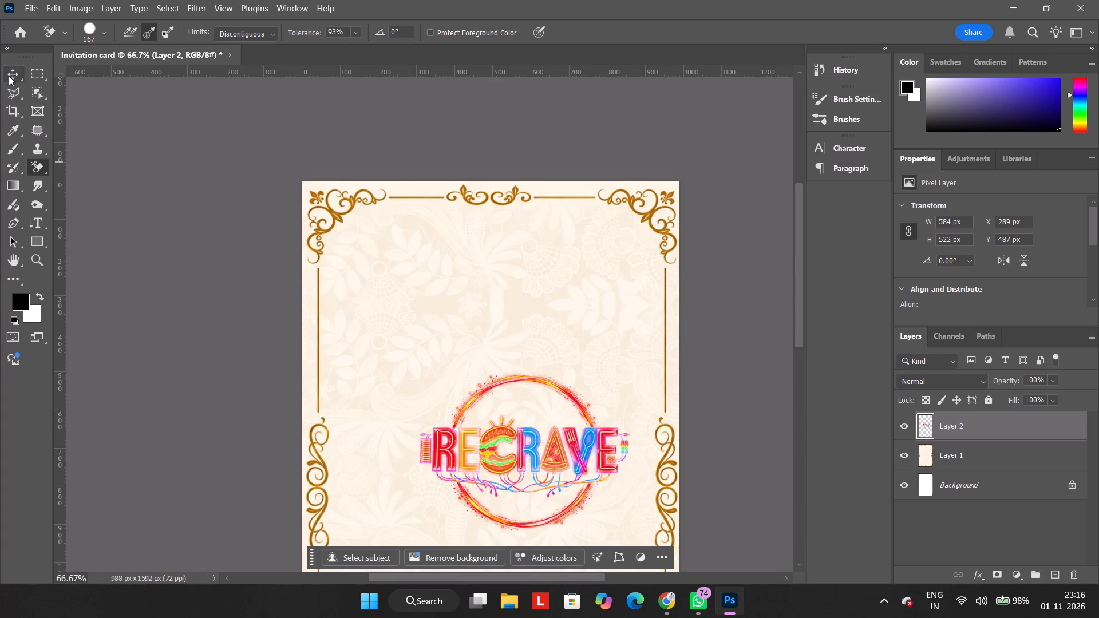
Move the logo up into the card's upper area, to about X 204 px, Y 95 px.
{"action": "left_click", "coordinate": [9, 77]}
{"action": "left_click_drag", "start_coordinate": [579, 458], "coordinate": [564, 347]}
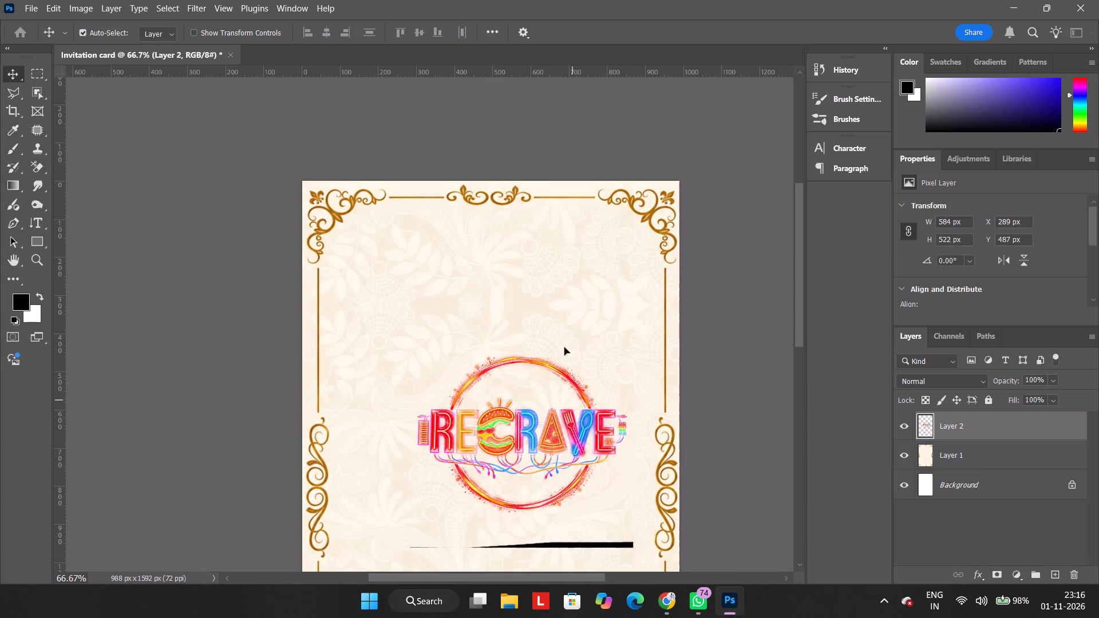
{"action": "left_click_drag", "start_coordinate": [564, 347], "coordinate": [549, 308]}
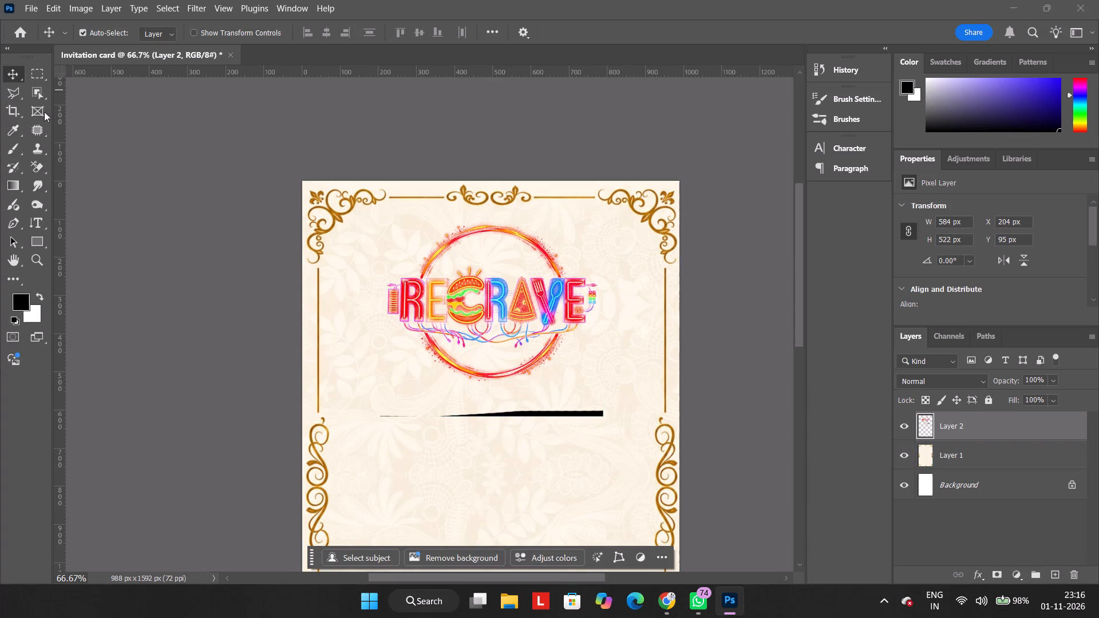
Erase the leftover black strip beneath the logo.
{"action": "left_click", "coordinate": [46, 161]}
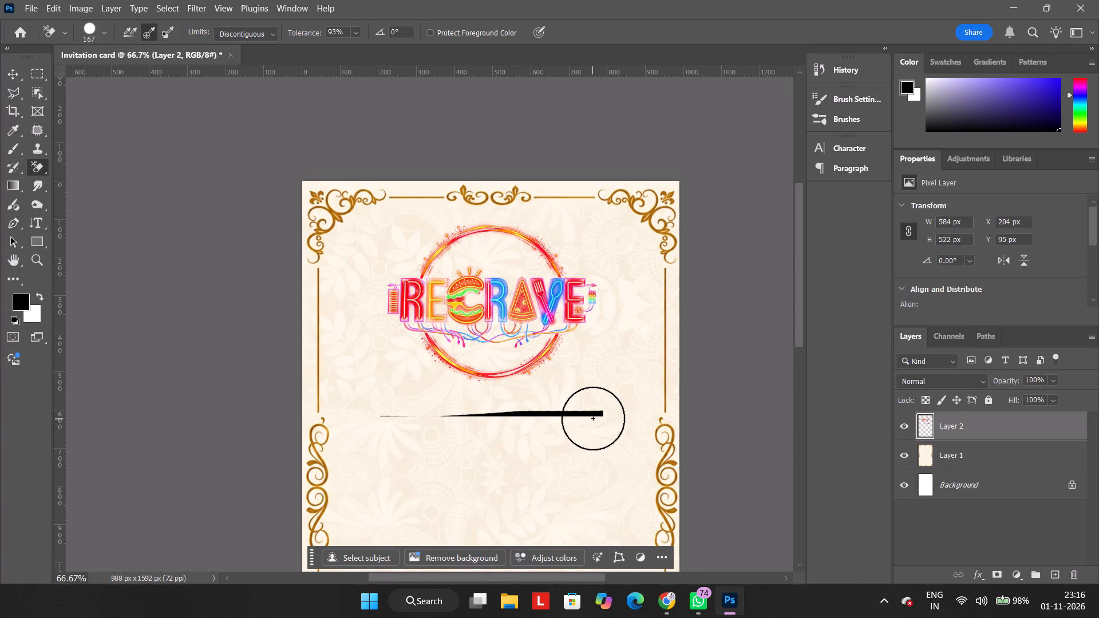
{"action": "left_click_drag", "start_coordinate": [598, 415], "coordinate": [579, 410]}
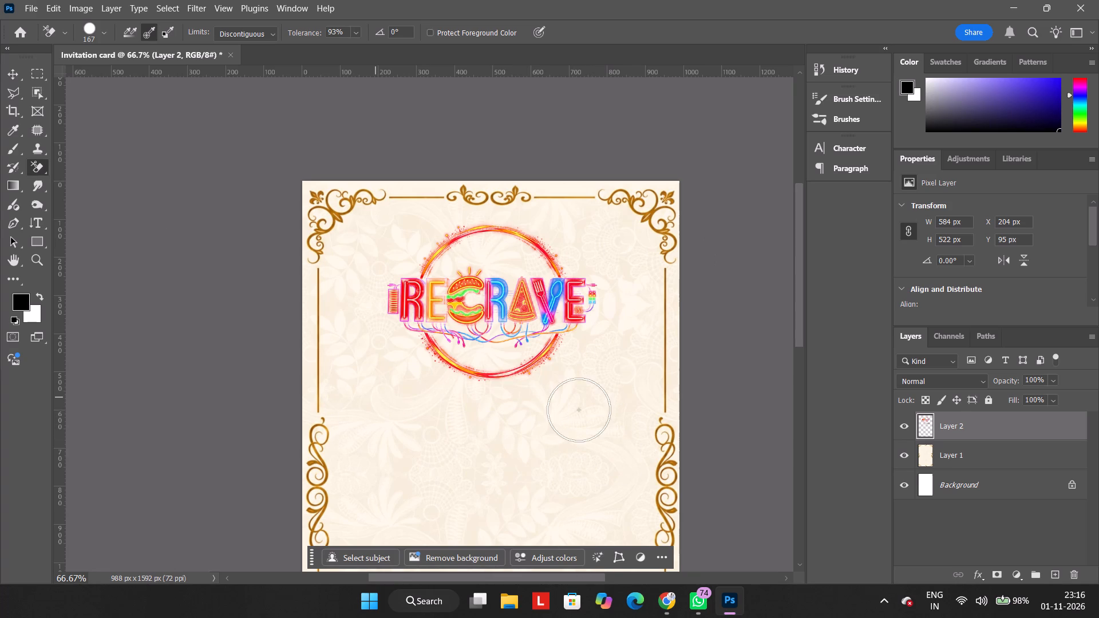
{"action": "left_click_drag", "start_coordinate": [579, 410], "coordinate": [276, 197]}
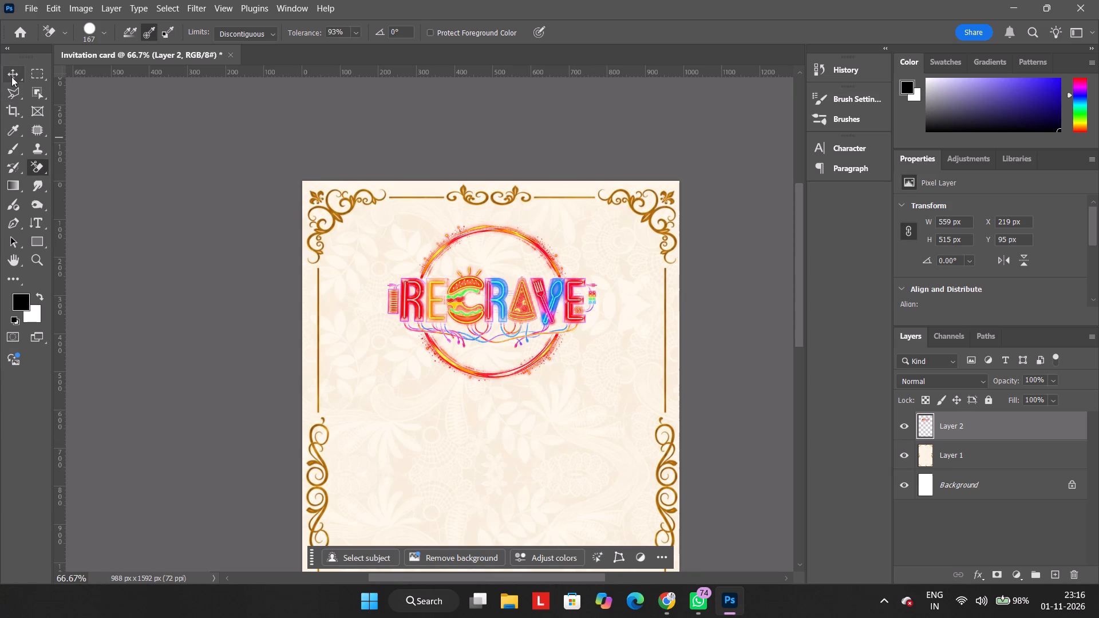
Scale the logo to about 47.6% and centre it horizontally just below the card's top border ornament.
{"action": "left_click", "coordinate": [11, 77]}
{"action": "key", "text": "t"}
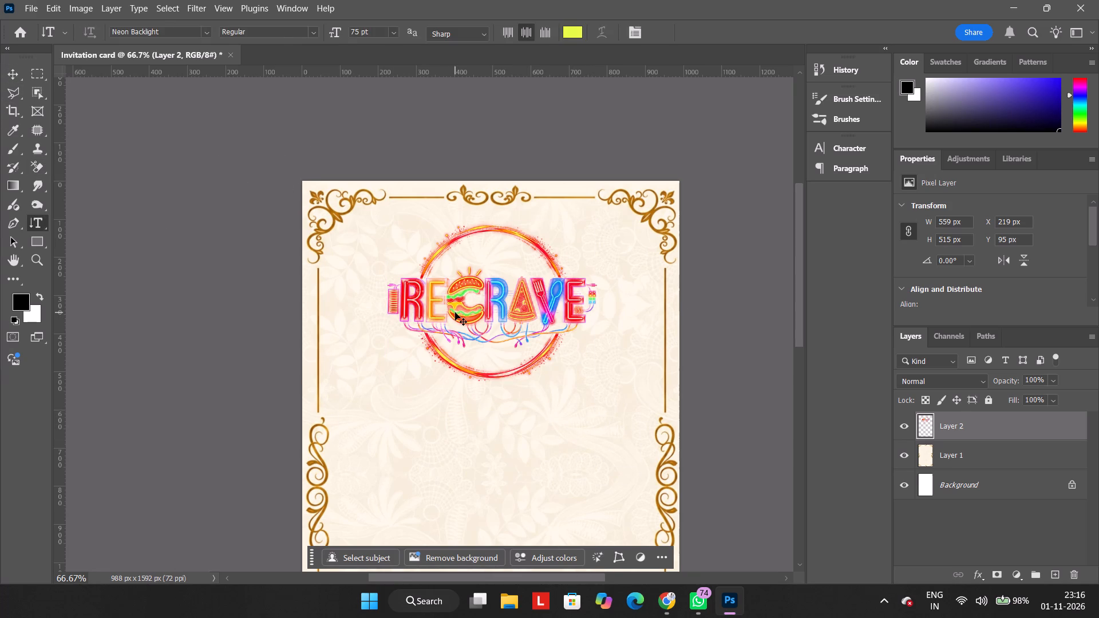
{"action": "key", "text": "ctrl+t"}
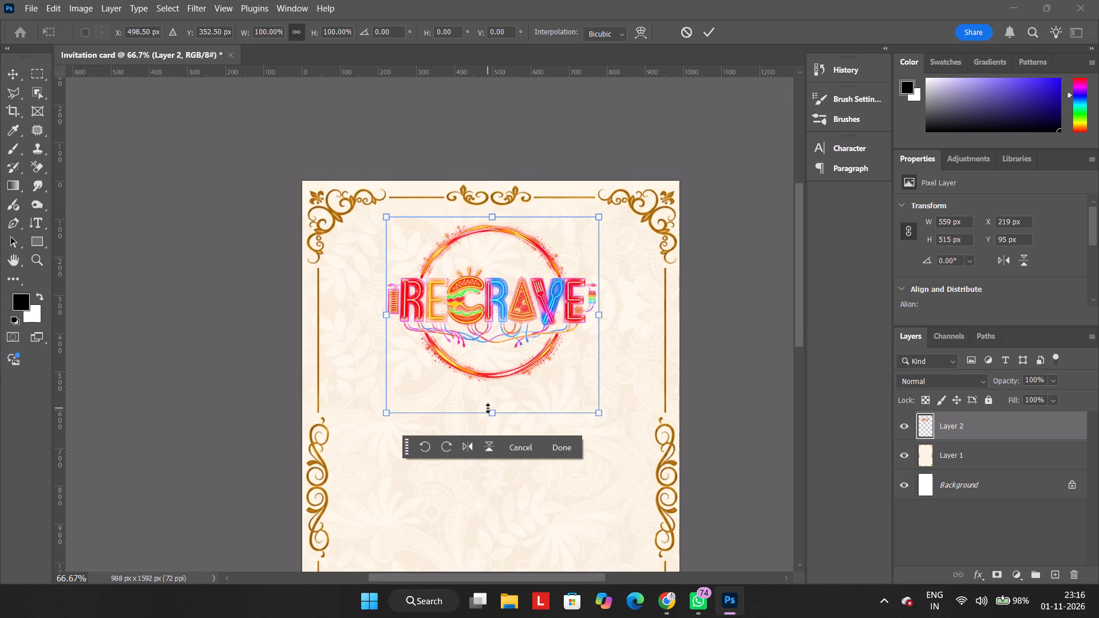
{"action": "left_click_drag", "start_coordinate": [488, 408], "coordinate": [486, 344]}
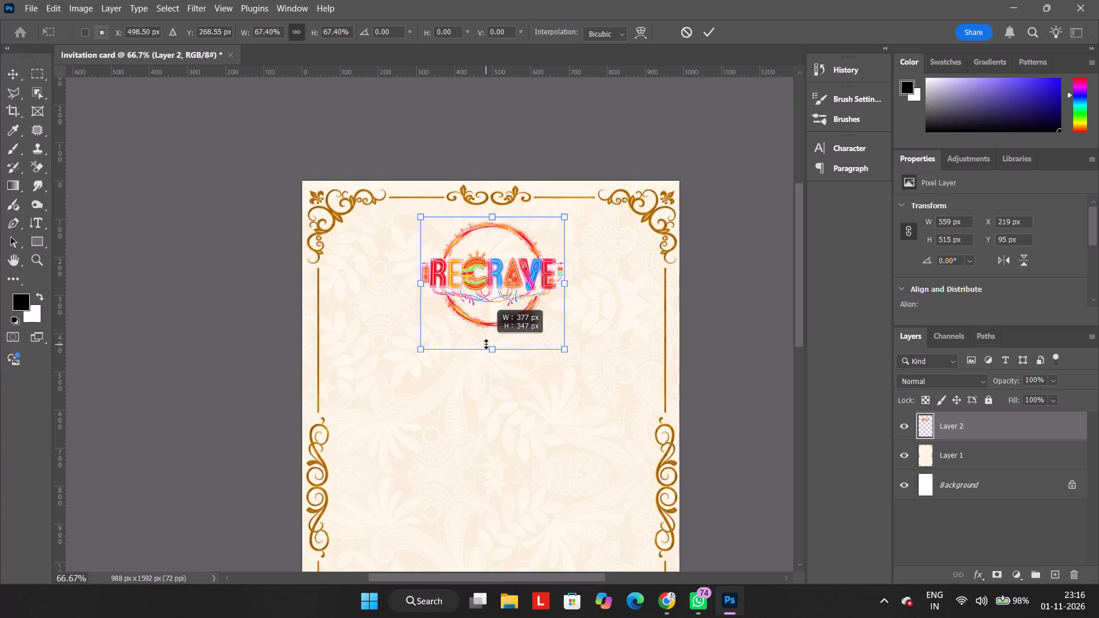
{"action": "left_click_drag", "start_coordinate": [486, 344], "coordinate": [483, 318]}
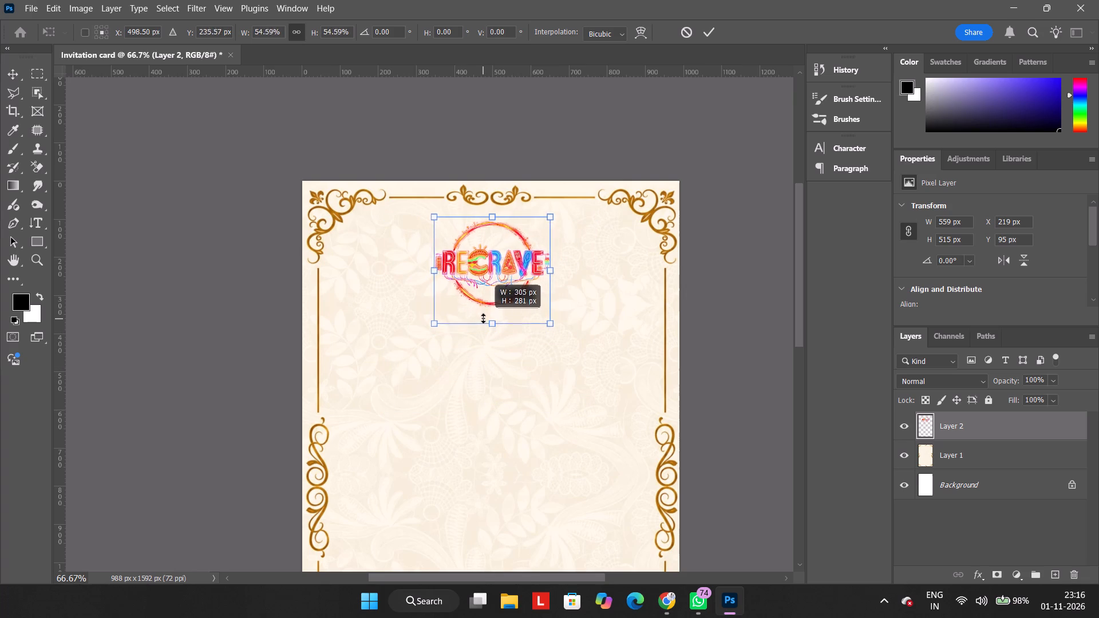
{"action": "left_click_drag", "start_coordinate": [483, 318], "coordinate": [483, 328]}
{"action": "left_click_drag", "start_coordinate": [501, 299], "coordinate": [500, 293]}
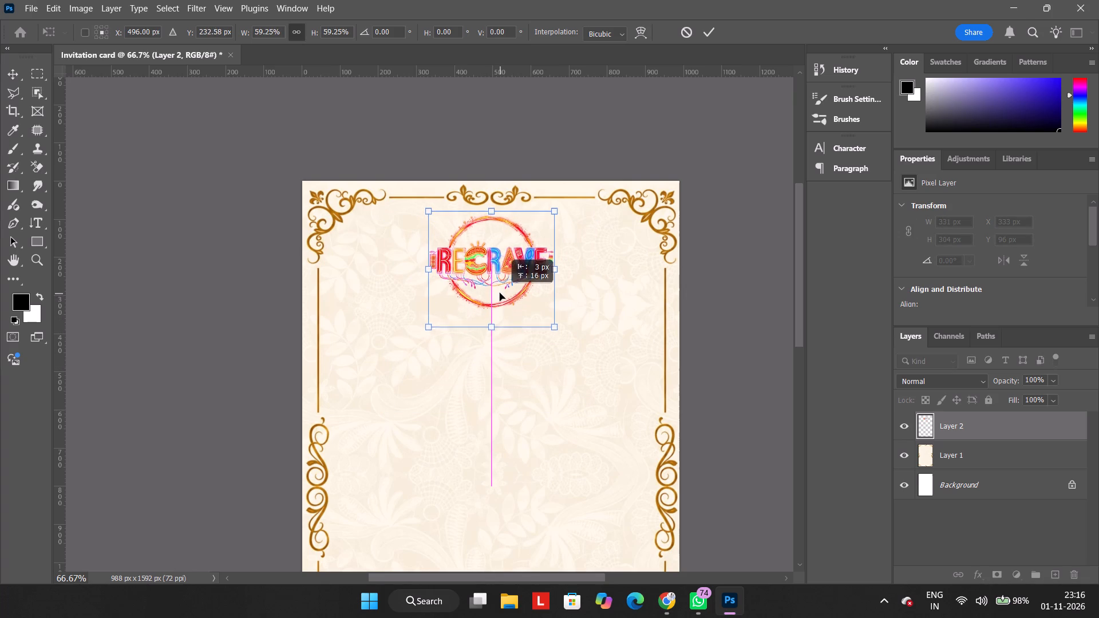
{"action": "left_click_drag", "start_coordinate": [500, 293], "coordinate": [498, 283]}
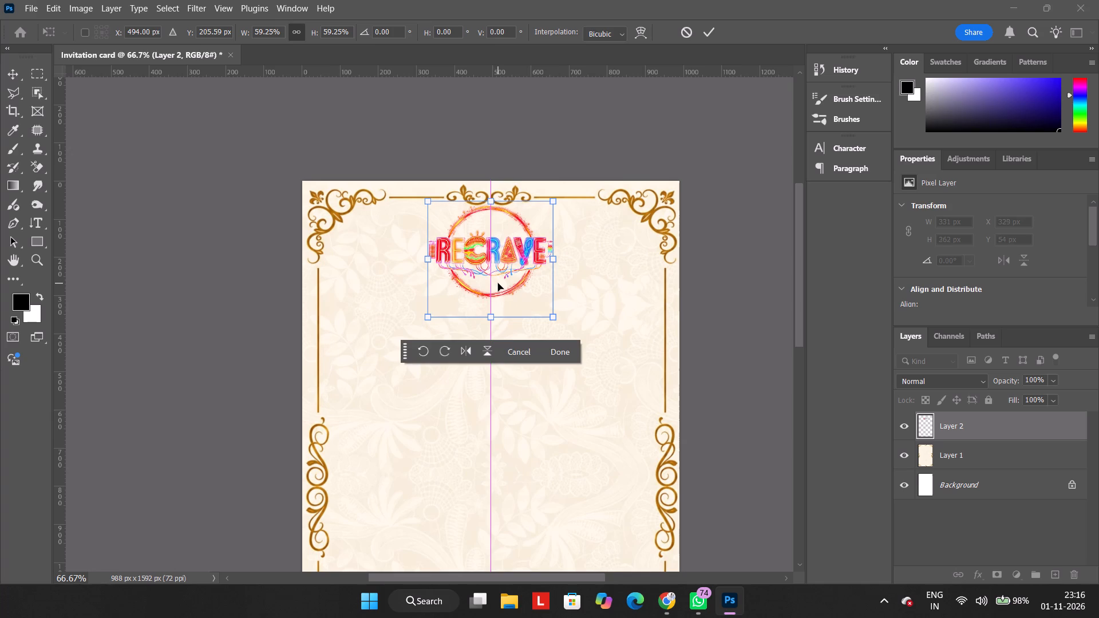
{"action": "left_click_drag", "start_coordinate": [489, 316], "coordinate": [489, 294]}
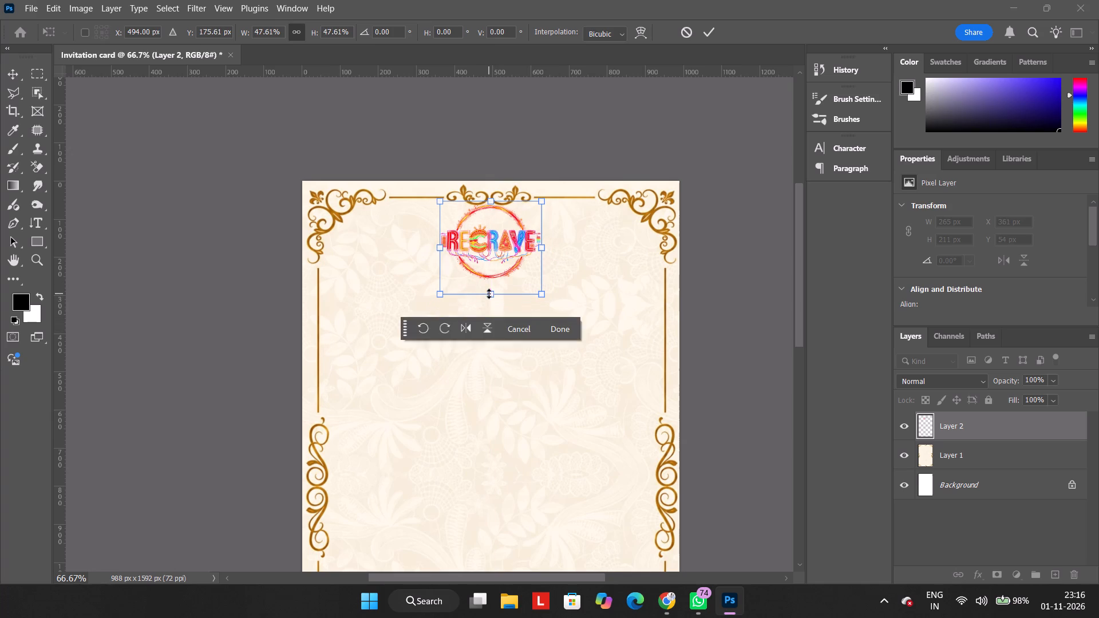
{"action": "left_click", "coordinate": [494, 256]}
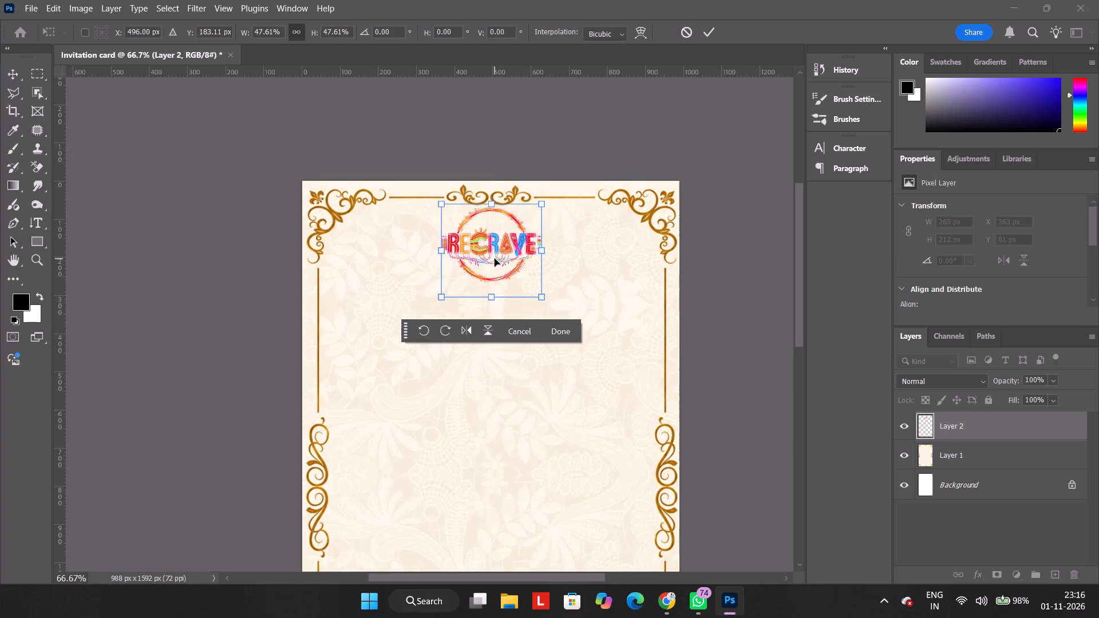
{"action": "left_click", "coordinate": [492, 267]}
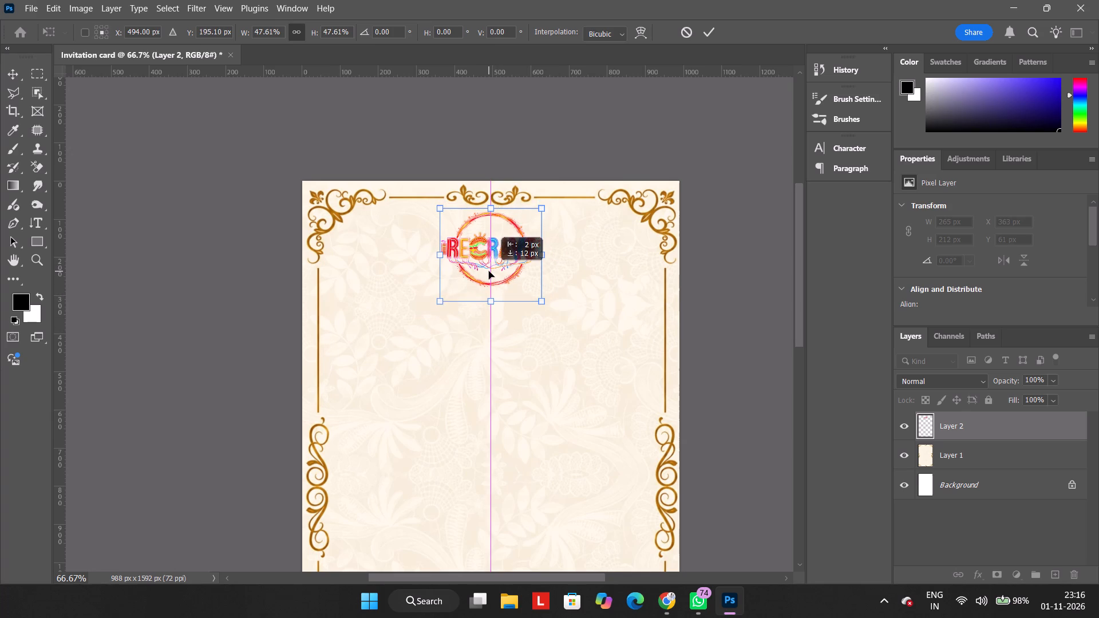
{"action": "left_click", "coordinate": [713, 26]}
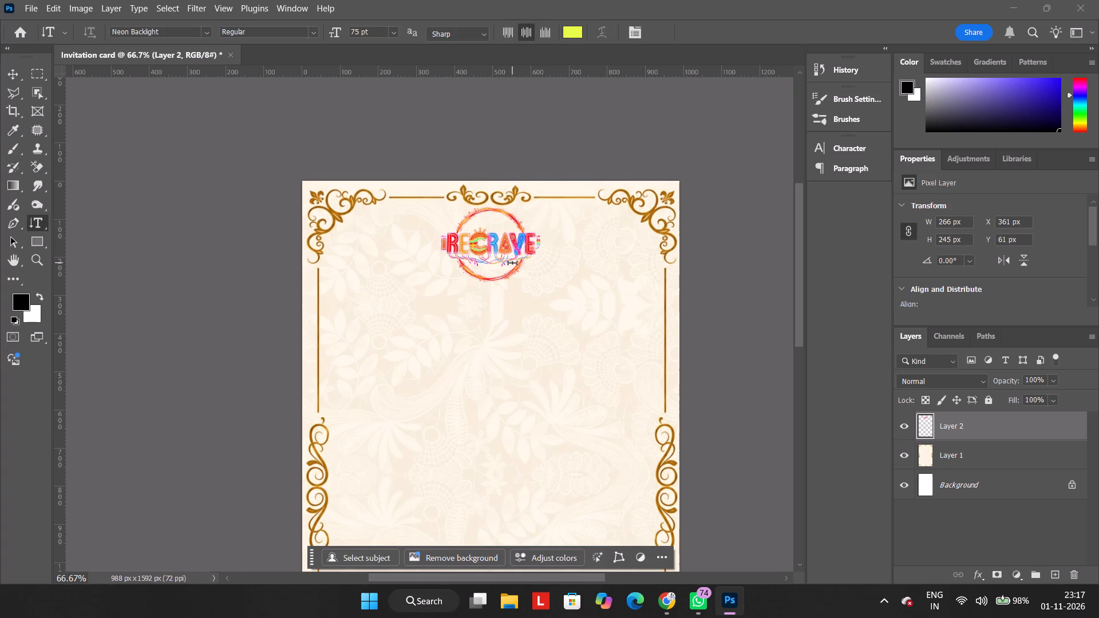
Nudge the logo 5 px down, away from the top border ornament, and deselect it.
{"action": "left_click", "coordinate": [6, 70]}
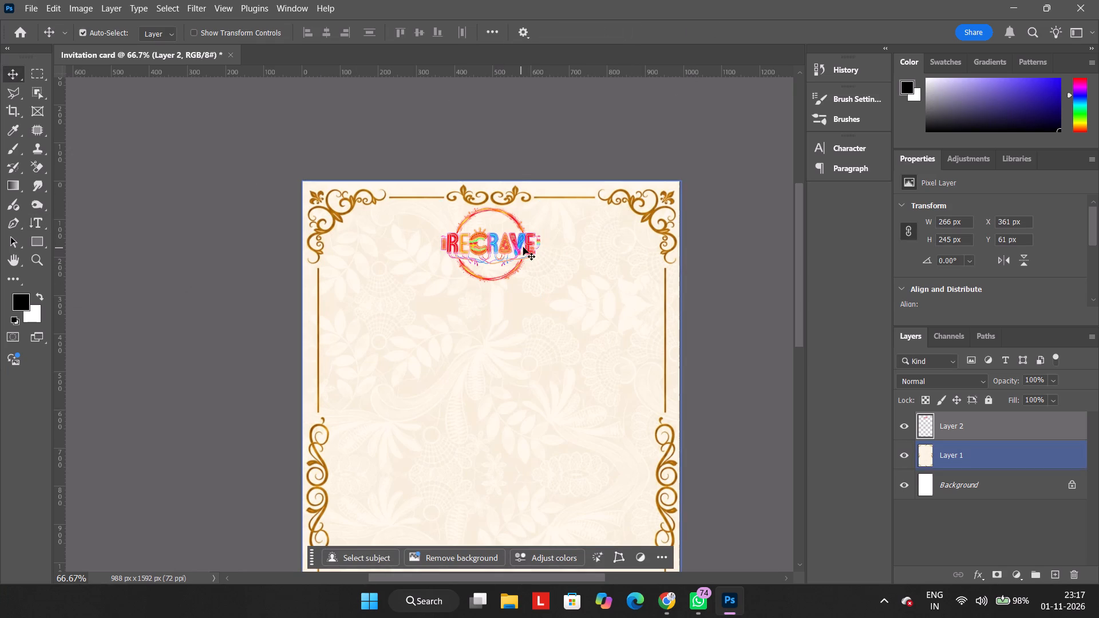
{"action": "left_click", "coordinate": [514, 248]}
{"action": "key", "text": "Down"}
{"action": "key", "text": "Down"}
{"action": "key", "text": "Down"}
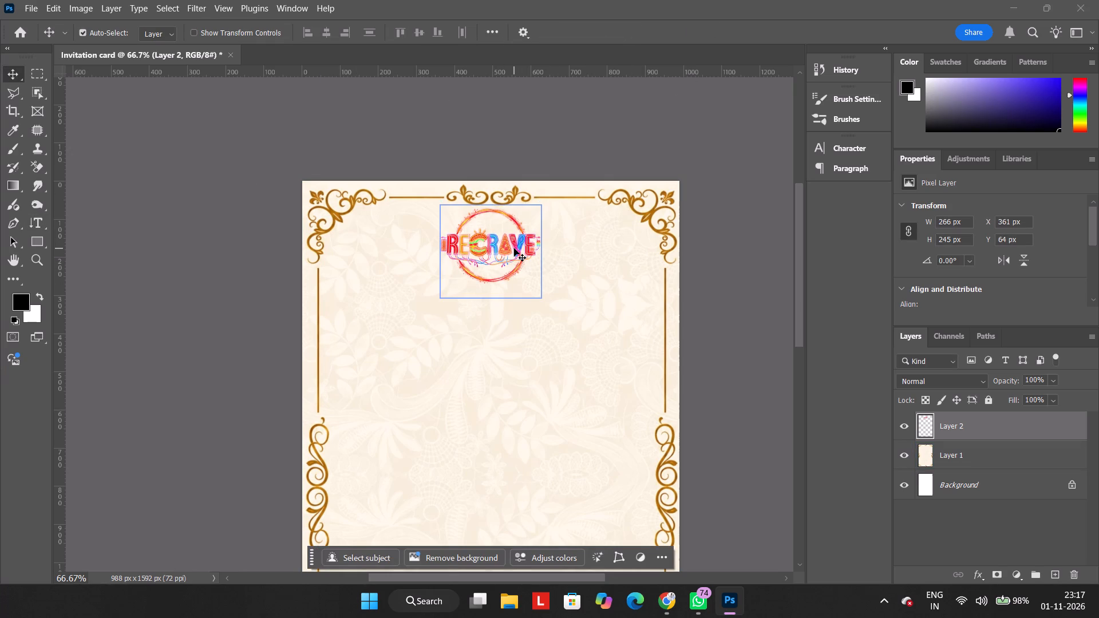
{"action": "key", "text": "Down"}
{"action": "key", "text": "Down"}
{"action": "left_click", "coordinate": [611, 144]}
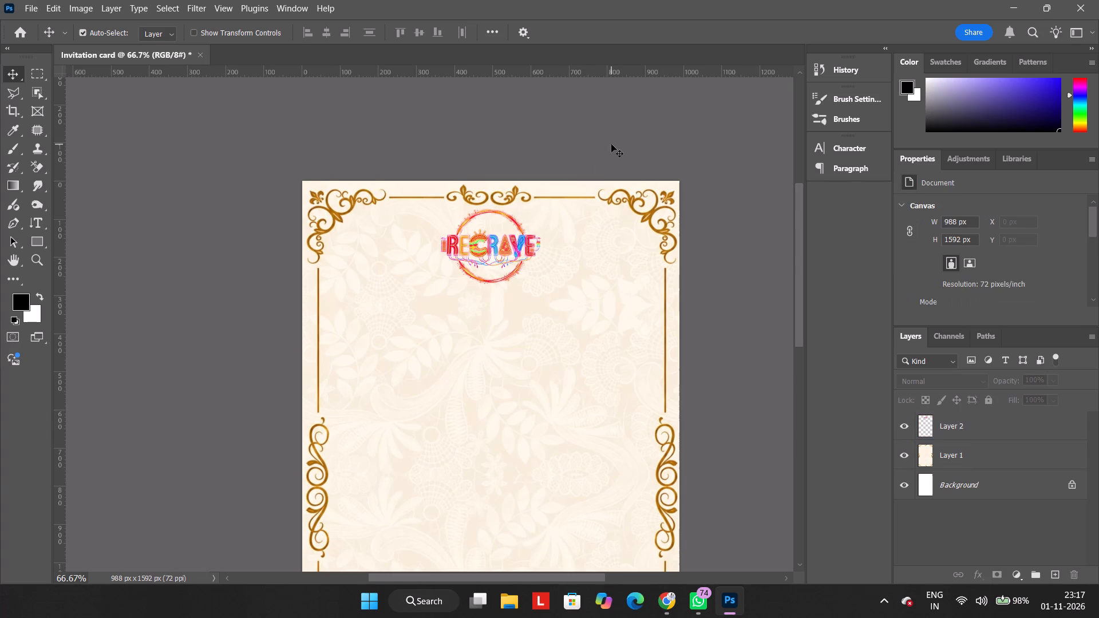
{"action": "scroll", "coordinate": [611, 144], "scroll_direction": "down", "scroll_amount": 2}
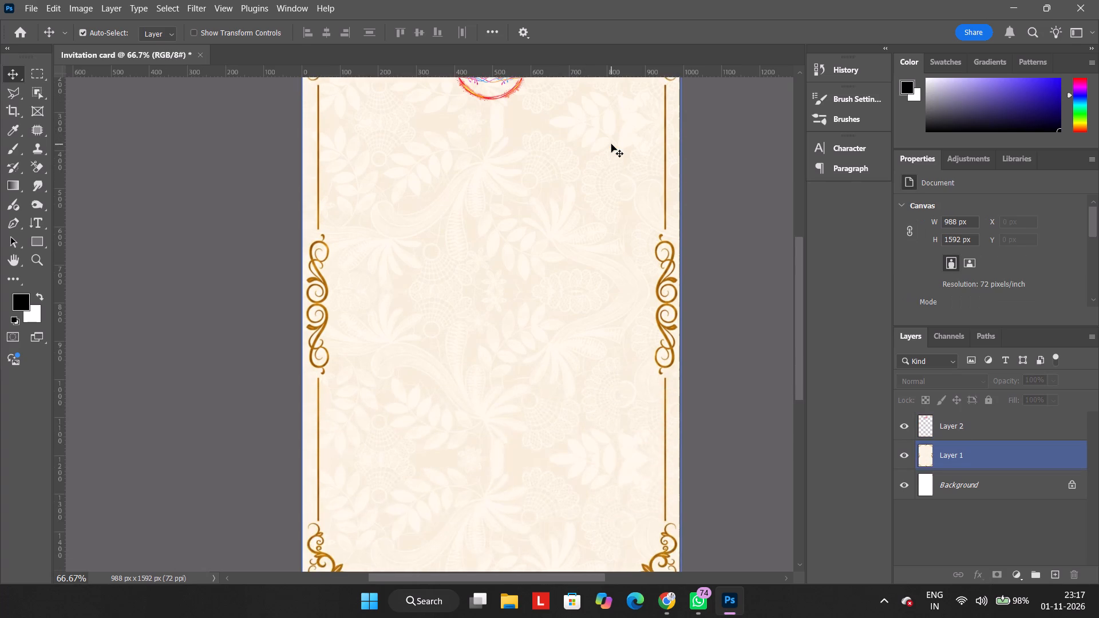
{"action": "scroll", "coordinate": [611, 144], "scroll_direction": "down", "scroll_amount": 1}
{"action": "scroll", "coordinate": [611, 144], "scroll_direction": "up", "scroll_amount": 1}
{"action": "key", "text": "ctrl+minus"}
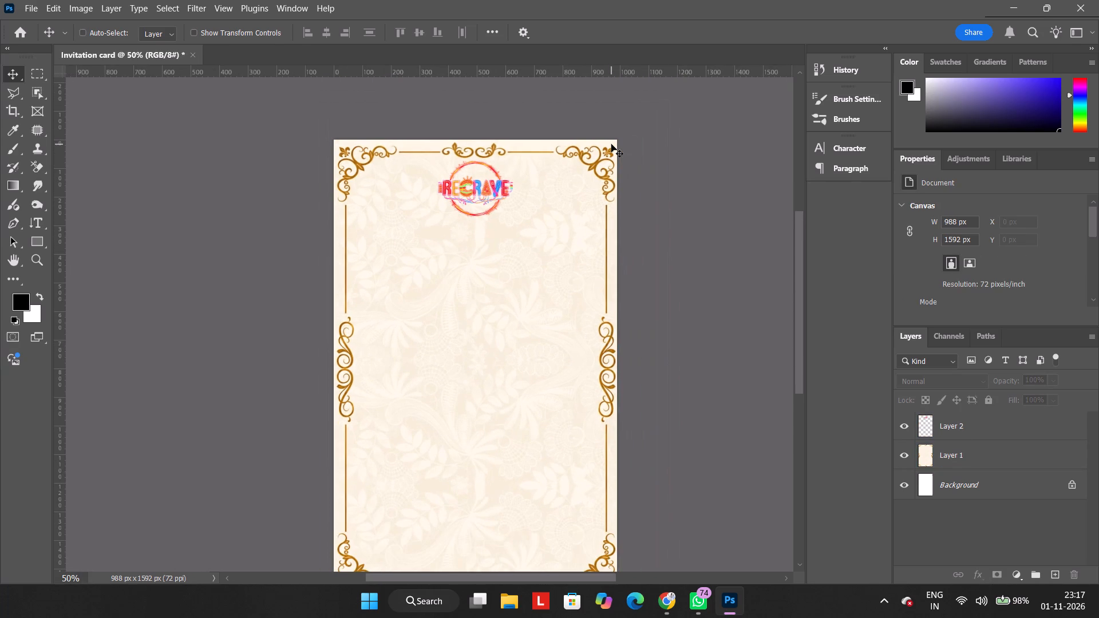
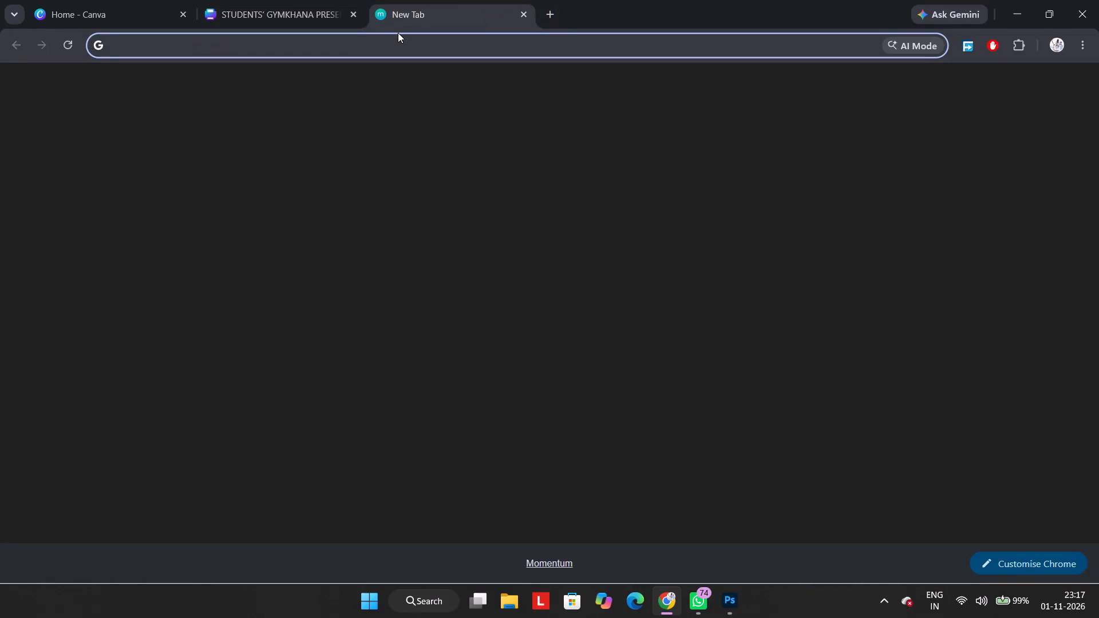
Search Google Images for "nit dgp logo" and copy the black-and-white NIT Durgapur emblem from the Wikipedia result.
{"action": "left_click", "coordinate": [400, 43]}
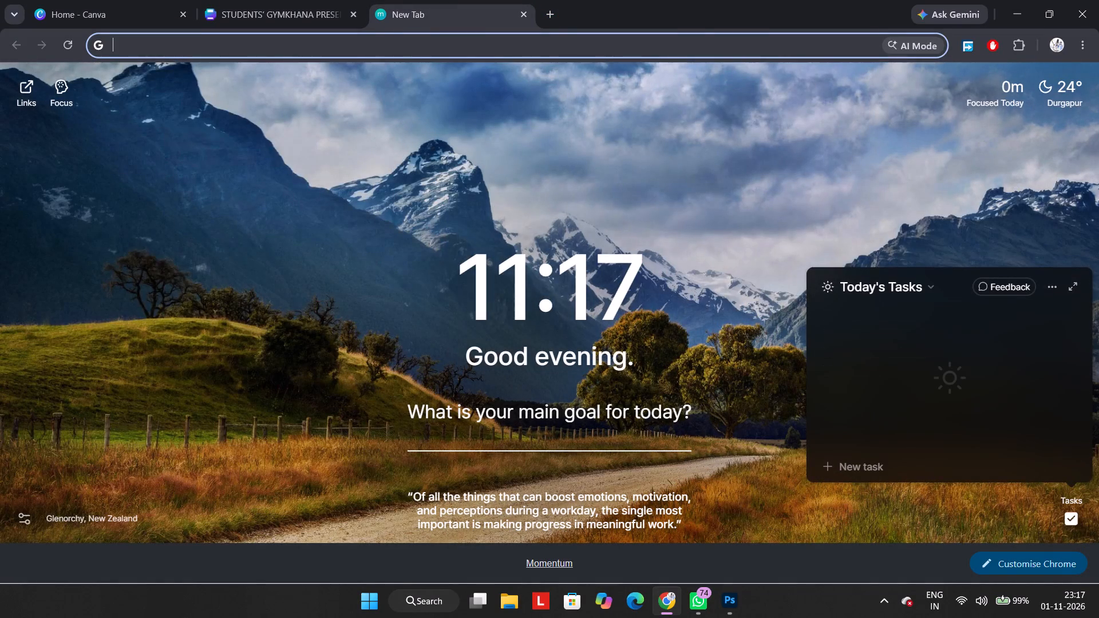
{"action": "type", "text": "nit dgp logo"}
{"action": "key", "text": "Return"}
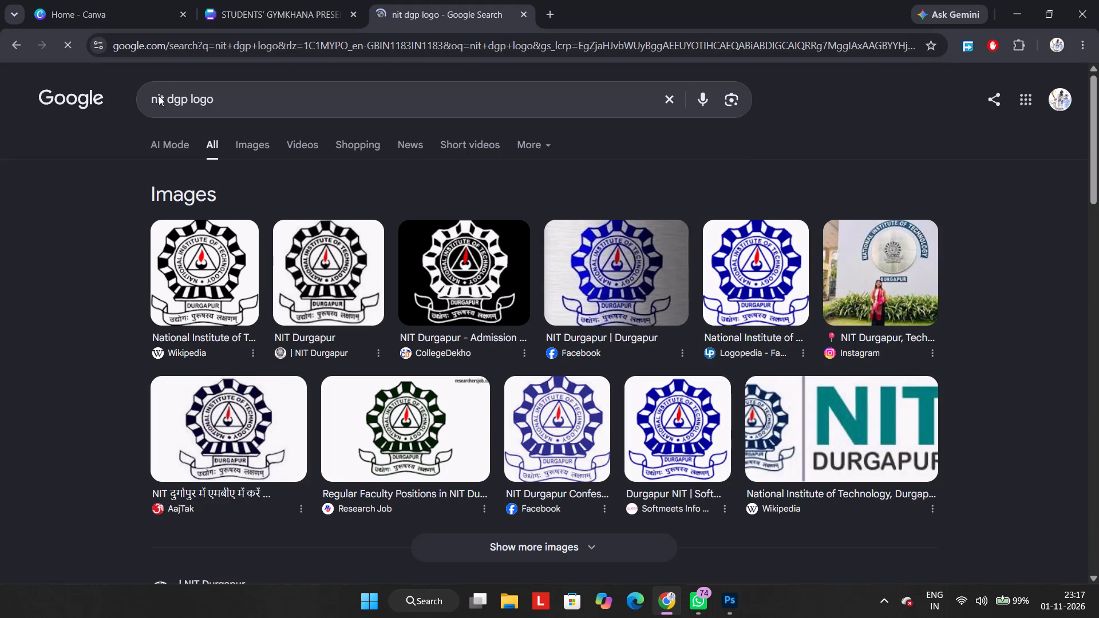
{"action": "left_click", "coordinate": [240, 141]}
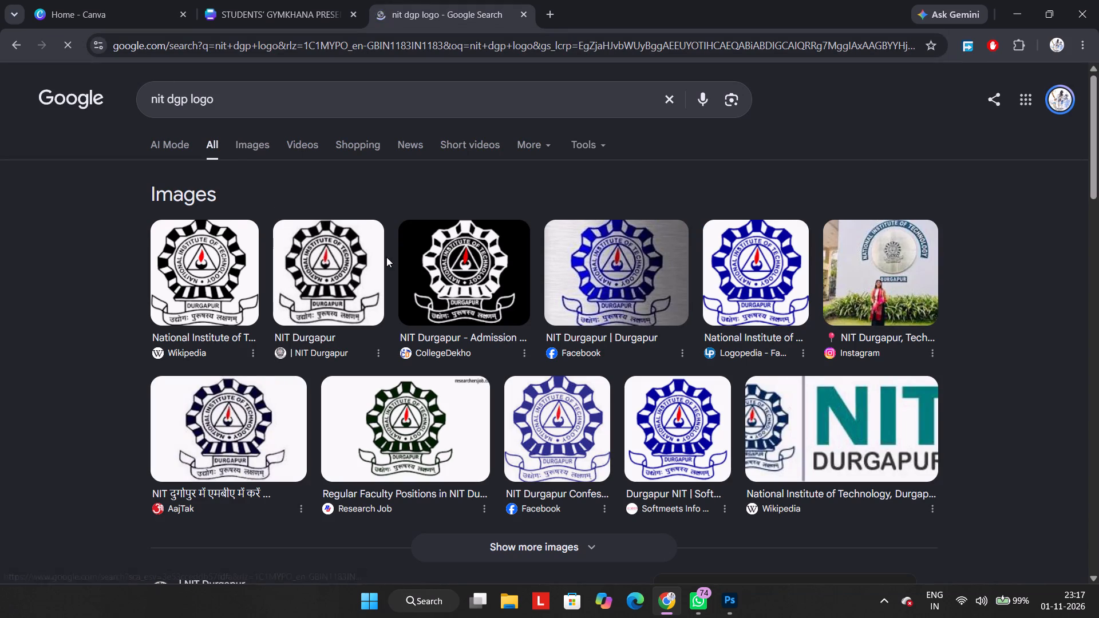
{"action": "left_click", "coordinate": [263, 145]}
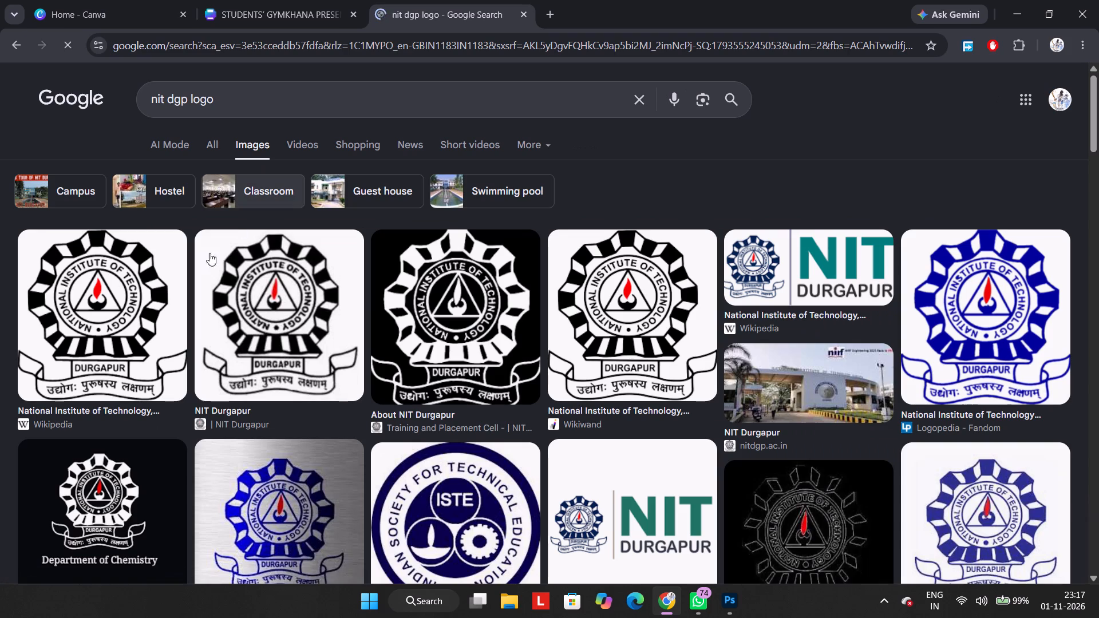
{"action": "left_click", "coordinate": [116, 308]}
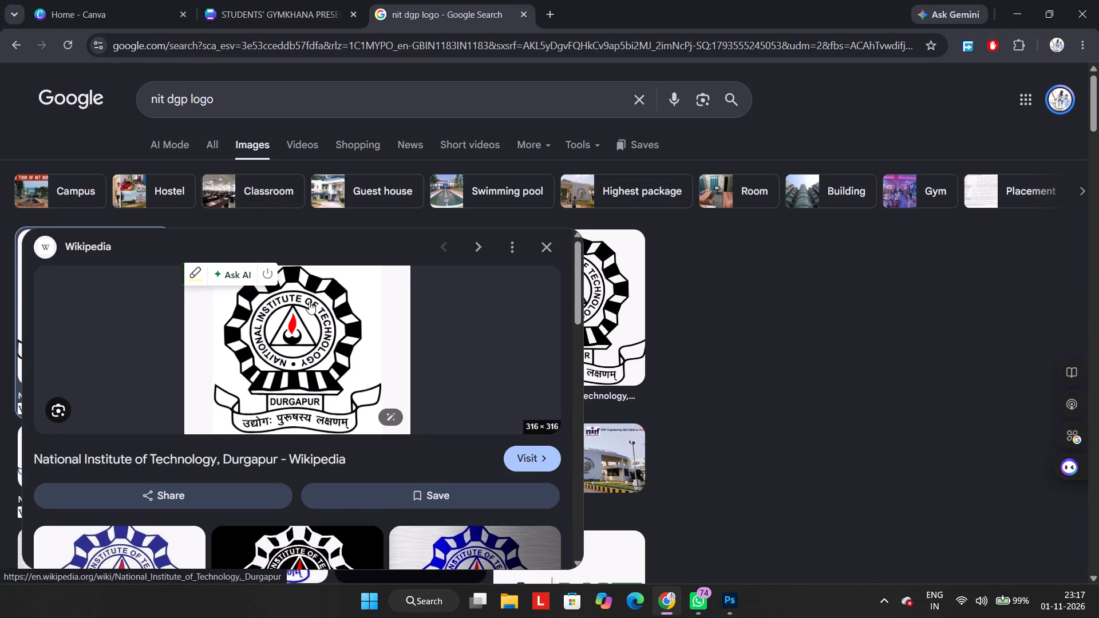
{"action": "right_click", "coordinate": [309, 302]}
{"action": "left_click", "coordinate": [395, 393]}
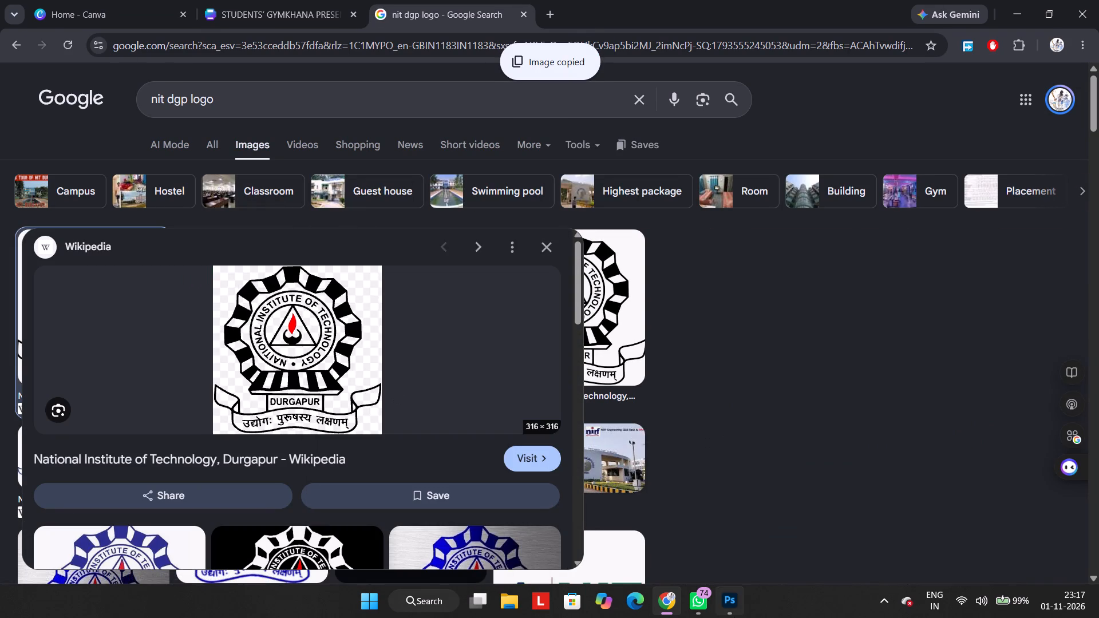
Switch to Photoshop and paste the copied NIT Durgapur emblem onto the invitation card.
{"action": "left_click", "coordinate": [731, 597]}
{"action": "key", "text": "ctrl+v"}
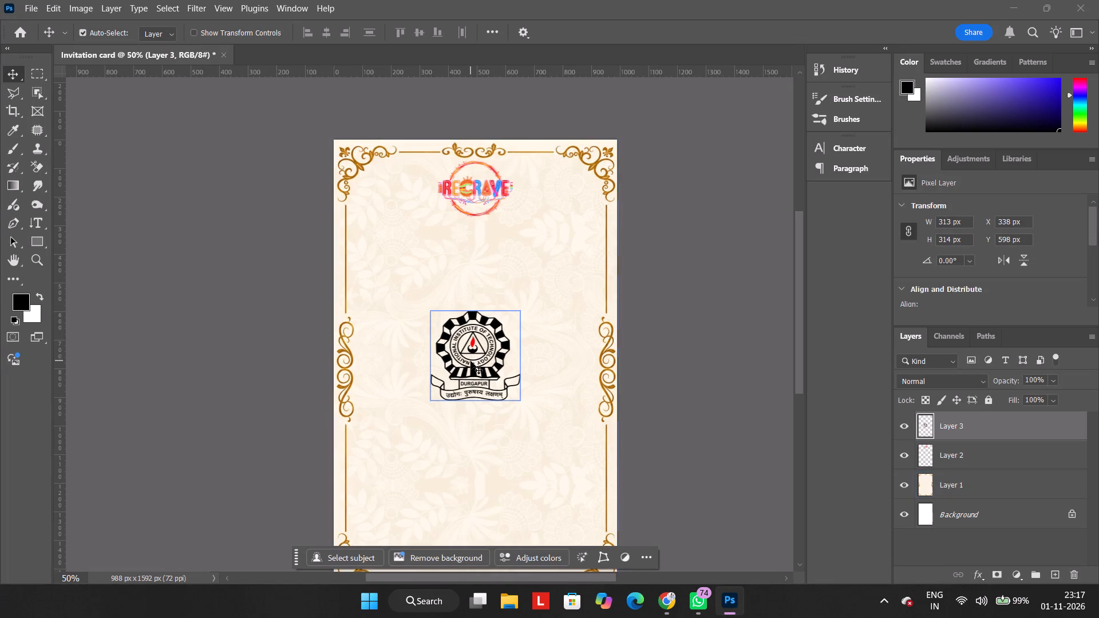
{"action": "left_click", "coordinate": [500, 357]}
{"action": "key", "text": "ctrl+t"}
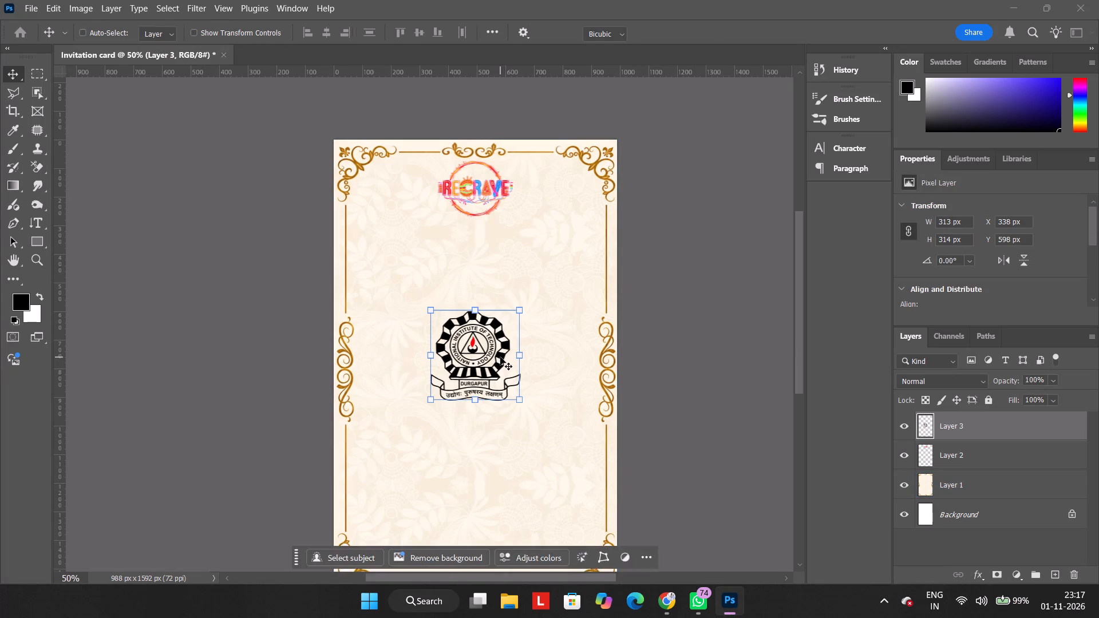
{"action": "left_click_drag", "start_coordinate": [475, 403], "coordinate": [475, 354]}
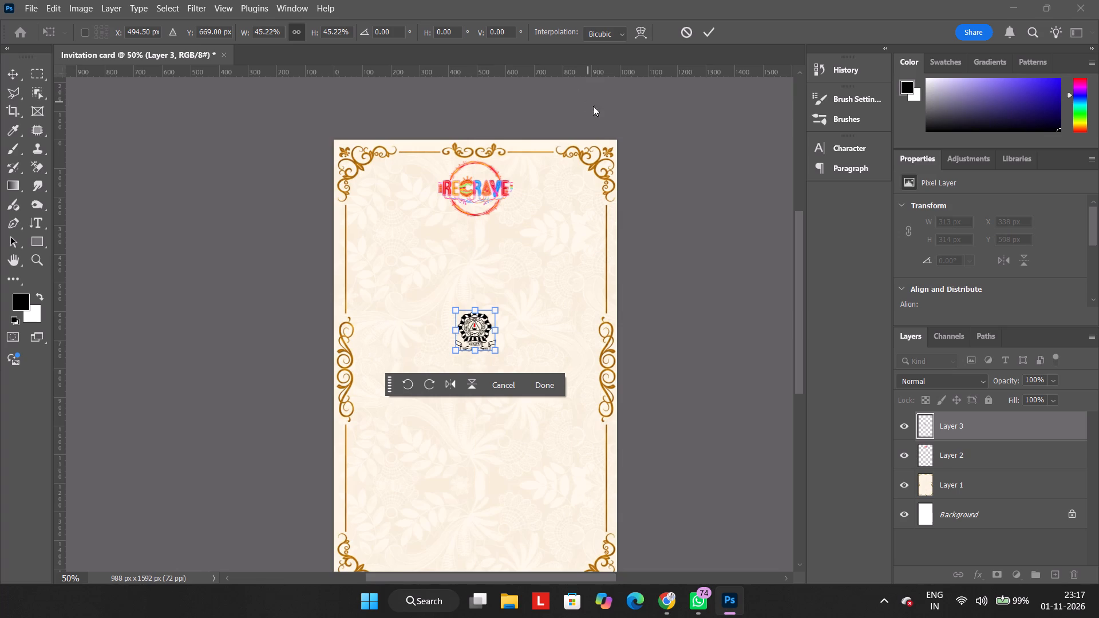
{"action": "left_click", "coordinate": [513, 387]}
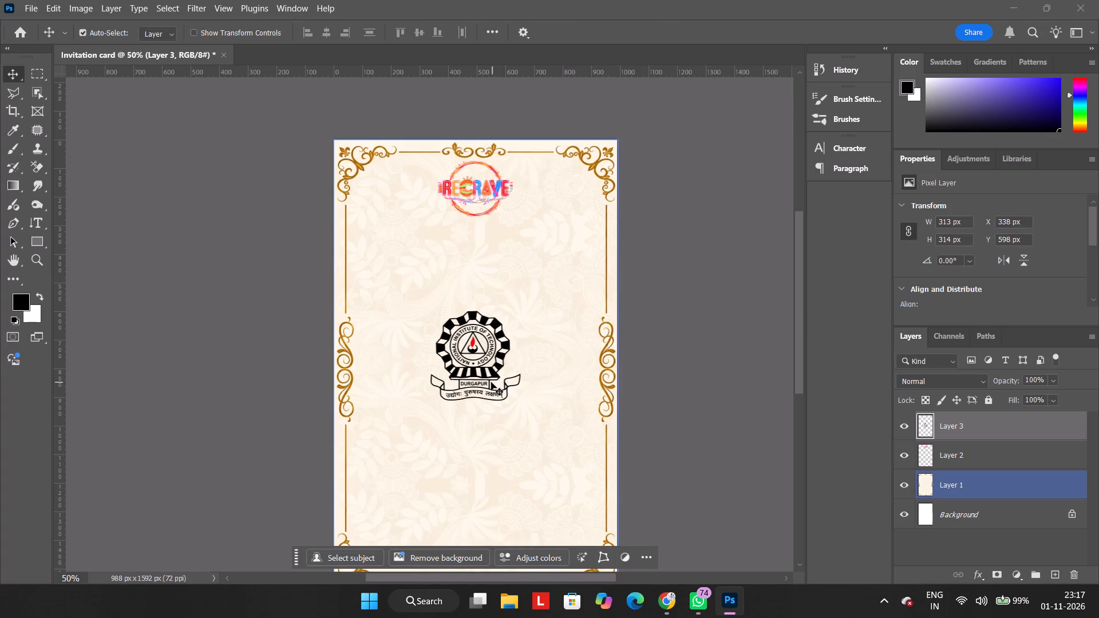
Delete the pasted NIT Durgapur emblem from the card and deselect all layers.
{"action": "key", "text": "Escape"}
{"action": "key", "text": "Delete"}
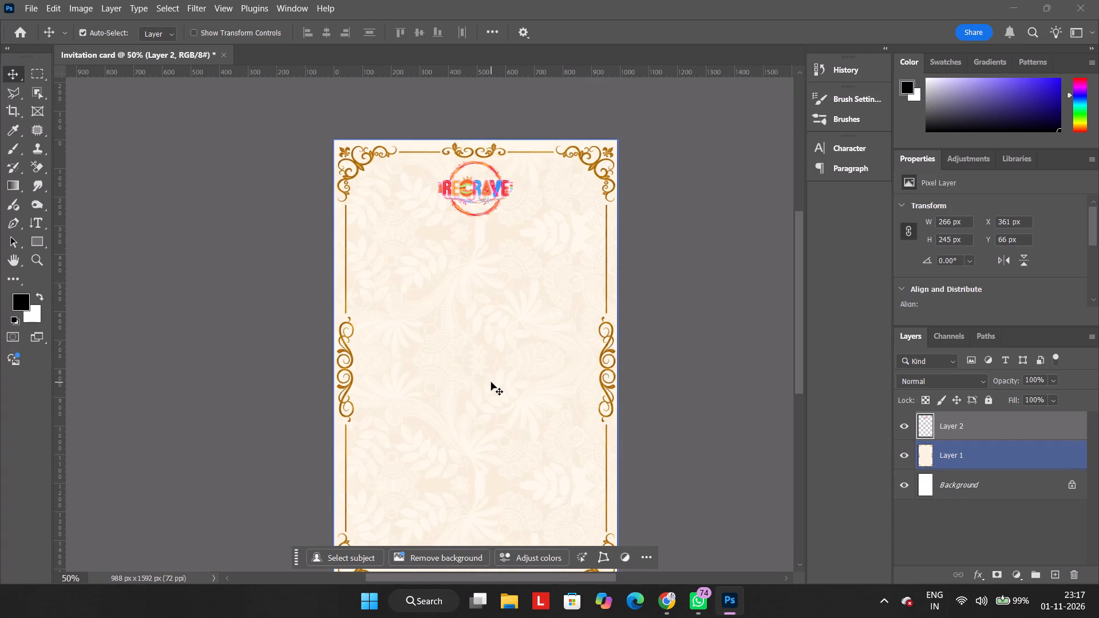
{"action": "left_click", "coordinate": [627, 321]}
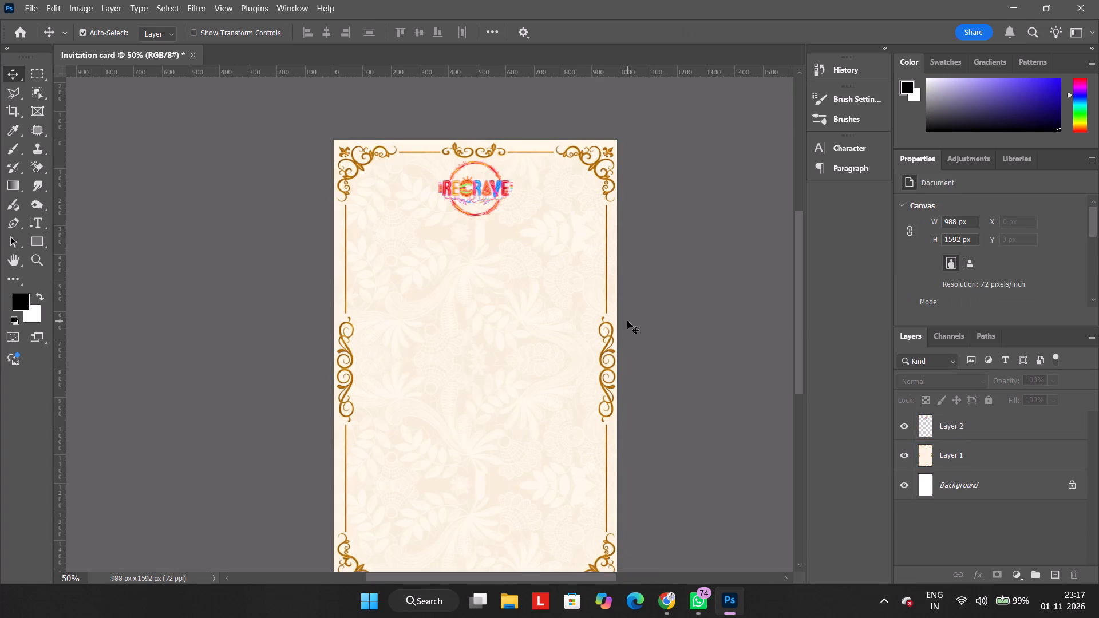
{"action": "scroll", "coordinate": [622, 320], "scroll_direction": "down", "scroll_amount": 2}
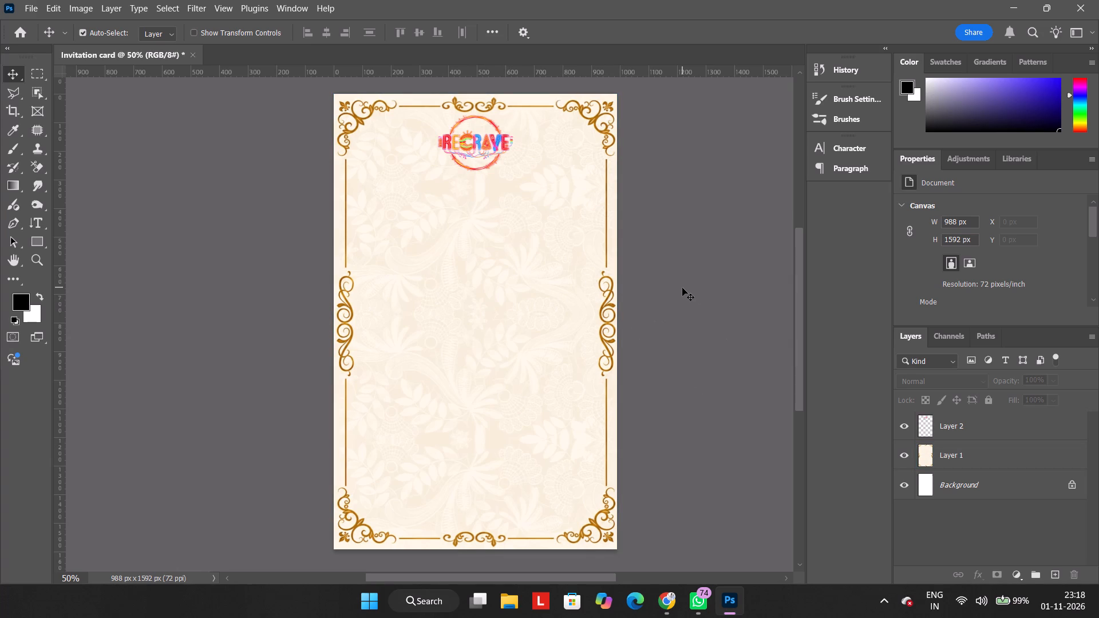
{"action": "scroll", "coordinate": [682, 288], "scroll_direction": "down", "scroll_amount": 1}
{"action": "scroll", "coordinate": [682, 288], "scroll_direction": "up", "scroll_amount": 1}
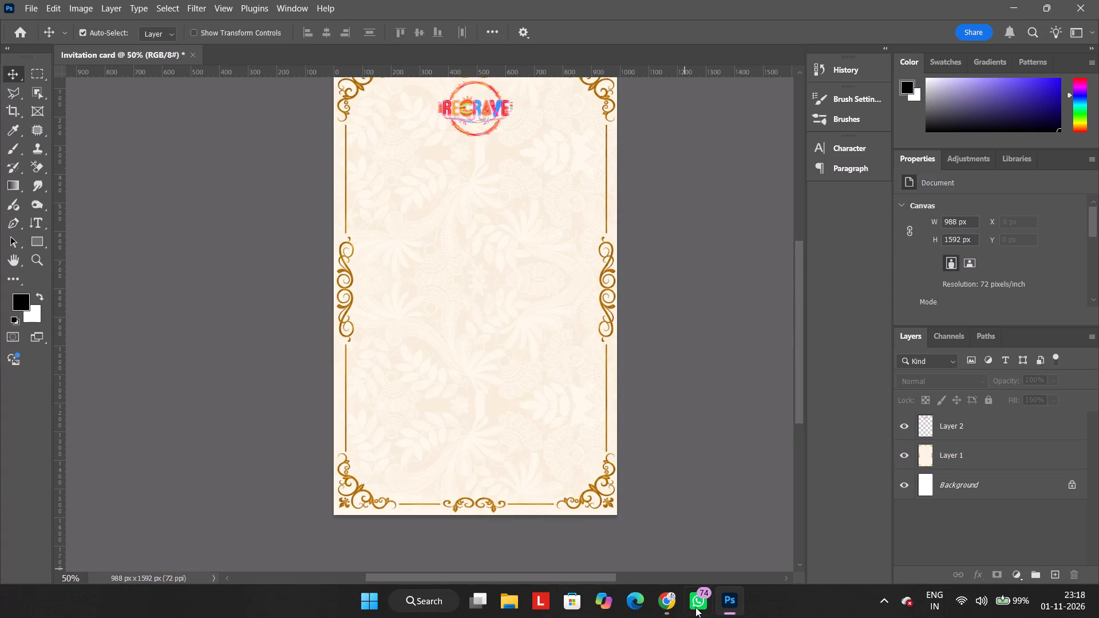
Switch to Google Chrome.
{"action": "left_click", "coordinate": [671, 596]}
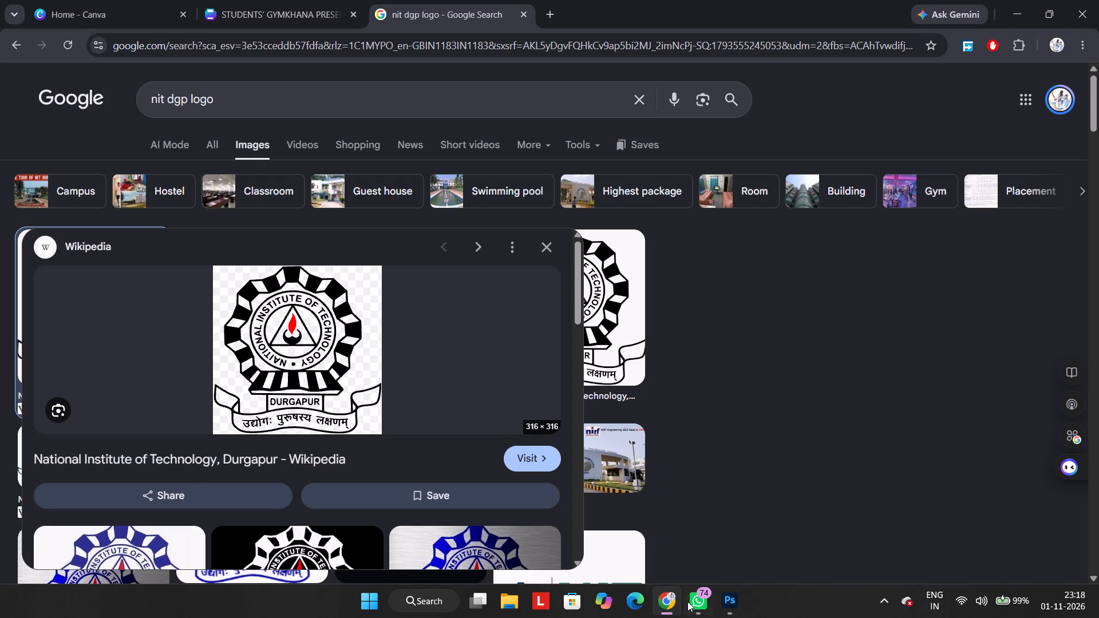
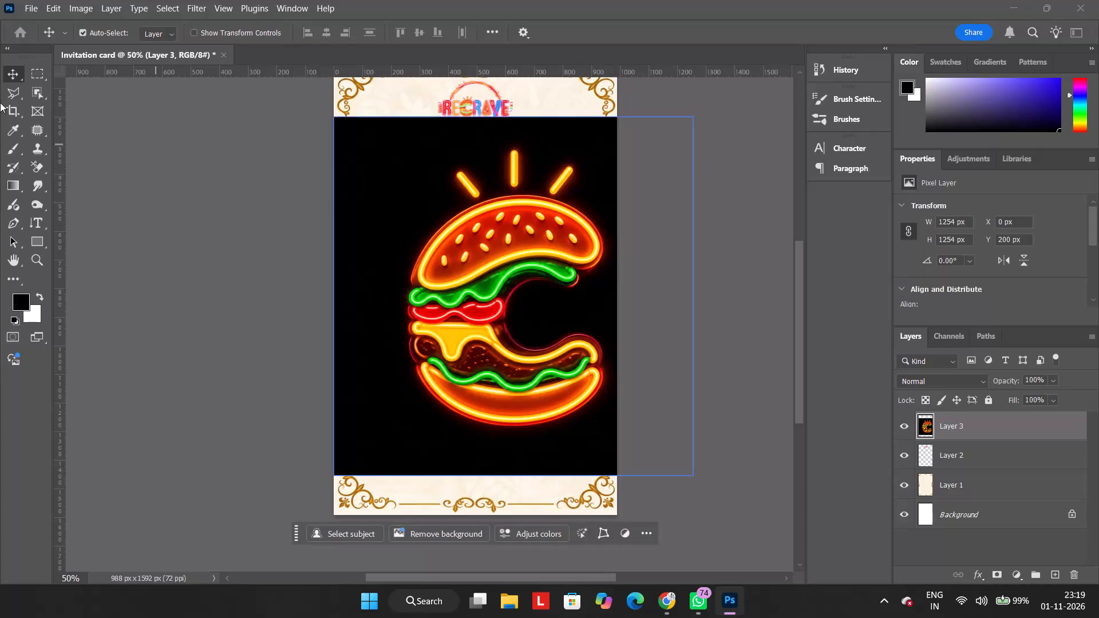
Scale the neon burger image to about 552 × 552 px and centre it horizontally on the card below the RECRAVE logo.
{"action": "left_click", "coordinate": [43, 161]}
{"action": "key", "text": "ctrl+minus"}
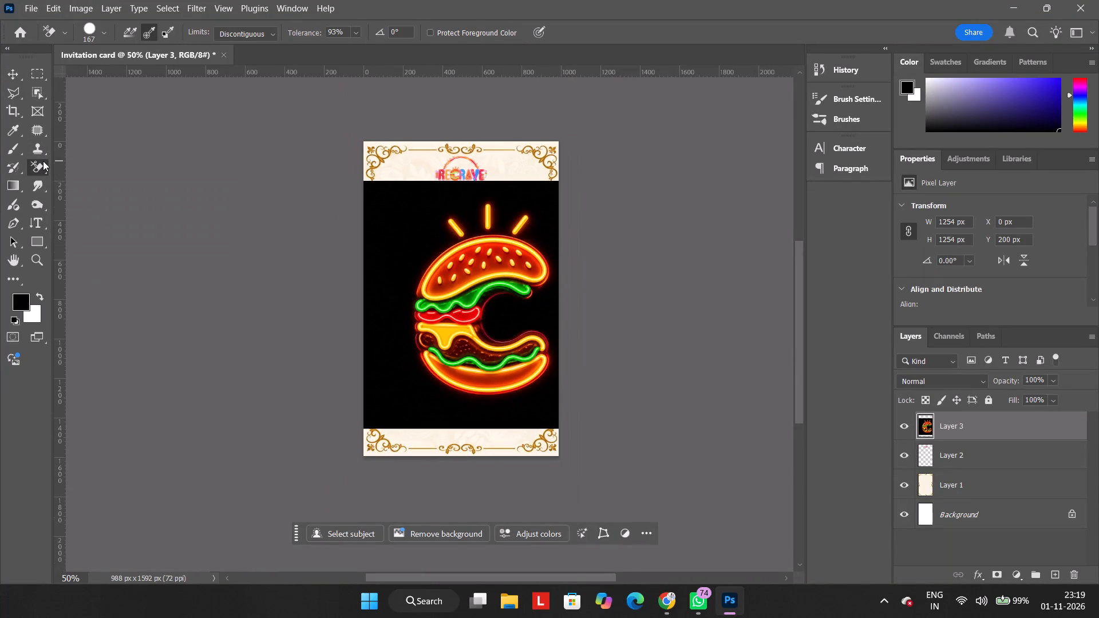
{"action": "left_click", "coordinate": [19, 67]}
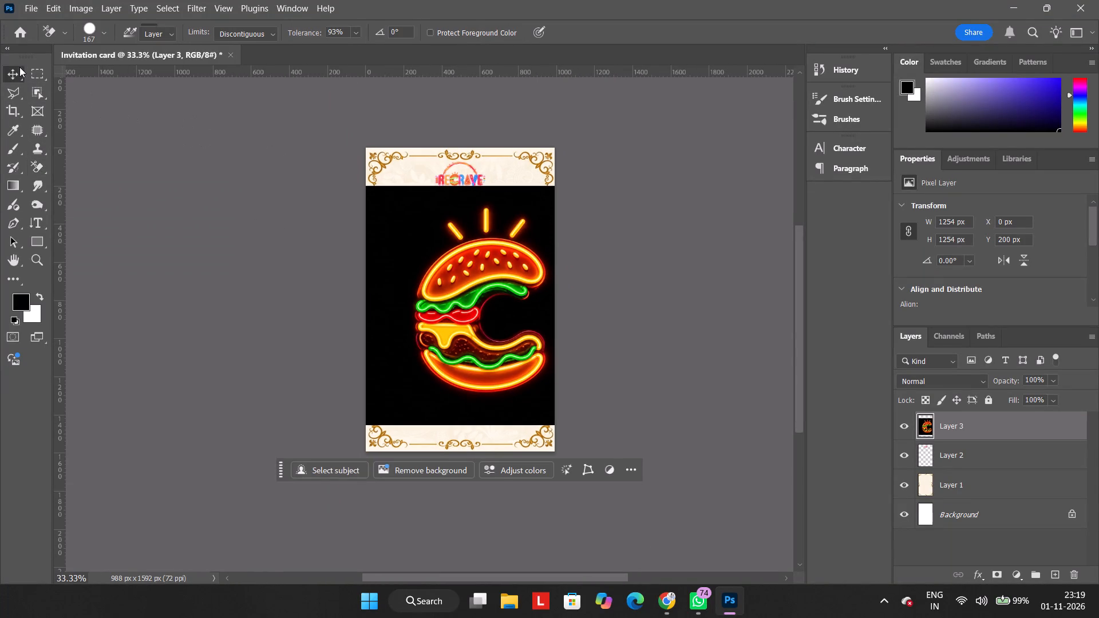
{"action": "left_click", "coordinate": [401, 275]}
{"action": "key", "text": "ctrl+t"}
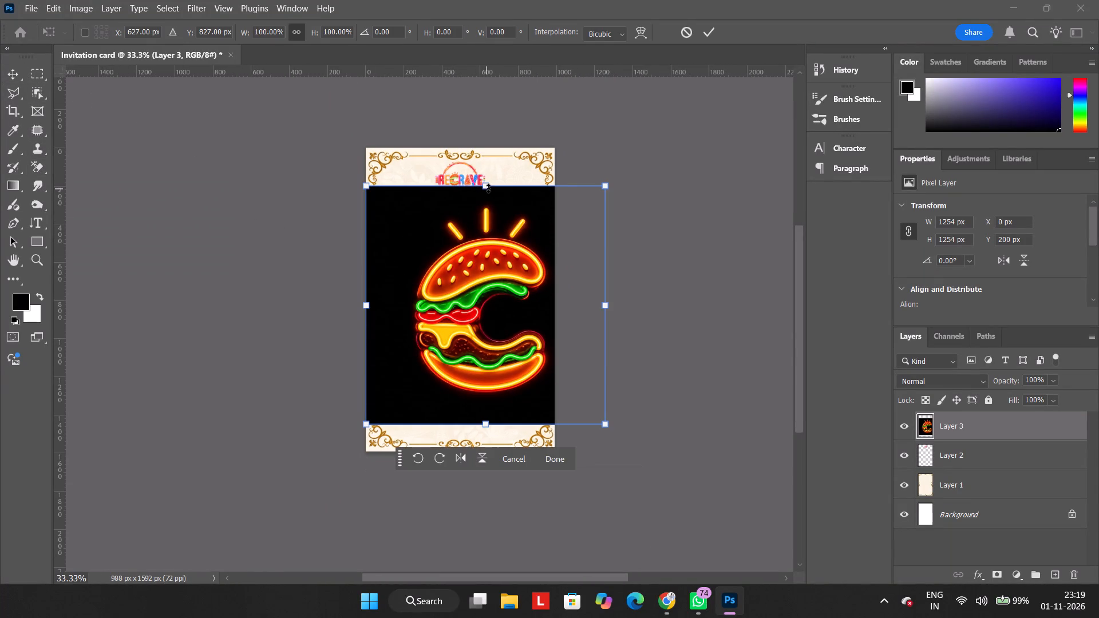
{"action": "left_click_drag", "start_coordinate": [489, 188], "coordinate": [487, 322]}
{"action": "left_click_drag", "start_coordinate": [492, 364], "coordinate": [465, 284]}
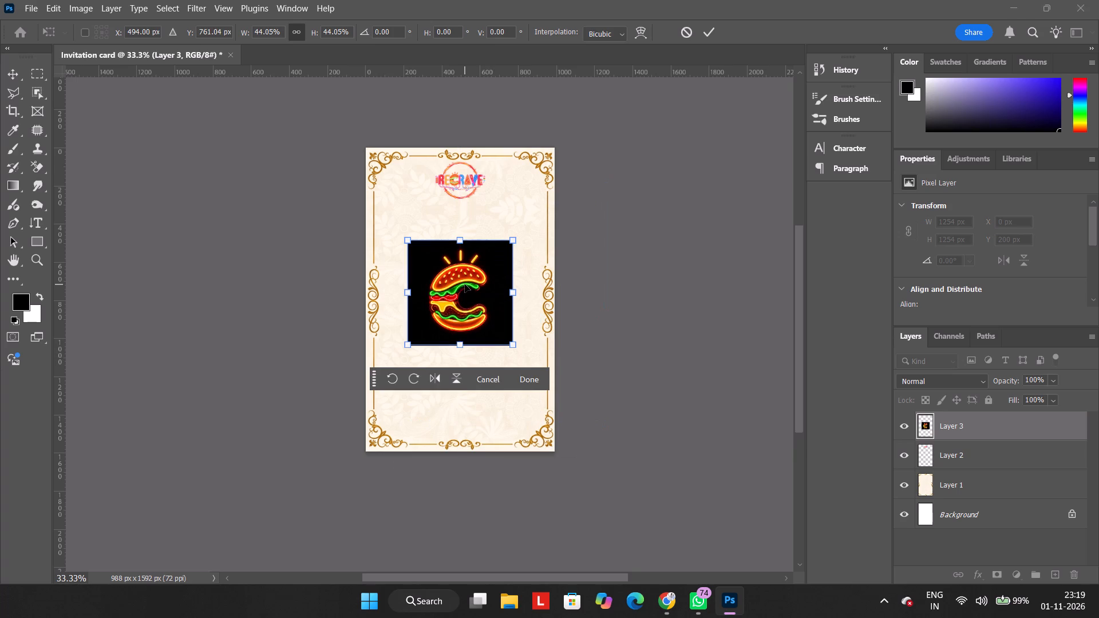
{"action": "left_click", "coordinate": [709, 30]}
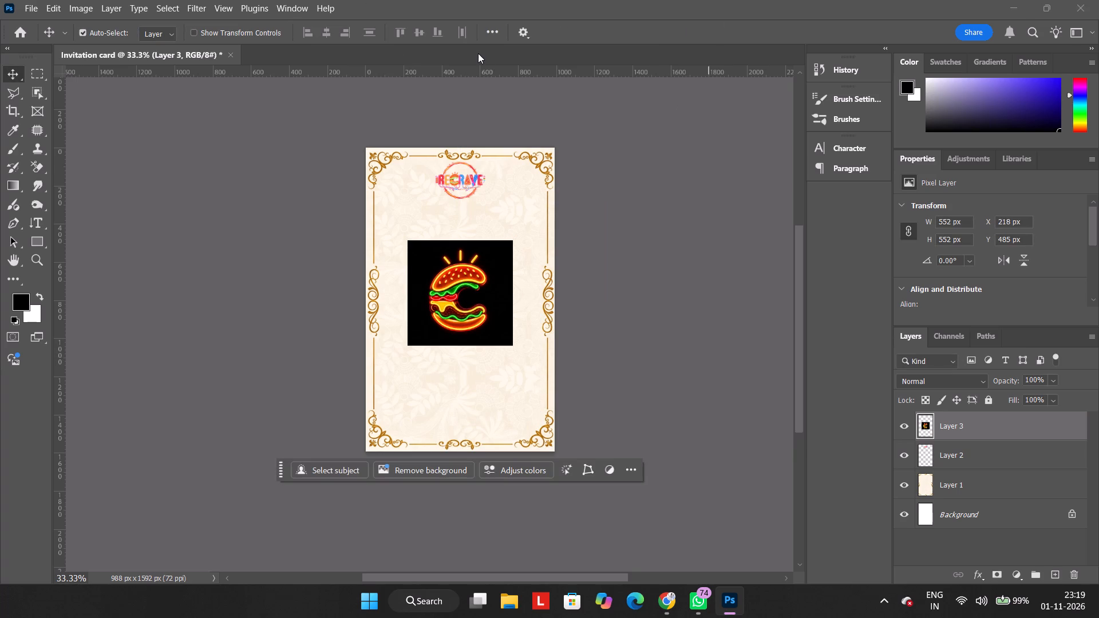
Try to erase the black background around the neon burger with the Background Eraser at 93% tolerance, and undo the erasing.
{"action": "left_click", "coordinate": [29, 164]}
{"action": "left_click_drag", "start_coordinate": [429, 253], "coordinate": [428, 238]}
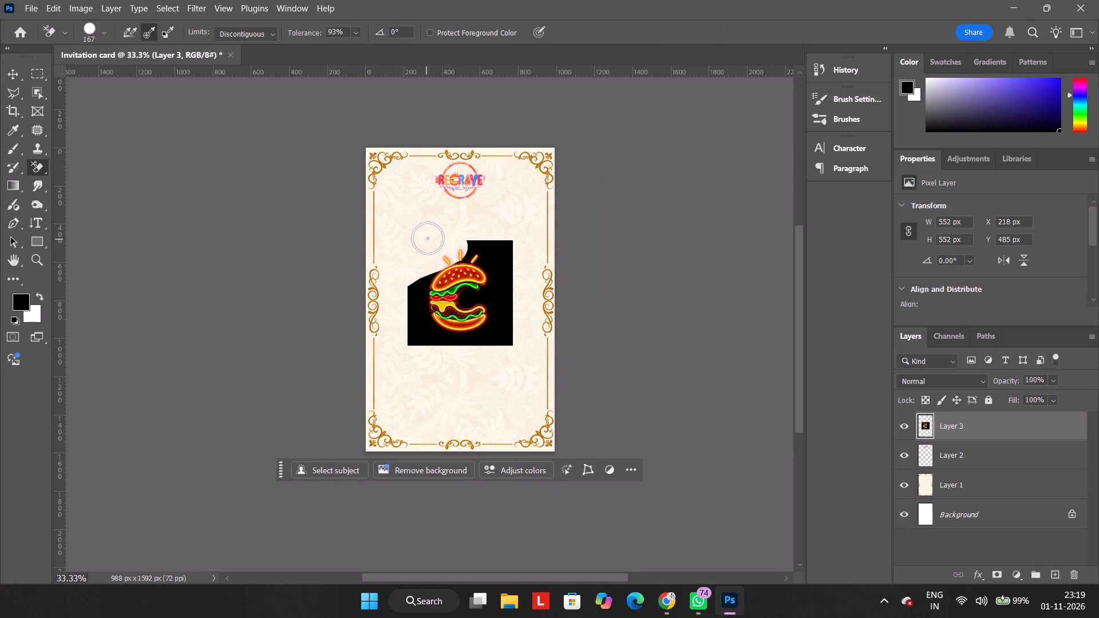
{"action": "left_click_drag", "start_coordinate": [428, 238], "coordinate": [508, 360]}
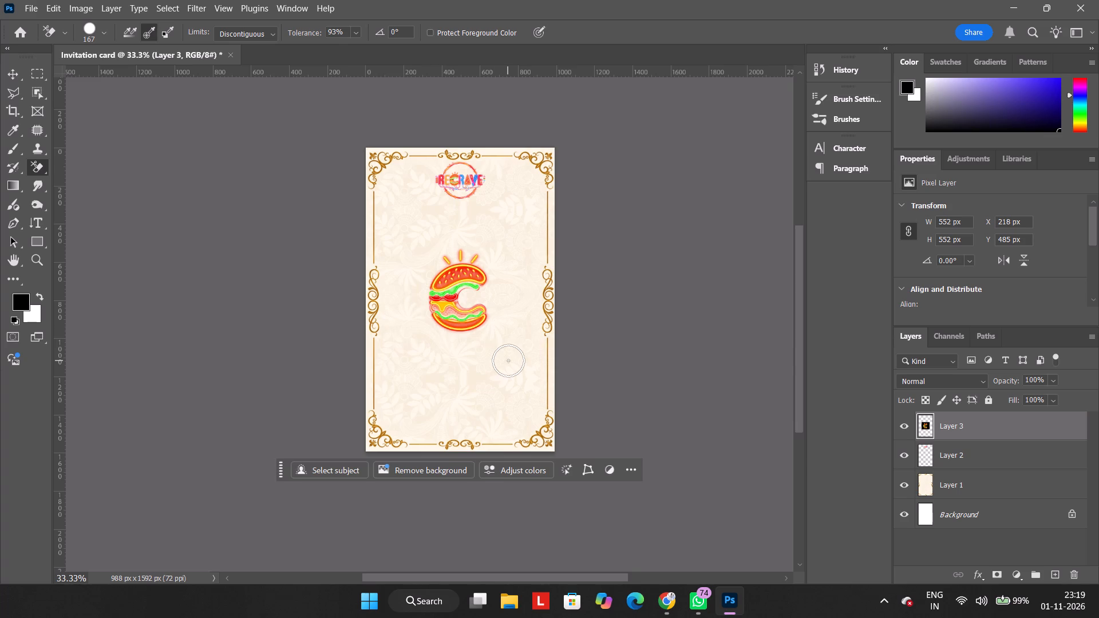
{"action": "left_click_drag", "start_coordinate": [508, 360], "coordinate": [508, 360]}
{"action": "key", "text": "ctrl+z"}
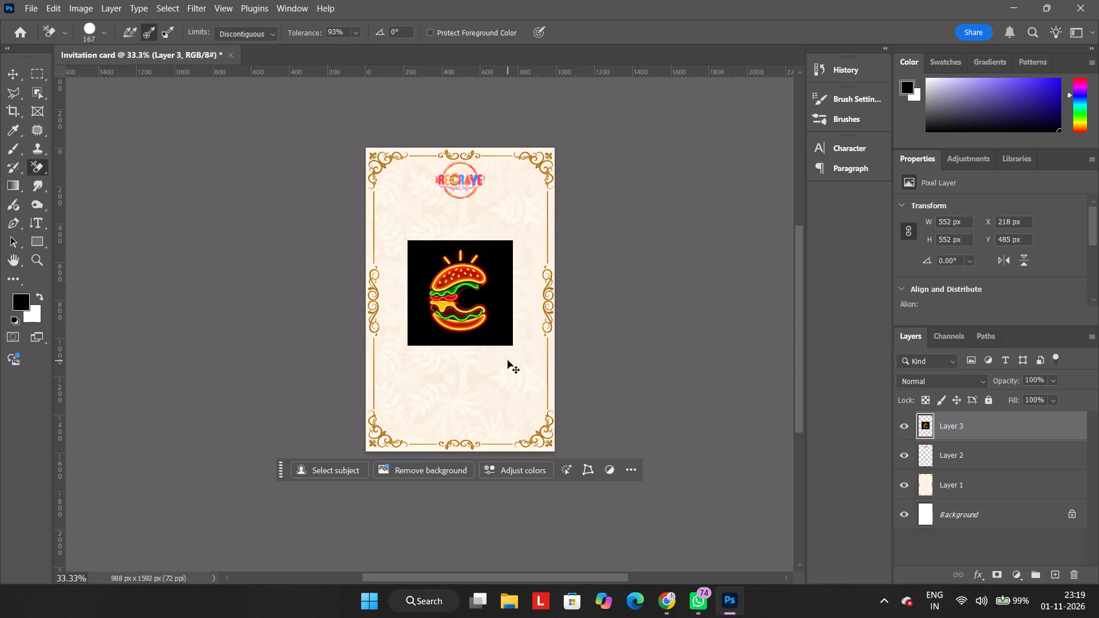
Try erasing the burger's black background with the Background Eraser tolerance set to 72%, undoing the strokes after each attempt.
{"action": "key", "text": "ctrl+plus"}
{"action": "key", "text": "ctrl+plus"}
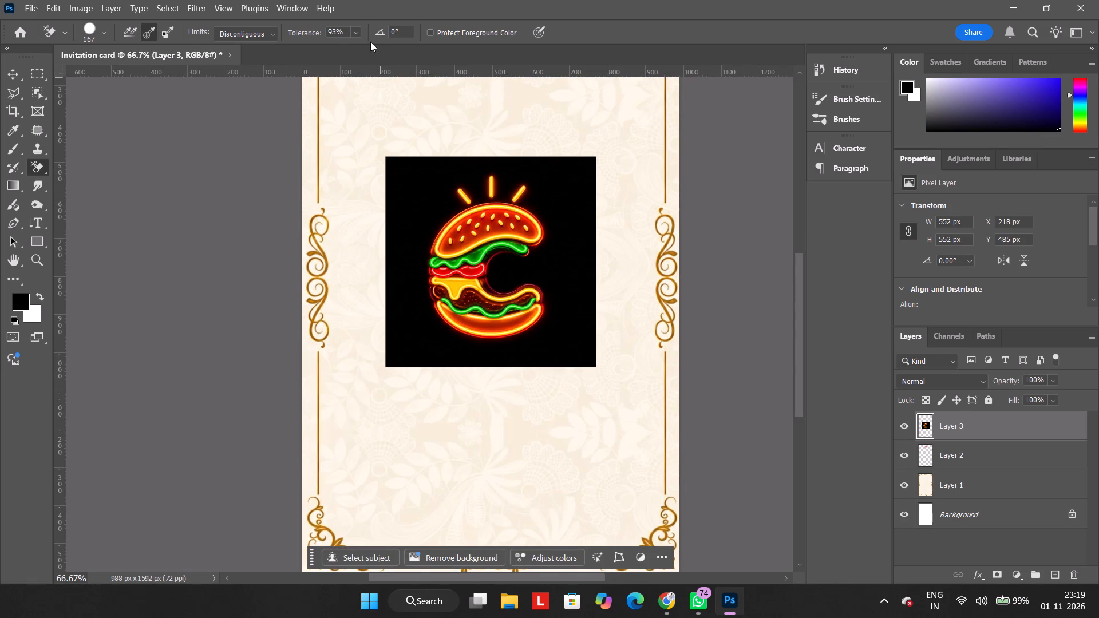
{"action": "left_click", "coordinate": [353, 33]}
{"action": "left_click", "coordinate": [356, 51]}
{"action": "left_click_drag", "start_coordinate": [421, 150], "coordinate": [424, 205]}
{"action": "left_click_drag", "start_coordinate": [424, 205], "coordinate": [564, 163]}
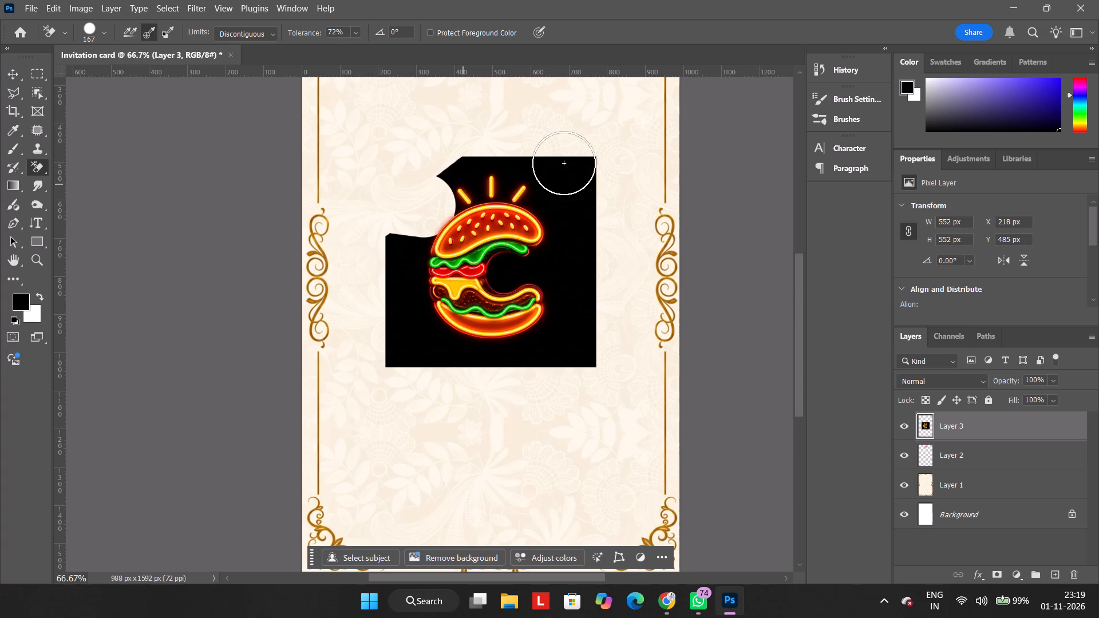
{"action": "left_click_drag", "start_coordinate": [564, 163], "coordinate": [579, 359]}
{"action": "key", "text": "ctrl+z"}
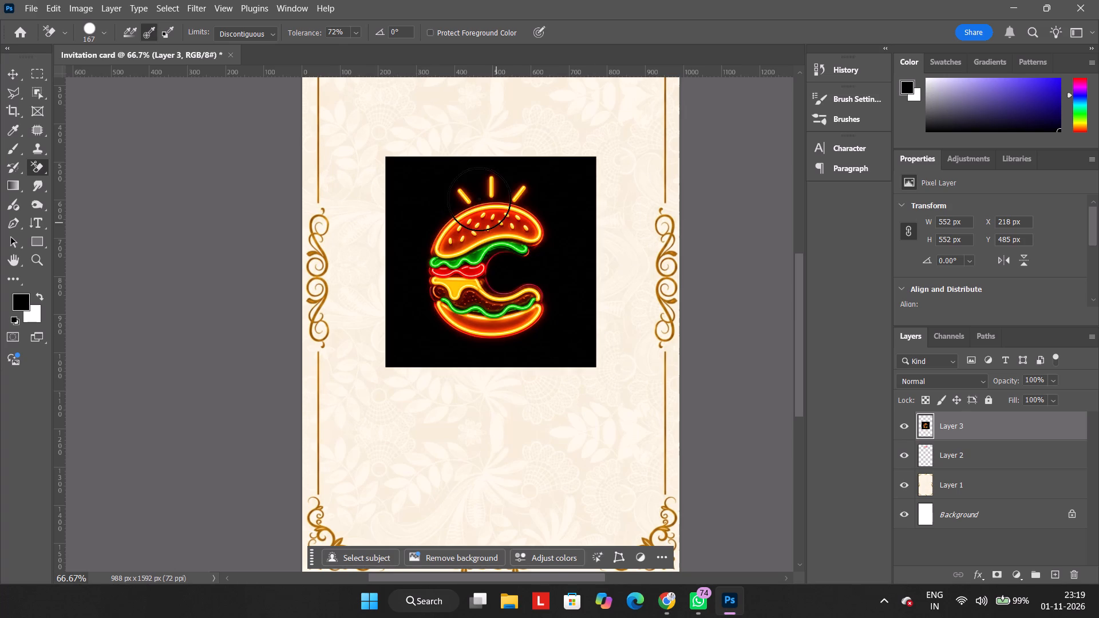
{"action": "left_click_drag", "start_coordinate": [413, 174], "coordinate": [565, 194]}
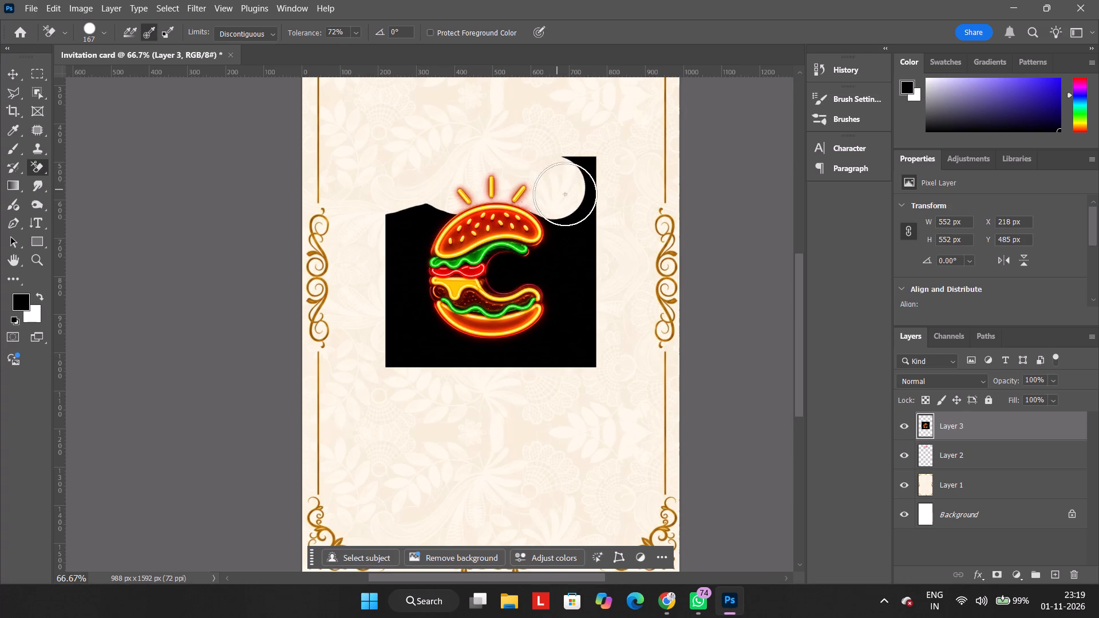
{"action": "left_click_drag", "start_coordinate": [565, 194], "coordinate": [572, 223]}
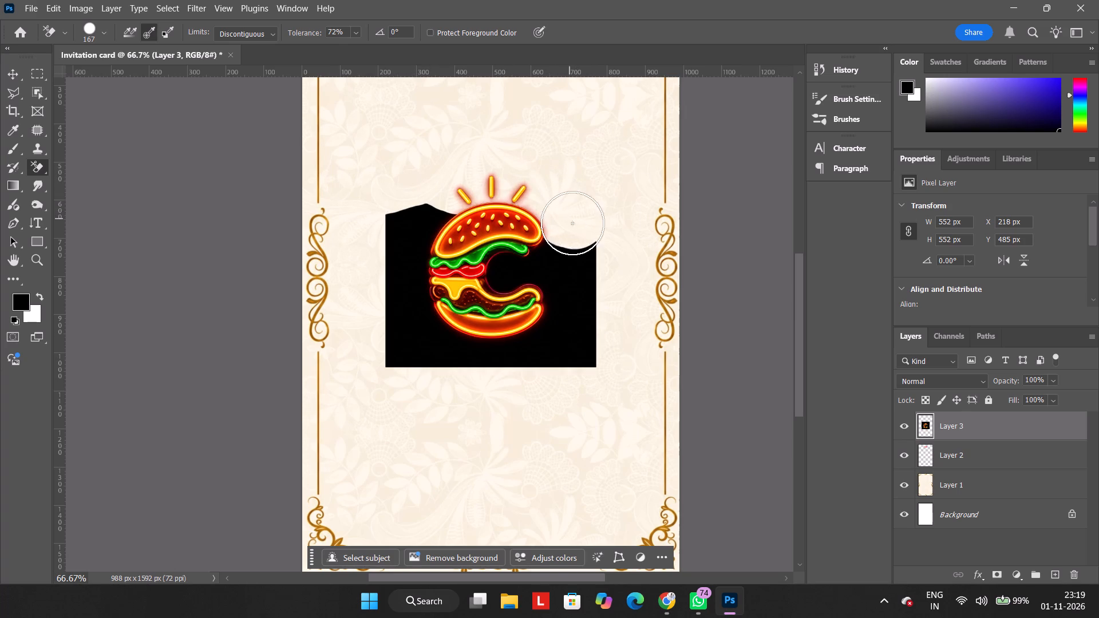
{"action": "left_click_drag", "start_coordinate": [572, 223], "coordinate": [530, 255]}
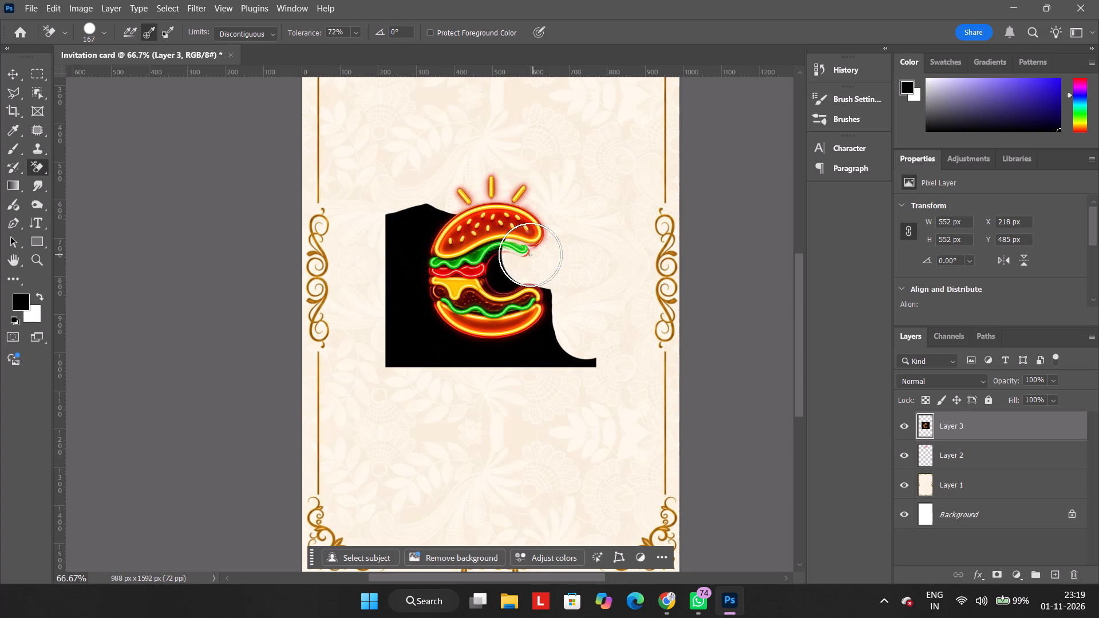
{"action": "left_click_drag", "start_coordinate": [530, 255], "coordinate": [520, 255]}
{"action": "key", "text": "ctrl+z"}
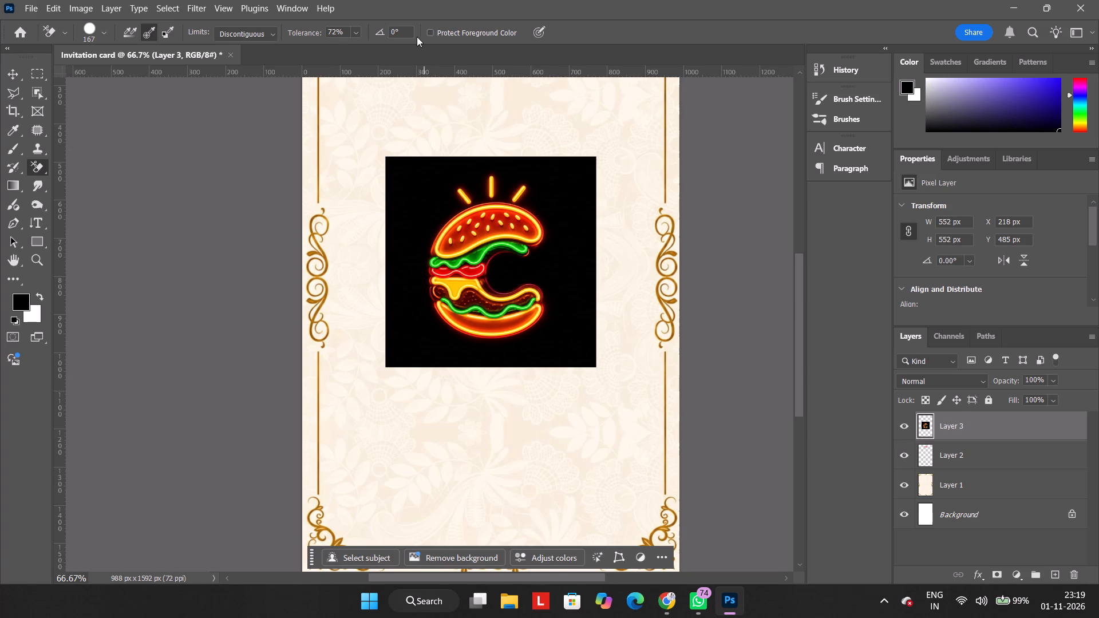
Set the Background Eraser tolerance to 30% and erase the black background all around the neon burger.
{"action": "left_click", "coordinate": [358, 34]}
{"action": "left_click", "coordinate": [340, 49]}
{"action": "left_click_drag", "start_coordinate": [420, 187], "coordinate": [690, 203]}
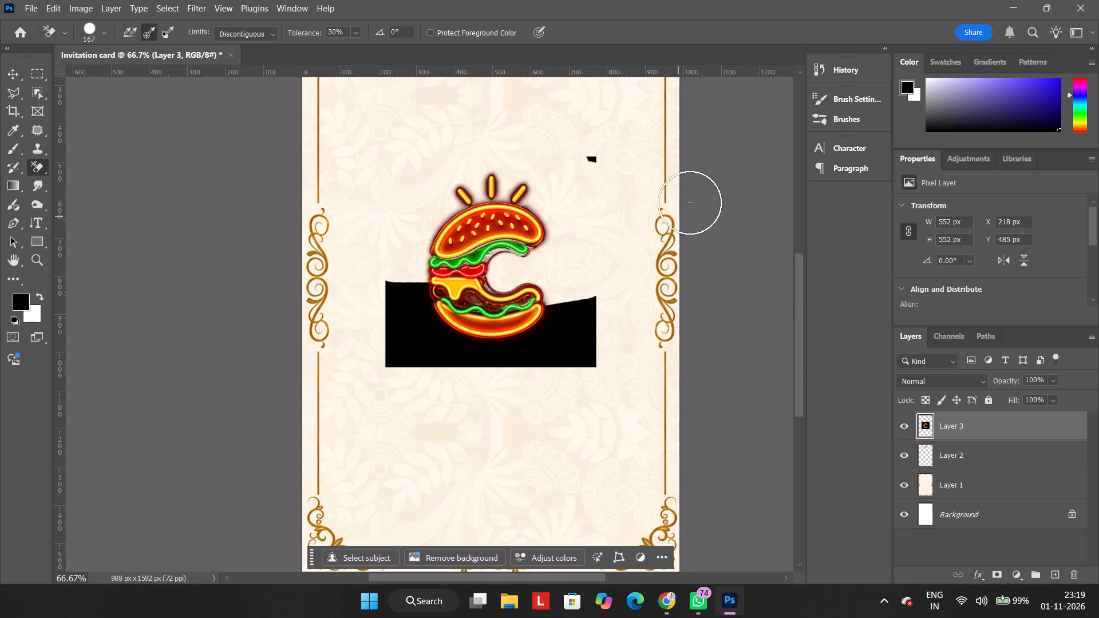
{"action": "left_click_drag", "start_coordinate": [690, 203], "coordinate": [402, 445]}
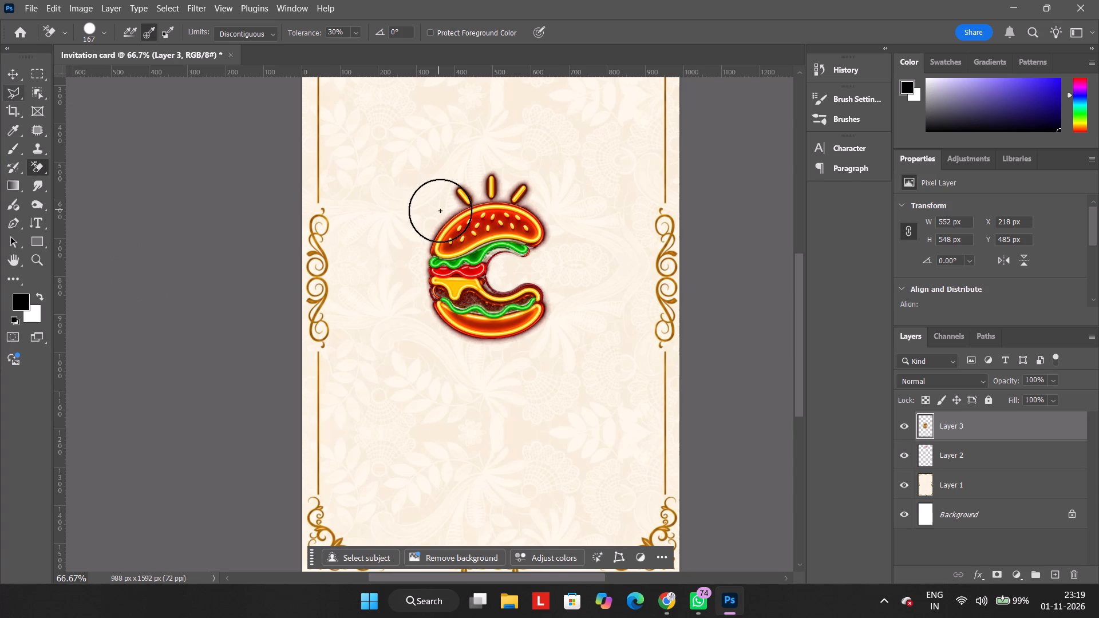
Reduce the burger layer's opacity to 7% for a faint watermark effect.
{"action": "left_click", "coordinate": [17, 74]}
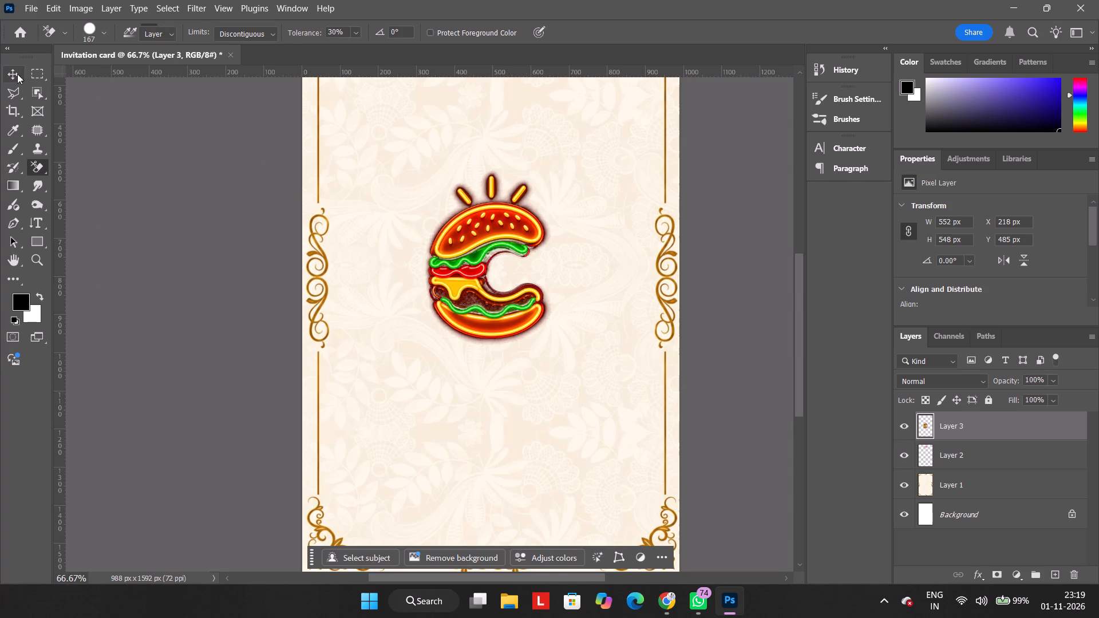
{"action": "left_click", "coordinate": [1051, 383]}
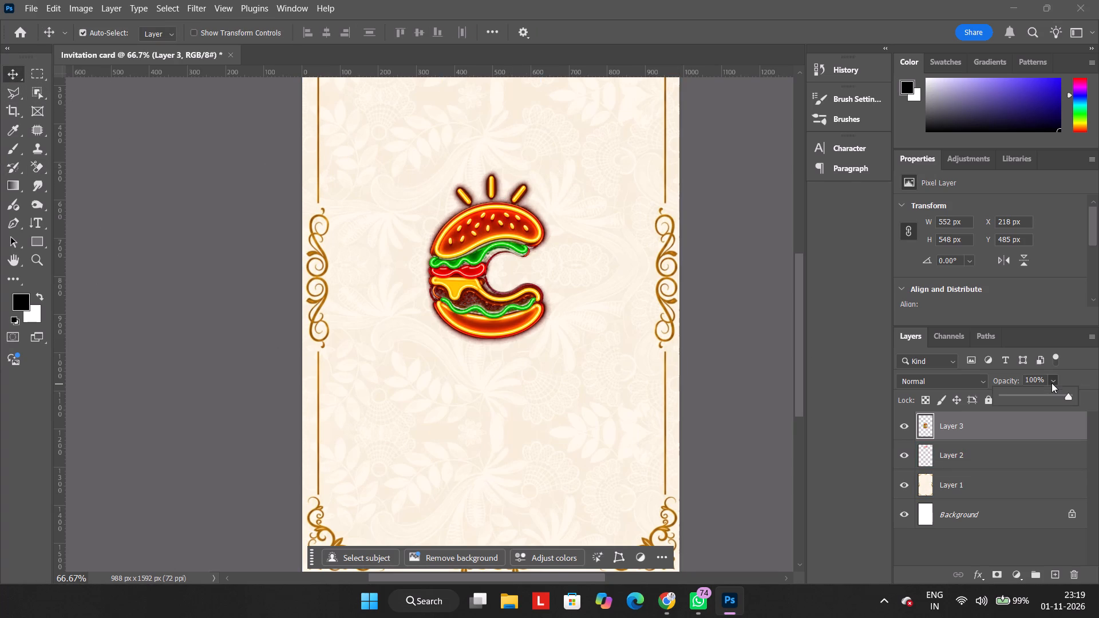
{"action": "left_click", "coordinate": [1014, 393]}
{"action": "left_click_drag", "start_coordinate": [1014, 393], "coordinate": [1012, 394]}
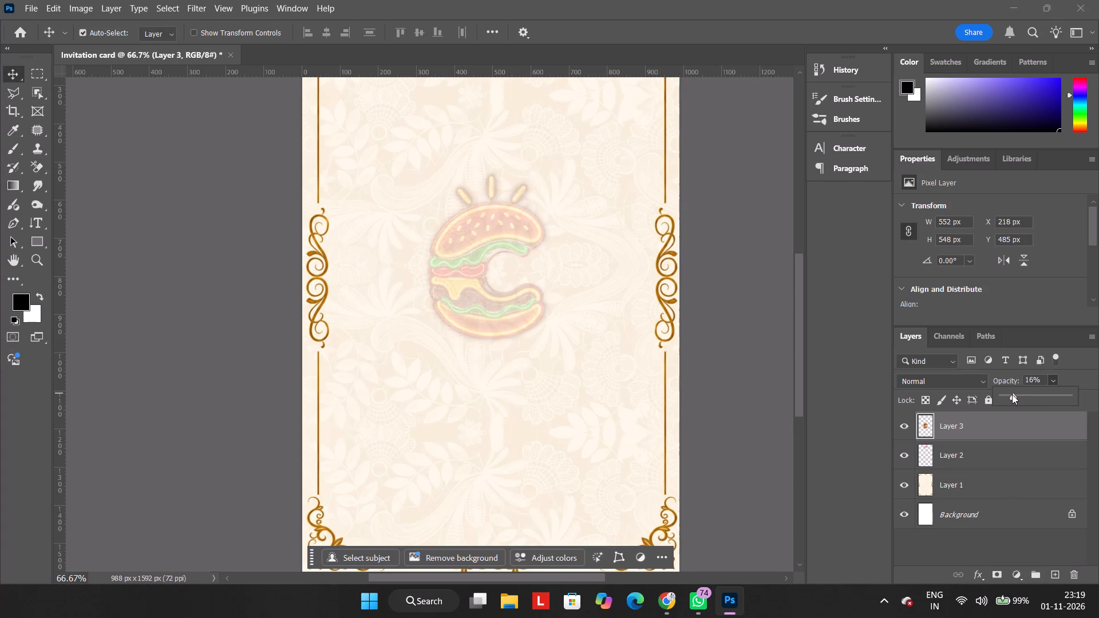
{"action": "left_click_drag", "start_coordinate": [1012, 394], "coordinate": [1005, 395]}
{"action": "left_click_drag", "start_coordinate": [1005, 395], "coordinate": [1014, 398]}
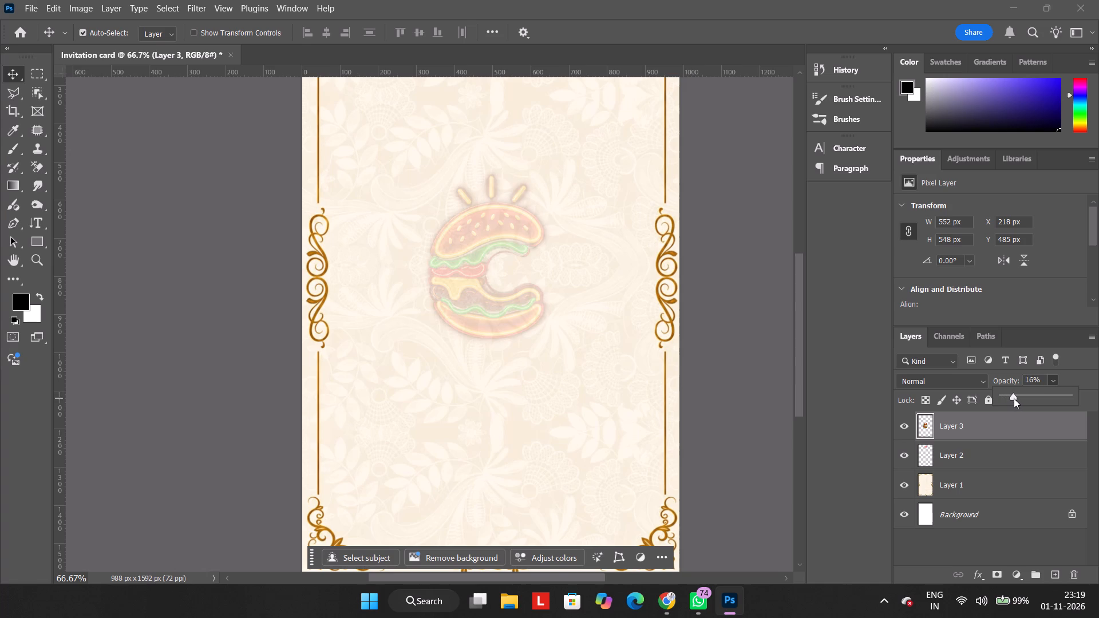
{"action": "left_click", "coordinate": [1014, 398]}
{"action": "left_click_drag", "start_coordinate": [1014, 398], "coordinate": [1009, 398]}
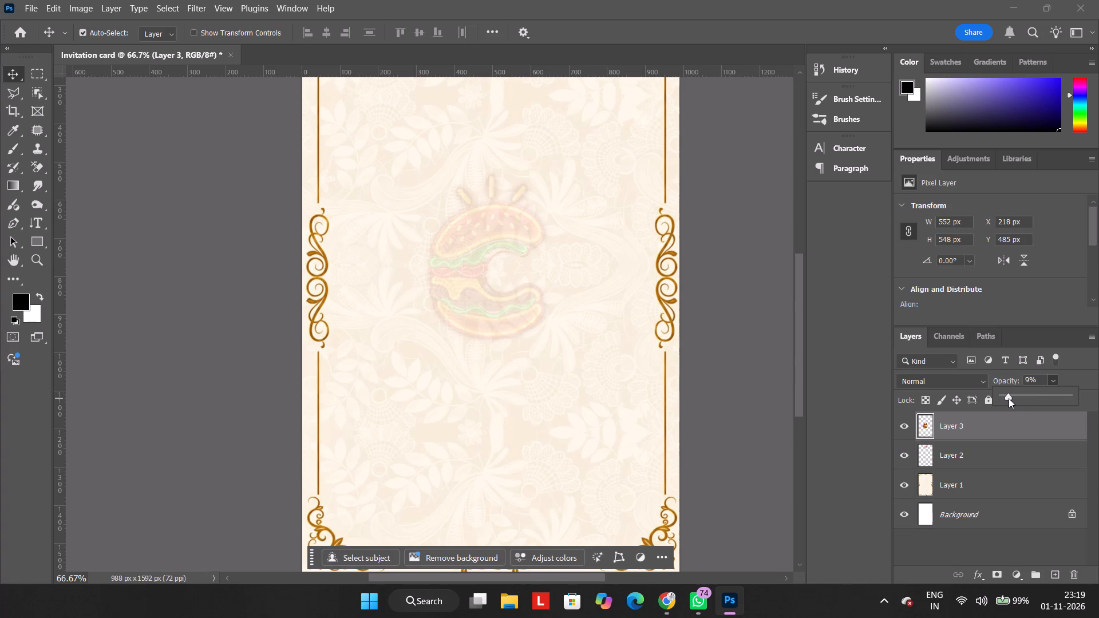
{"action": "left_click", "coordinate": [1009, 398]}
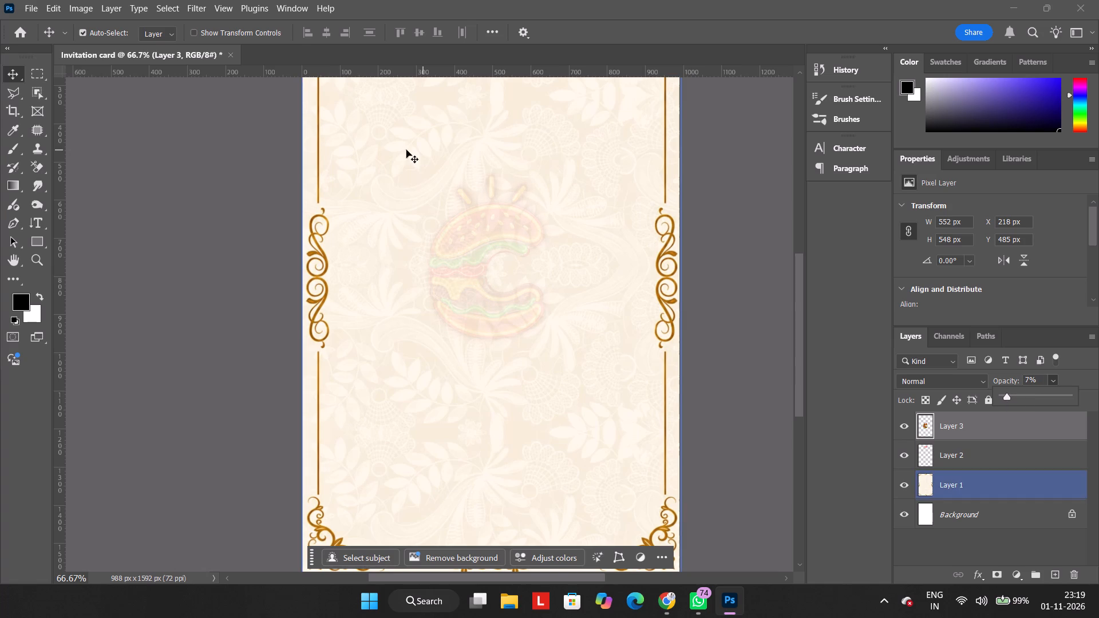
Enlarge the faded burger to about 162%, roughly 896 × 890 px, and centre it on the card at about X 494, Y 800 px.
{"action": "left_click", "coordinate": [505, 318]}
{"action": "key", "text": "ctrl+t"}
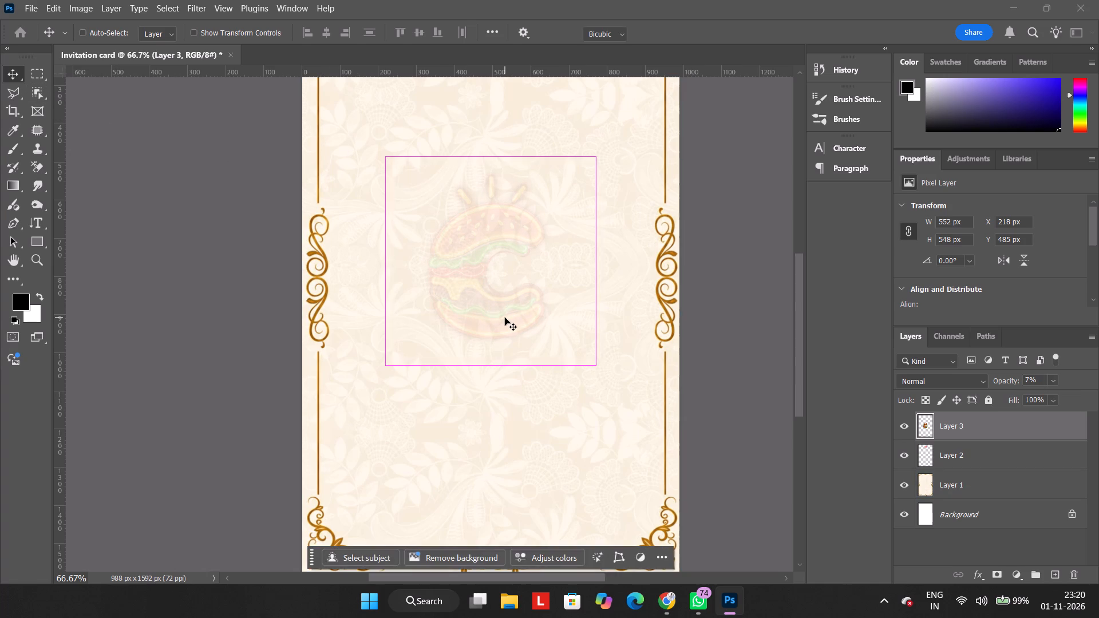
{"action": "left_click_drag", "start_coordinate": [489, 366], "coordinate": [488, 496]}
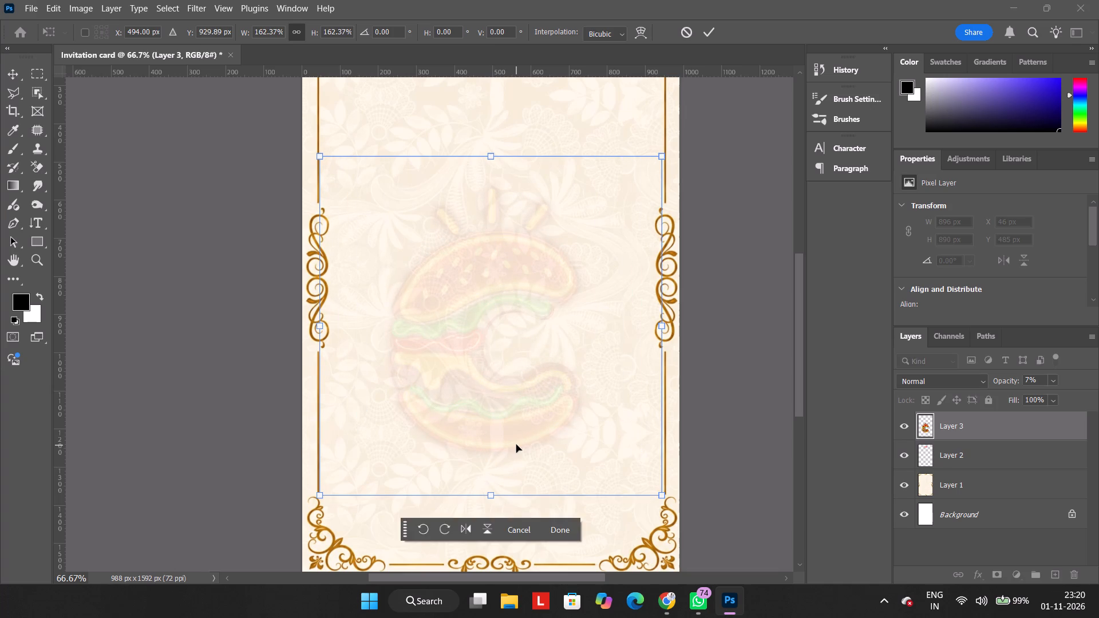
{"action": "left_click_drag", "start_coordinate": [516, 445], "coordinate": [529, 397]}
{"action": "left_click_drag", "start_coordinate": [542, 335], "coordinate": [517, 335]}
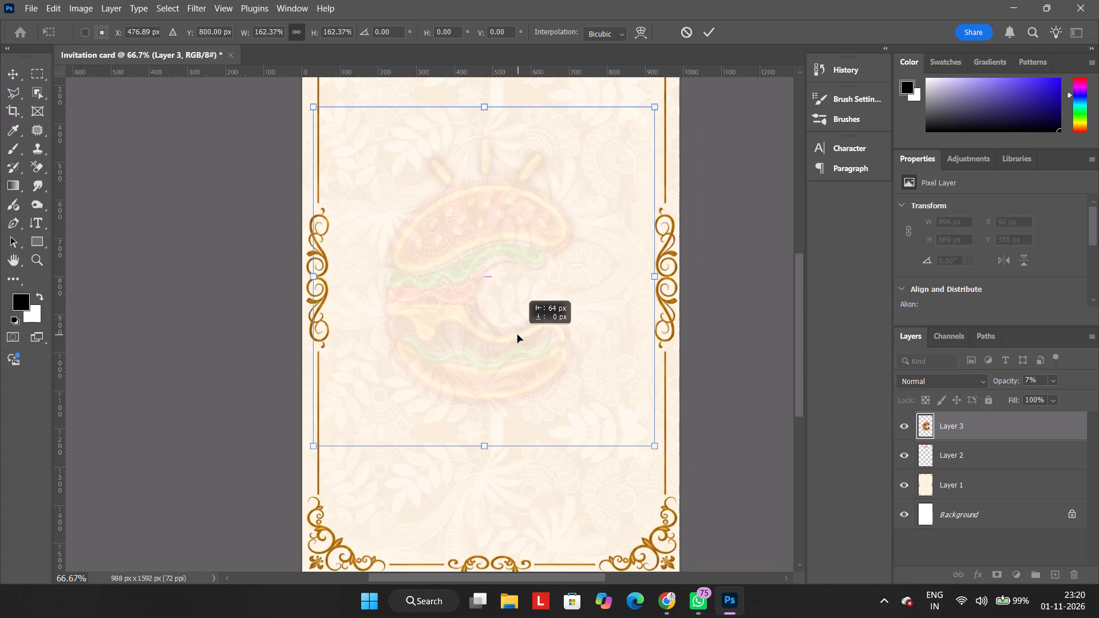
{"action": "left_click_drag", "start_coordinate": [517, 335], "coordinate": [524, 335]}
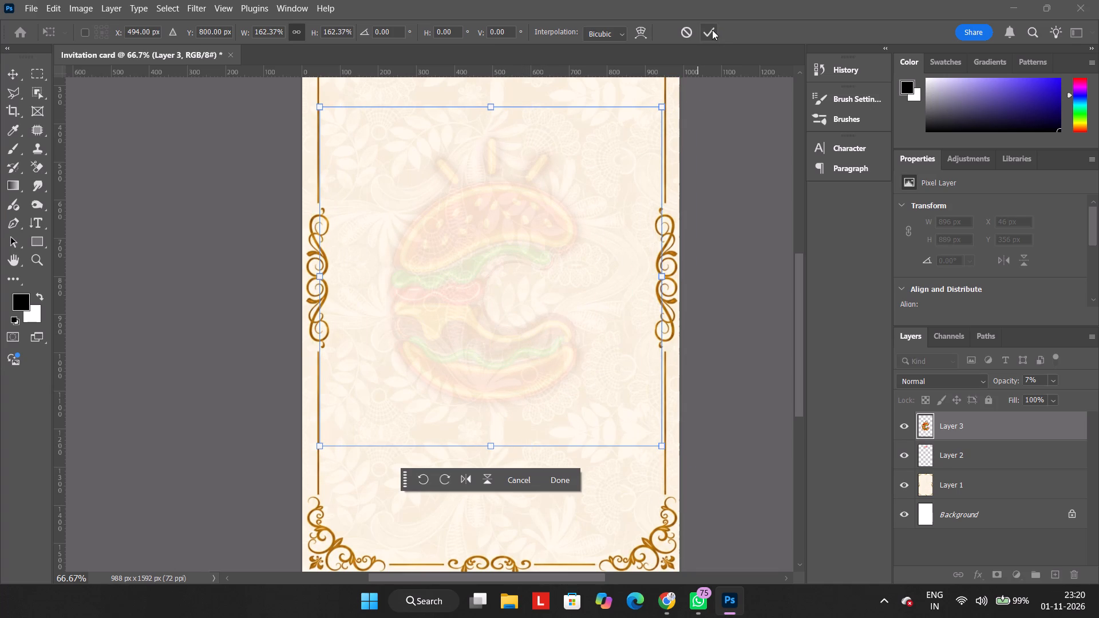
{"action": "left_click", "coordinate": [712, 30]}
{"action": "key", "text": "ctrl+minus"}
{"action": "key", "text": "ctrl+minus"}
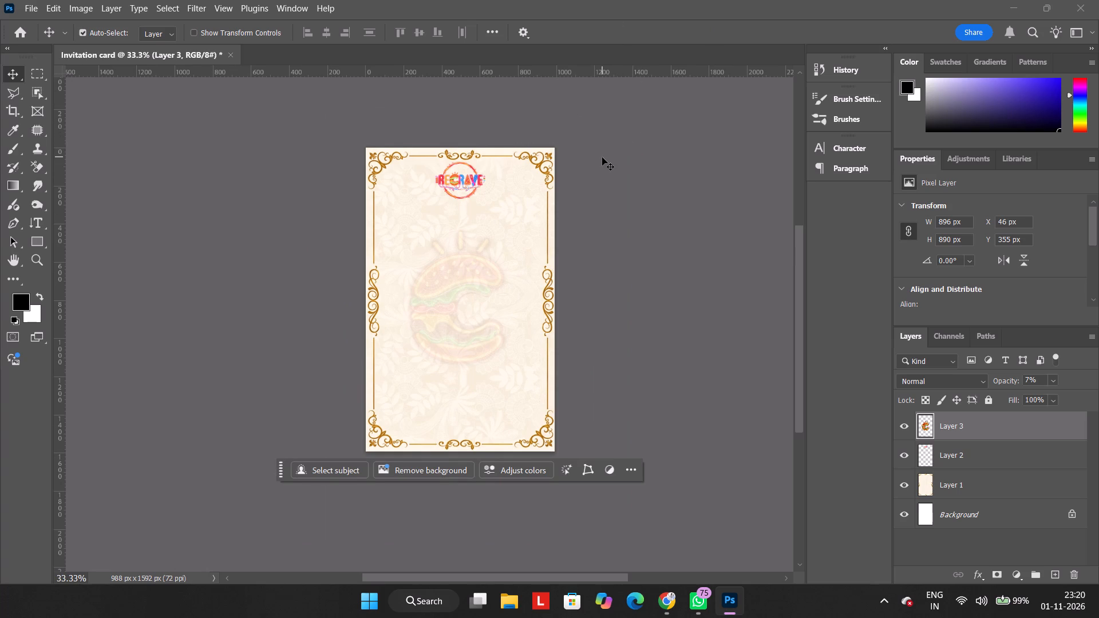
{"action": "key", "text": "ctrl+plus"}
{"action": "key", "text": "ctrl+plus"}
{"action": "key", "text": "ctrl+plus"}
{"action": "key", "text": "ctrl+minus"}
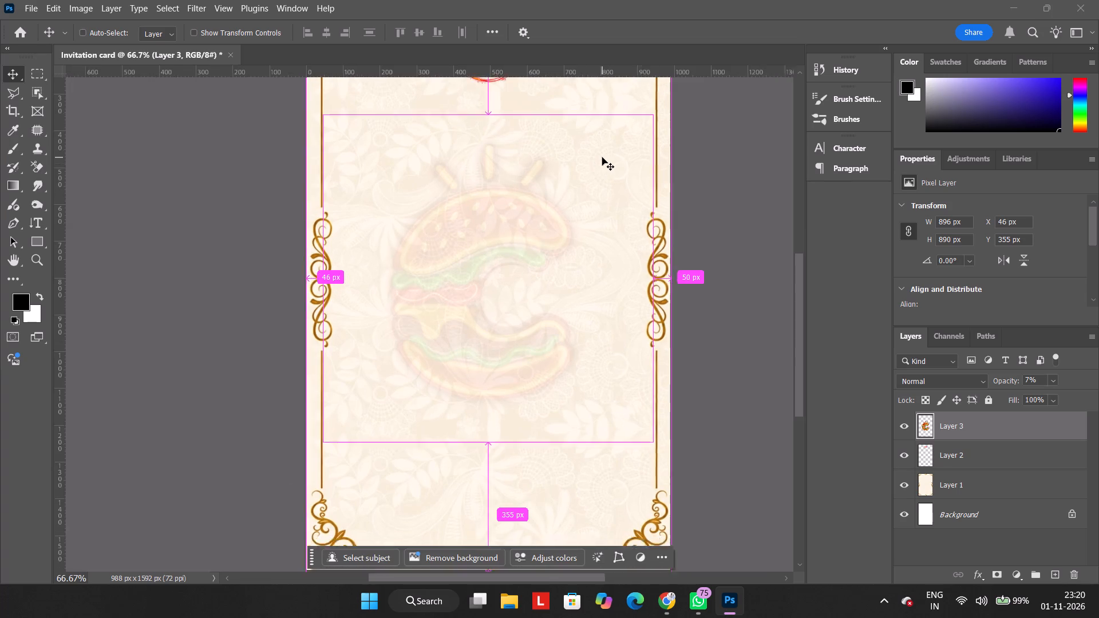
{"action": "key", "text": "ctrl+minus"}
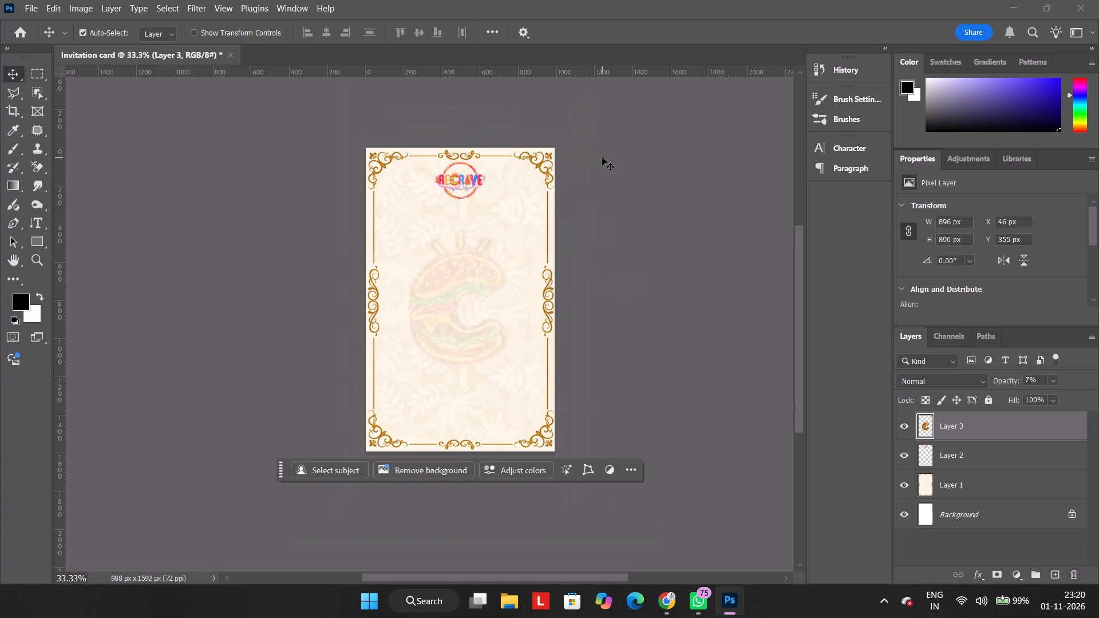
Export the card as a PNG named Invitation card into the Downloads folder.
{"action": "left_click", "coordinate": [35, 9]}
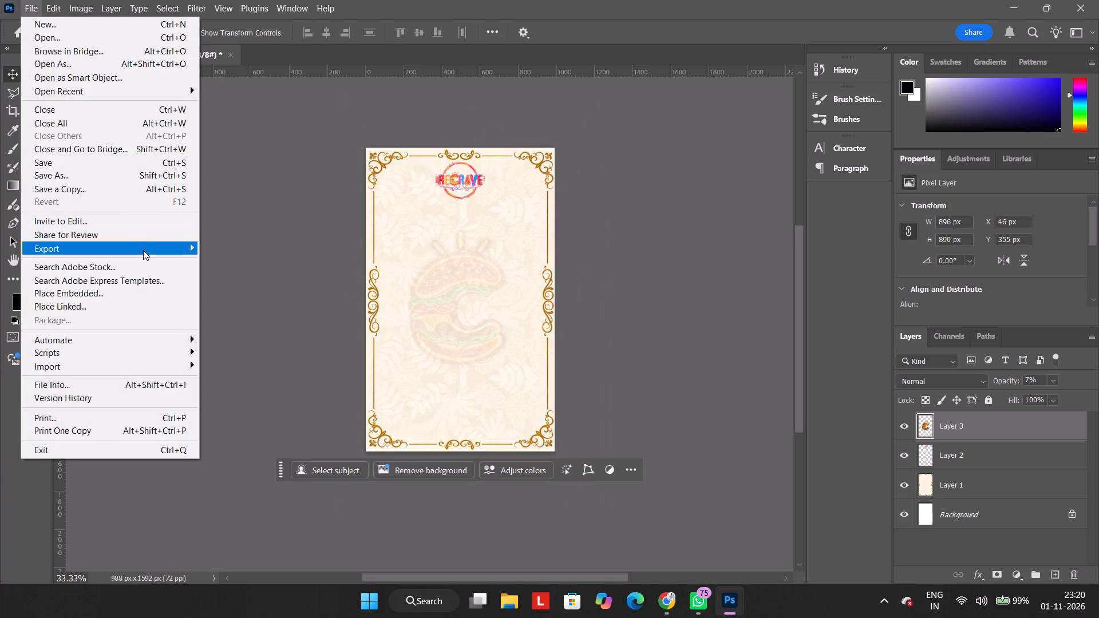
{"action": "left_click", "coordinate": [284, 242]}
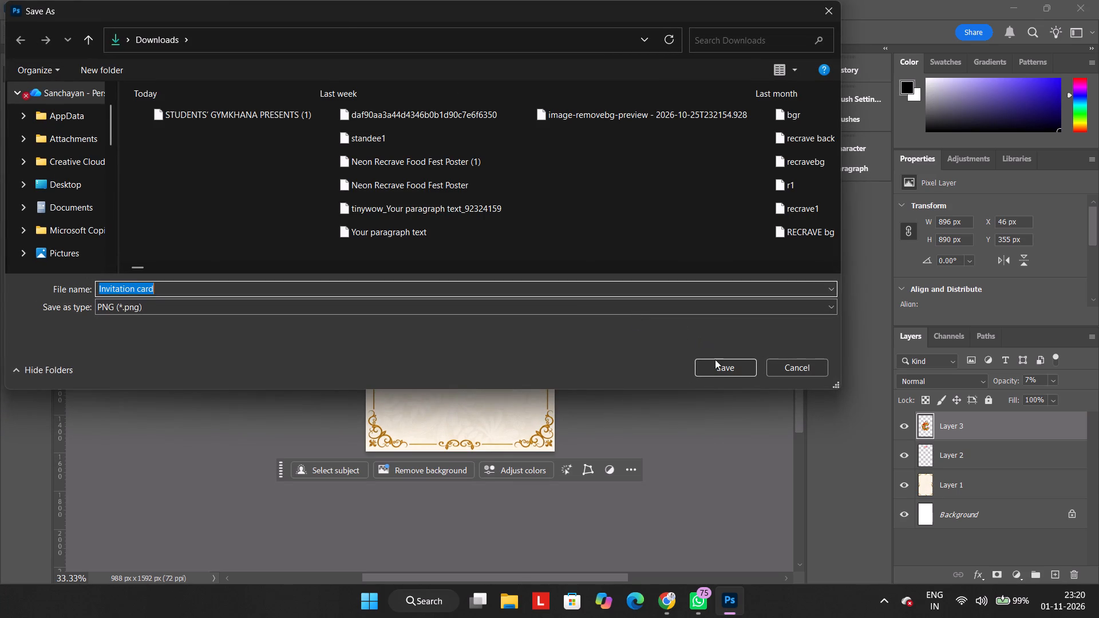
{"action": "left_click", "coordinate": [718, 367]}
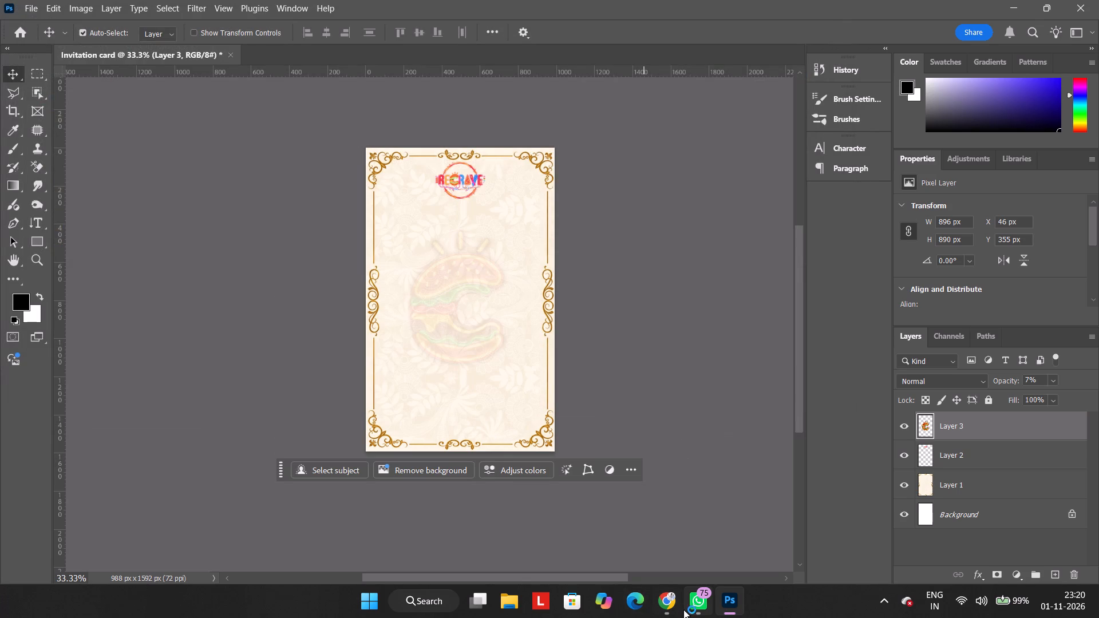
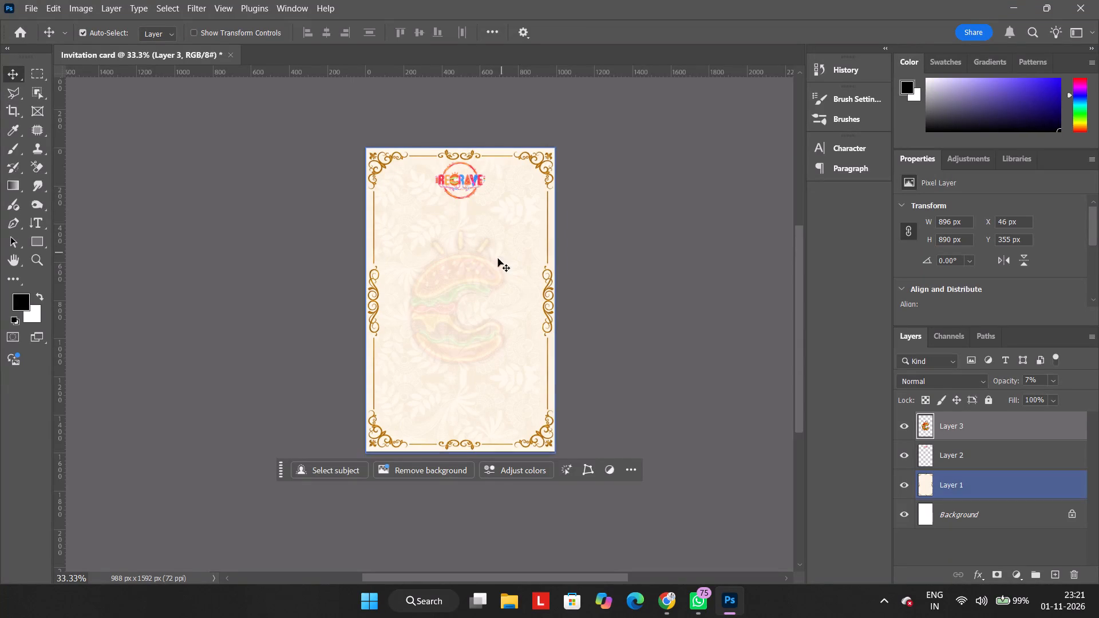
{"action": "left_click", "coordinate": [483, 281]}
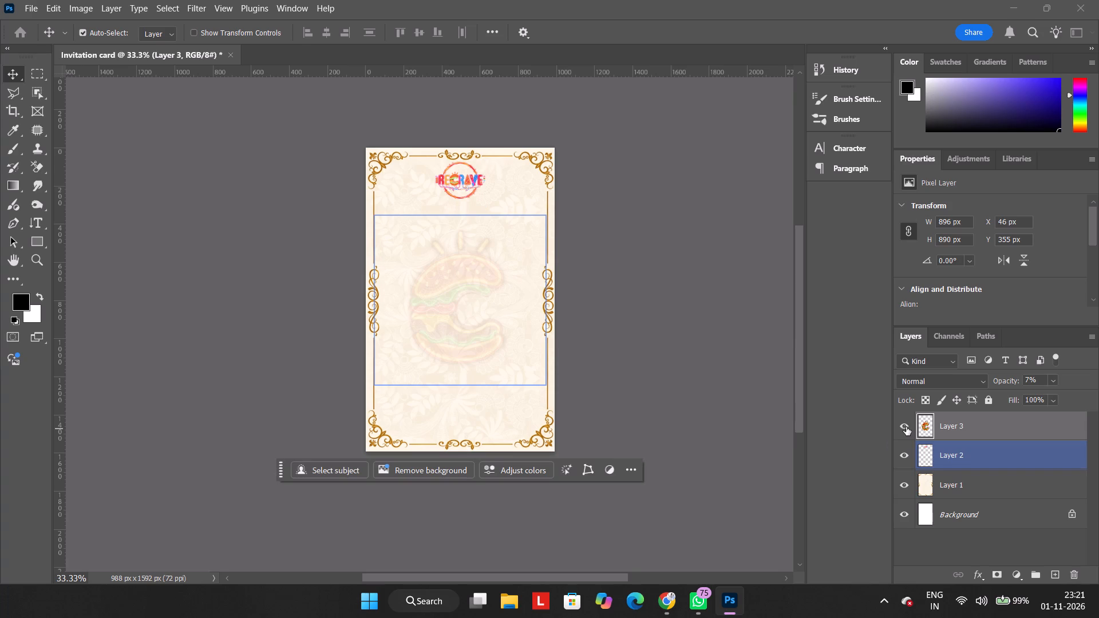
Hide the faded burger layer (Layer 3) and the RECRAVE logo layer (Layer 2).
{"action": "left_click", "coordinate": [906, 427]}
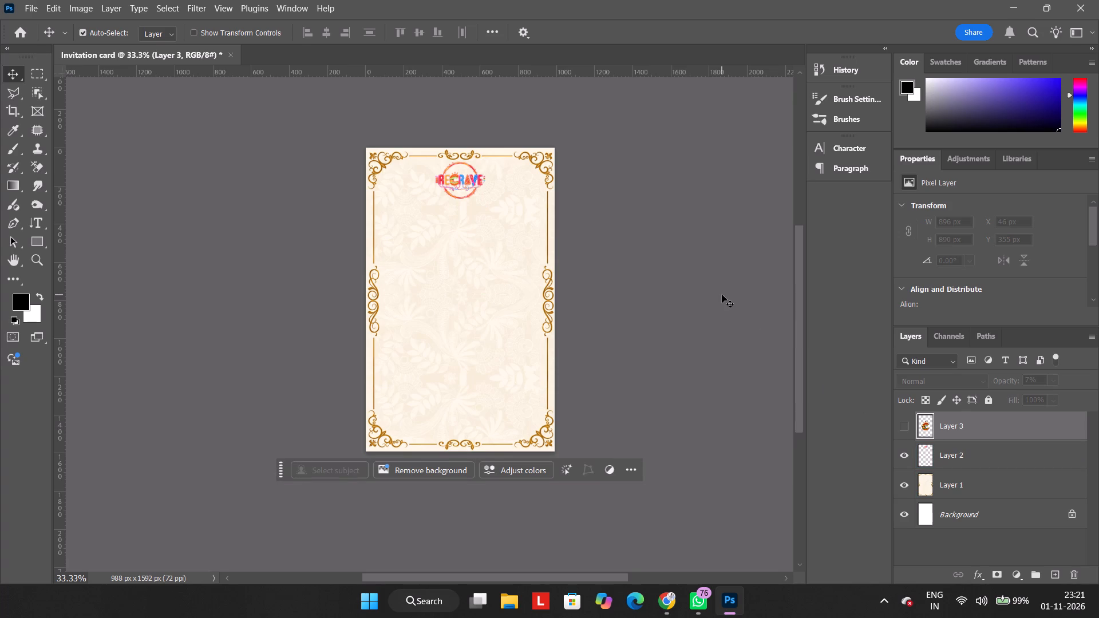
{"action": "left_click", "coordinate": [899, 447]}
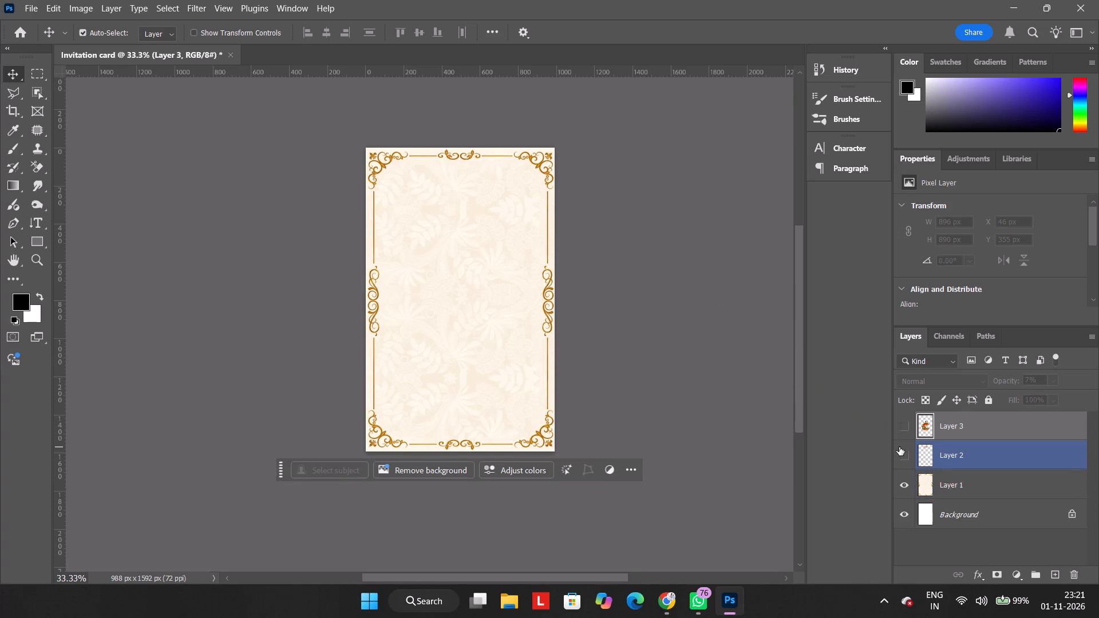
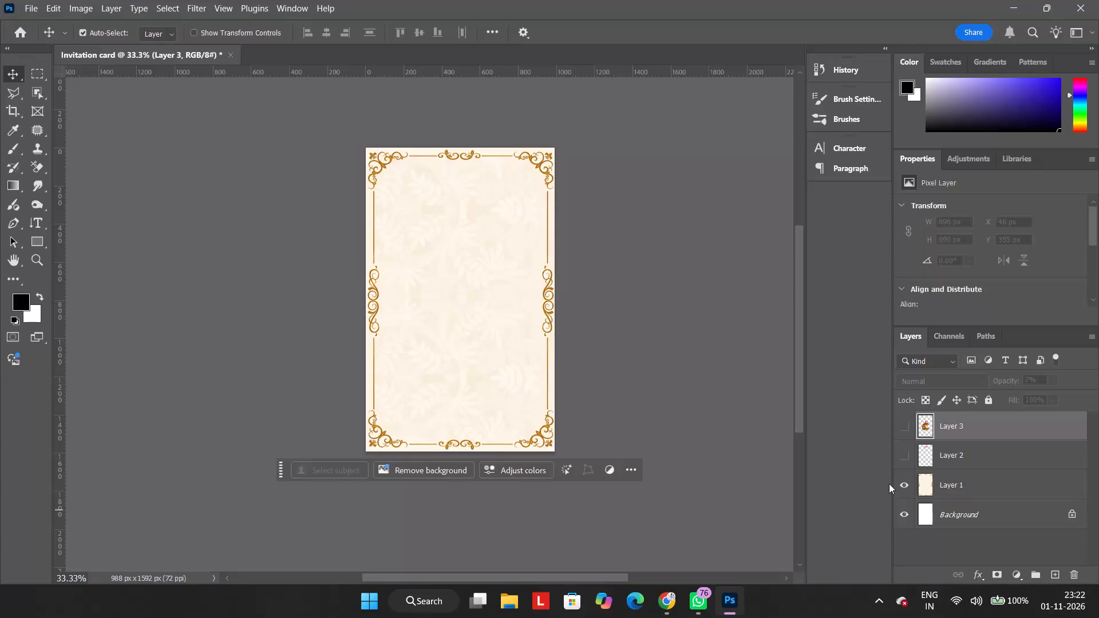
Hide the ornamental gold border layer (Layer 1).
{"action": "left_click", "coordinate": [911, 484]}
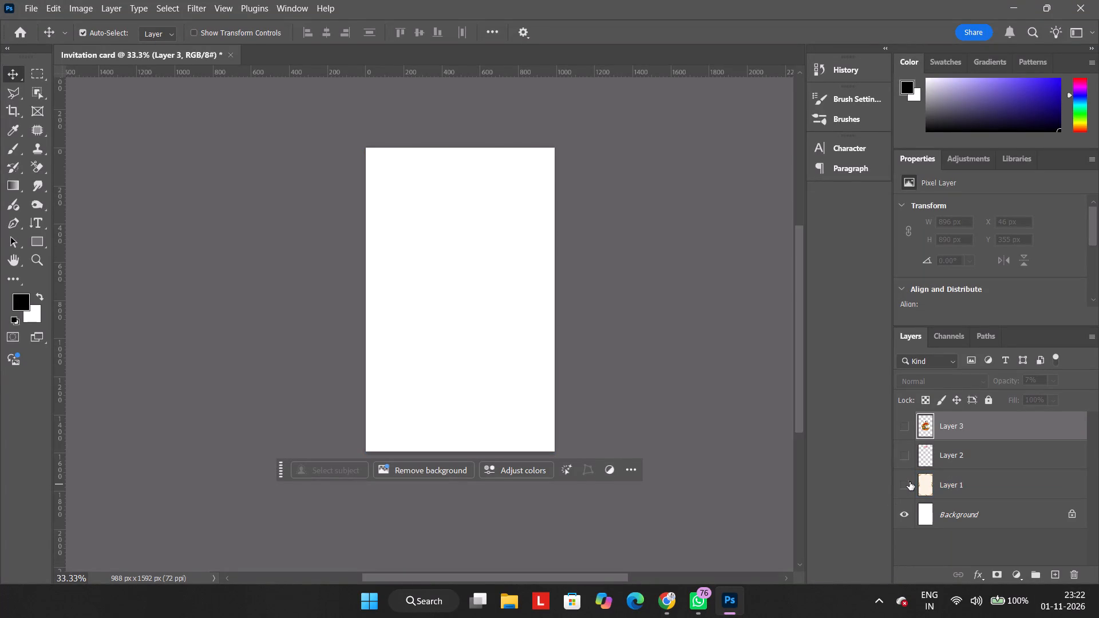
Fill the Background layer with a very pale lavender, trying progressively lighter tints of the foreground colour.
{"action": "left_click", "coordinate": [939, 514]}
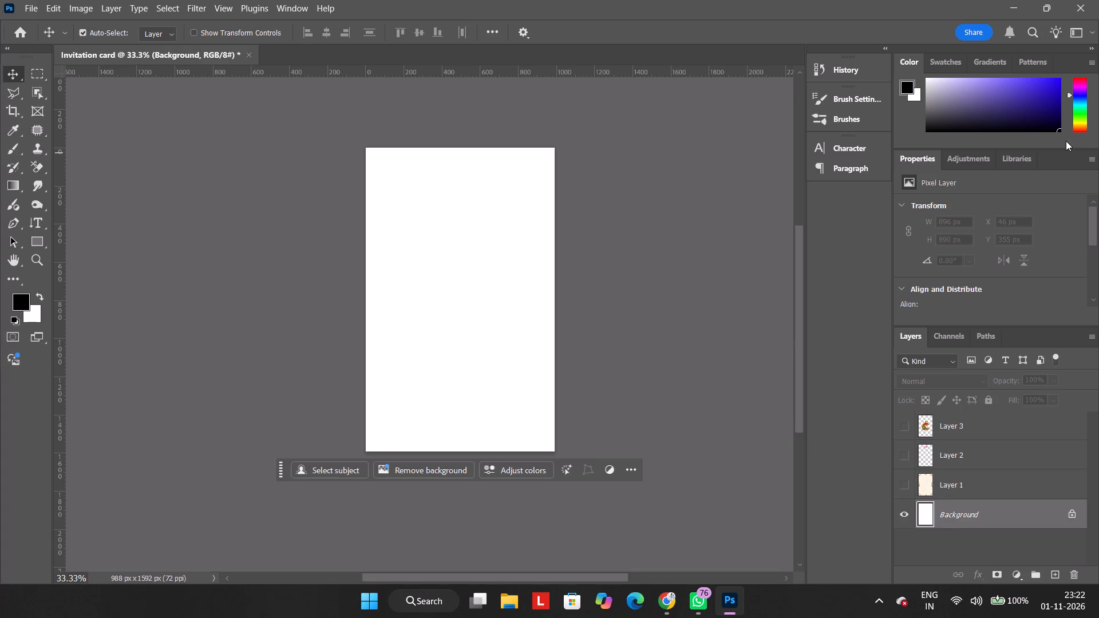
{"action": "left_click_drag", "start_coordinate": [1060, 148], "coordinate": [1059, 249]}
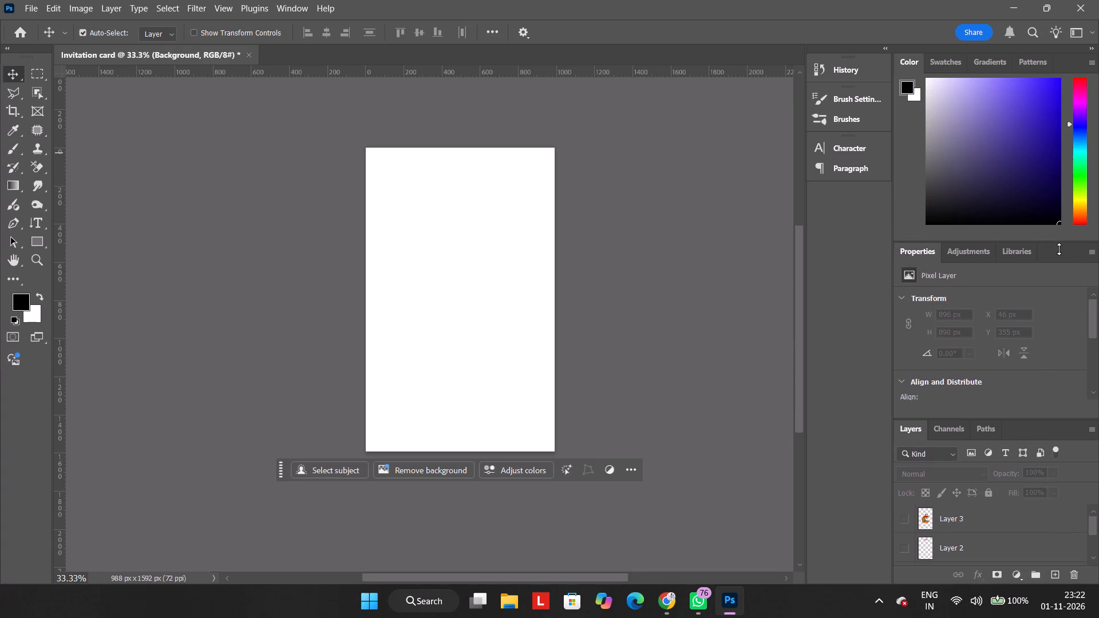
{"action": "left_click_drag", "start_coordinate": [1059, 249], "coordinate": [1055, 211]}
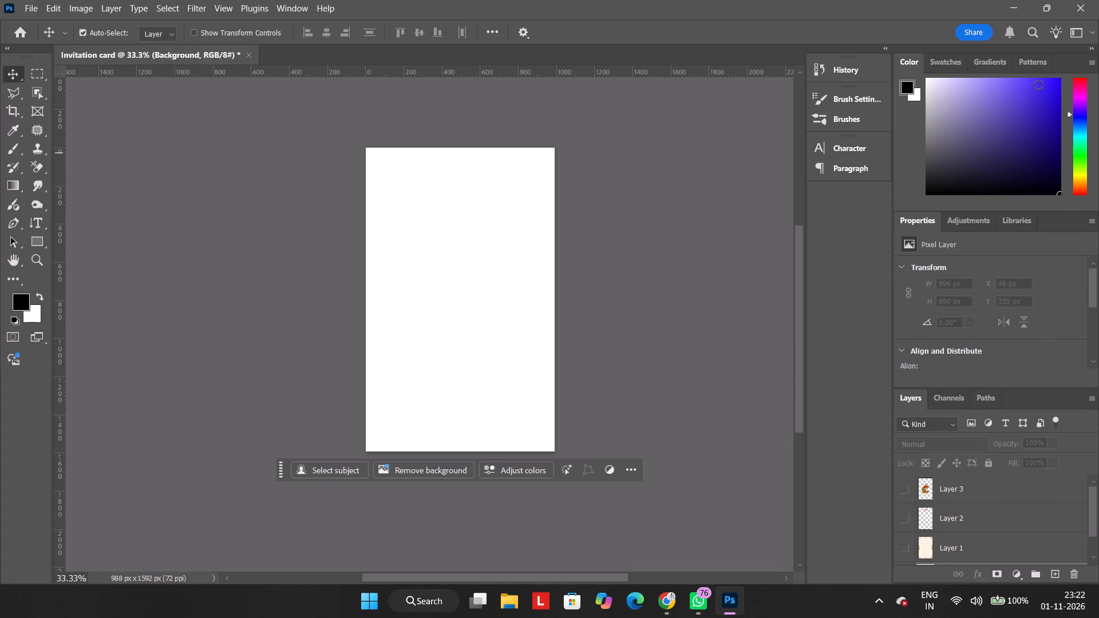
{"action": "left_click_drag", "start_coordinate": [1038, 85], "coordinate": [966, 82]}
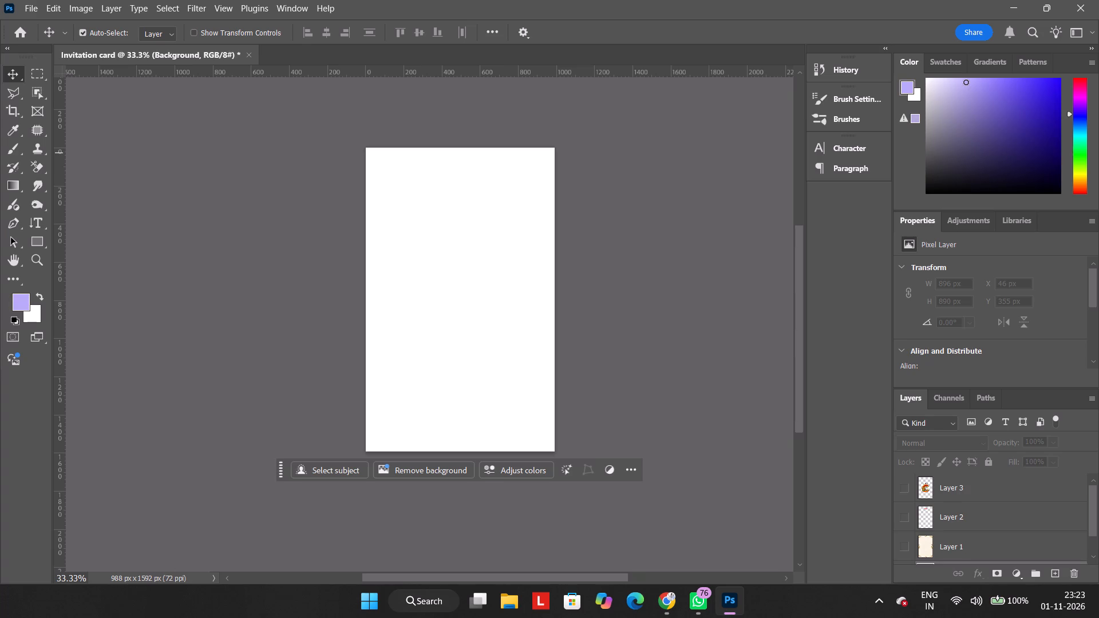
{"action": "left_click_drag", "start_coordinate": [966, 82], "coordinate": [946, 81]}
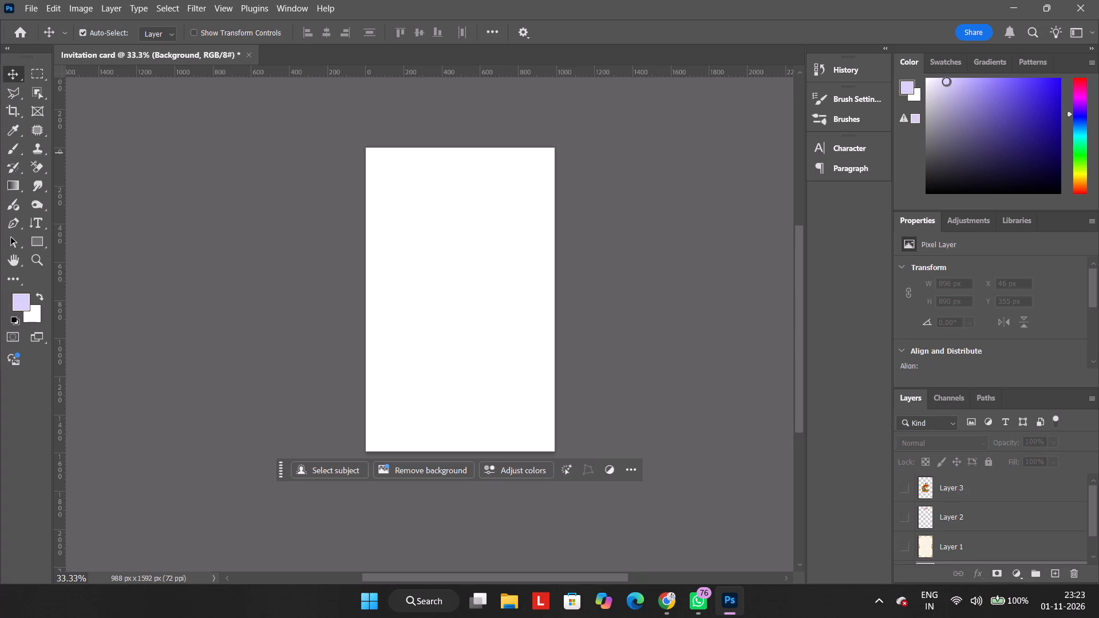
{"action": "key", "text": "alt+BackSpace"}
{"action": "left_click_drag", "start_coordinate": [946, 81], "coordinate": [935, 81]}
{"action": "key", "text": "alt+BackSpace"}
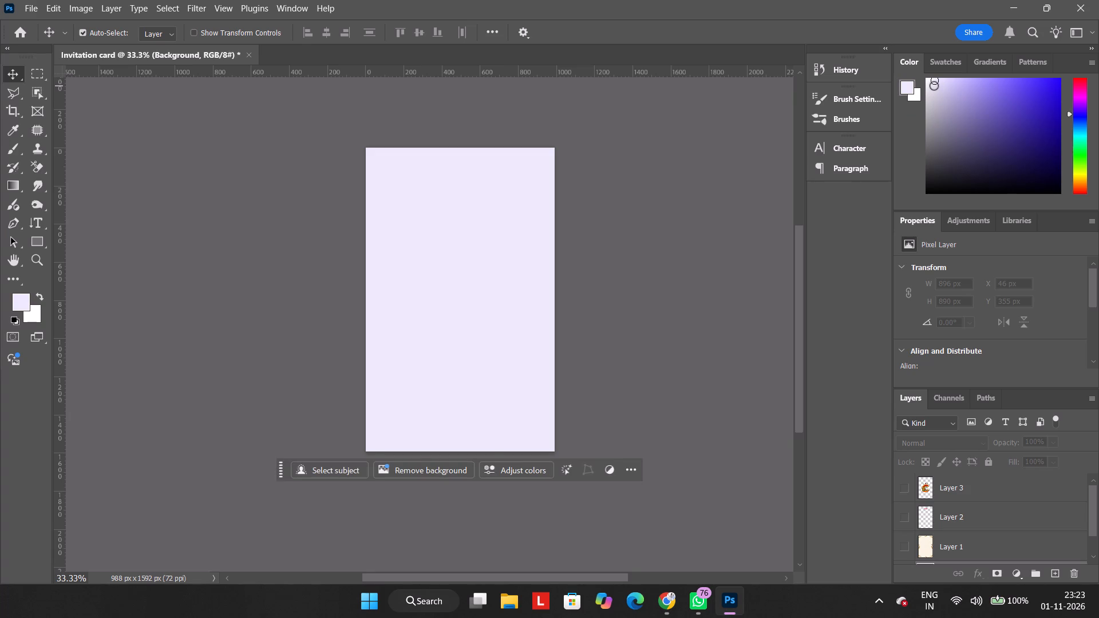
{"action": "left_click", "coordinate": [934, 85]}
{"action": "key", "text": "alt+BackSpace"}
{"action": "left_click", "coordinate": [934, 85]}
{"action": "key", "text": "alt+BackSpace"}
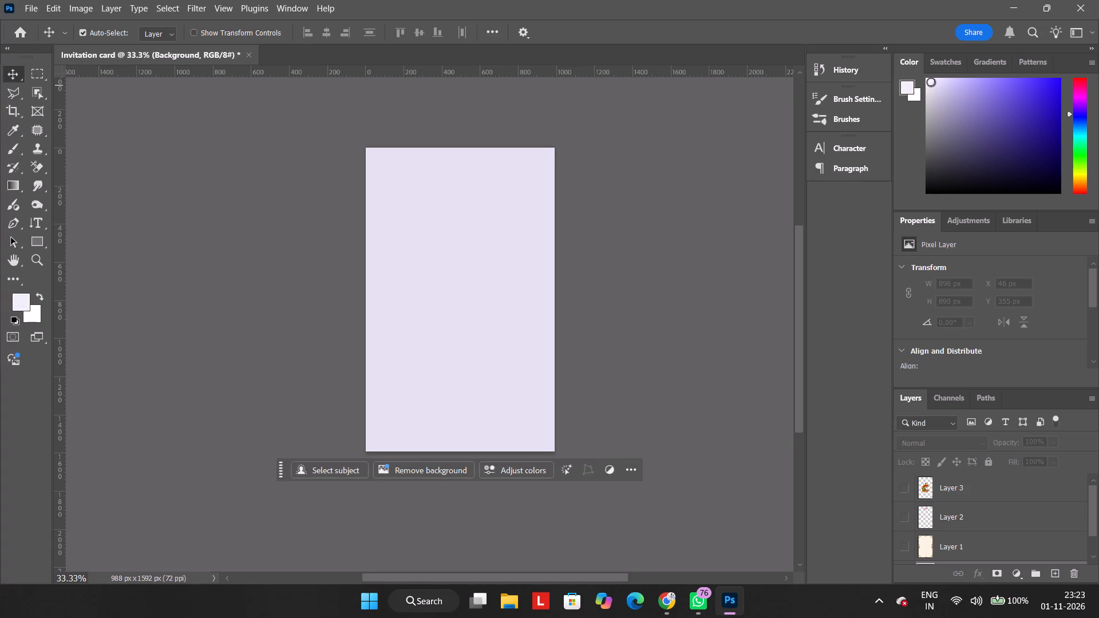
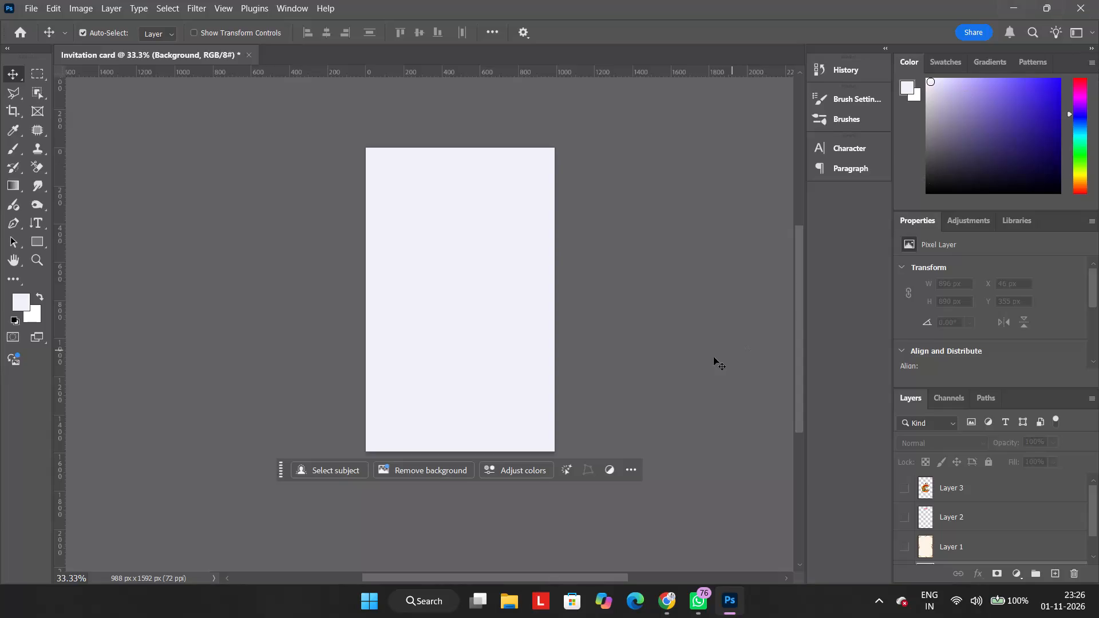
Switch to Chrome and open Pinterest in a new browser tab.
{"action": "left_click", "coordinate": [716, 346]}
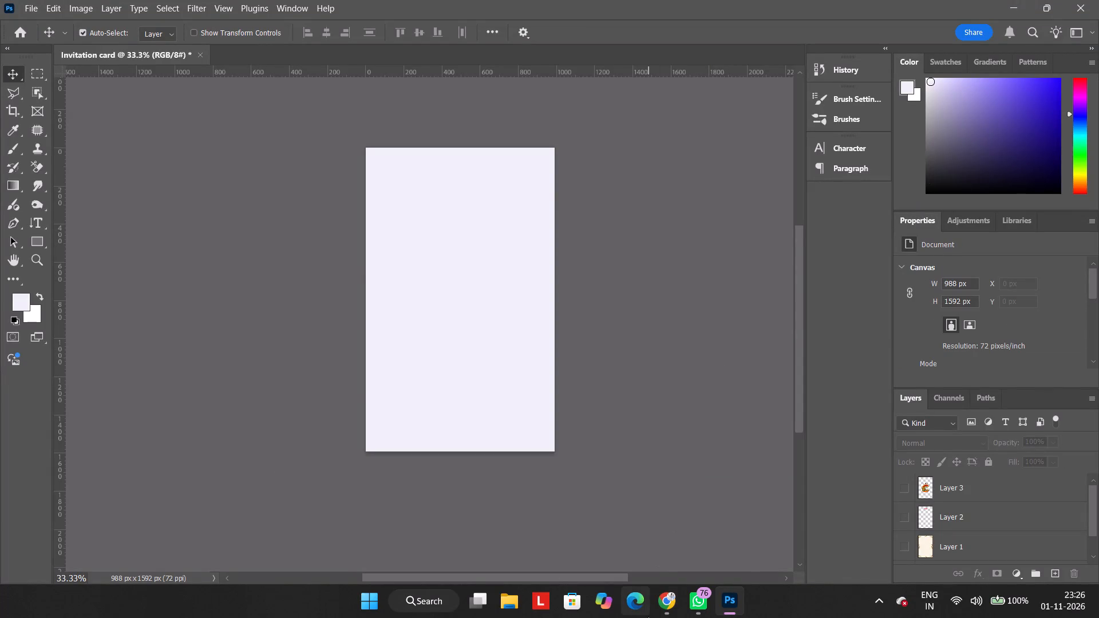
{"action": "left_click", "coordinate": [668, 611]}
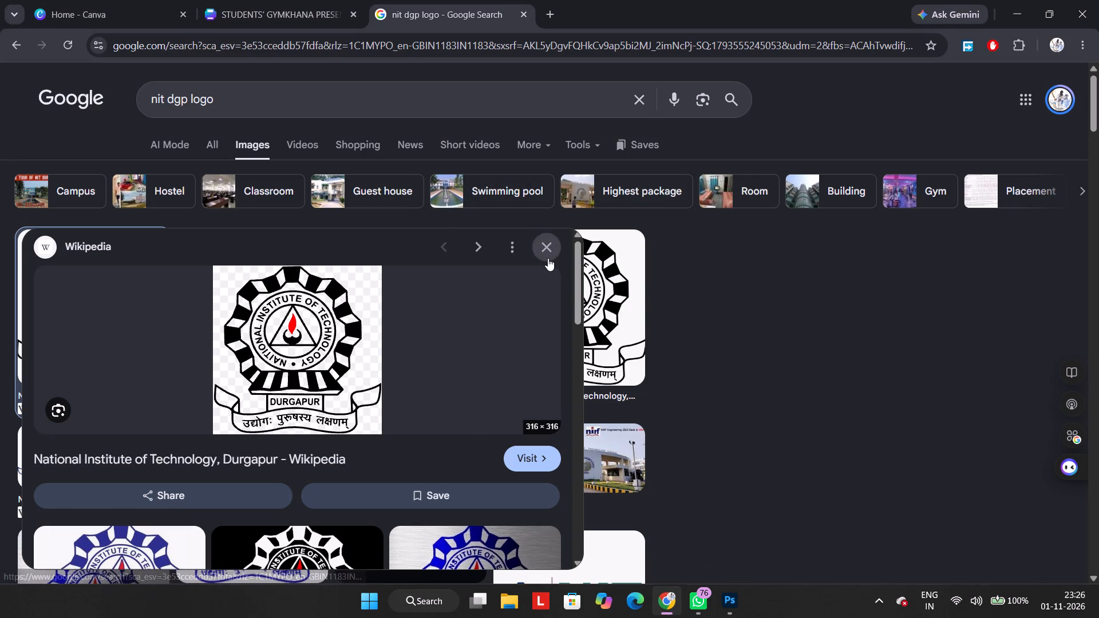
{"action": "left_click", "coordinate": [548, 258]}
{"action": "left_click", "coordinate": [552, 8]}
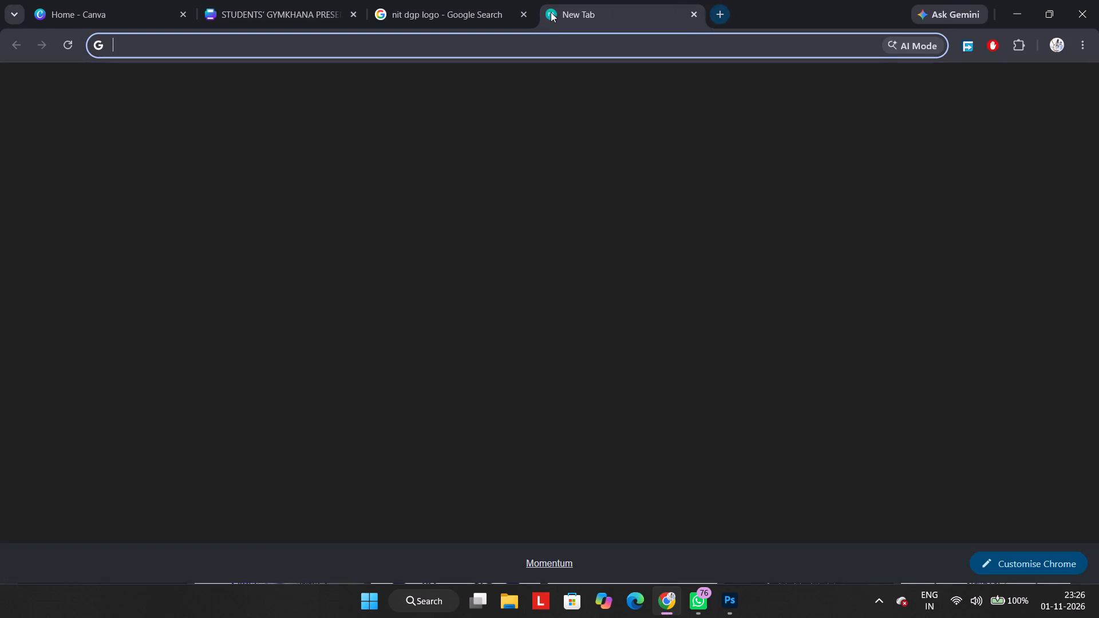
{"action": "left_click", "coordinate": [548, 33]}
{"action": "type", "text": "pi"}
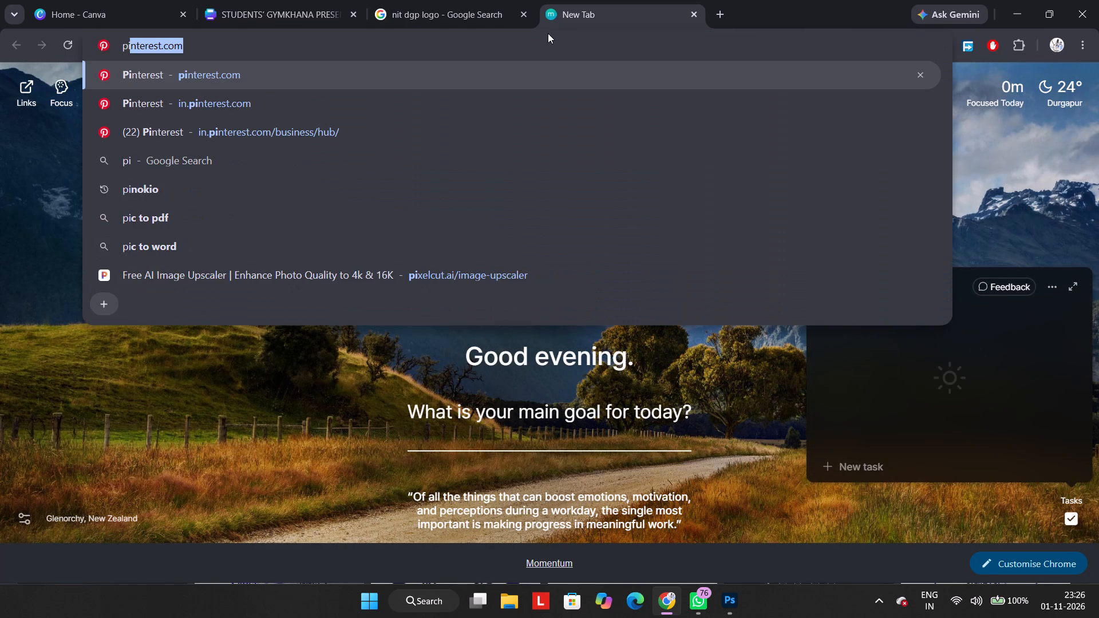
{"action": "type", "text": "nterest"}
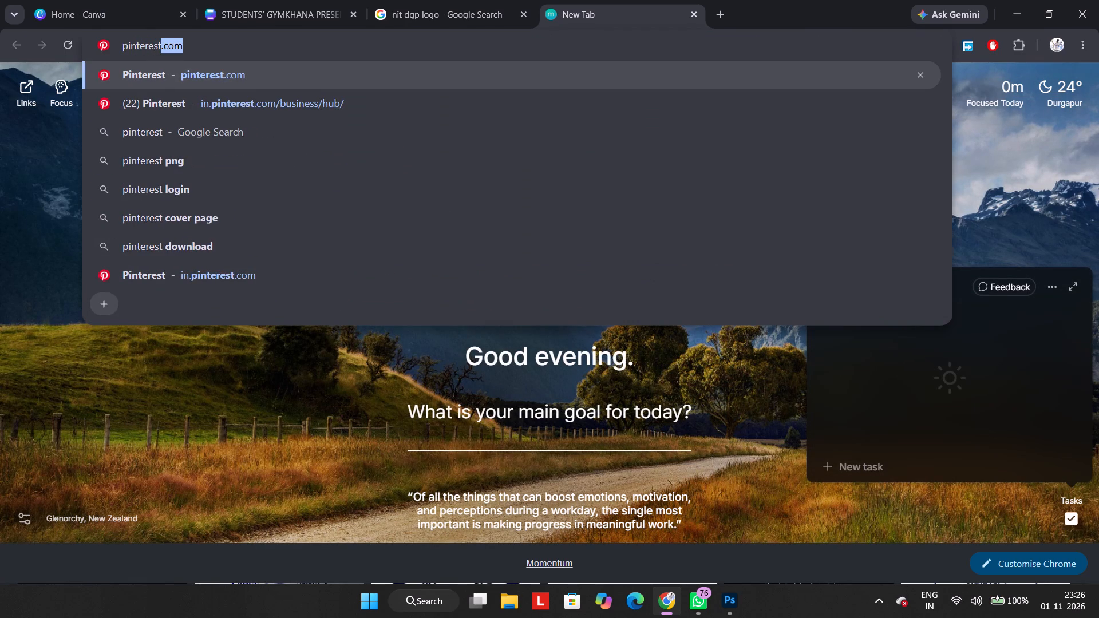
{"action": "key", "text": "Return"}
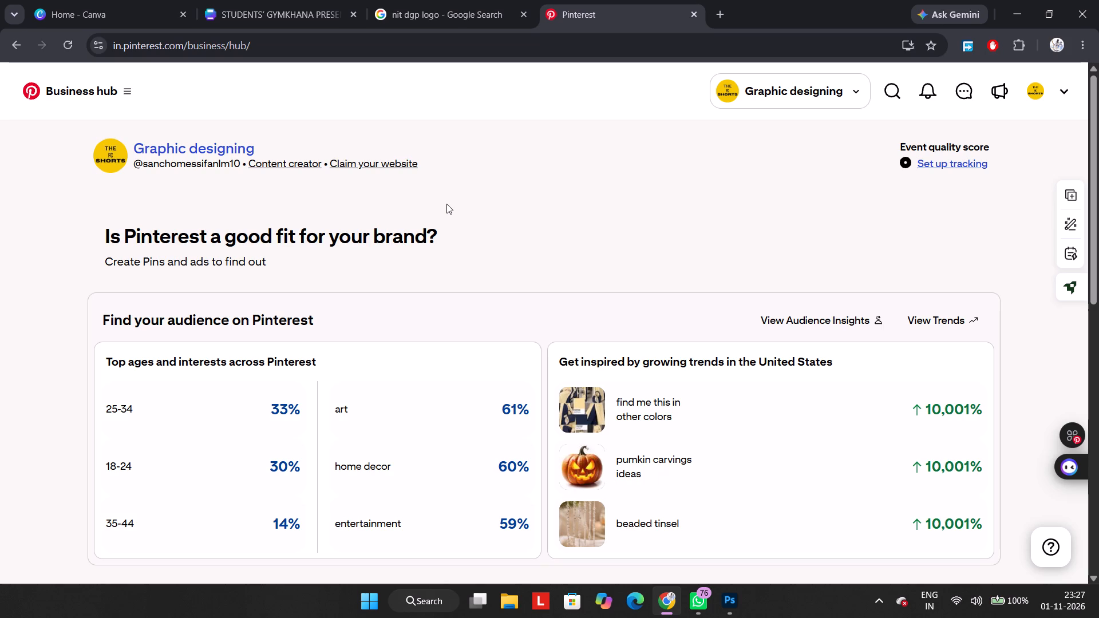
Search Pinterest for "Invitation background" using the recent search.
{"action": "scroll", "coordinate": [504, 344], "scroll_direction": "down", "scroll_amount": 4}
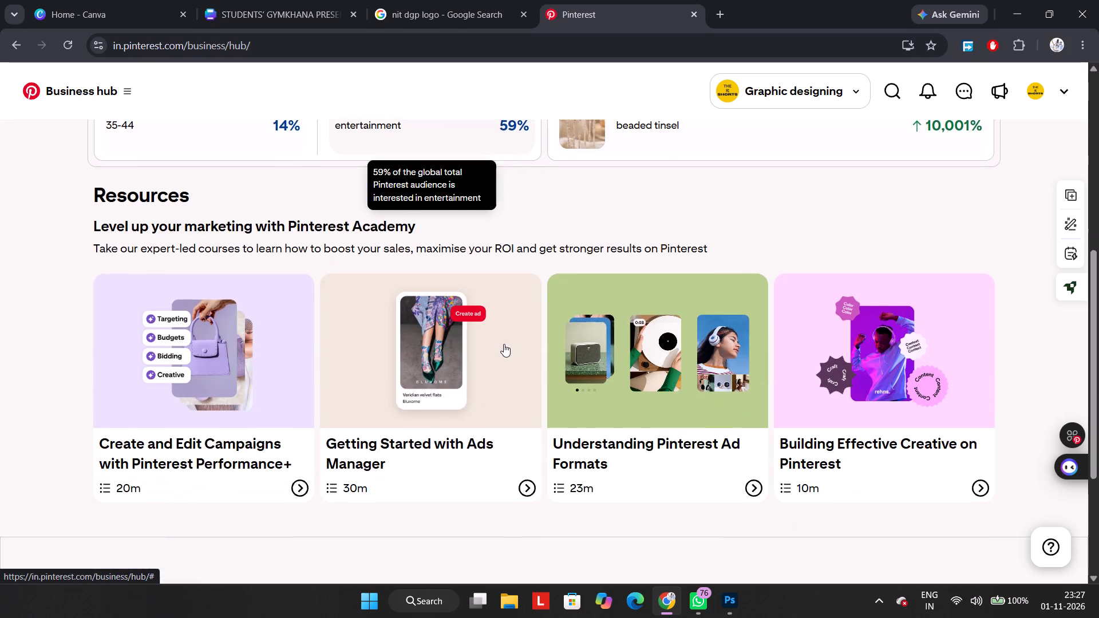
{"action": "scroll", "coordinate": [504, 344], "scroll_direction": "down", "scroll_amount": 4}
{"action": "scroll", "coordinate": [504, 344], "scroll_direction": "up", "scroll_amount": 5}
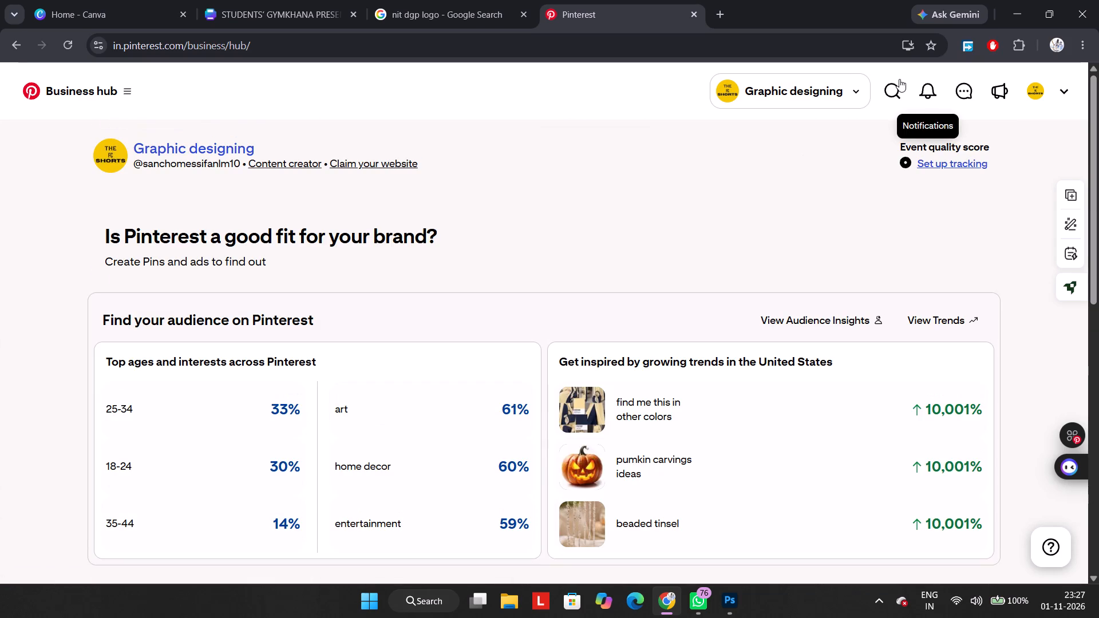
{"action": "left_click", "coordinate": [899, 79]}
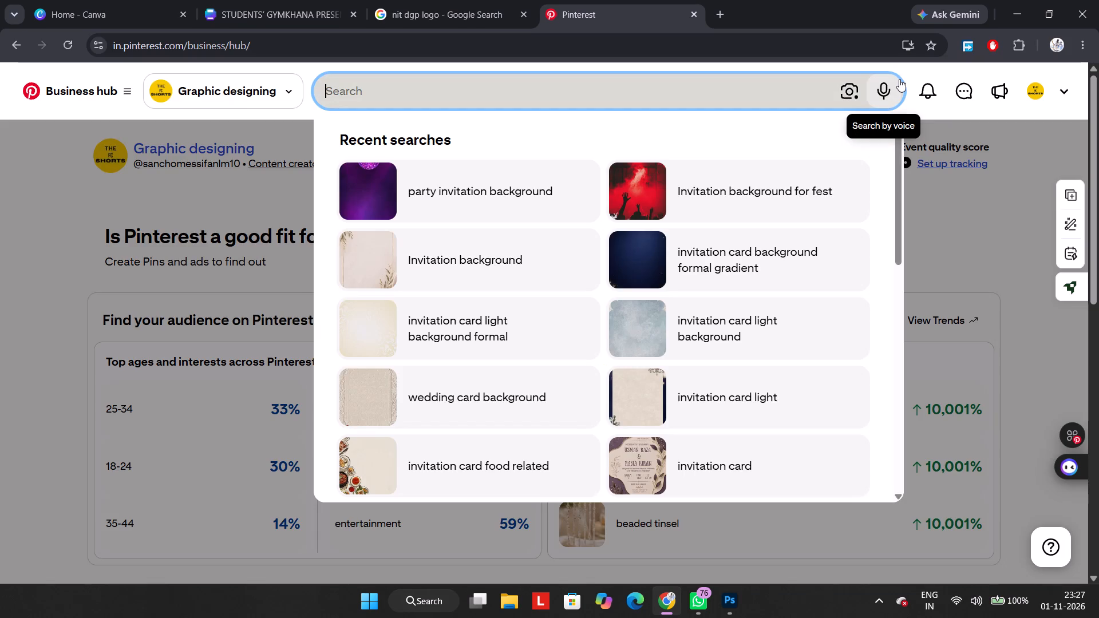
{"action": "left_click", "coordinate": [528, 259]}
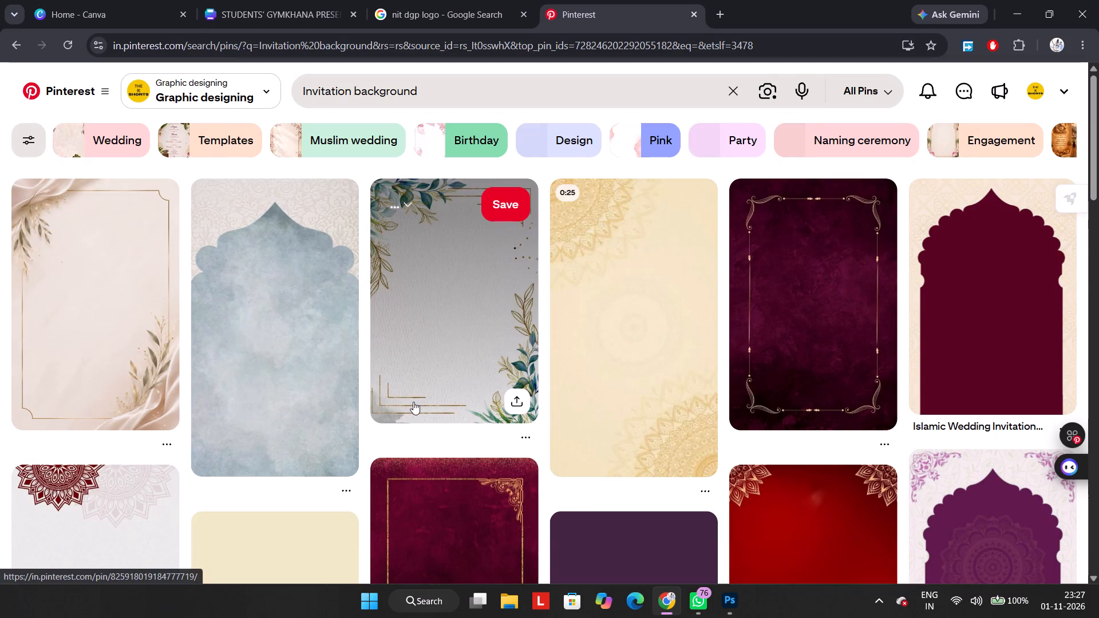
{"action": "left_click", "coordinate": [489, 112]}
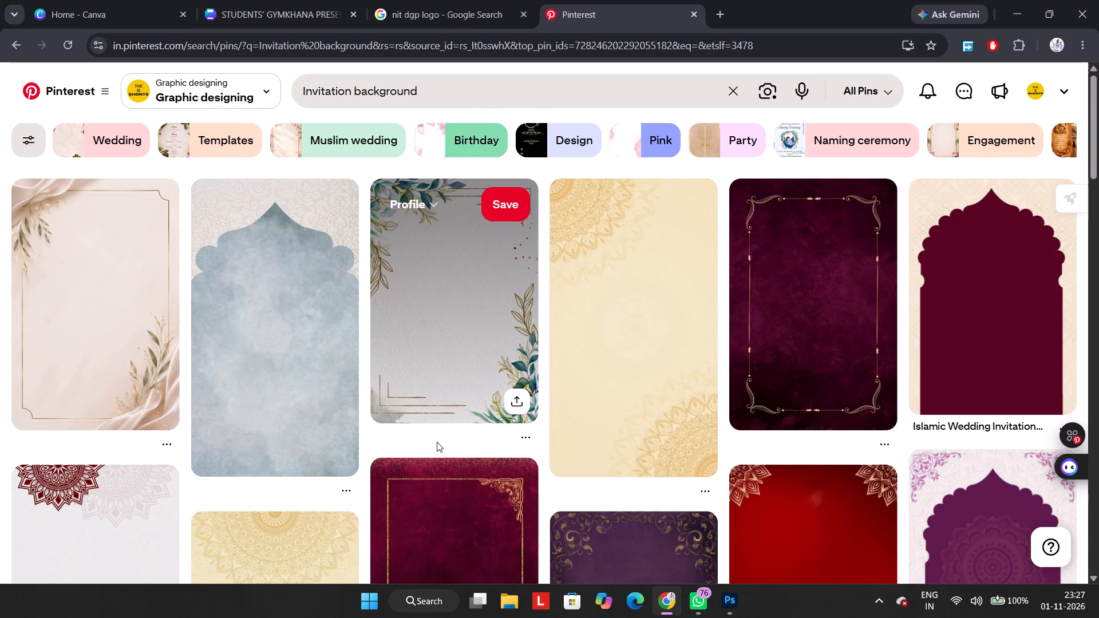
Examine the invitation background pins for colour and border ideas for the card, and return to Photoshop.
{"action": "scroll", "coordinate": [574, 481], "scroll_direction": "down", "scroll_amount": 2}
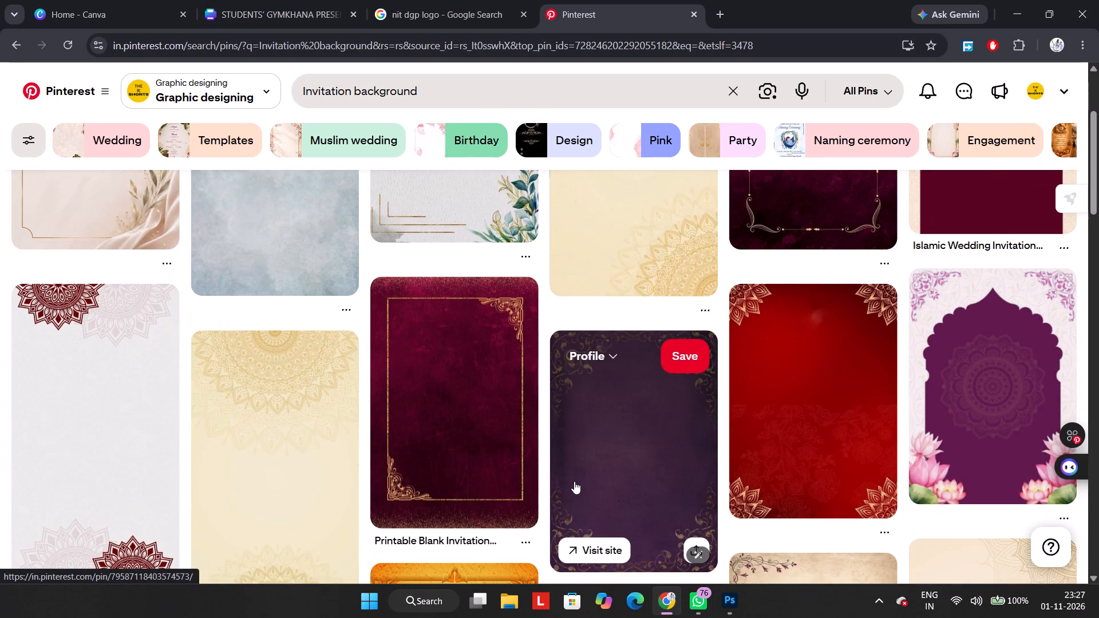
{"action": "scroll", "coordinate": [574, 481], "scroll_direction": "down", "scroll_amount": 3}
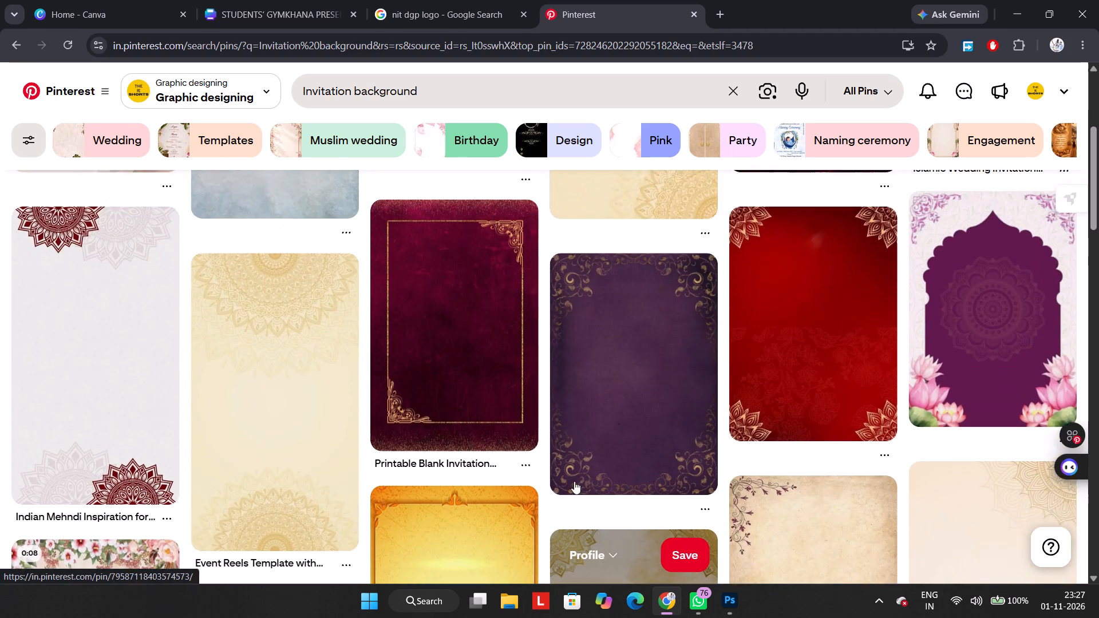
{"action": "scroll", "coordinate": [574, 481], "scroll_direction": "down", "scroll_amount": 2}
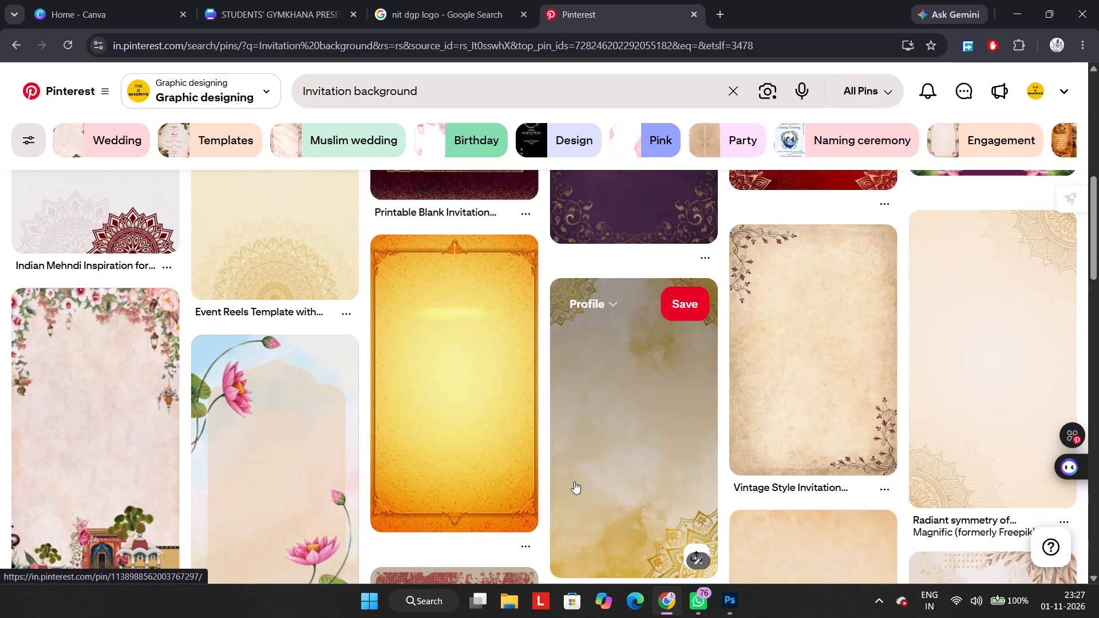
{"action": "scroll", "coordinate": [574, 481], "scroll_direction": "down", "scroll_amount": 2}
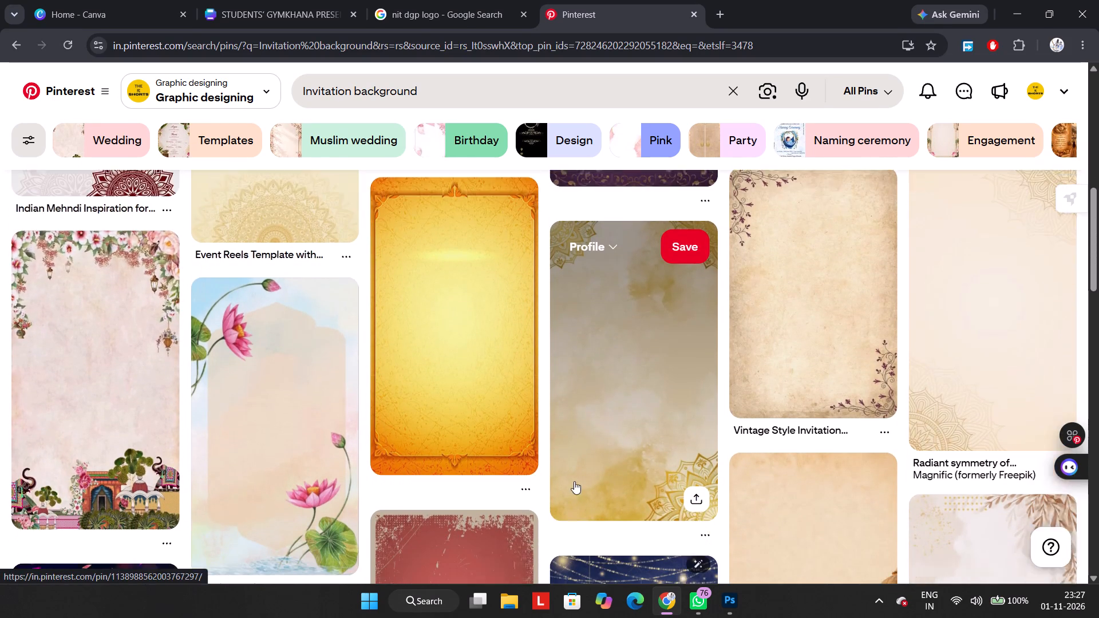
{"action": "scroll", "coordinate": [574, 481], "scroll_direction": "down", "scroll_amount": 2}
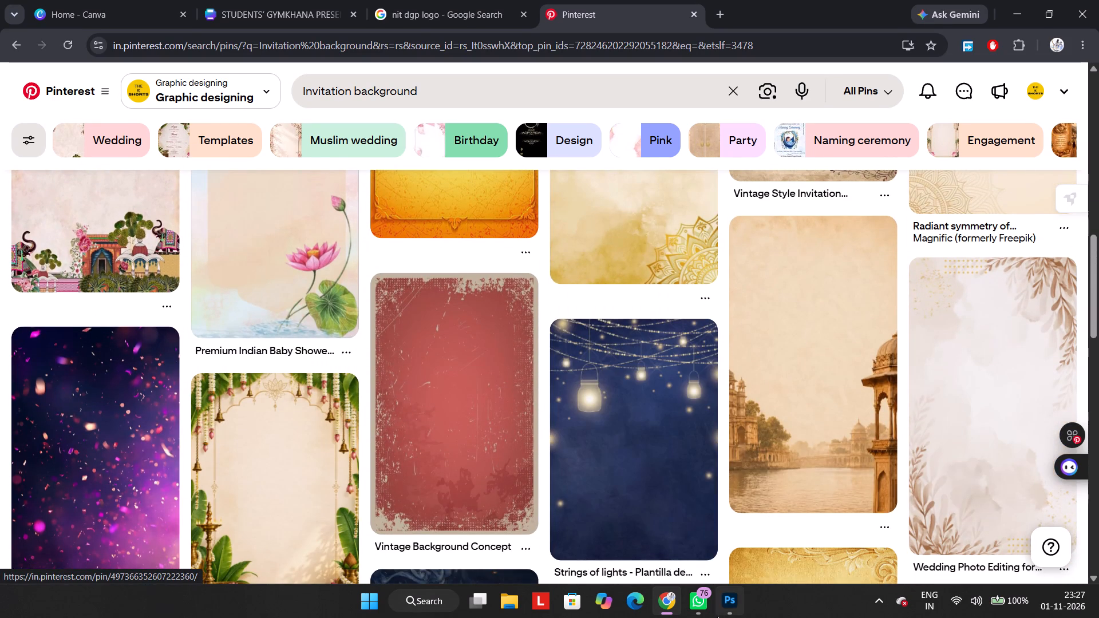
{"action": "left_click", "coordinate": [718, 604]}
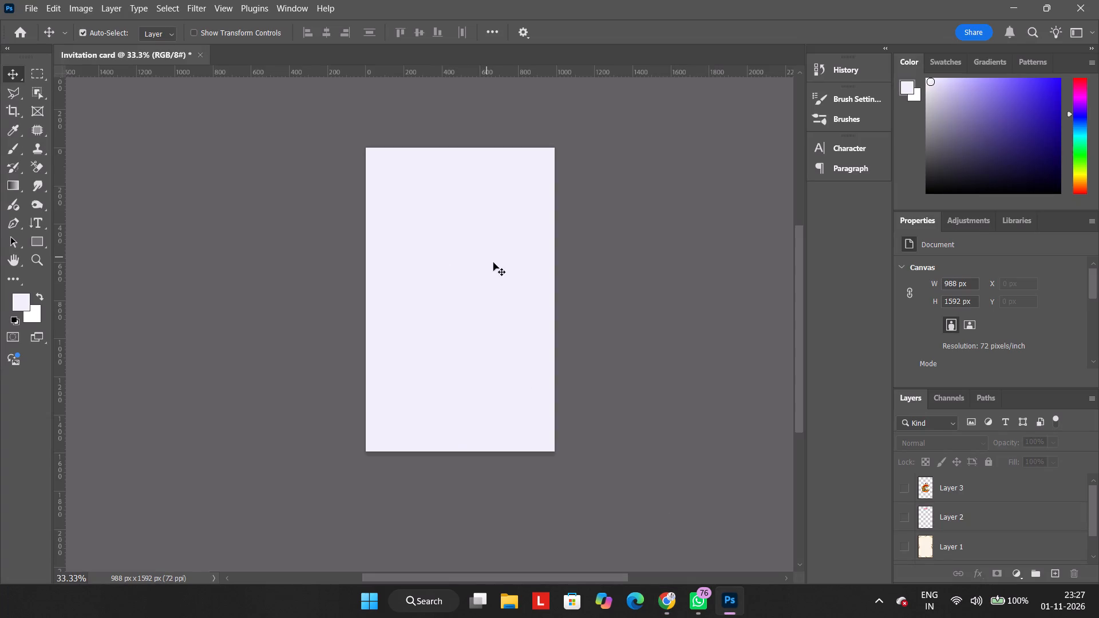
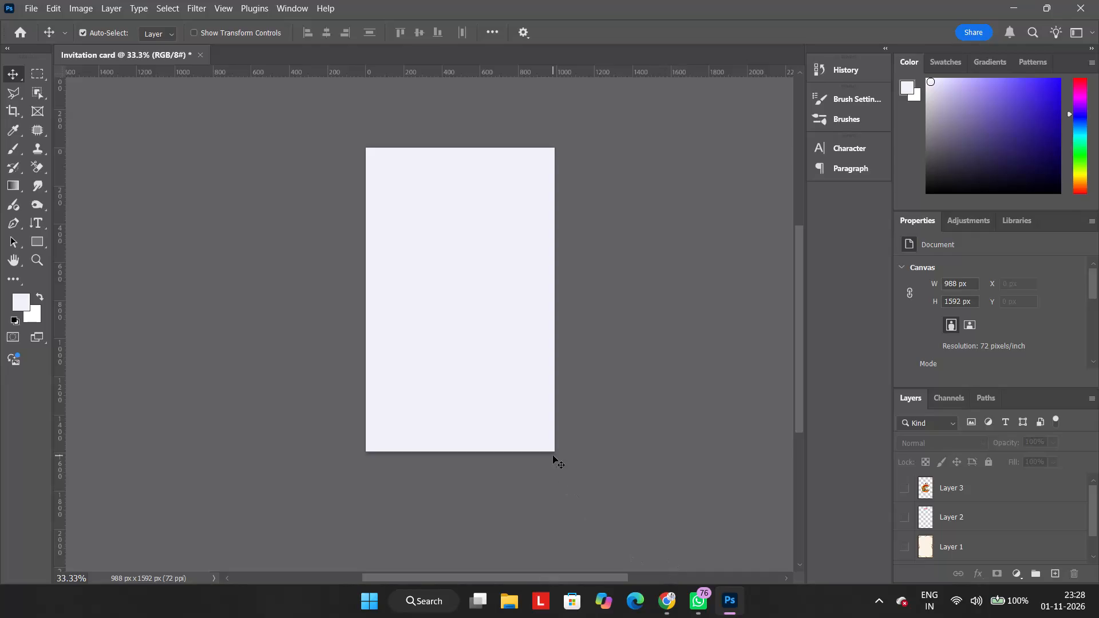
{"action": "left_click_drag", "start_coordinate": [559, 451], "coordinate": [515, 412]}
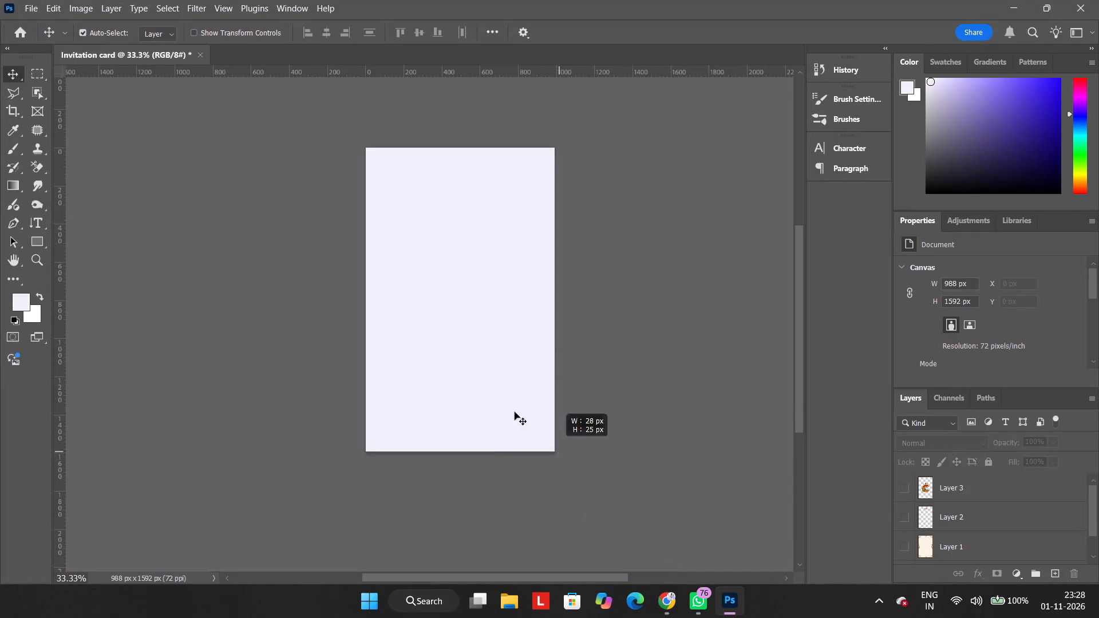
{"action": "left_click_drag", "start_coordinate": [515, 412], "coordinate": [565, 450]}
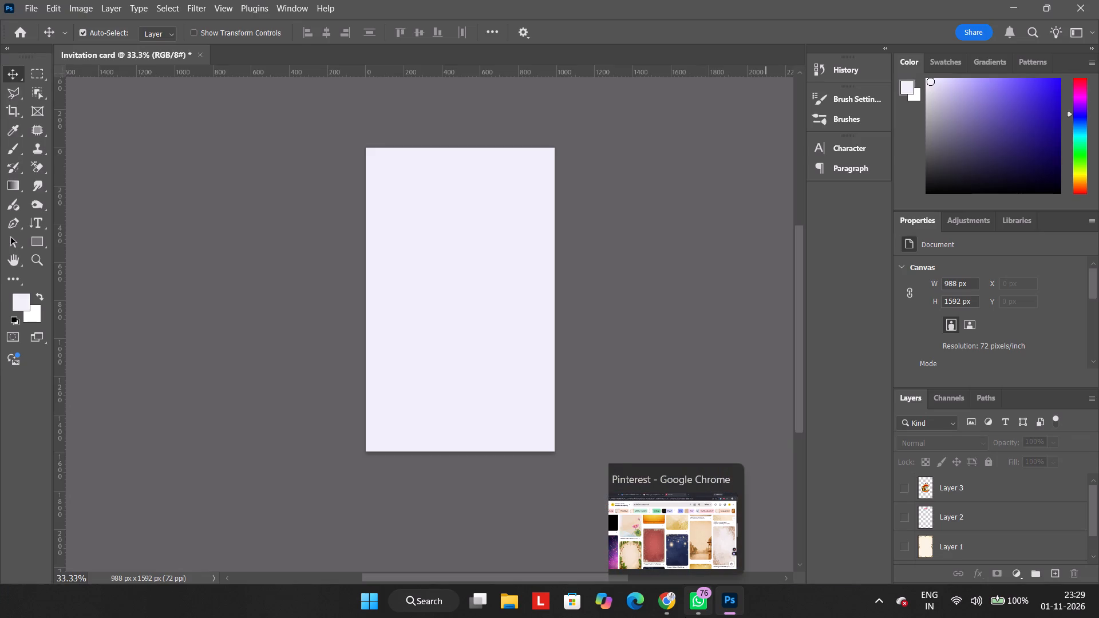
Preview the ornamental border on Layer 1, hide it again, and show the RECRAVE logo on Layer 2.
{"action": "left_click", "coordinate": [902, 541]}
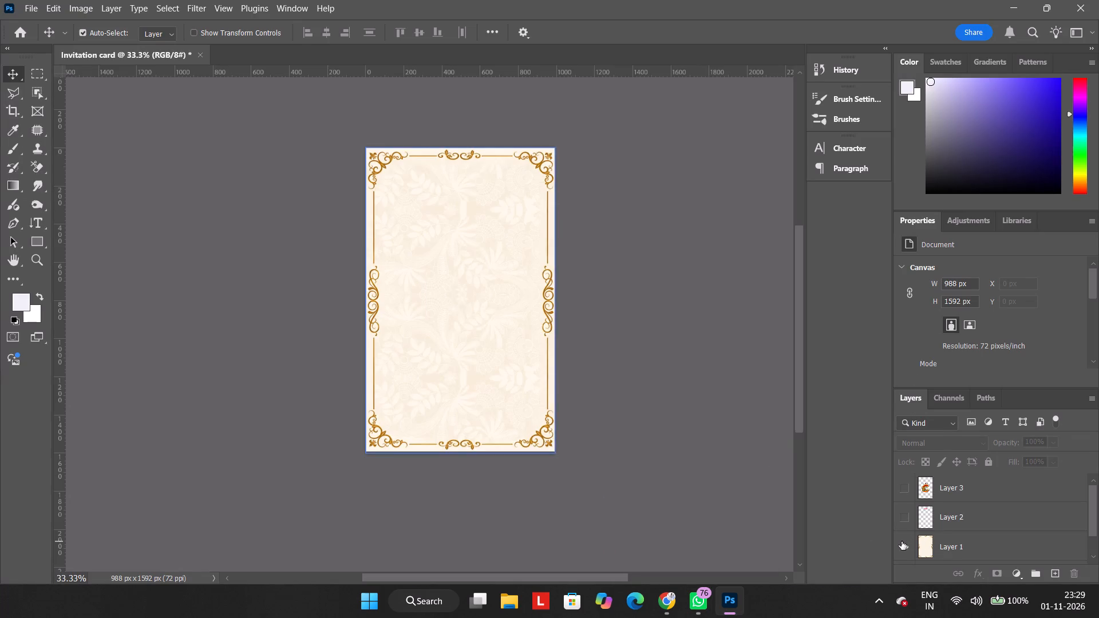
{"action": "left_click", "coordinate": [902, 541]}
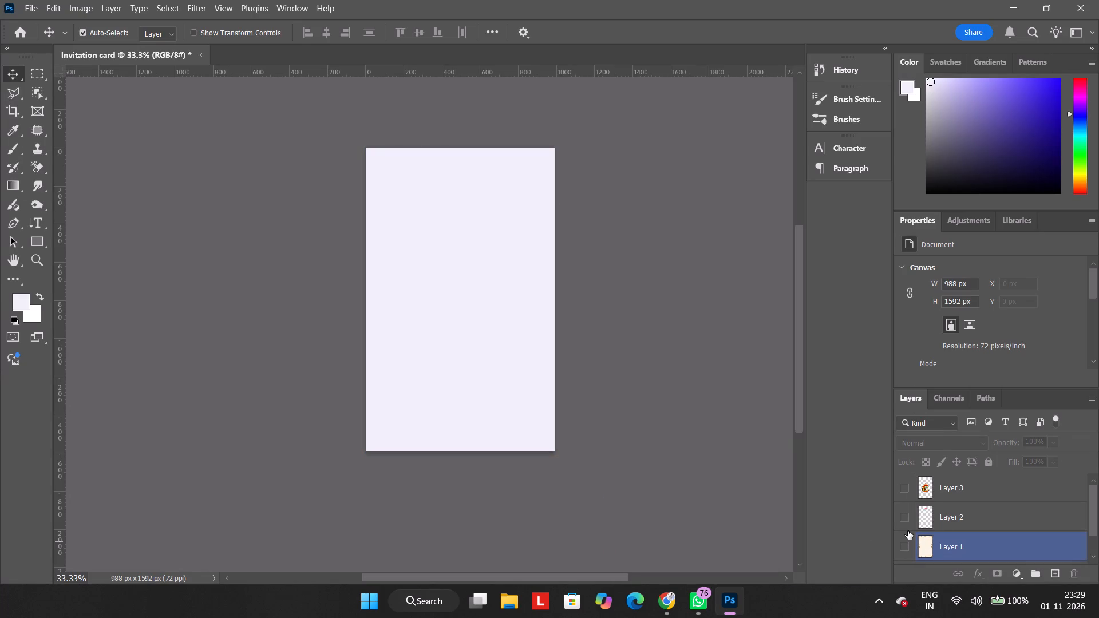
{"action": "left_click", "coordinate": [908, 531]}
{"action": "left_click", "coordinate": [908, 531]}
{"action": "left_click", "coordinate": [908, 531]}
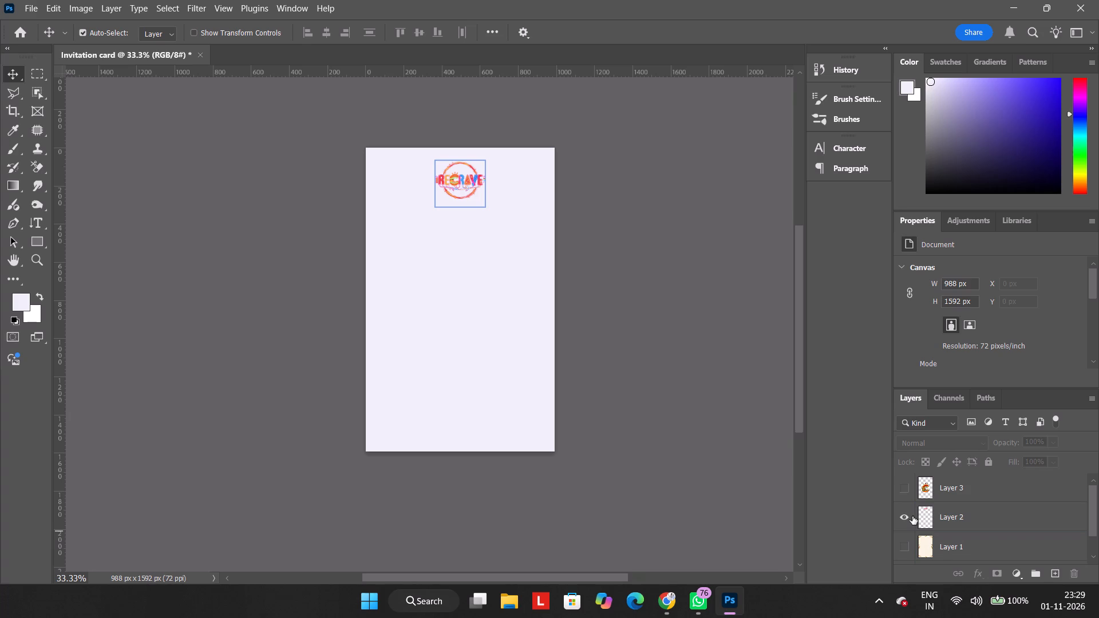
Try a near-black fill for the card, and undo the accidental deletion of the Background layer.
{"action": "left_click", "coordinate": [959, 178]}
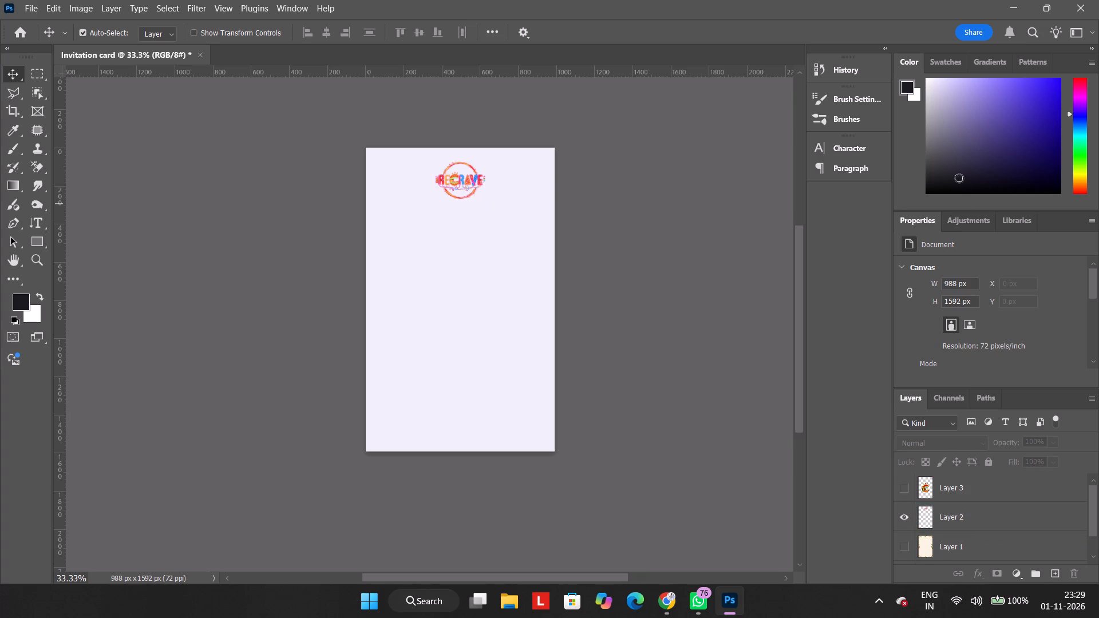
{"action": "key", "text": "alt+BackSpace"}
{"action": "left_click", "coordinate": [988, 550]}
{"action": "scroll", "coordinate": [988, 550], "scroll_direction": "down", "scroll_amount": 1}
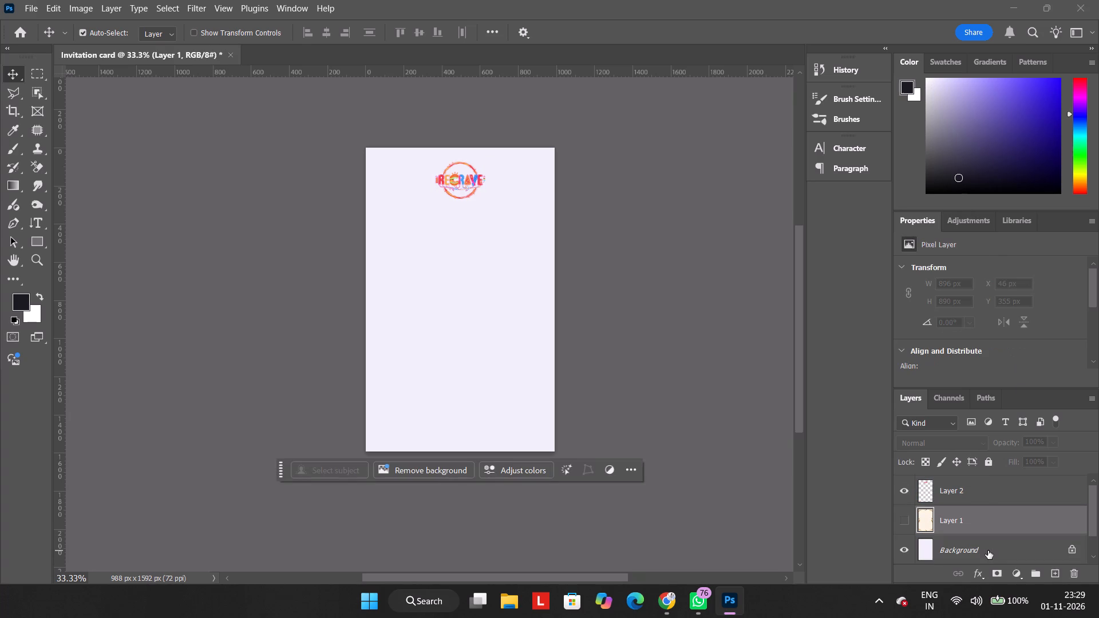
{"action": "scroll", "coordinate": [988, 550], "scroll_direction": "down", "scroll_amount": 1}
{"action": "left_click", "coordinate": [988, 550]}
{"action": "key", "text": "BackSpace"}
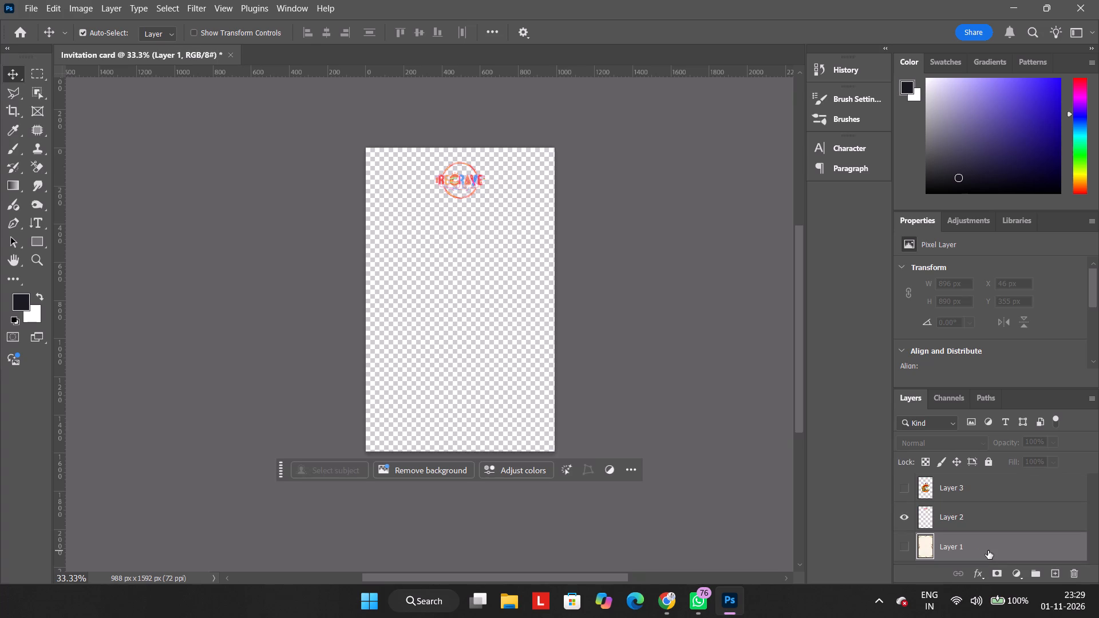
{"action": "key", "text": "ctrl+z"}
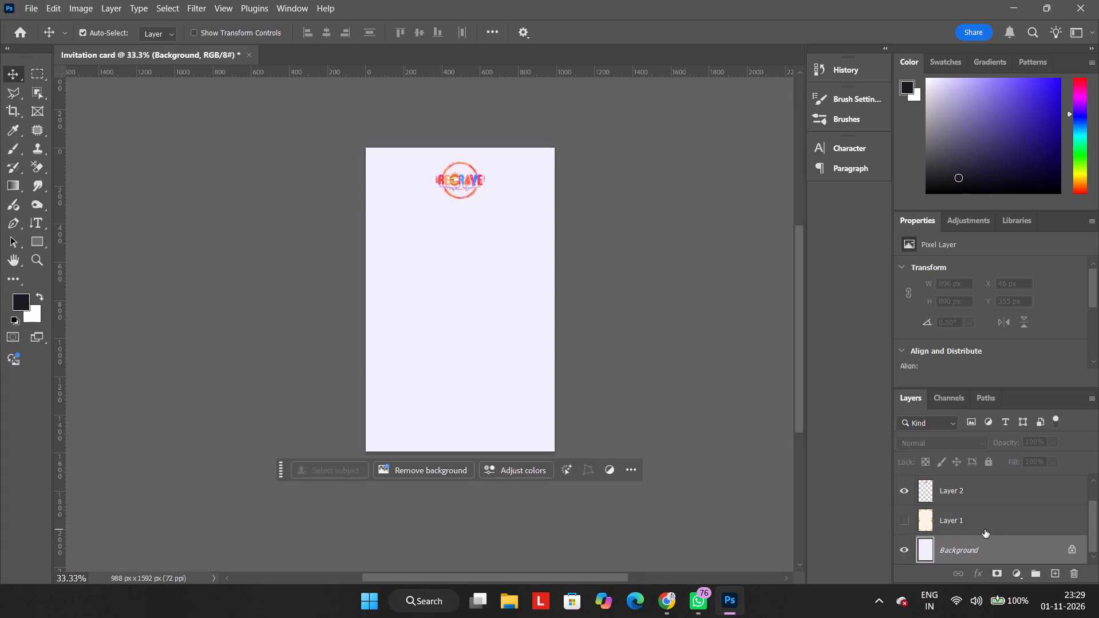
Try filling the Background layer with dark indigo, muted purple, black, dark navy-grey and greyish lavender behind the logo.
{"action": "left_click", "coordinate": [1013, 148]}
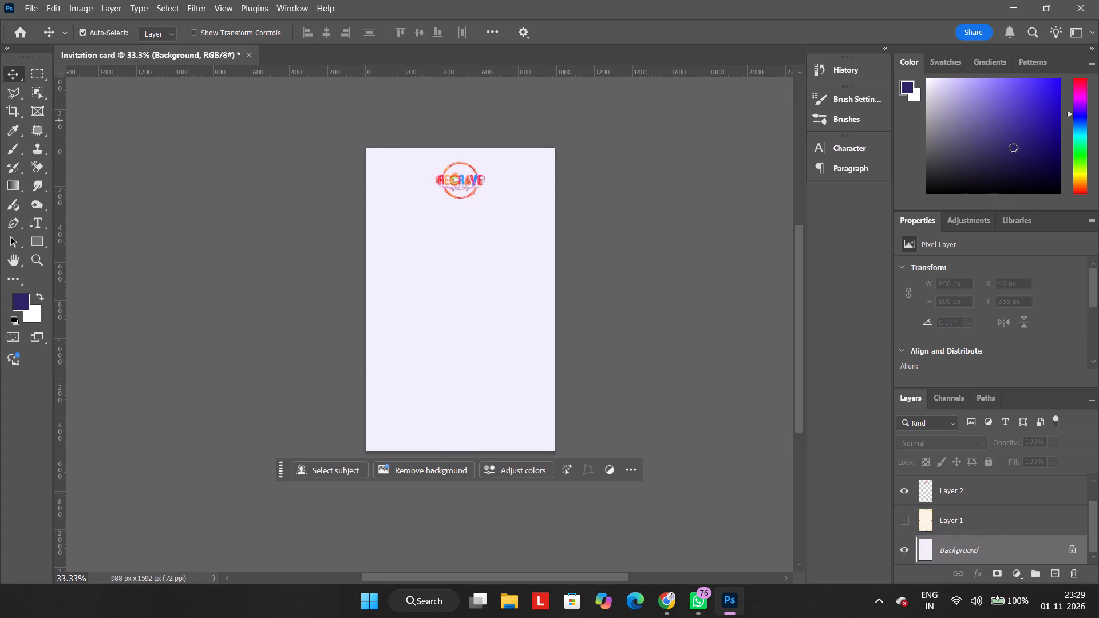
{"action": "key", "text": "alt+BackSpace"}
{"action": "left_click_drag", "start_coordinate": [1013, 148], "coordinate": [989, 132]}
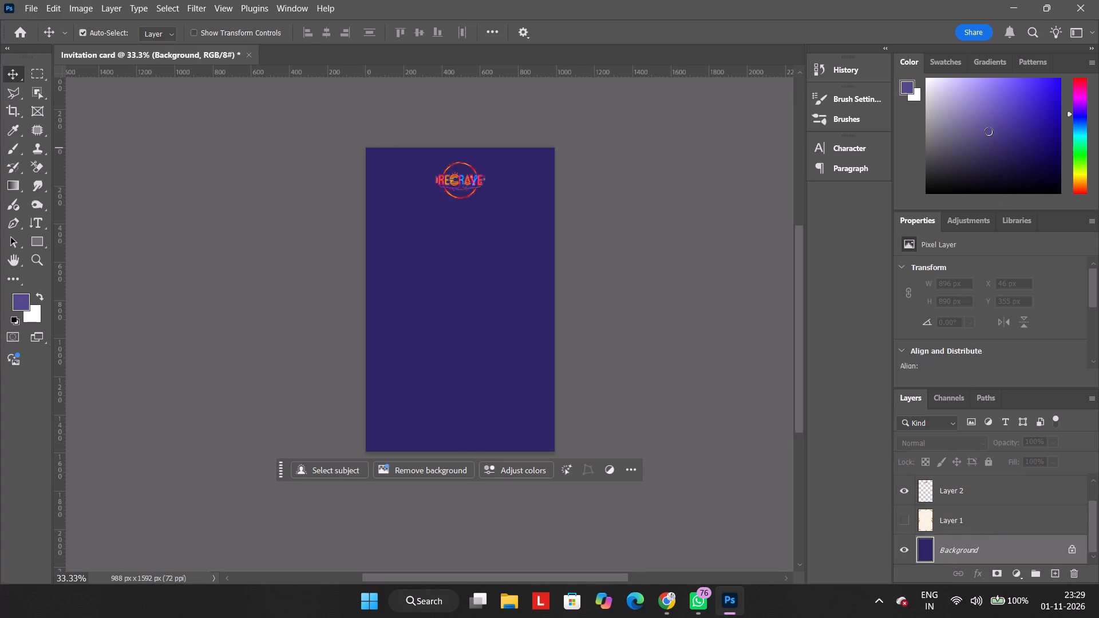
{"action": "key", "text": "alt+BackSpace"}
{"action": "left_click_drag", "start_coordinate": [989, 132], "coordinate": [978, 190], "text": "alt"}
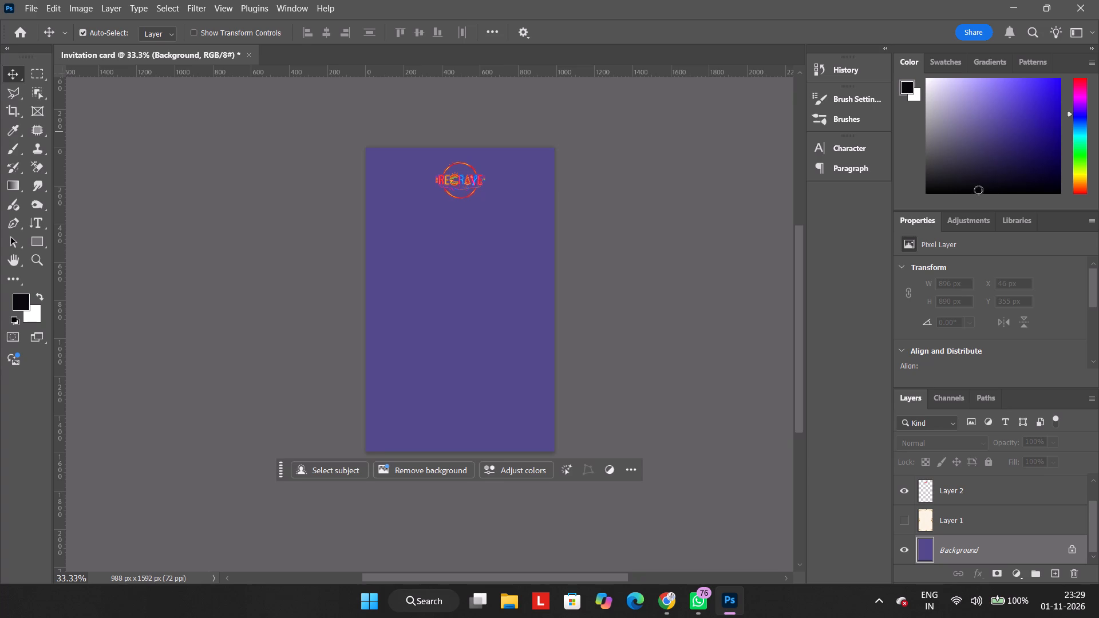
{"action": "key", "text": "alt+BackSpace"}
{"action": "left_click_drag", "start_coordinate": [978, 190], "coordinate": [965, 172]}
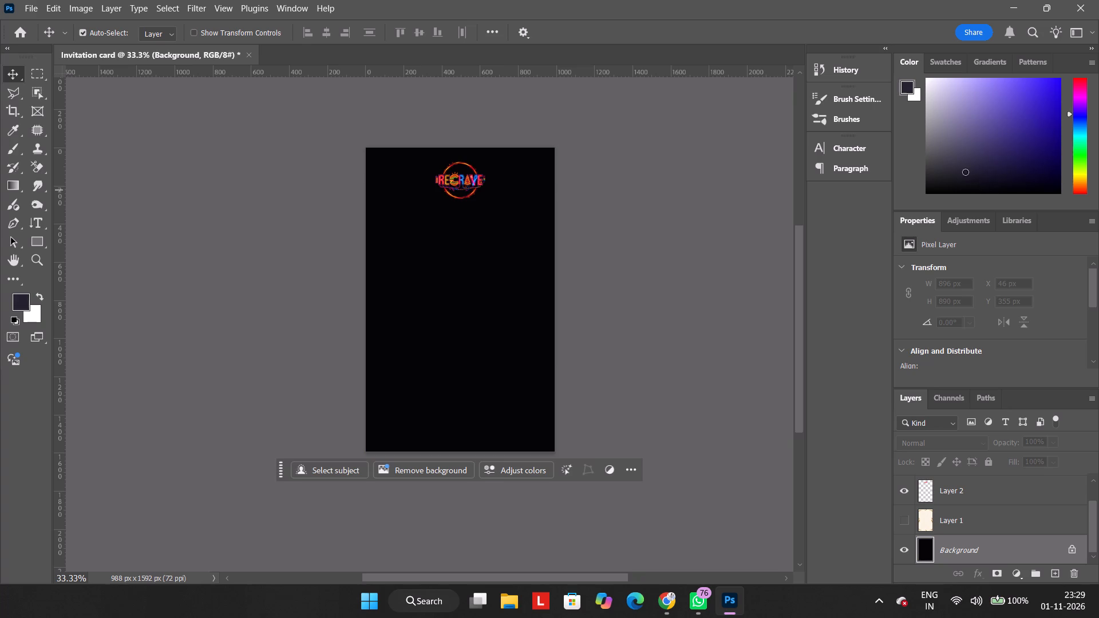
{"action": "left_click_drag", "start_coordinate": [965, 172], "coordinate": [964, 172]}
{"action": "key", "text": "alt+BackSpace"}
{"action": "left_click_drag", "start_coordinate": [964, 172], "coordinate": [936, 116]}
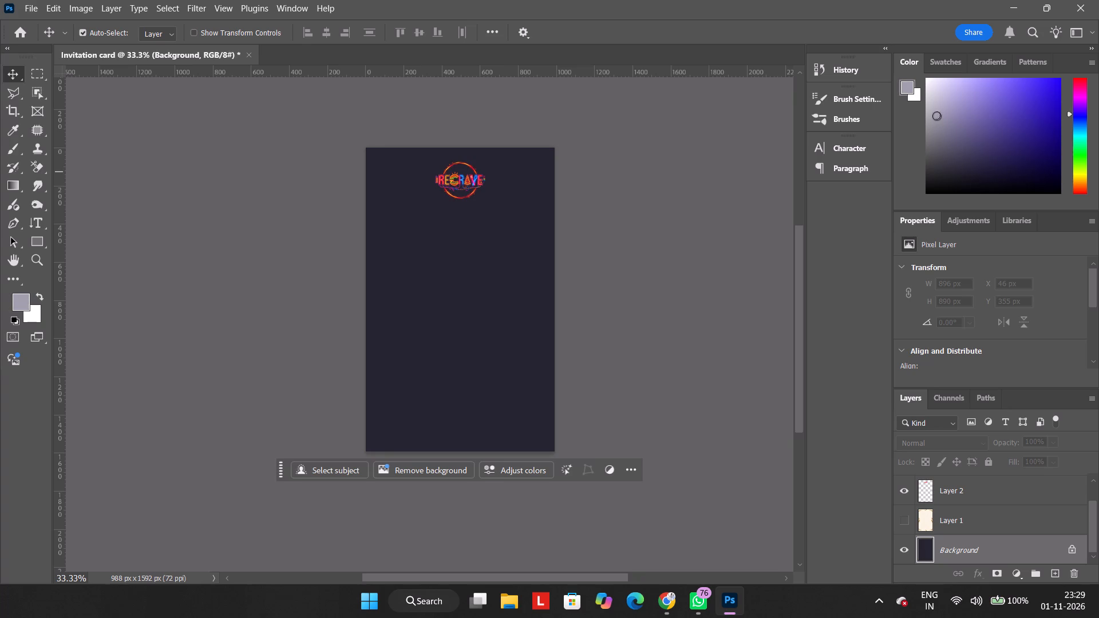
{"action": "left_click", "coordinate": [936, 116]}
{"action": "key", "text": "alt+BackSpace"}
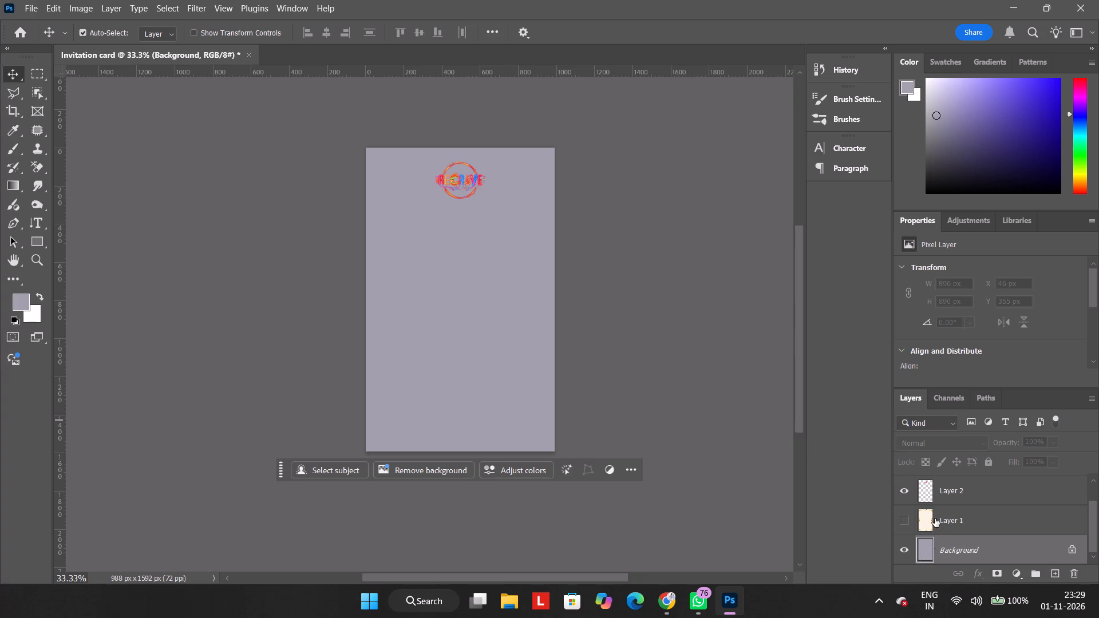
Fill the Background layer with white.
{"action": "left_click_drag", "start_coordinate": [946, 88], "coordinate": [809, 13]}
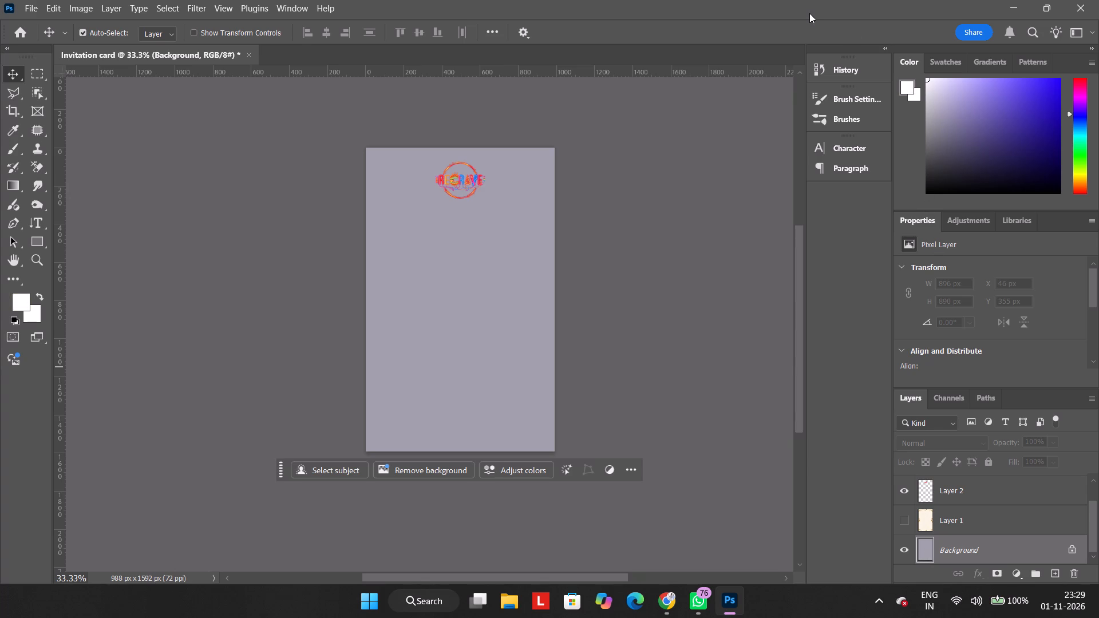
{"action": "key", "text": "alt+BackSpace"}
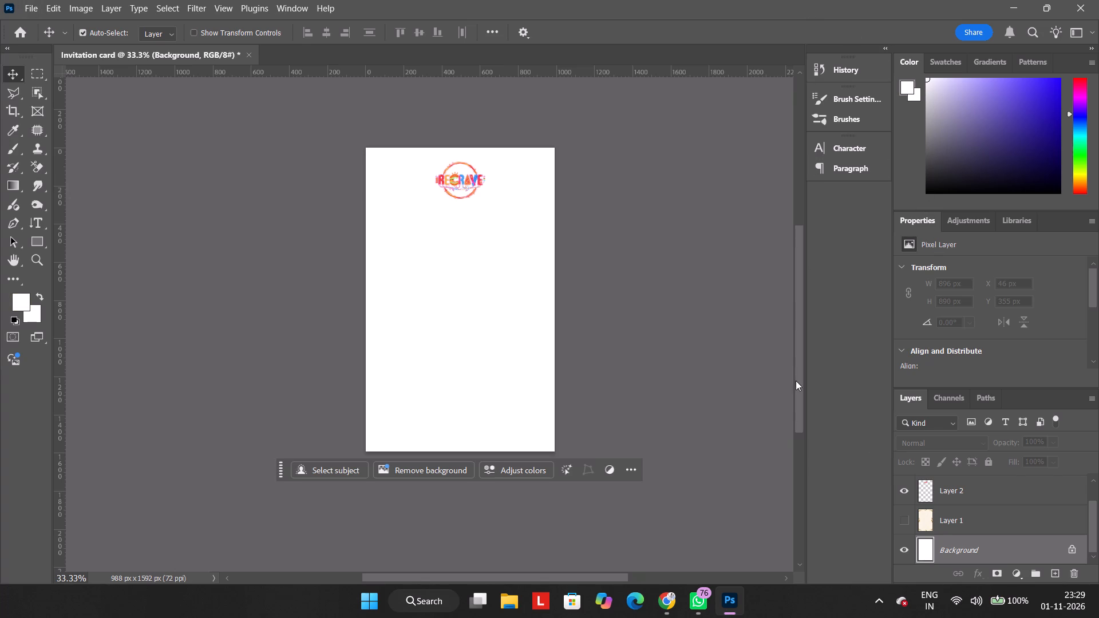
Hide the RECRAVE logo on Layer 2.
{"action": "left_click", "coordinate": [906, 497]}
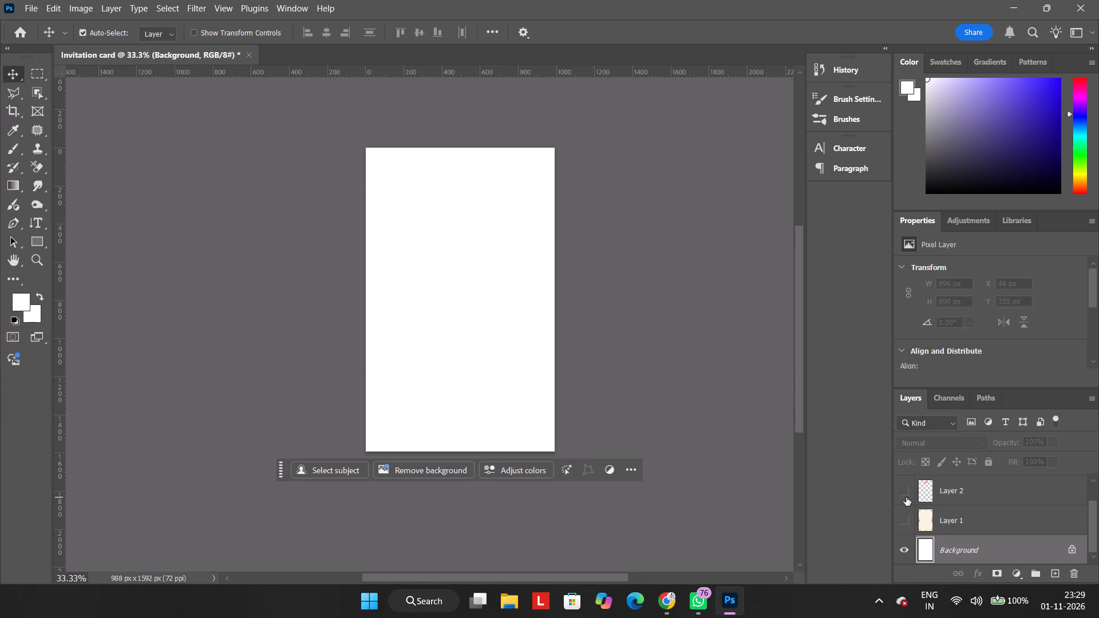
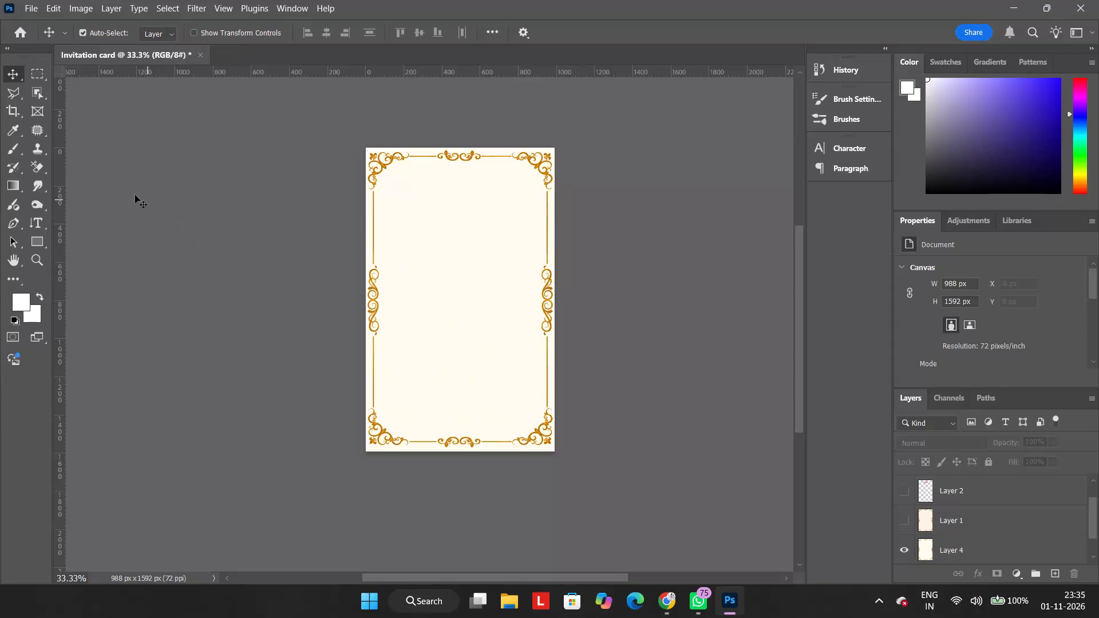
Erase the cream fill inside Layer 4's ornamental border with the Background Eraser at a 453 px brush size.
{"action": "left_click", "coordinate": [36, 165]}
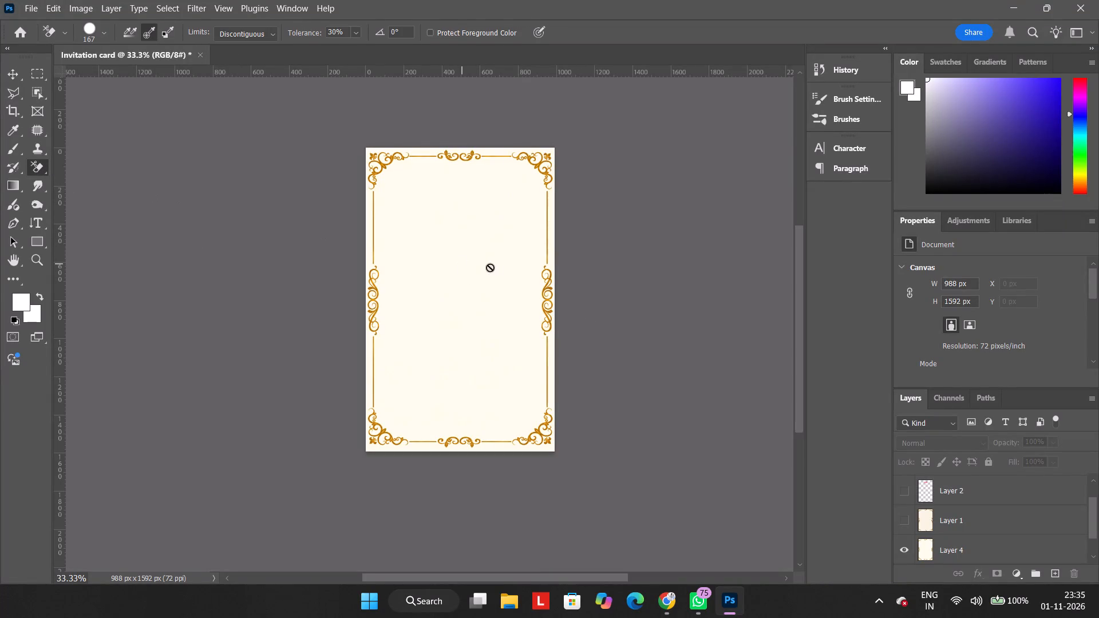
{"action": "left_click", "coordinate": [505, 300]}
{"action": "left_click", "coordinate": [523, 239]}
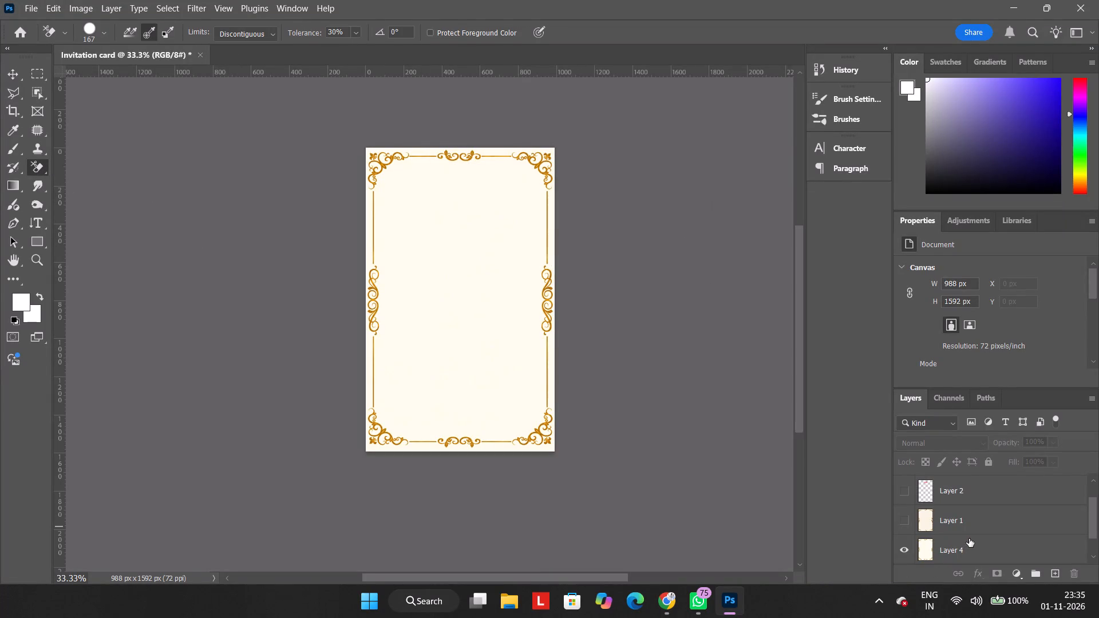
{"action": "scroll", "coordinate": [969, 538], "scroll_direction": "down", "scroll_amount": 2}
{"action": "left_click", "coordinate": [969, 529]}
{"action": "left_click_drag", "start_coordinate": [491, 207], "coordinate": [561, 160]}
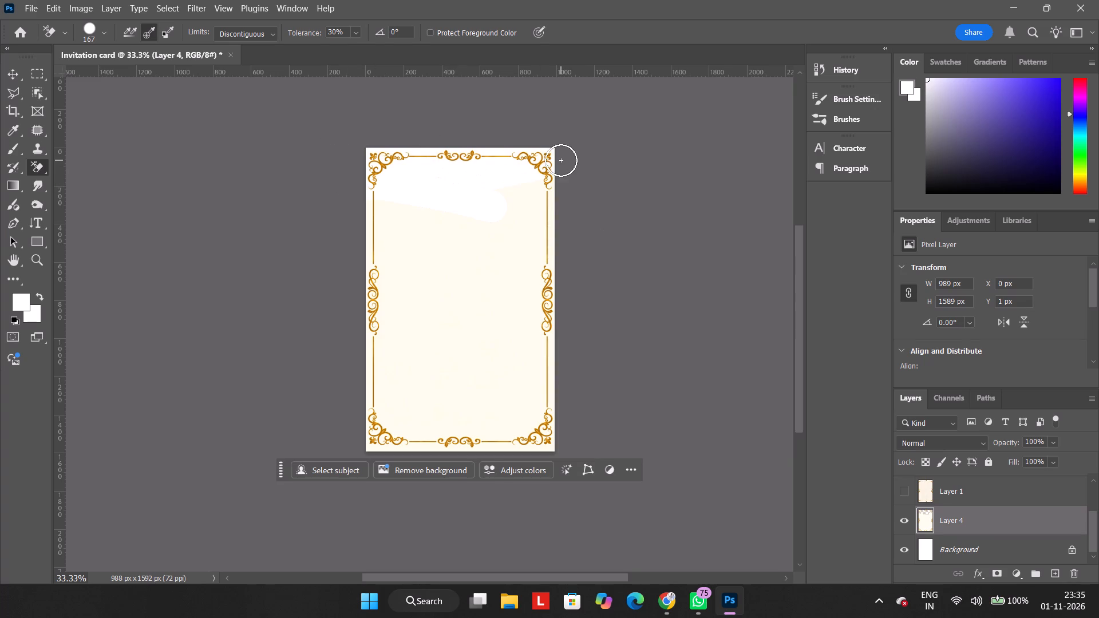
{"action": "key", "text": "ctrl+z"}
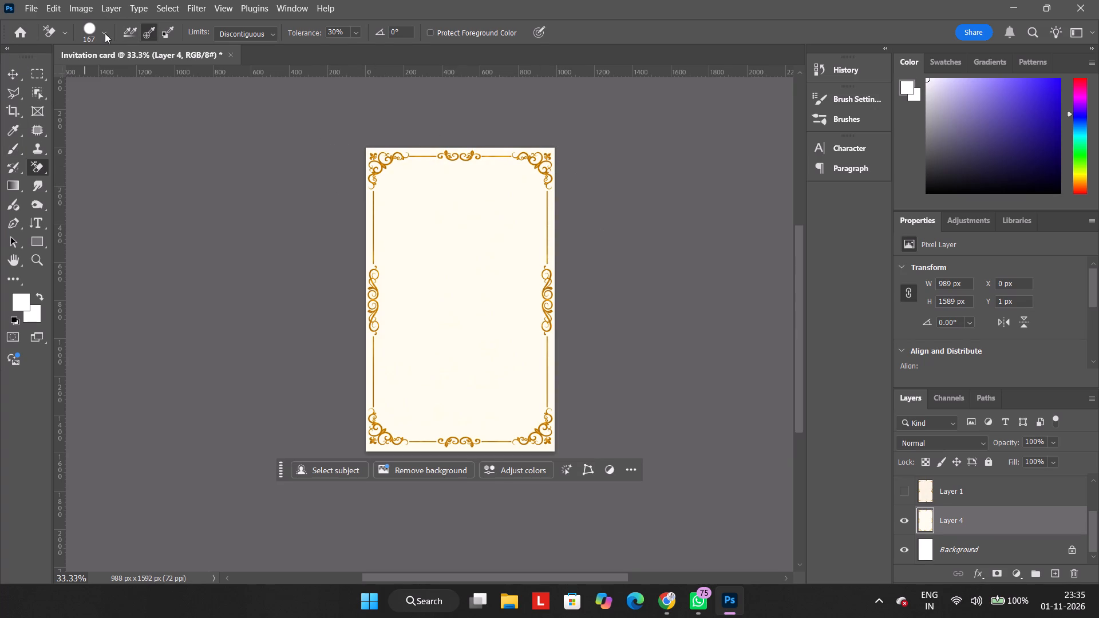
{"action": "left_click", "coordinate": [105, 33]}
{"action": "left_click", "coordinate": [143, 69]}
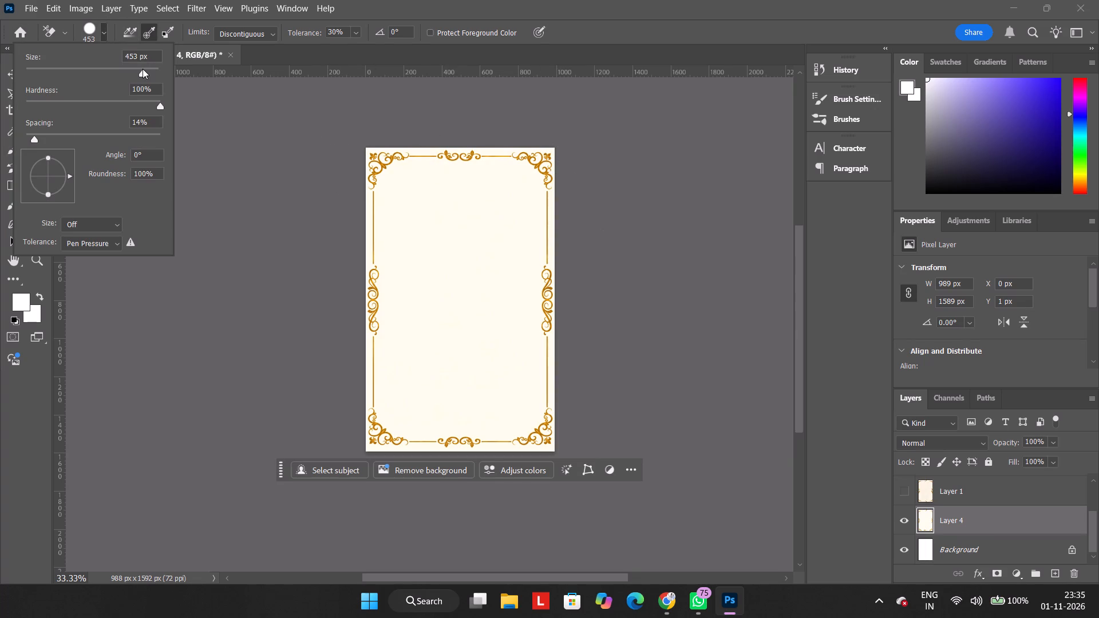
{"action": "left_click_drag", "start_coordinate": [442, 235], "coordinate": [717, 114]}
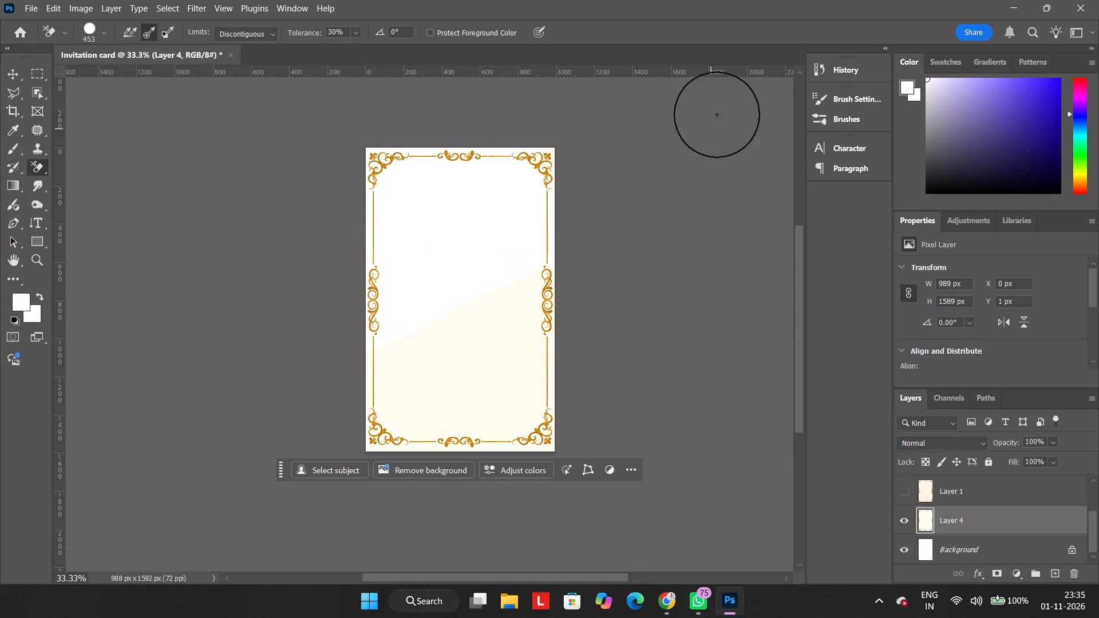
{"action": "left_click_drag", "start_coordinate": [717, 114], "coordinate": [610, 333]}
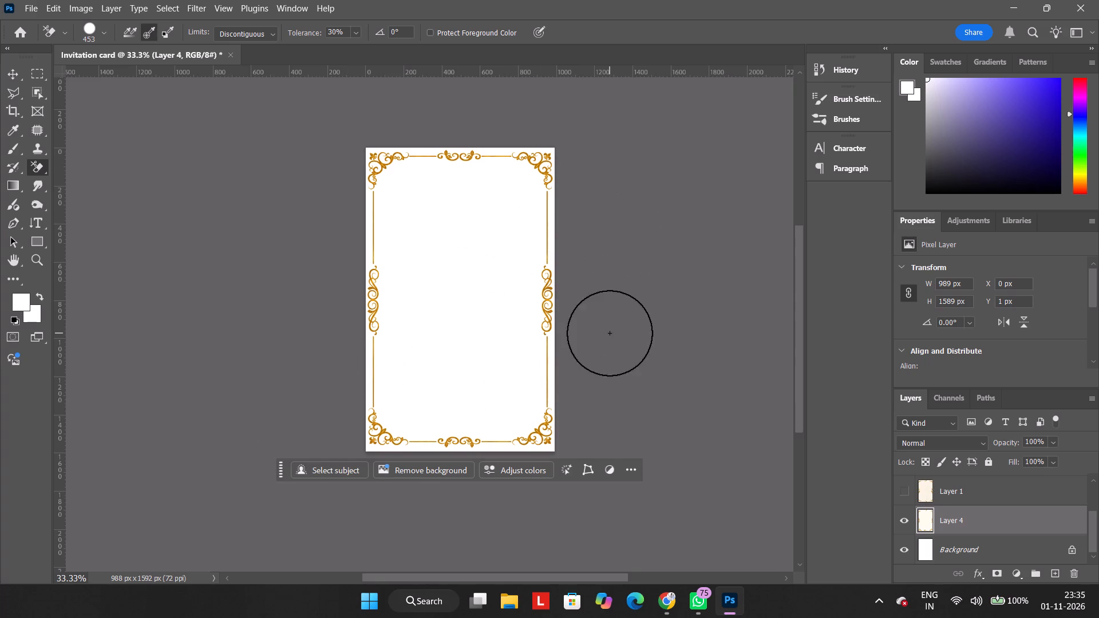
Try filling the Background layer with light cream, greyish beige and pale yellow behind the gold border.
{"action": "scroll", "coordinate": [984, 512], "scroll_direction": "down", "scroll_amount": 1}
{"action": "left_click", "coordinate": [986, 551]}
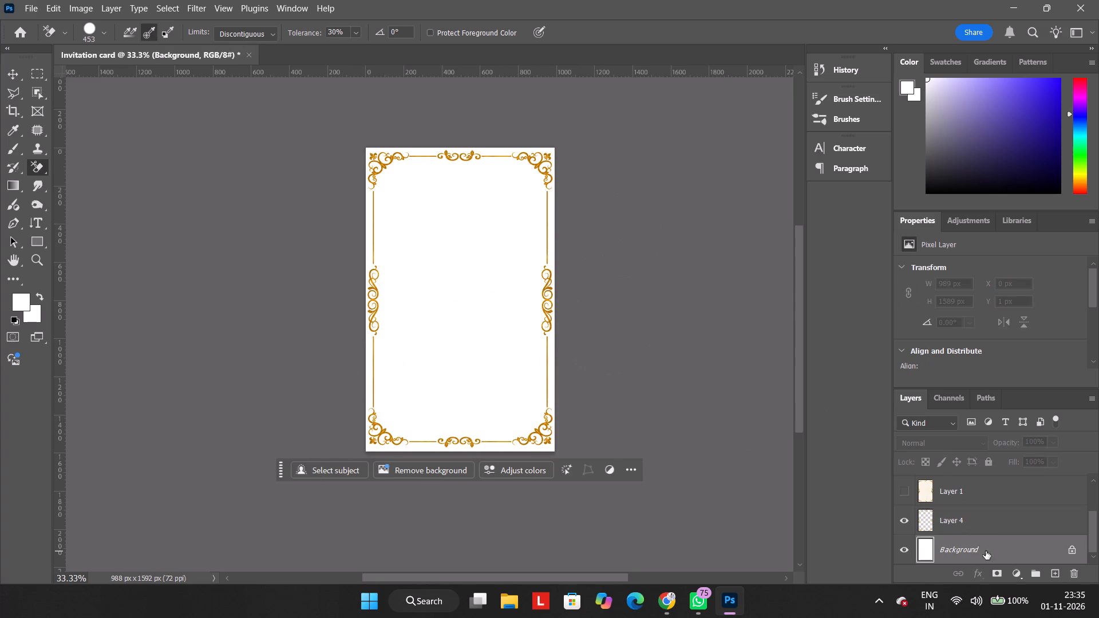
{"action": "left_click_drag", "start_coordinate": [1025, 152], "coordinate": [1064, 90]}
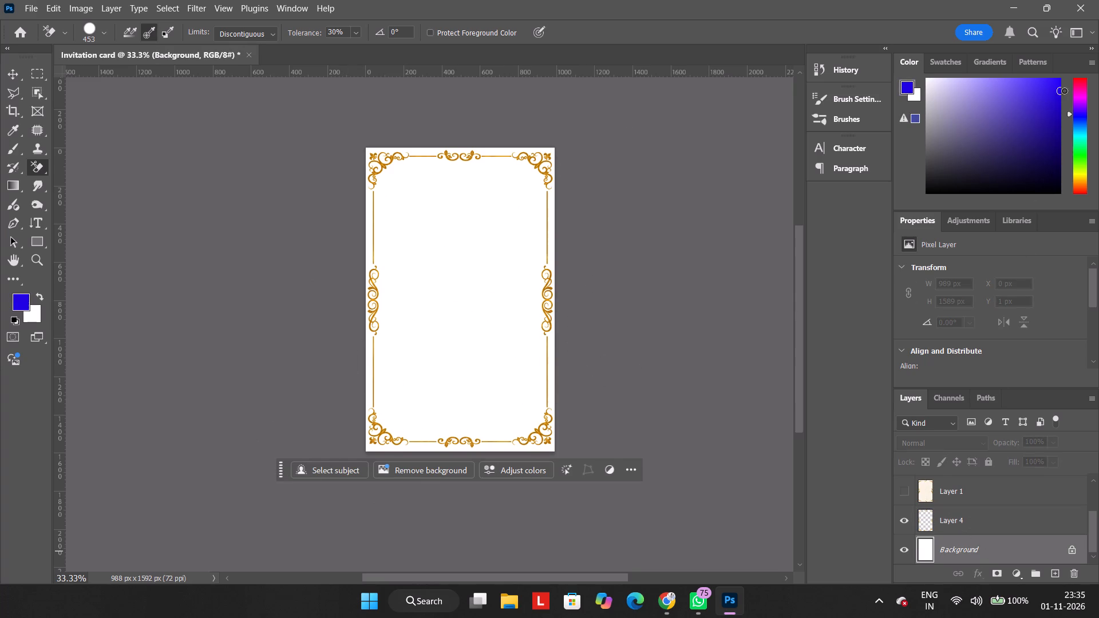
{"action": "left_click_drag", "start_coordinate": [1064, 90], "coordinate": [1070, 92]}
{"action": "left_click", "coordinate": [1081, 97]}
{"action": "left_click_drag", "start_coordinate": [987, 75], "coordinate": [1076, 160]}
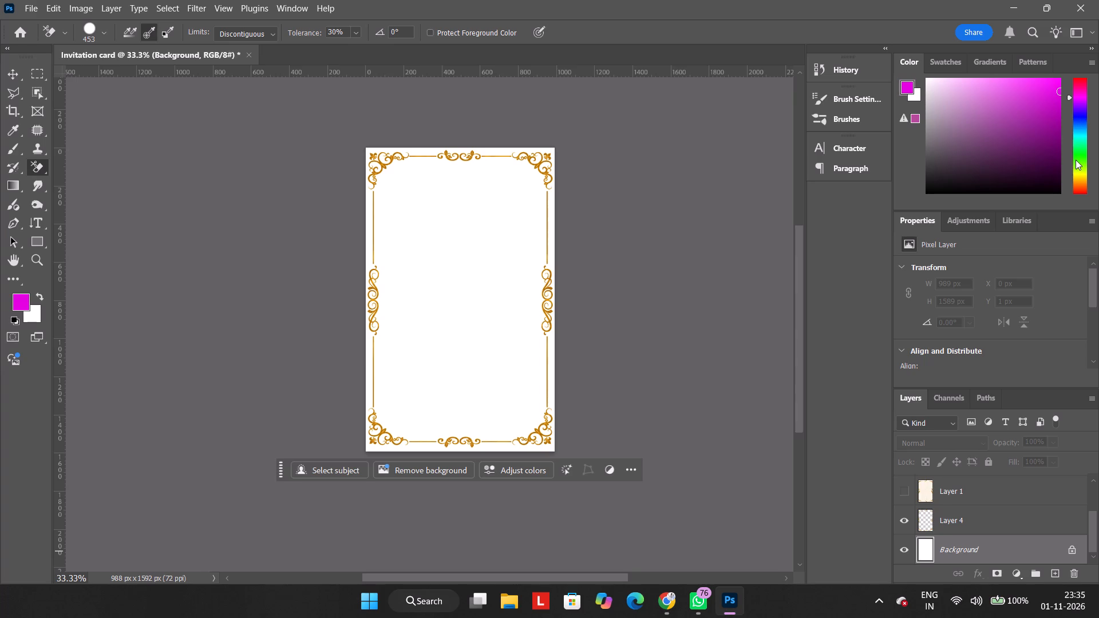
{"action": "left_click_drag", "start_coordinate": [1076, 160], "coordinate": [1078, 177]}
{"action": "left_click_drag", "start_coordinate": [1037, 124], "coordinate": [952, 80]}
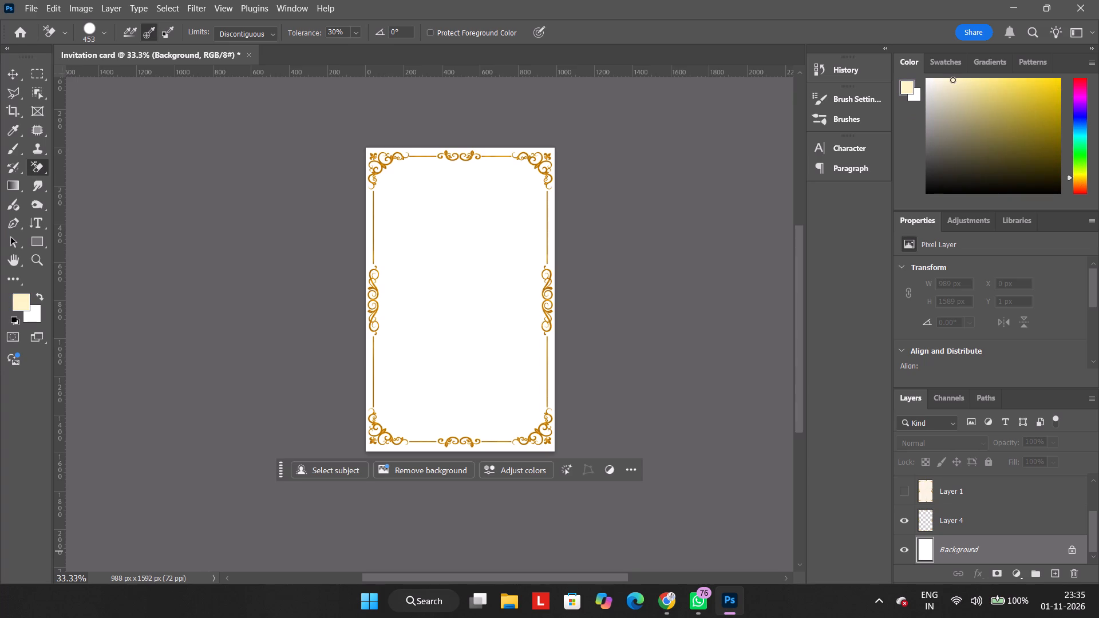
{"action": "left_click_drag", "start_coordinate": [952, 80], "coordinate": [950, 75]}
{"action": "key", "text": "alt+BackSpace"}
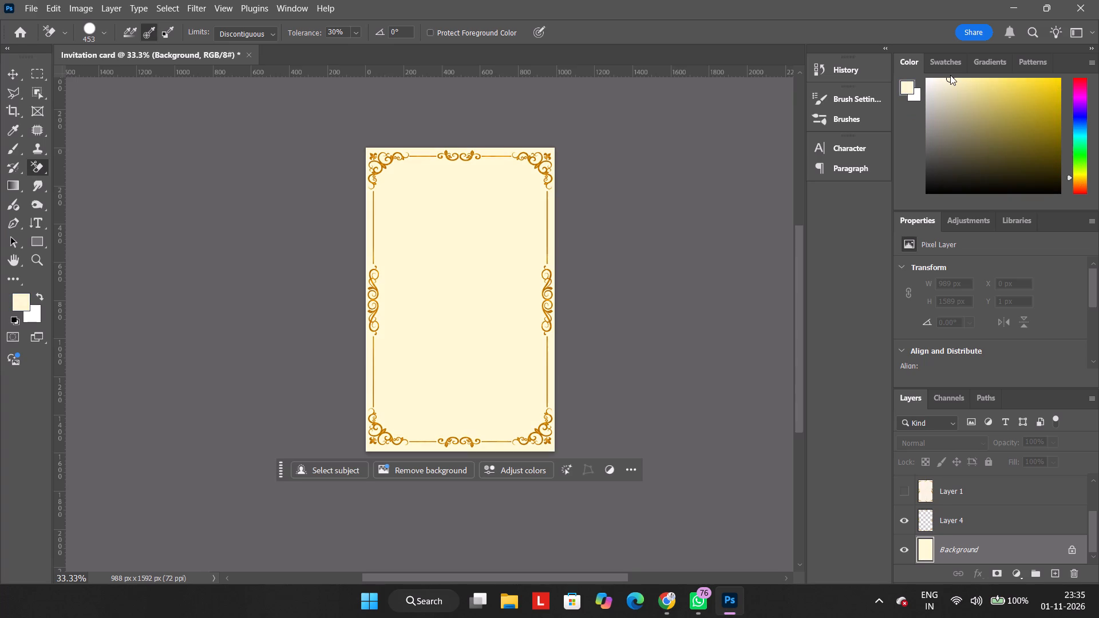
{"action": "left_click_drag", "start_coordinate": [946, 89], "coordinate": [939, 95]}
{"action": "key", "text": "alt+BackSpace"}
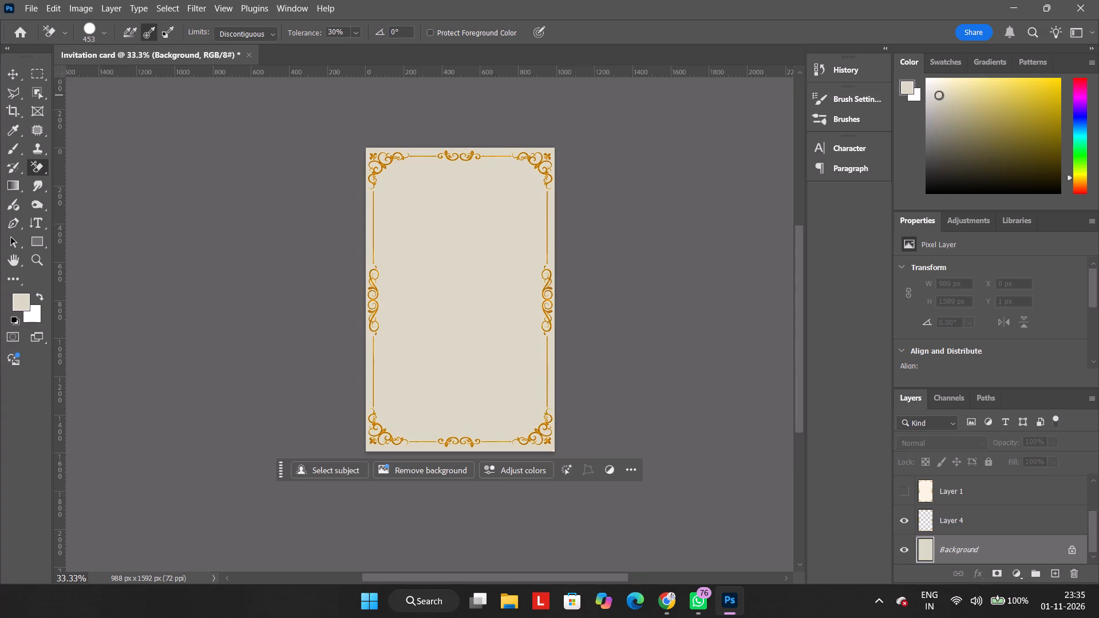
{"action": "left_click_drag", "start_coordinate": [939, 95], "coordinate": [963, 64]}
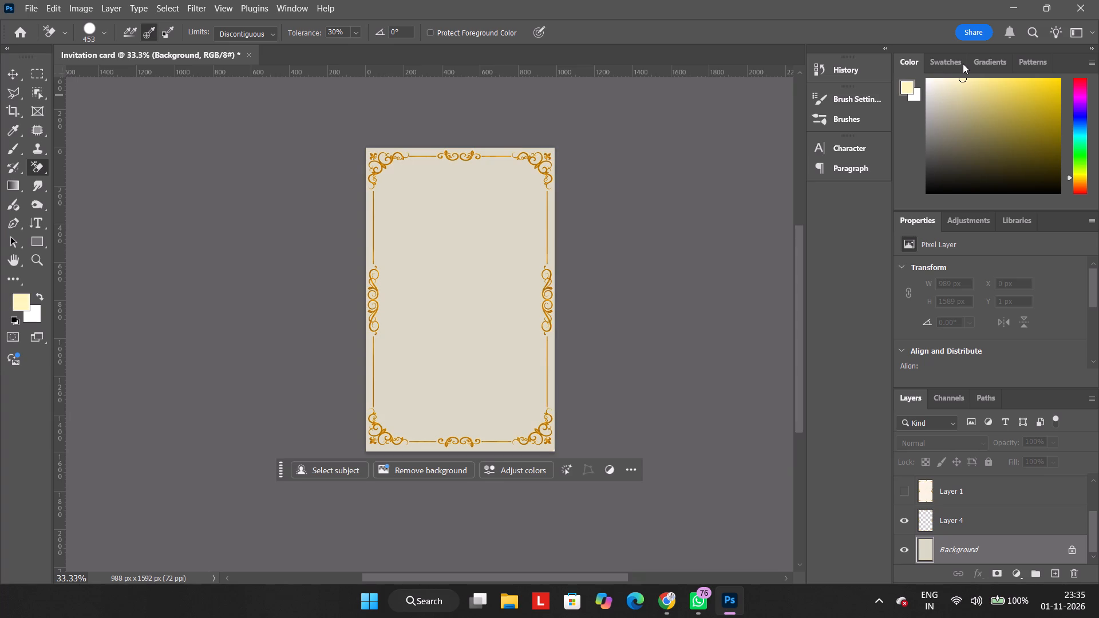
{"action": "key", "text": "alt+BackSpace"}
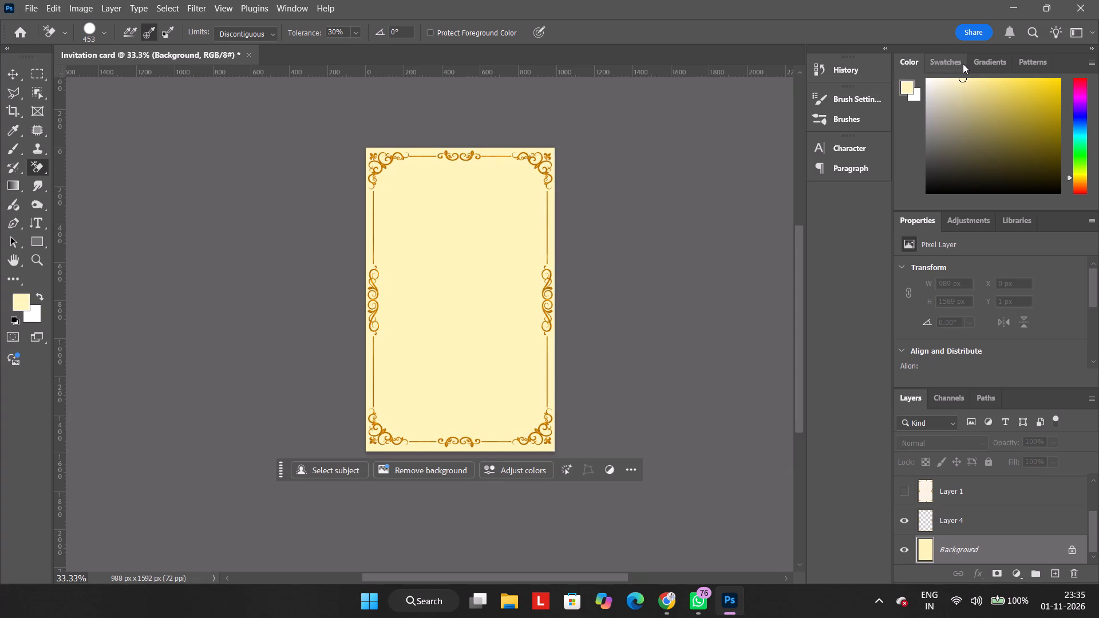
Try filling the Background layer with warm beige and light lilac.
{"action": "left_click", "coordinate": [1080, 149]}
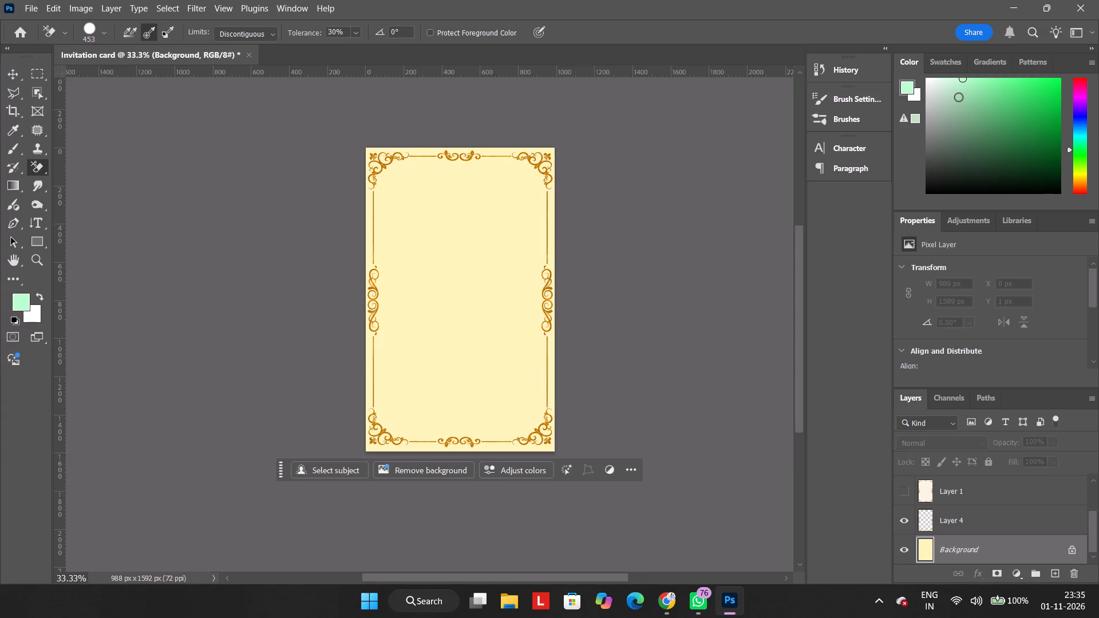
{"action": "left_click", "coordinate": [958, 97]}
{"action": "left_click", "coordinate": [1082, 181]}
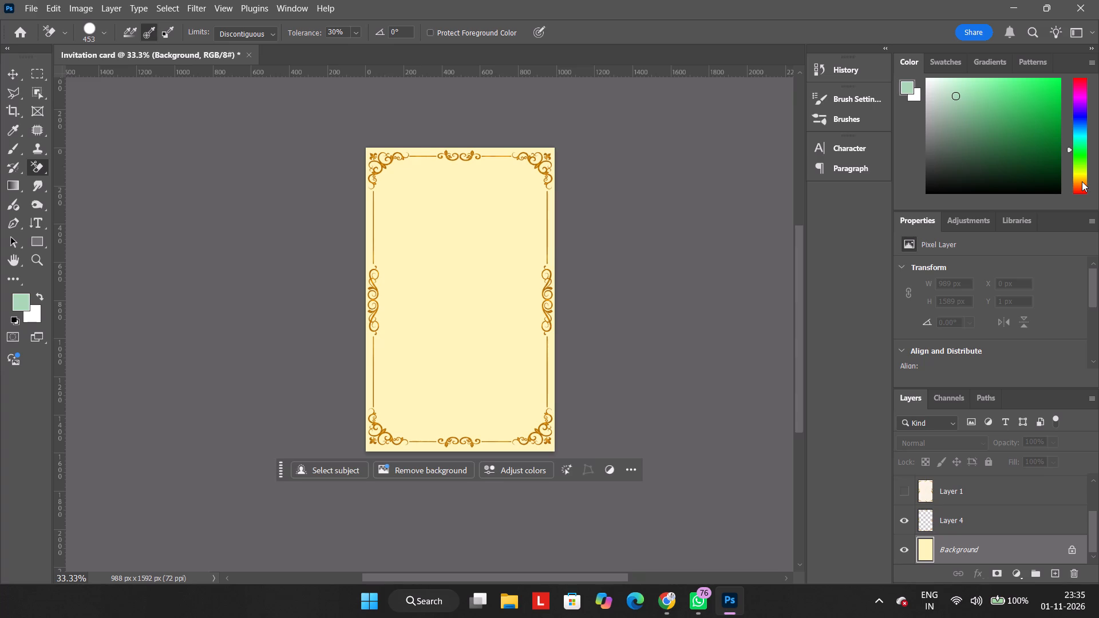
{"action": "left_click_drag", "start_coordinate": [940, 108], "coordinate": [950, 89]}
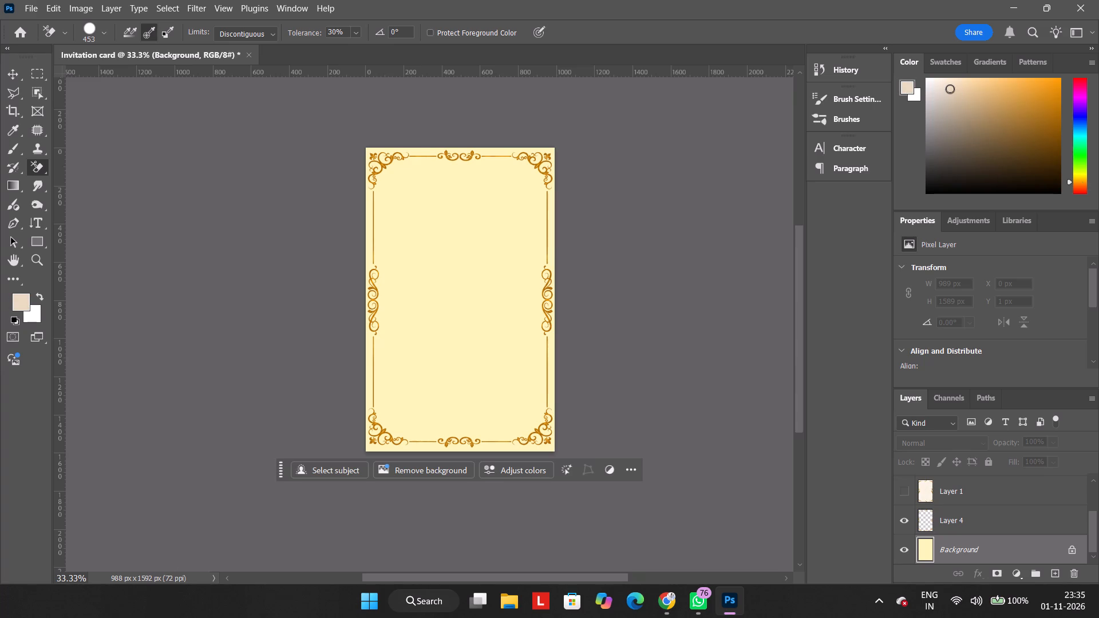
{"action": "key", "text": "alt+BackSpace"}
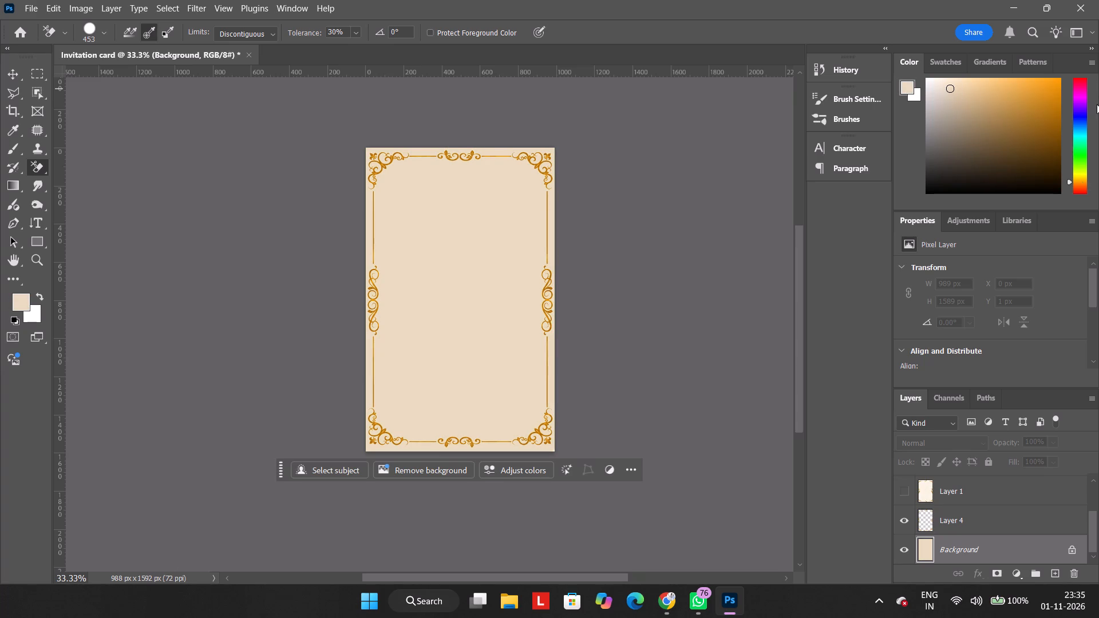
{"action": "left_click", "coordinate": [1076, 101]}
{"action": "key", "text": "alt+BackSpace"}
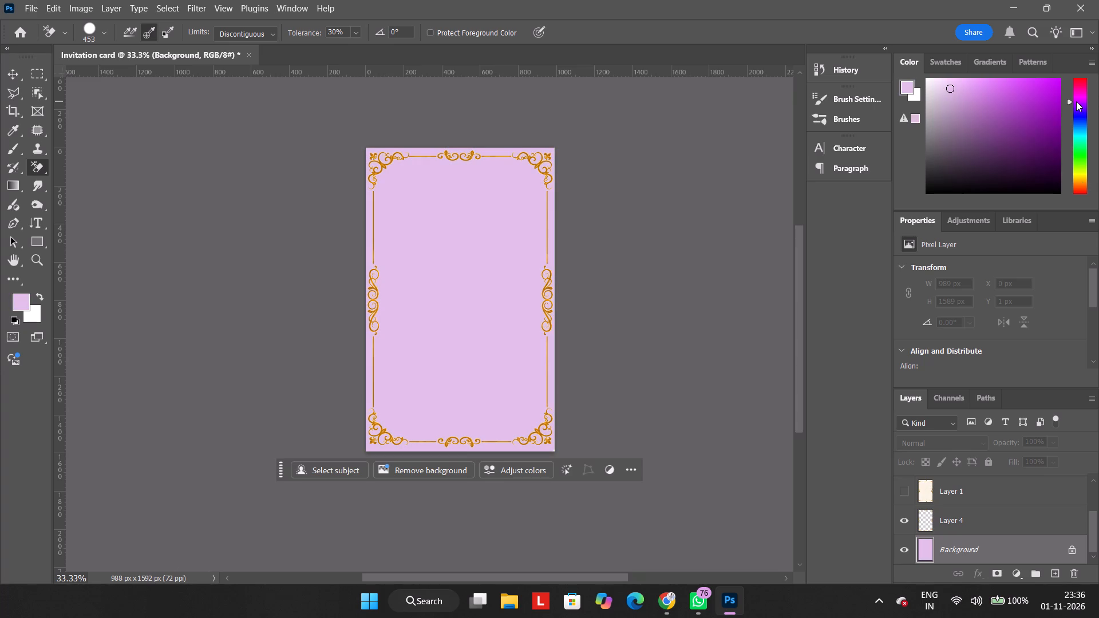
Fill the Background layer with a light peach-beige.
{"action": "left_click_drag", "start_coordinate": [1076, 101], "coordinate": [1081, 183]}
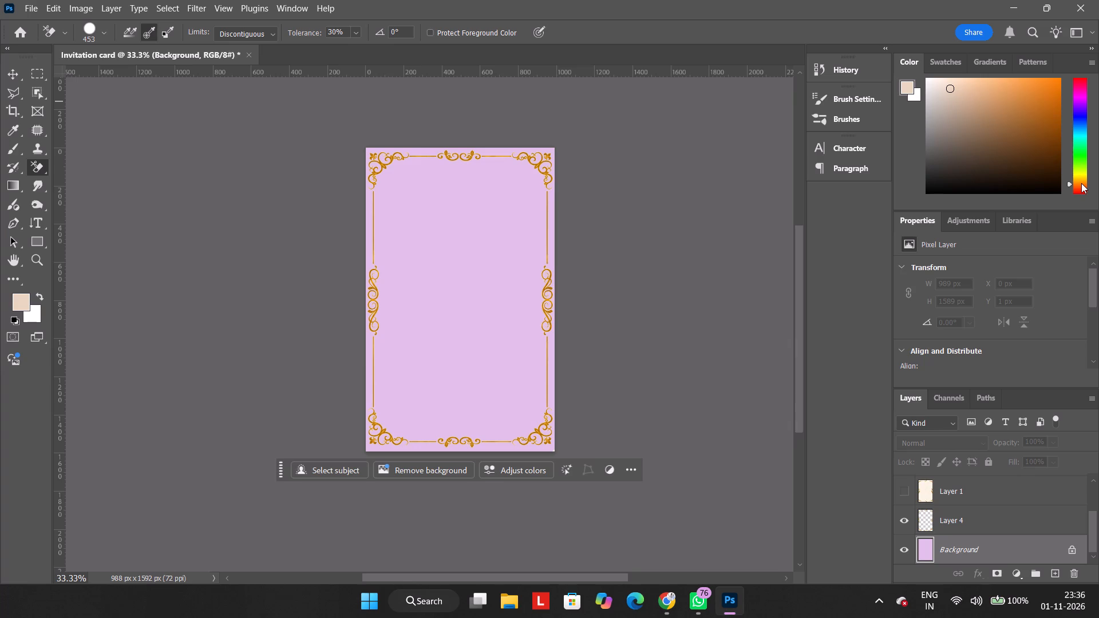
{"action": "key", "text": "alt+BackSpace"}
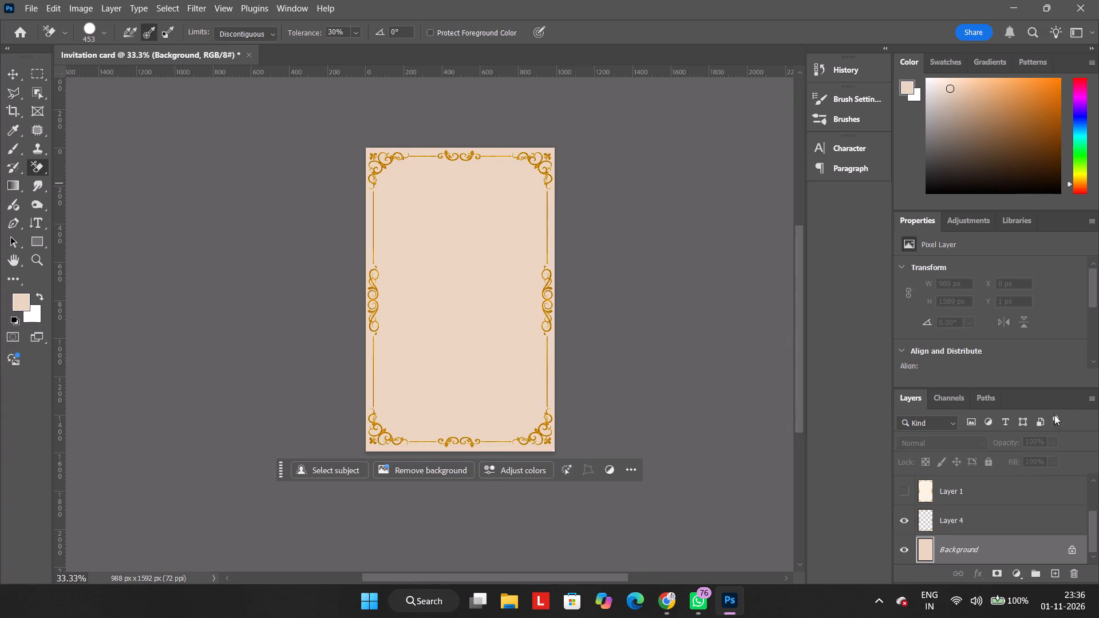
Examine the Basics and Purples gradient presets for a possible card background.
{"action": "left_click", "coordinate": [1040, 272]}
{"action": "left_click", "coordinate": [988, 65]}
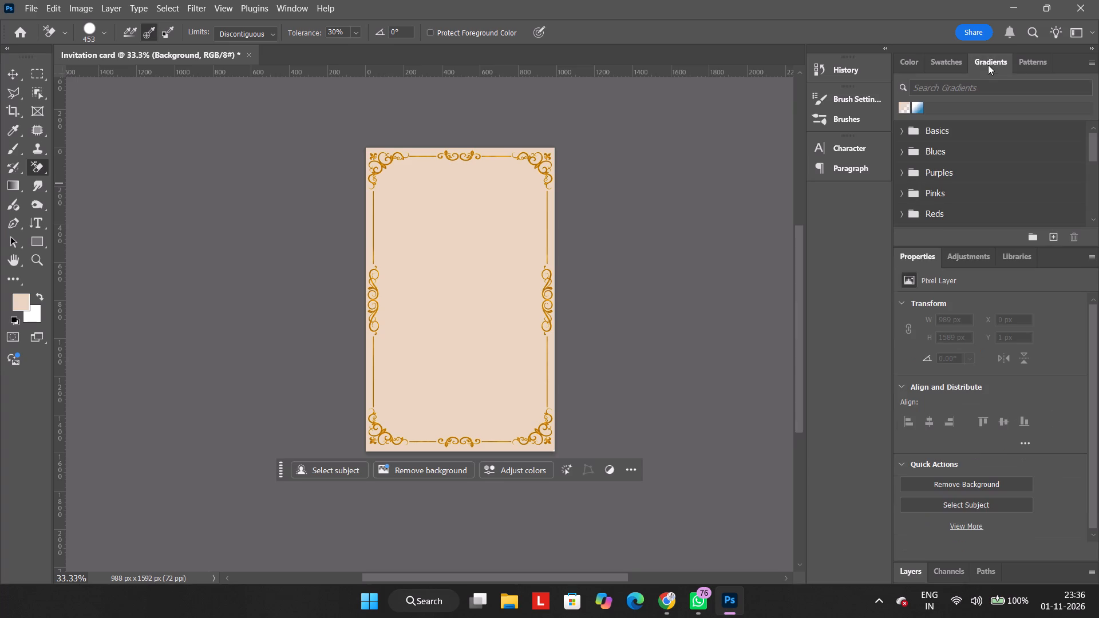
{"action": "left_click", "coordinate": [907, 106]}
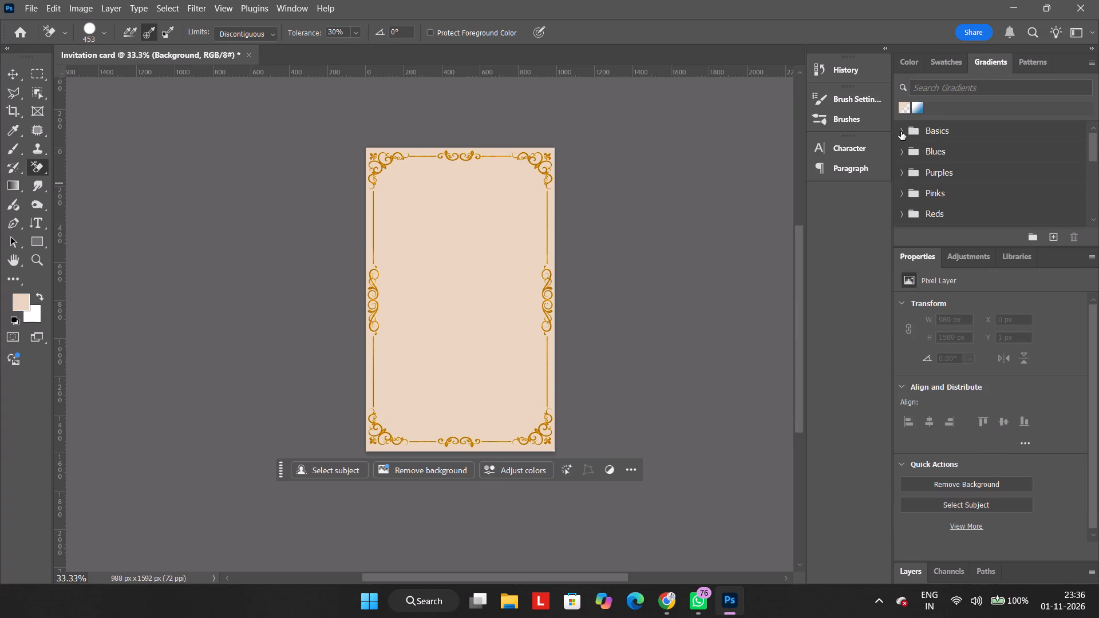
{"action": "left_click", "coordinate": [901, 132]}
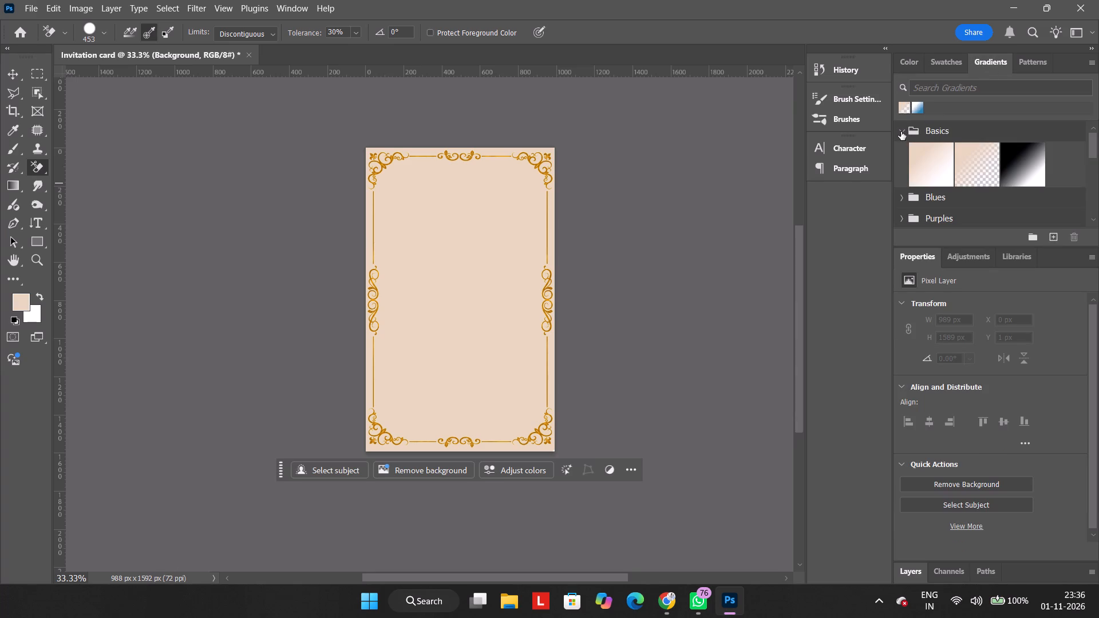
{"action": "left_click", "coordinate": [901, 132]}
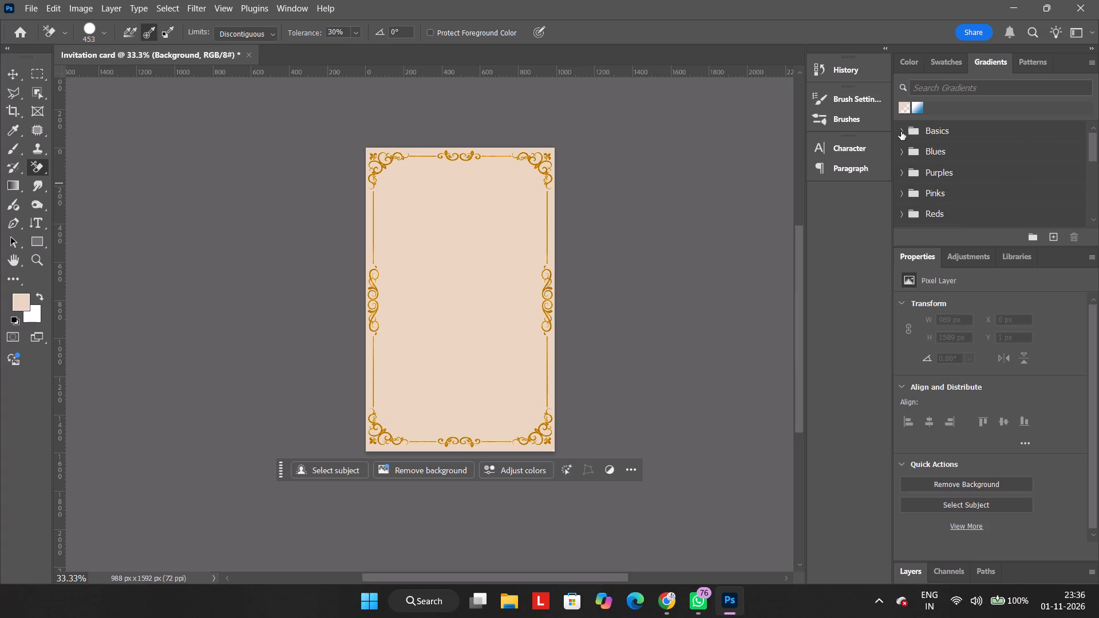
{"action": "left_click", "coordinate": [902, 179]}
{"action": "left_click", "coordinate": [902, 179]}
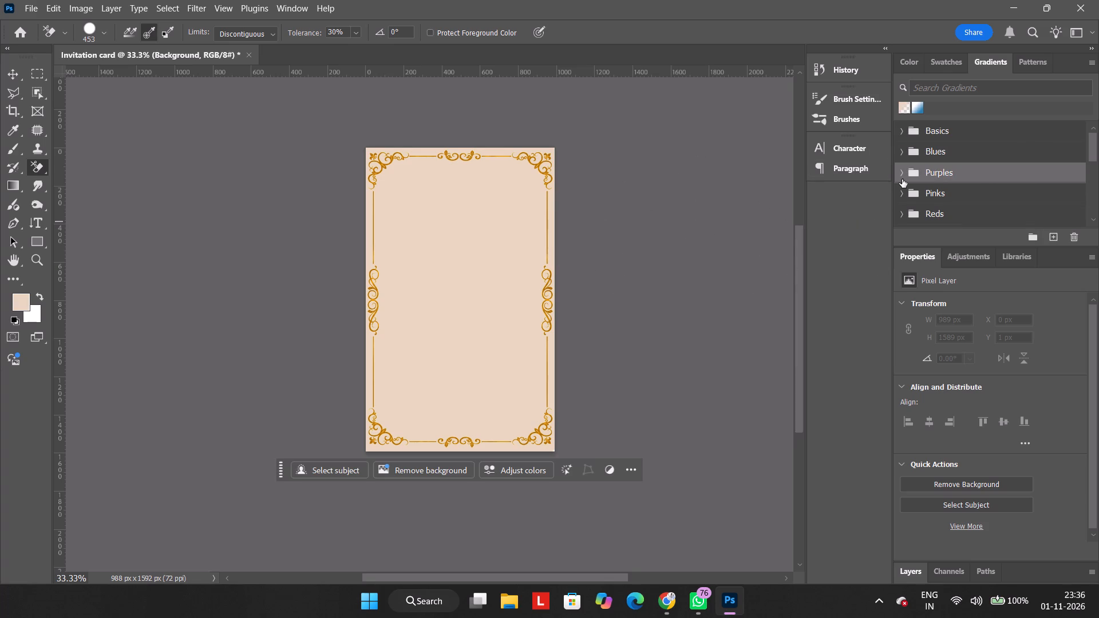
{"action": "left_click", "coordinate": [902, 175]}
{"action": "left_click", "coordinate": [902, 175]}
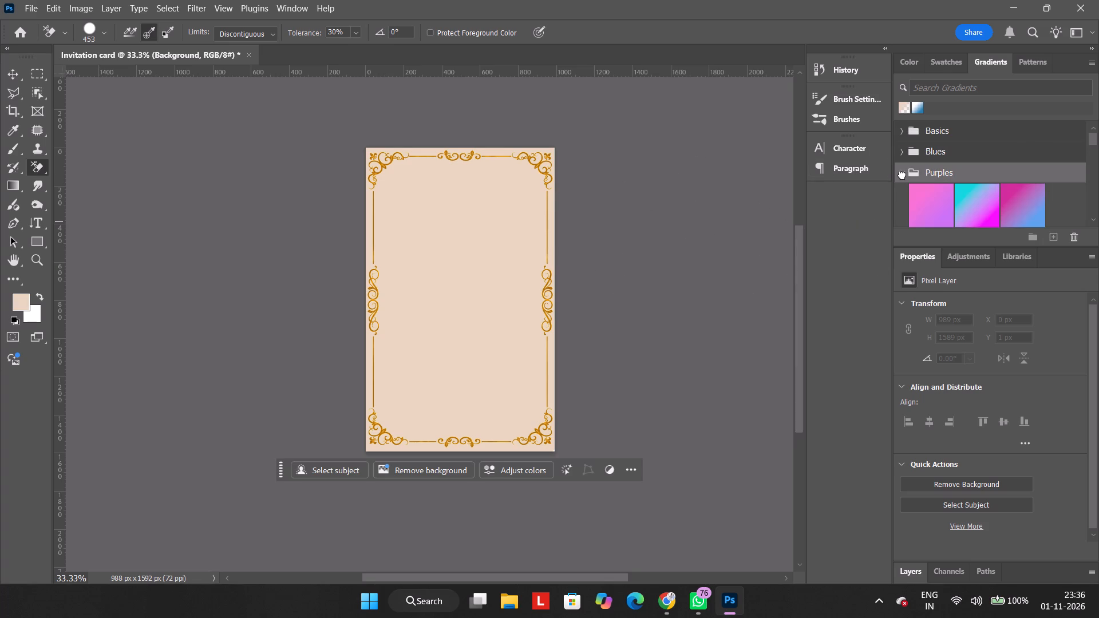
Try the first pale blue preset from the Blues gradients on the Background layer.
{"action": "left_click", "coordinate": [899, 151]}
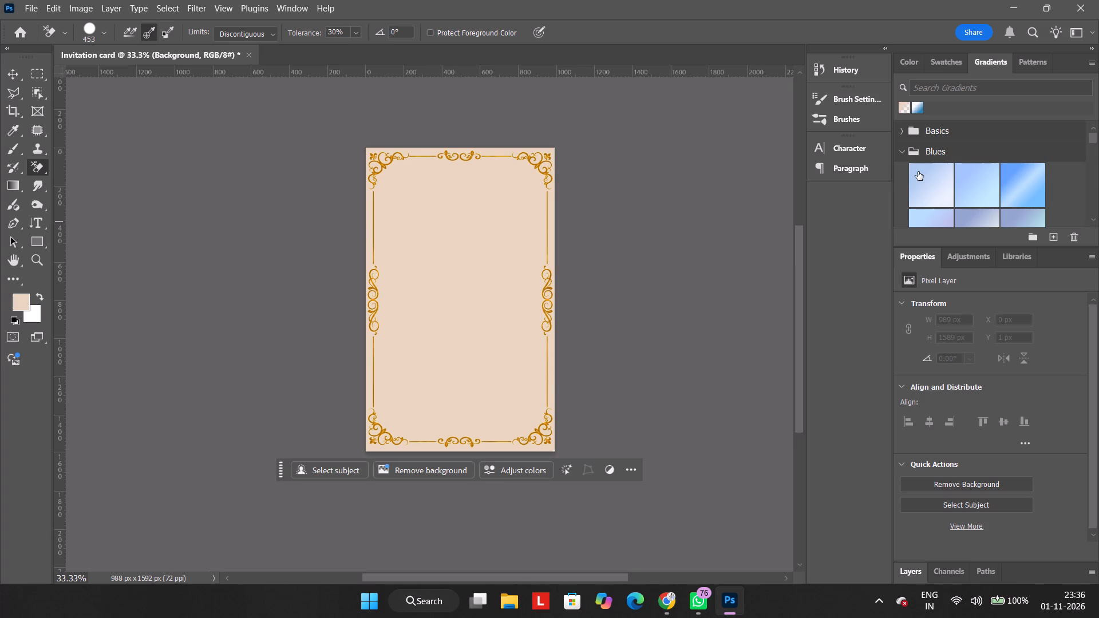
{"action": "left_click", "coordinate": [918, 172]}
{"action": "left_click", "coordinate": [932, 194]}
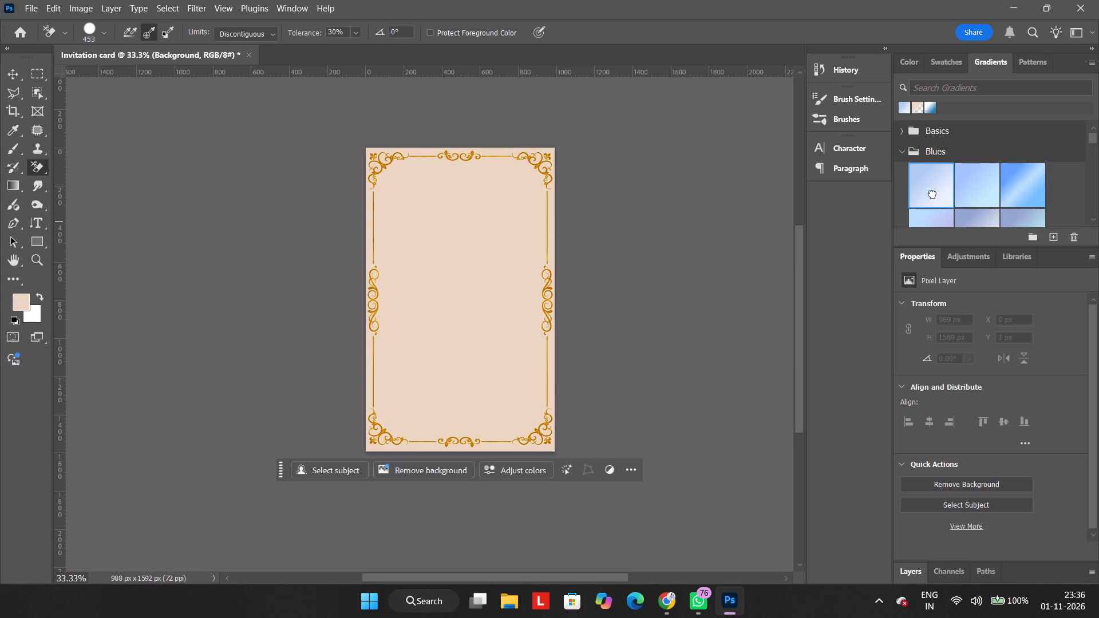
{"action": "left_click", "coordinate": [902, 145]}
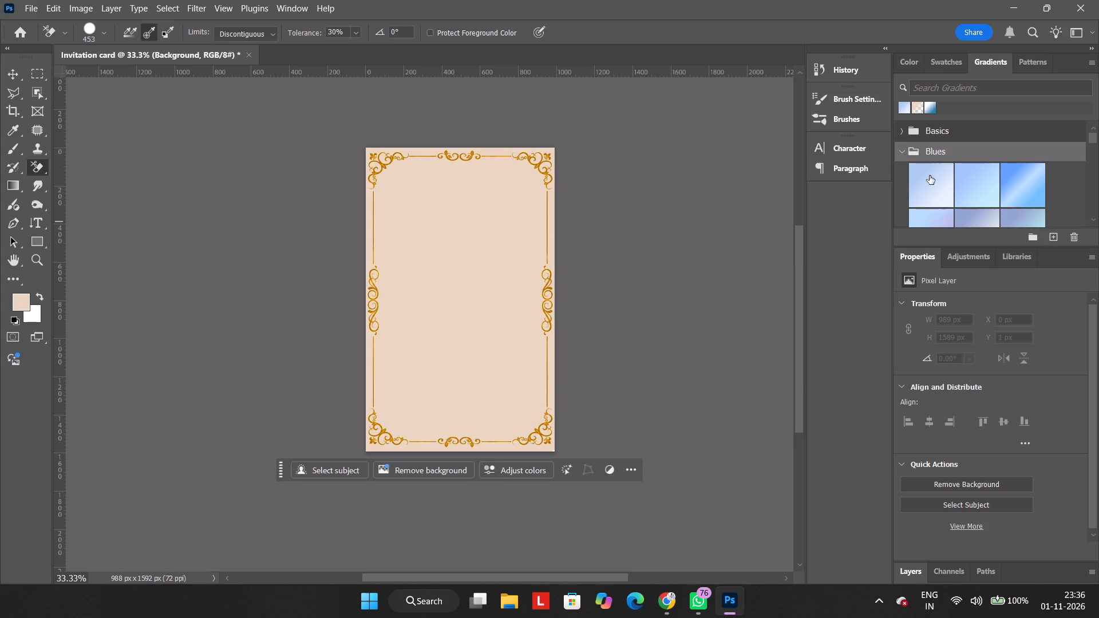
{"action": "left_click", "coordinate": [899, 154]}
Add a gradient fill to the card background, trying yellow-to-pink Orange_03 and then the yellow-to-peach preset from the Oranges group.
{"action": "scroll", "coordinate": [954, 178], "scroll_direction": "down", "scroll_amount": 1}
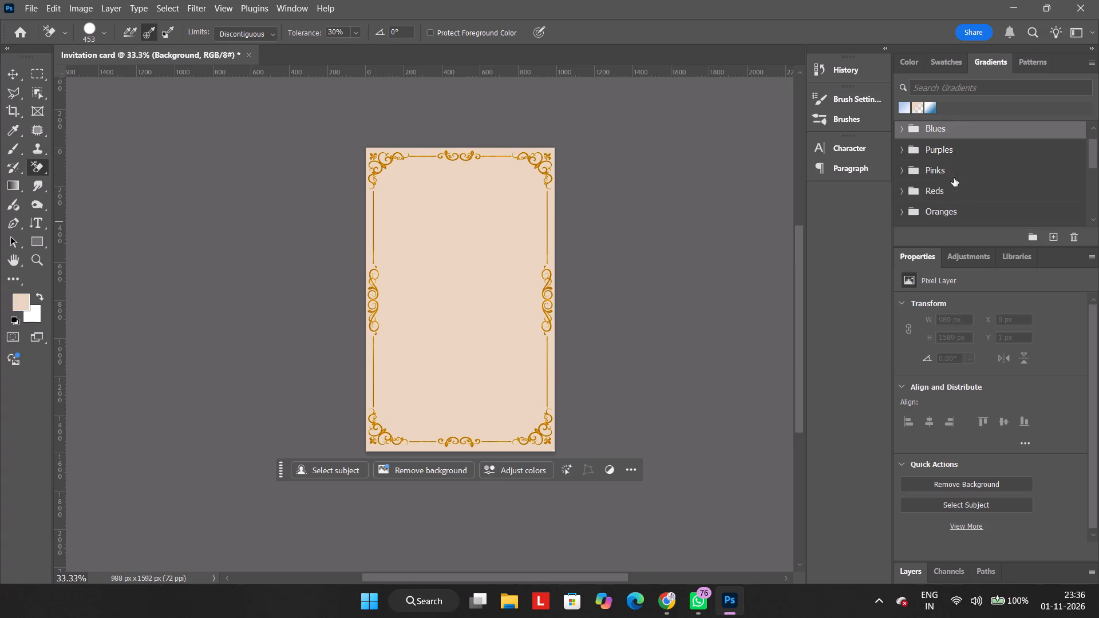
{"action": "left_click", "coordinate": [903, 211]}
{"action": "scroll", "coordinate": [947, 223], "scroll_direction": "down", "scroll_amount": 1}
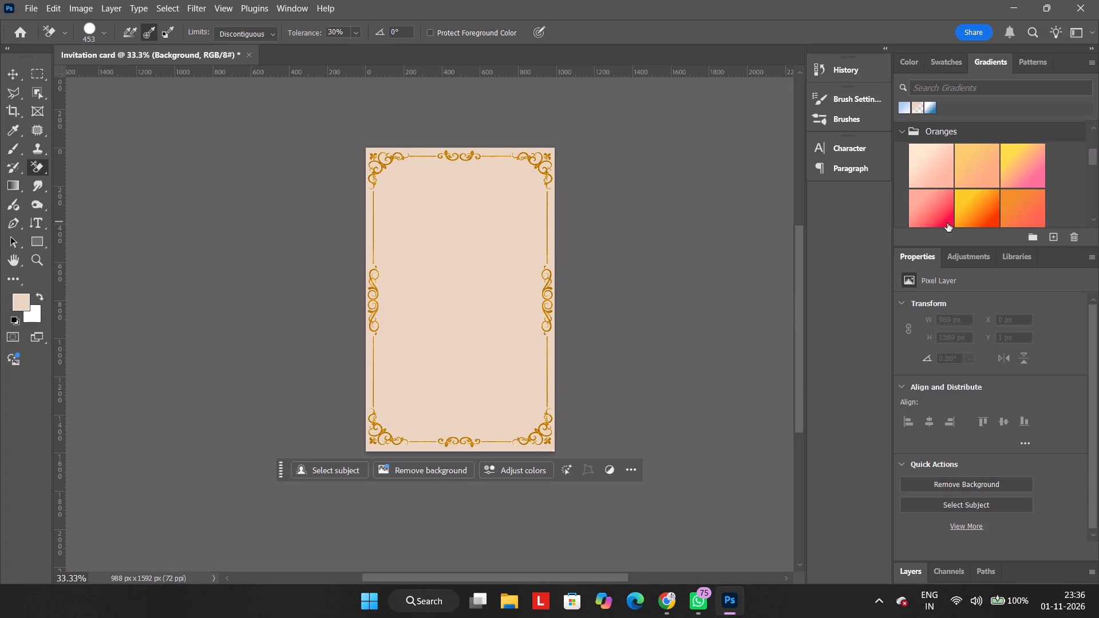
{"action": "scroll", "coordinate": [947, 223], "scroll_direction": "down", "scroll_amount": 1}
{"action": "double_click", "coordinate": [1013, 138]}
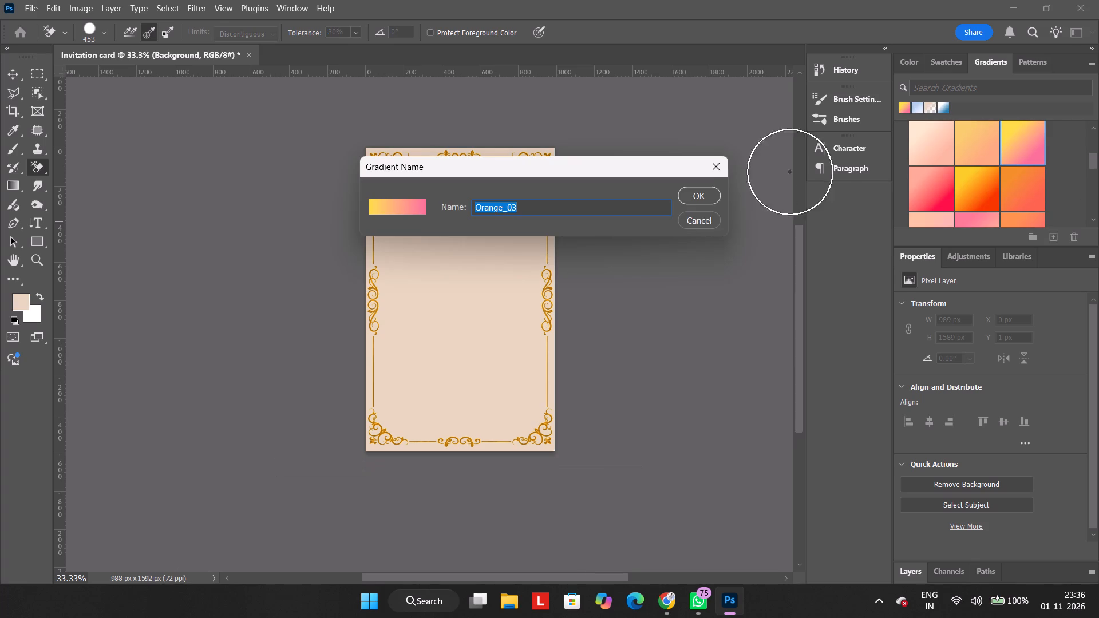
{"action": "left_click", "coordinate": [714, 169]}
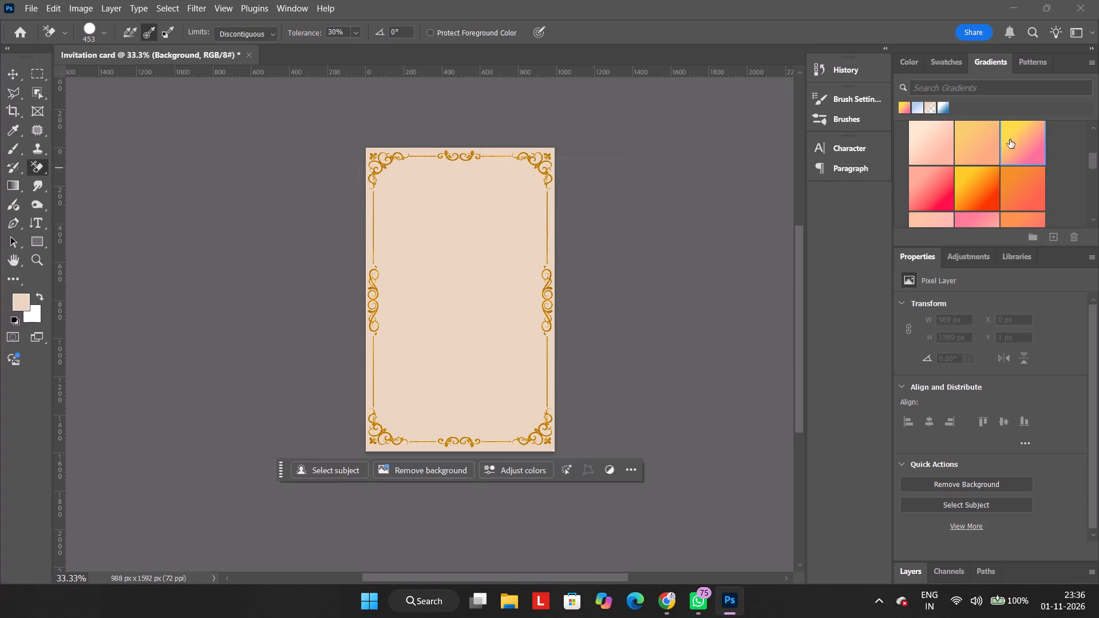
{"action": "left_click_drag", "start_coordinate": [1015, 141], "coordinate": [461, 262]}
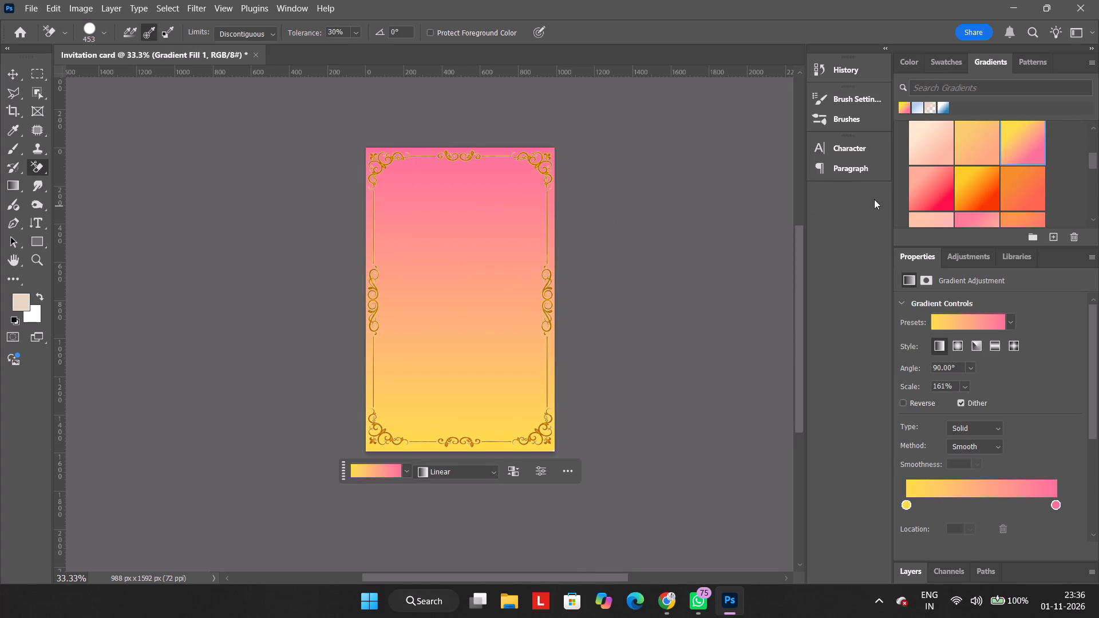
{"action": "left_click_drag", "start_coordinate": [986, 152], "coordinate": [434, 284]}
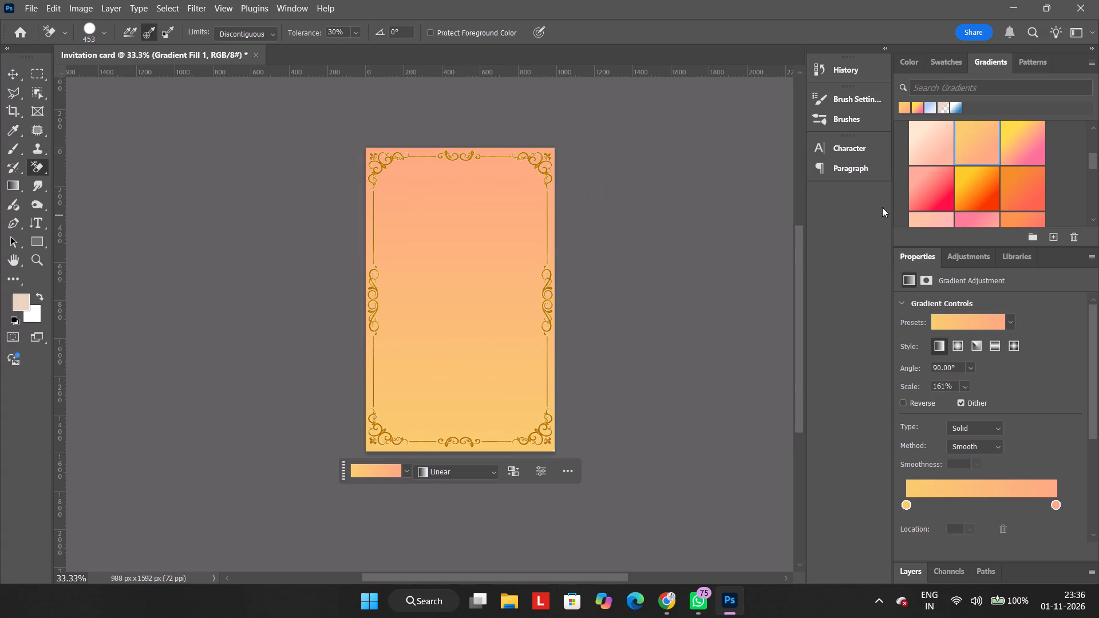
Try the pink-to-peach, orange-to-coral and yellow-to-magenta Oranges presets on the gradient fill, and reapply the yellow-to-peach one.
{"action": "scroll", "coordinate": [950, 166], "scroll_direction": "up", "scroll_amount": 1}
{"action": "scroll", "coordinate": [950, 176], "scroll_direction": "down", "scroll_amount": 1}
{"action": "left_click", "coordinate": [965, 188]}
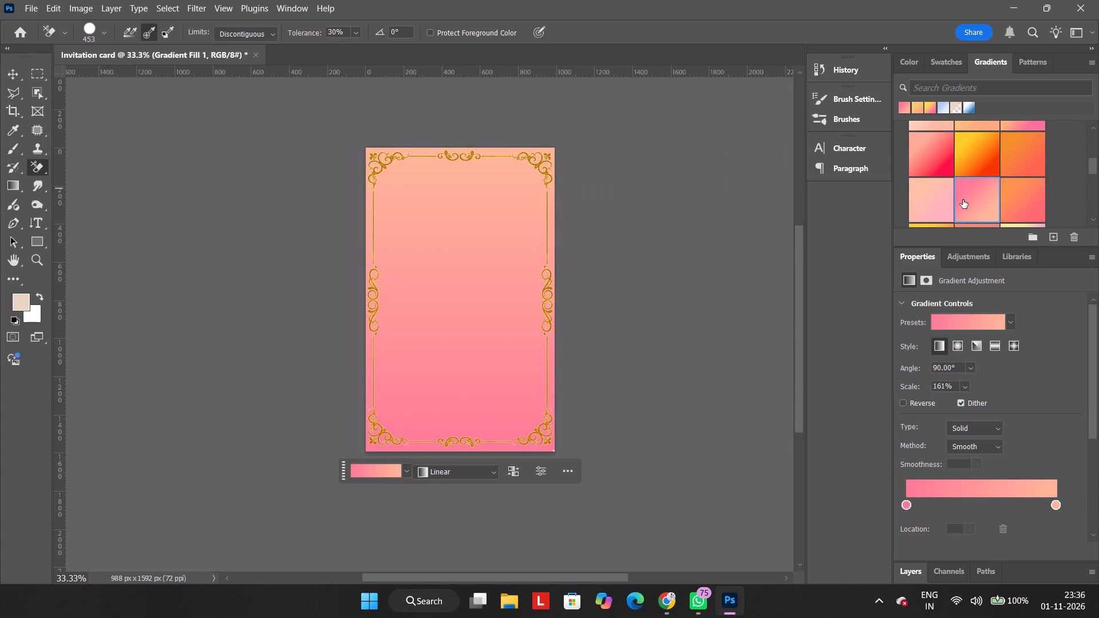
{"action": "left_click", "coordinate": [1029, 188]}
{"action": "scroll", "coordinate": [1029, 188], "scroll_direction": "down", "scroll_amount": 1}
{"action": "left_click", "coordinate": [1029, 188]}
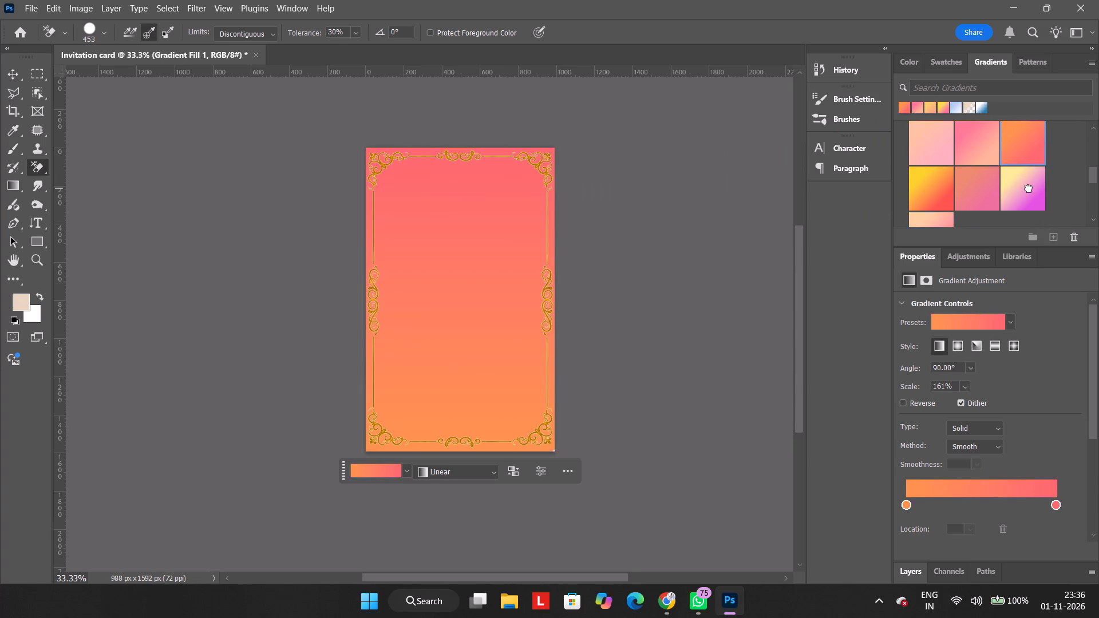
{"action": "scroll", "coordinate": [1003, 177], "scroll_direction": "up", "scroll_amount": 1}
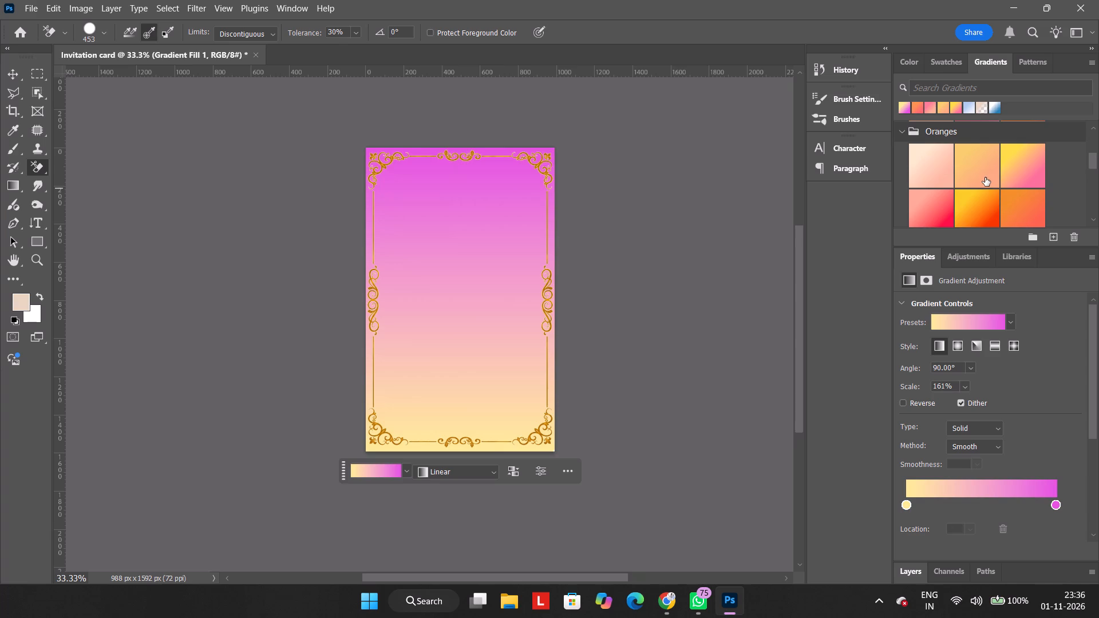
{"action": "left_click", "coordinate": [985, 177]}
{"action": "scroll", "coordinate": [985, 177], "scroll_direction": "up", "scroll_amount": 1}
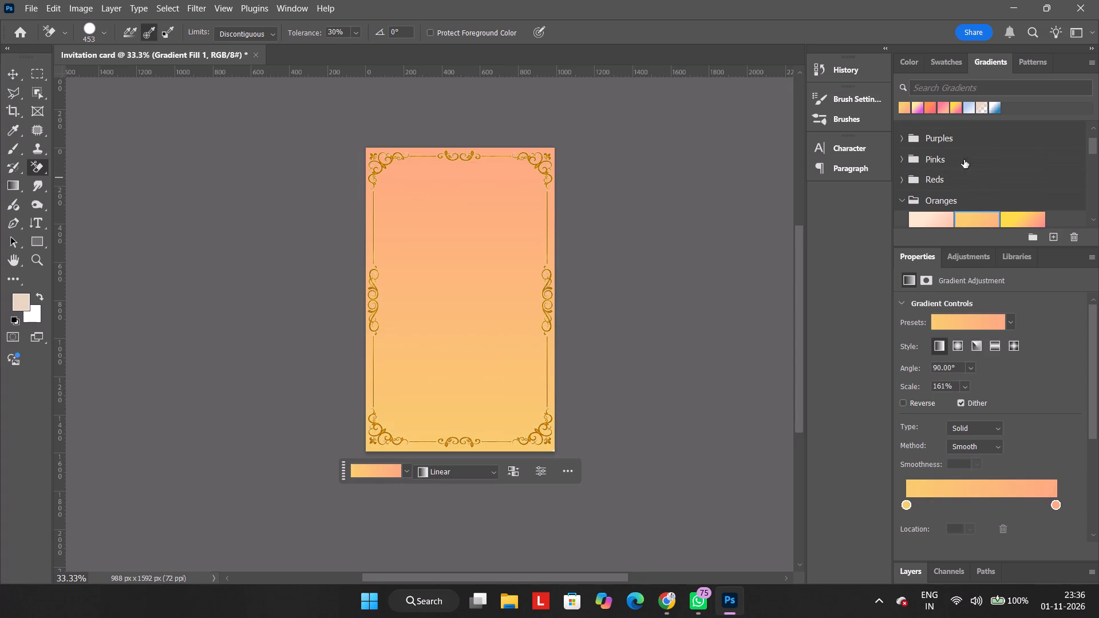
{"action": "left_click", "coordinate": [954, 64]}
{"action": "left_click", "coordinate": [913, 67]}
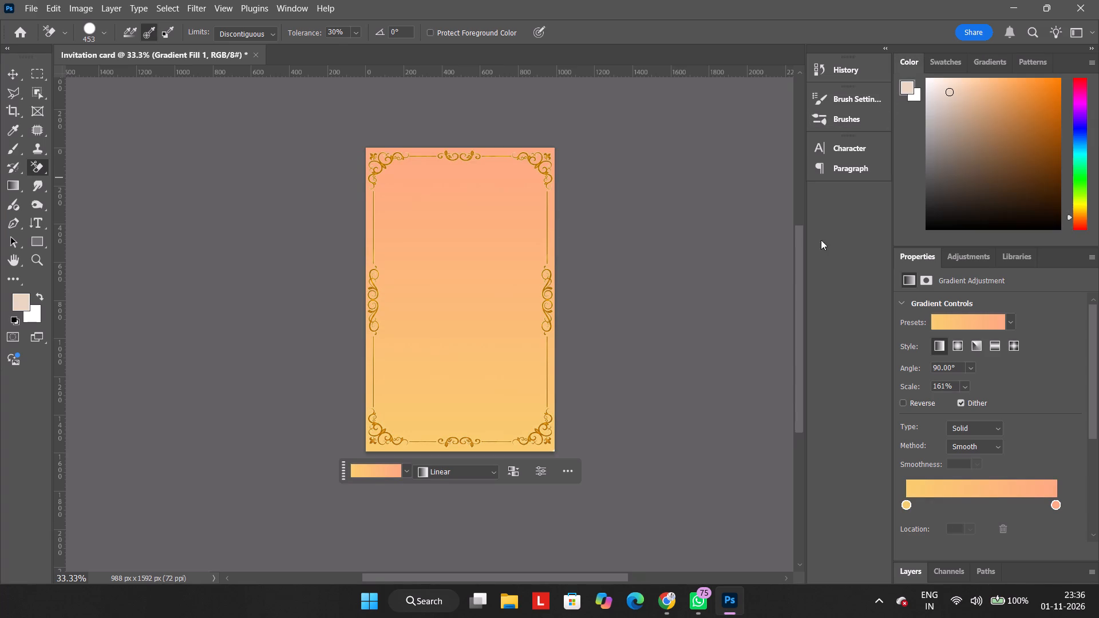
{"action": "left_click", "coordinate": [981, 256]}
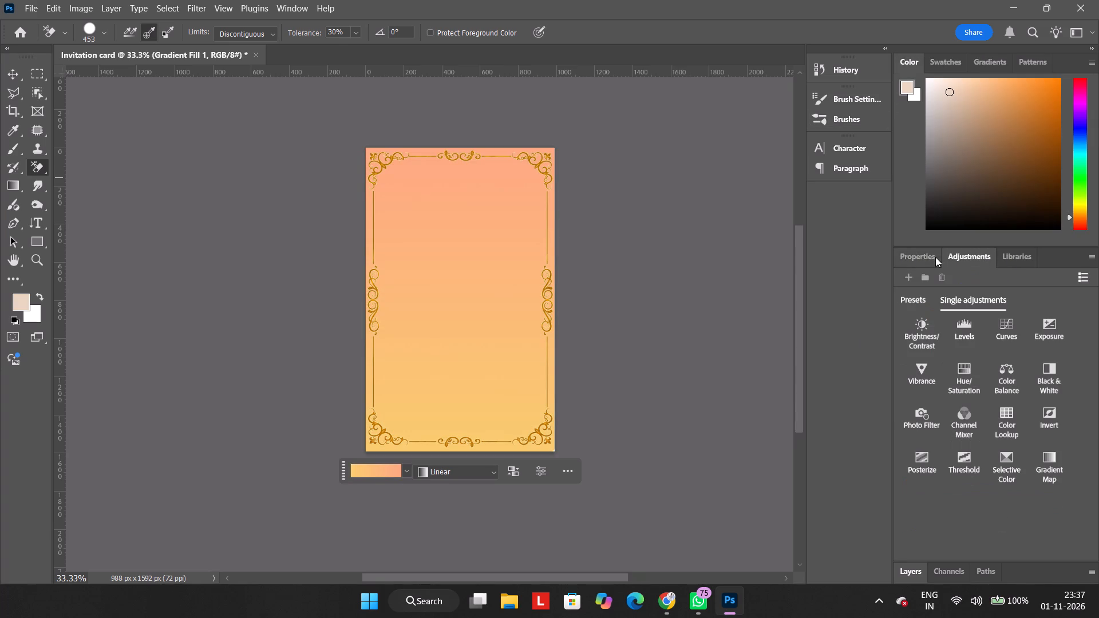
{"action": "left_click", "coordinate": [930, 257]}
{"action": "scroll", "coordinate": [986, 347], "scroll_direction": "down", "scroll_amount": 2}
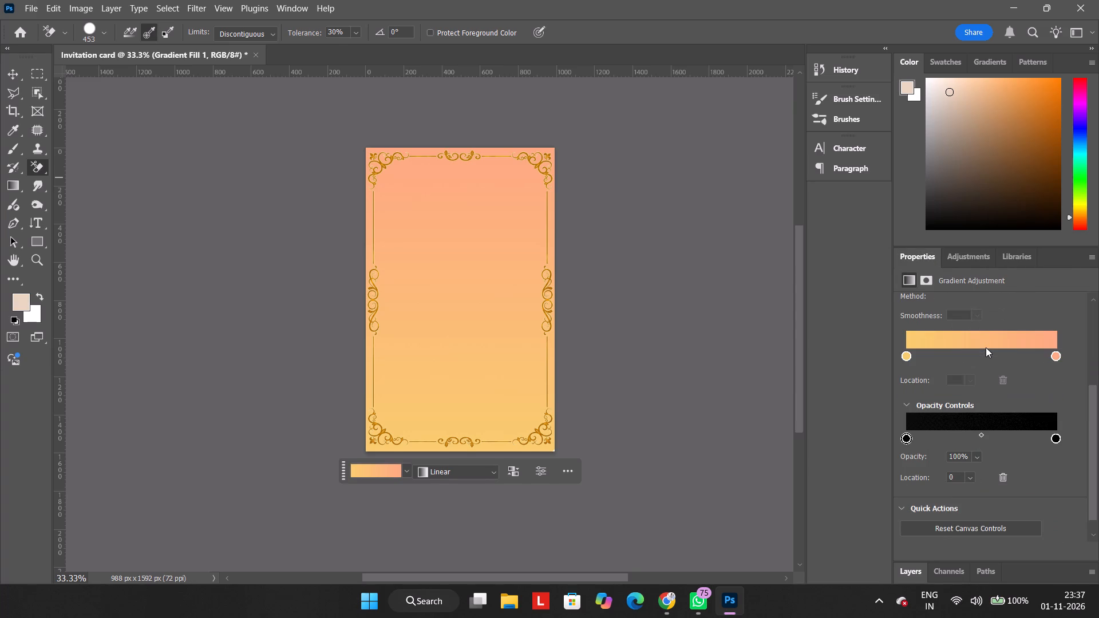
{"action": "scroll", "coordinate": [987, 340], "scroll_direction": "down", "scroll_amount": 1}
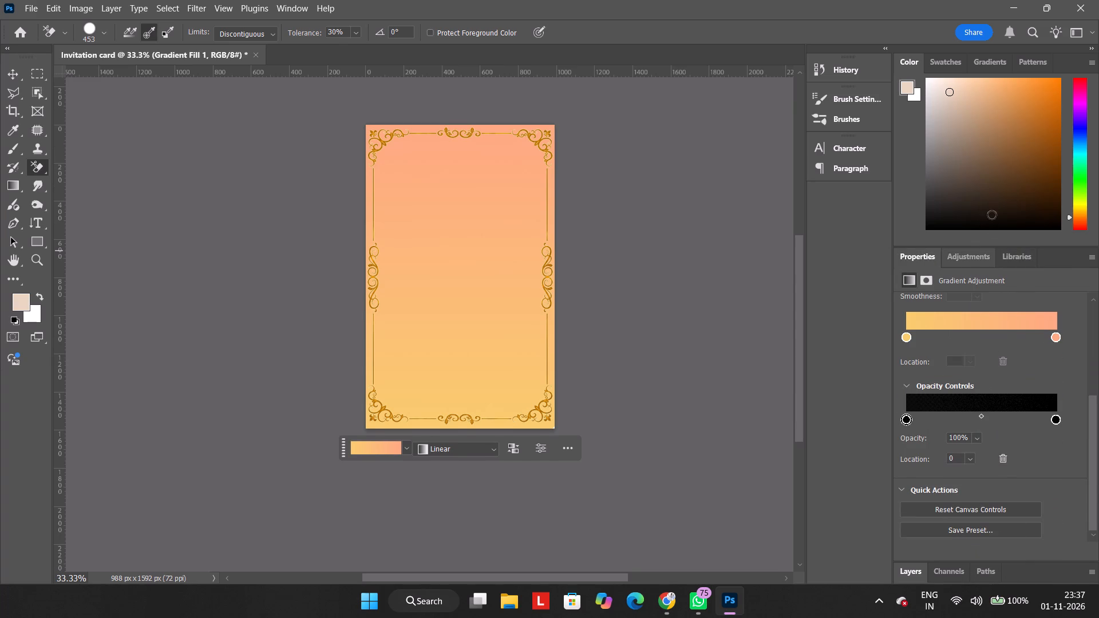
Enlarge the colour picker area above the gradient properties.
{"action": "left_click_drag", "start_coordinate": [1001, 247], "coordinate": [1012, 348]}
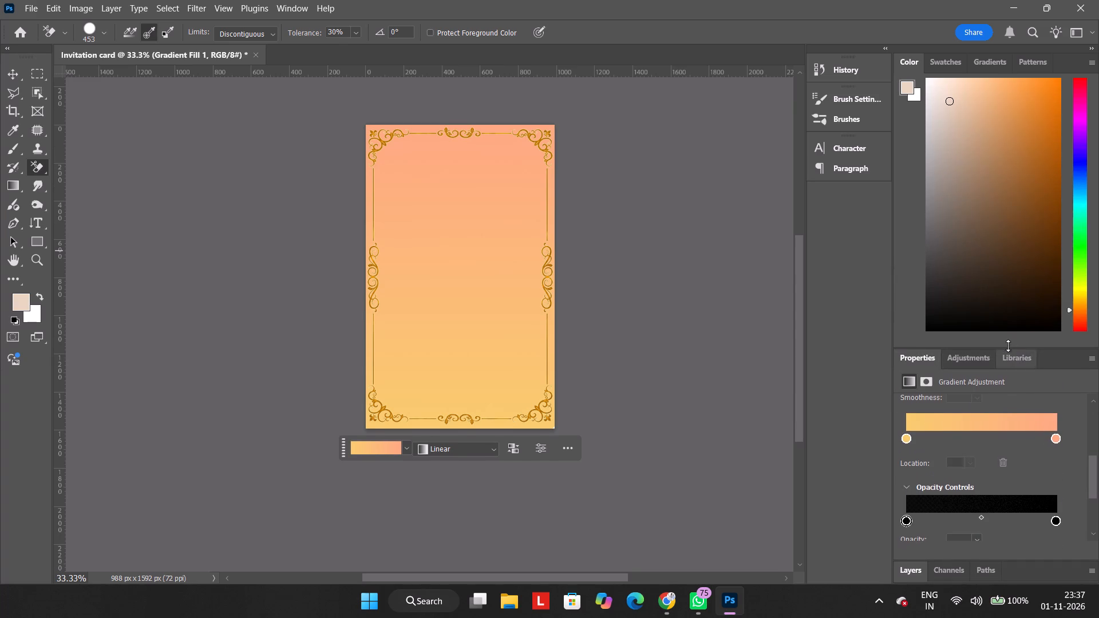
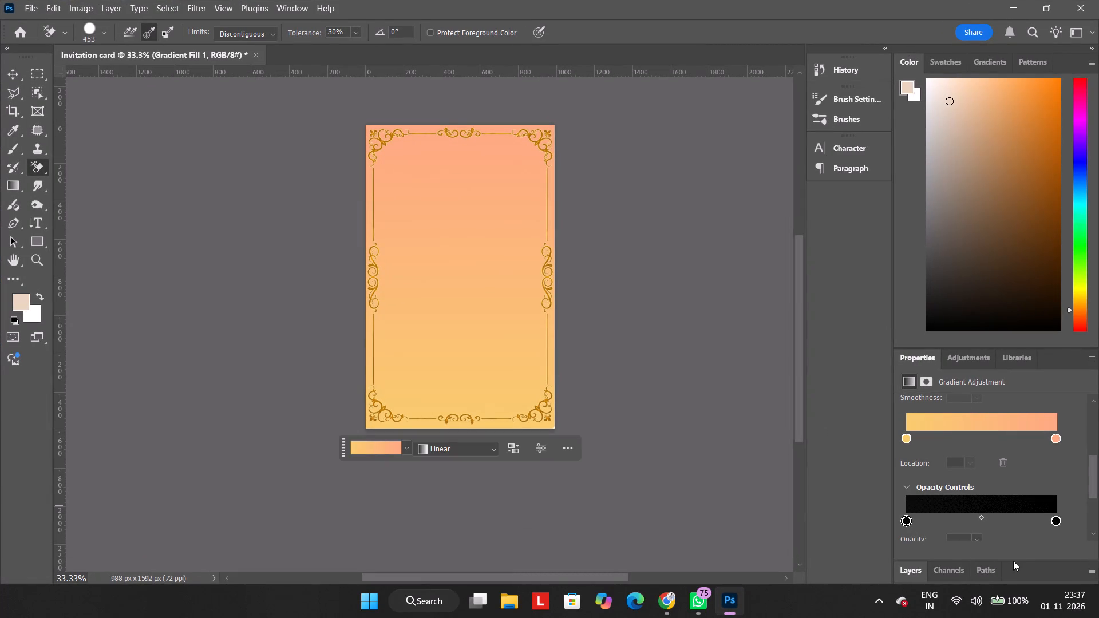
Pick a lighter peach as the foreground colour.
{"action": "left_click", "coordinate": [966, 363]}
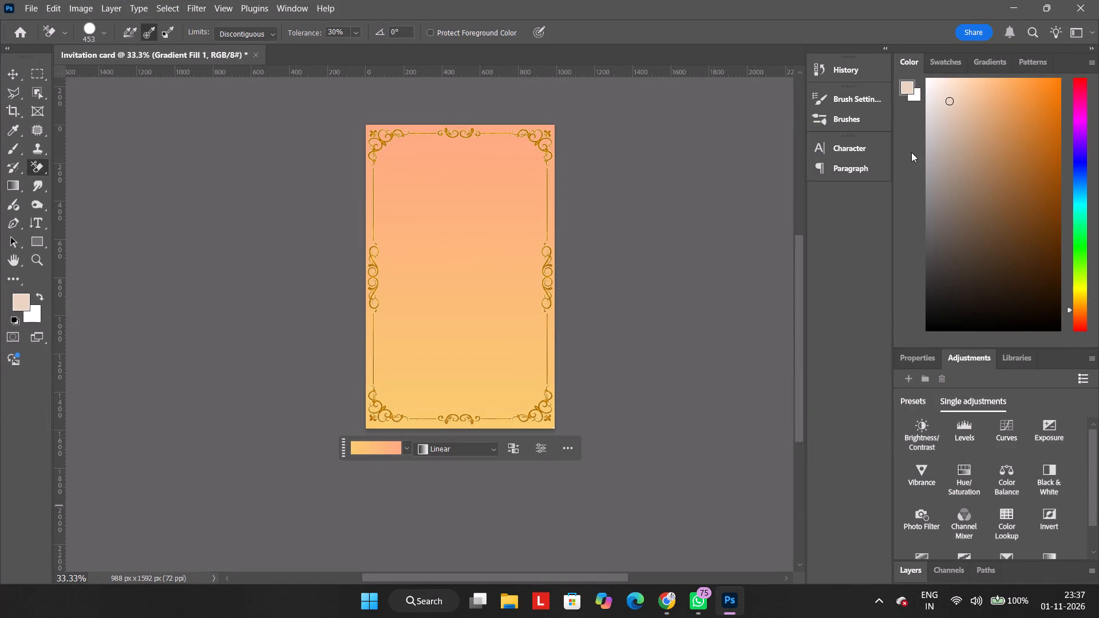
{"action": "left_click_drag", "start_coordinate": [947, 115], "coordinate": [959, 86]}
Undo the Oranges preset trials and the gradient fill, back to the plain peach background.
{"action": "key", "text": "ctrl+z"}
{"action": "key", "text": "ctrl+z"}
{"action": "key", "text": "ctrl+z"}
{"action": "key", "text": "ctrl+z"}
{"action": "key", "text": "ctrl+z"}
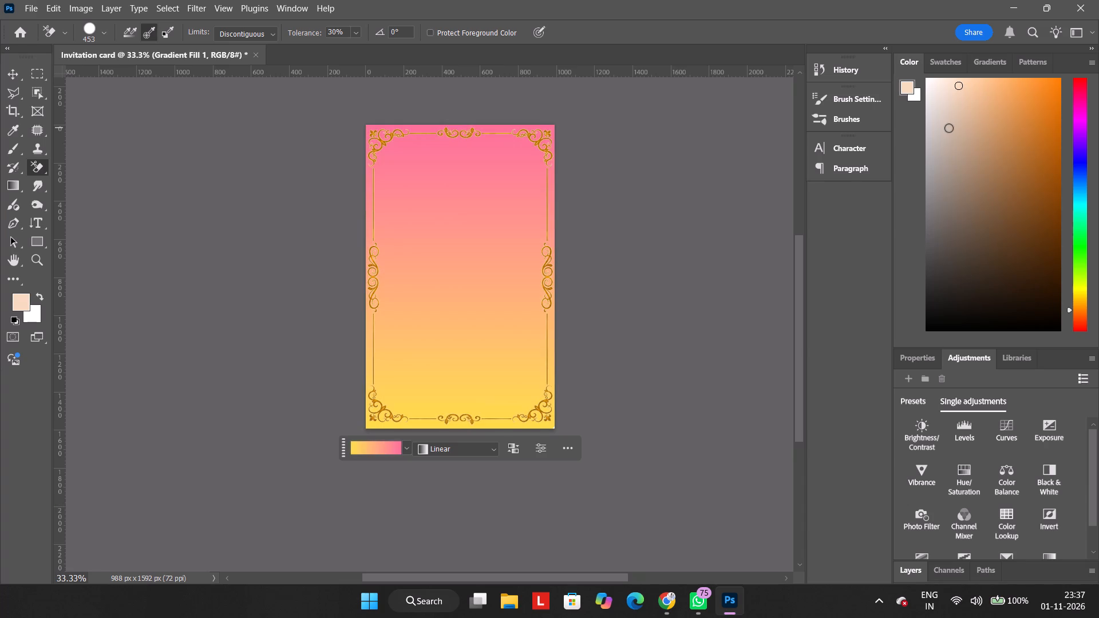
{"action": "key", "text": "ctrl+z"}
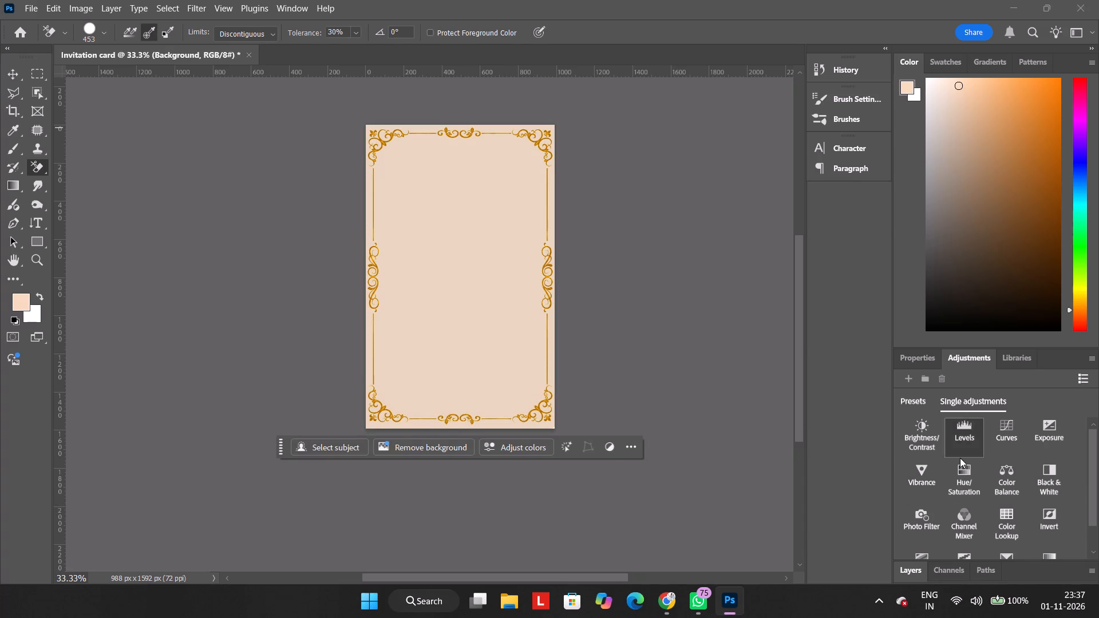
Deselect the Background layer and hide the ornamental border on Layer 4.
{"action": "left_click", "coordinate": [946, 566]}
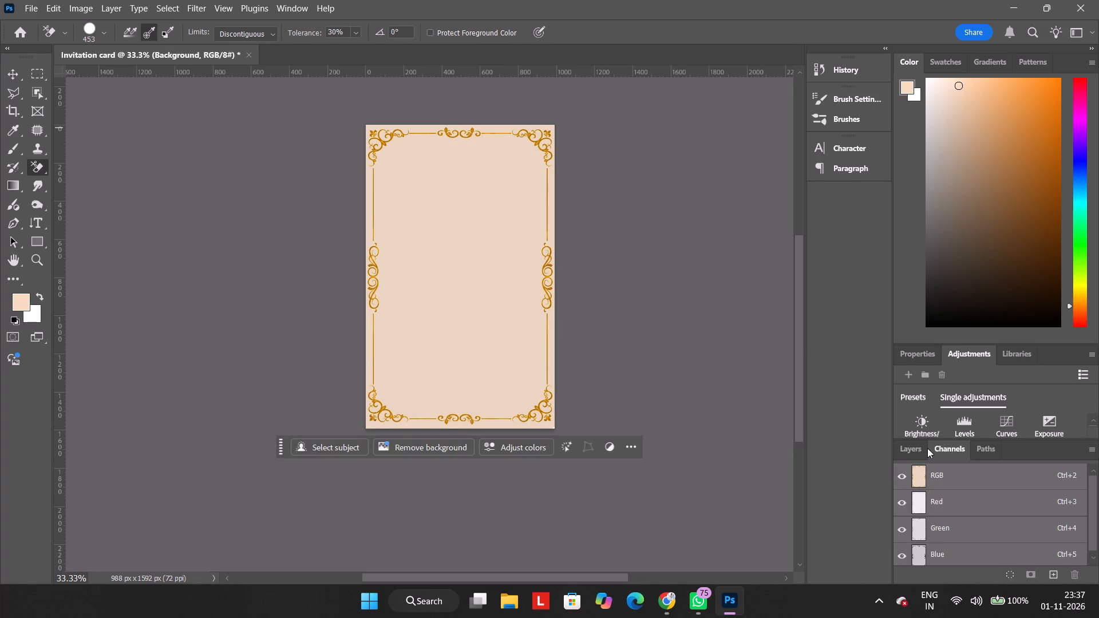
{"action": "left_click", "coordinate": [922, 445]}
{"action": "scroll", "coordinate": [998, 518], "scroll_direction": "down", "scroll_amount": 1}
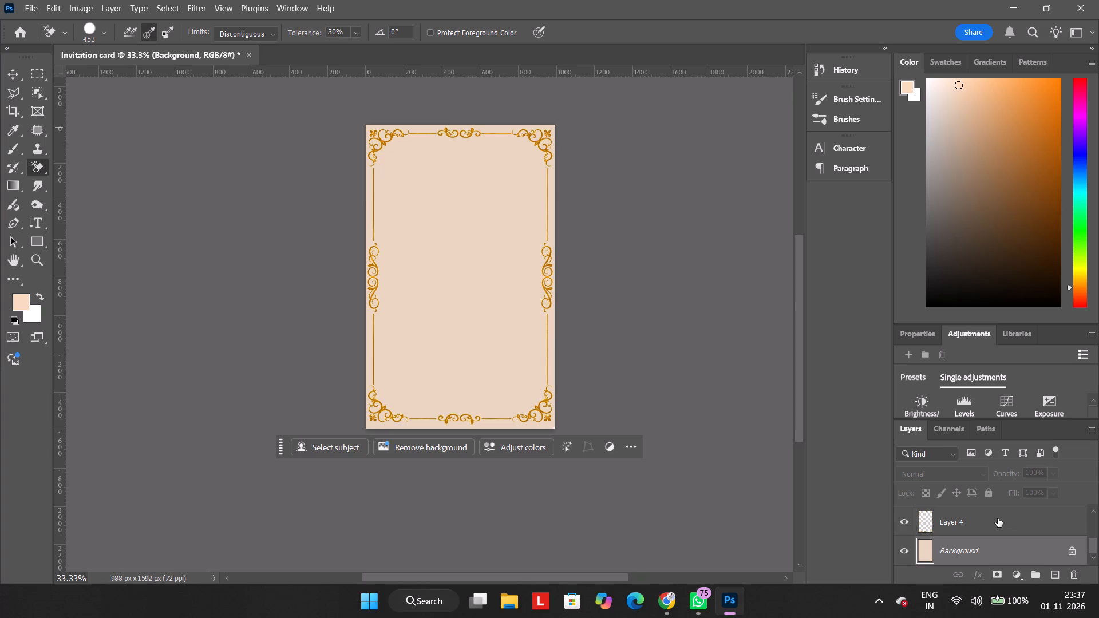
{"action": "left_click", "coordinate": [12, 76]}
{"action": "left_click", "coordinate": [603, 244]}
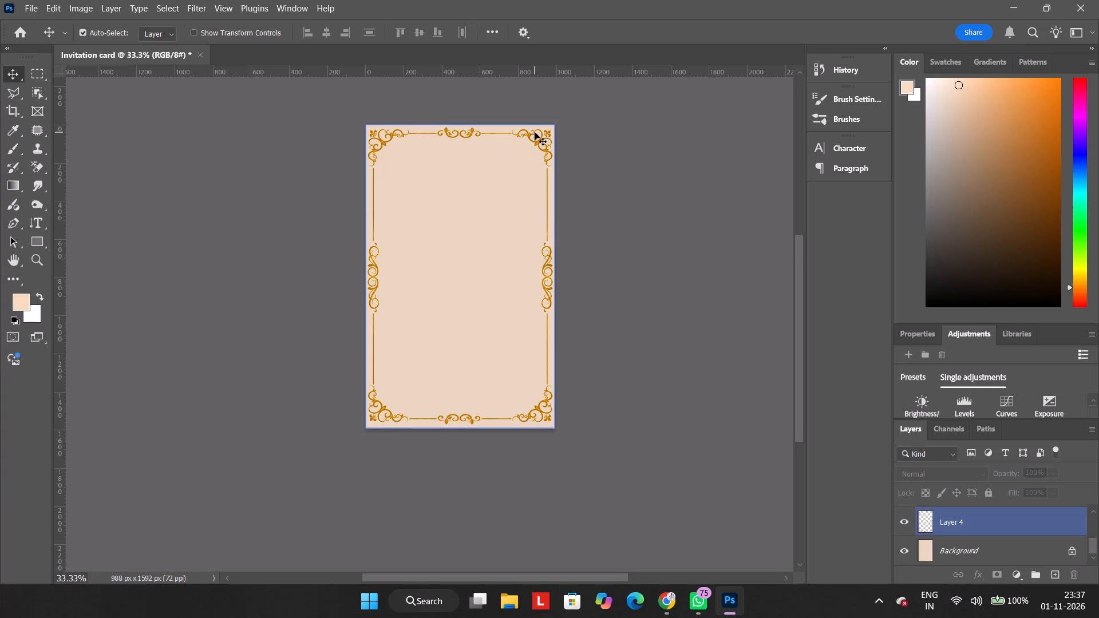
{"action": "left_click", "coordinate": [901, 528]}
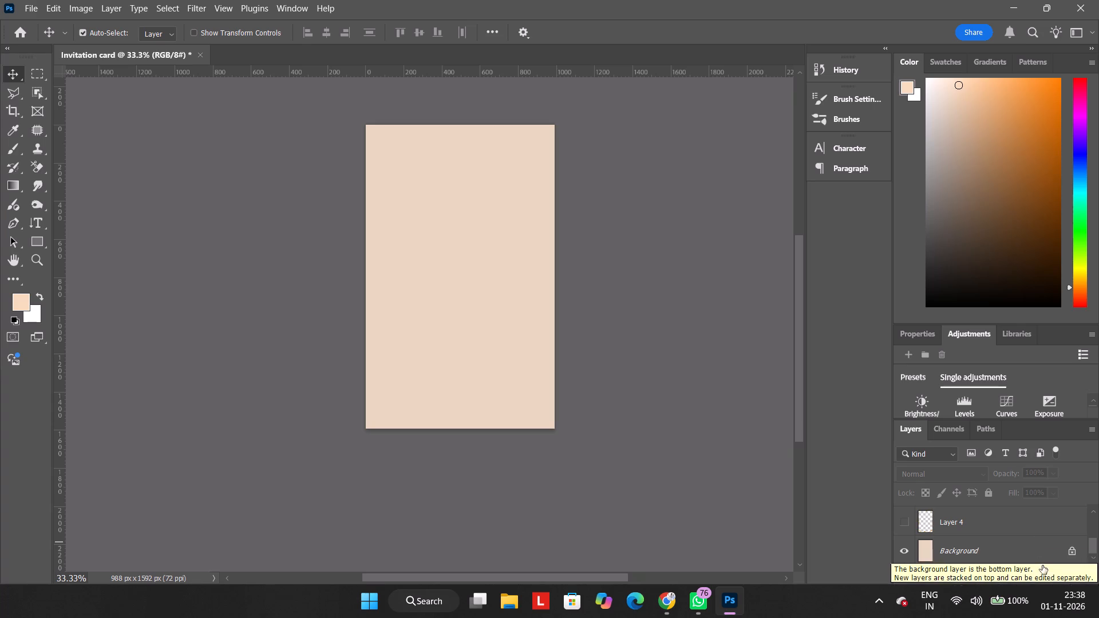
Add a new layer and draw a linear black-to-transparent gradient from just outside the card's right edge to its centre.
{"action": "left_click", "coordinate": [1055, 580]}
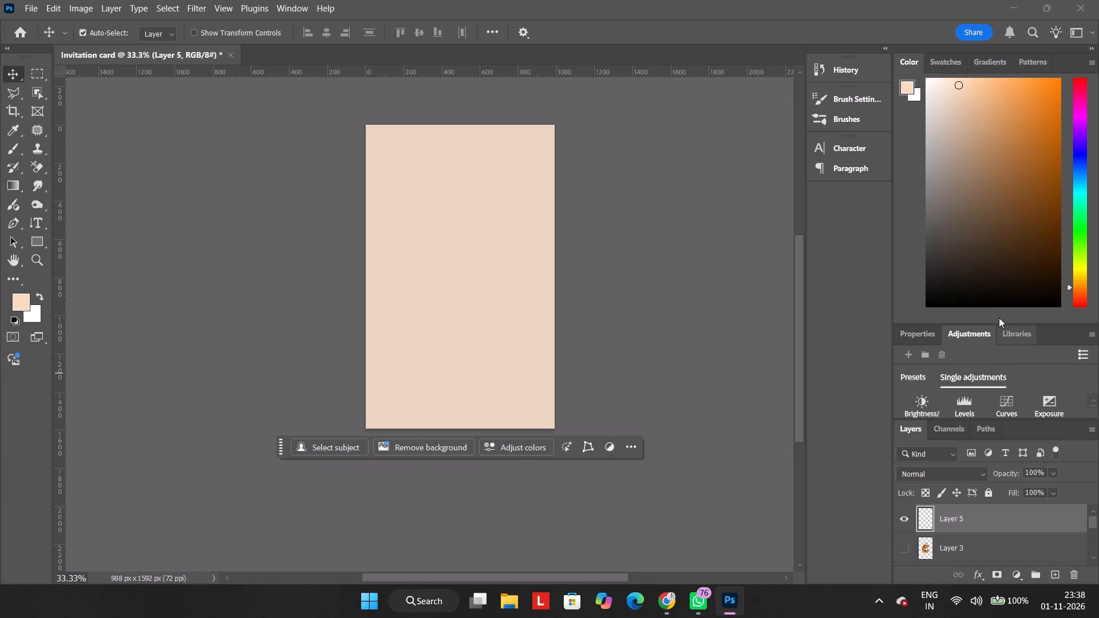
{"action": "left_click_drag", "start_coordinate": [999, 324], "coordinate": [983, 245]}
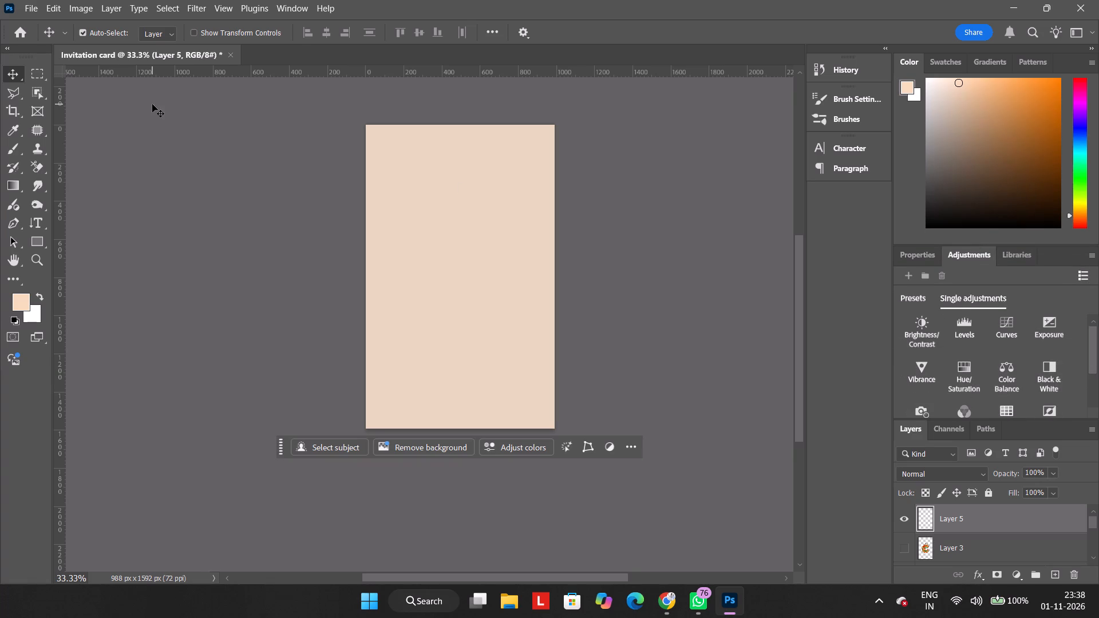
{"action": "left_click", "coordinate": [10, 180]}
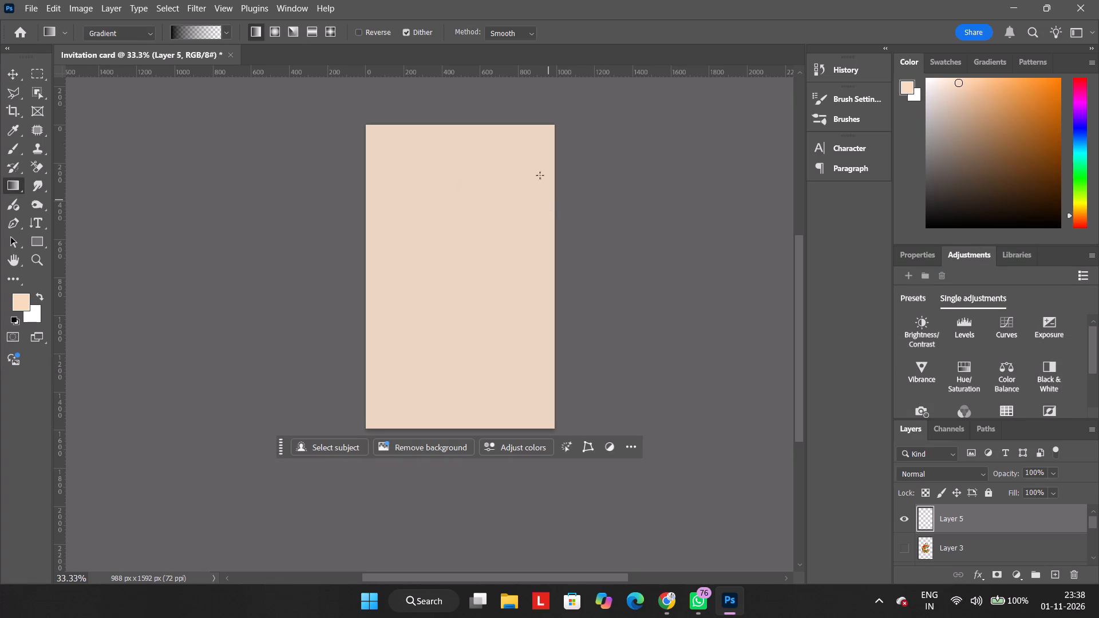
{"action": "left_click_drag", "start_coordinate": [574, 253], "coordinate": [464, 286]}
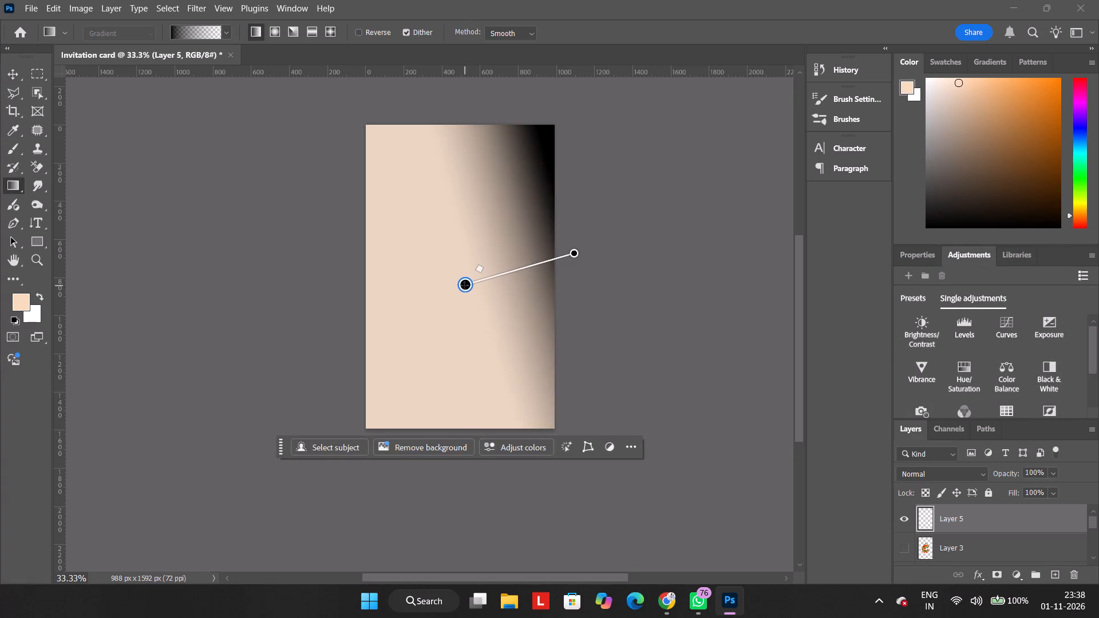
{"action": "left_click_drag", "start_coordinate": [464, 286], "coordinate": [445, 289]}
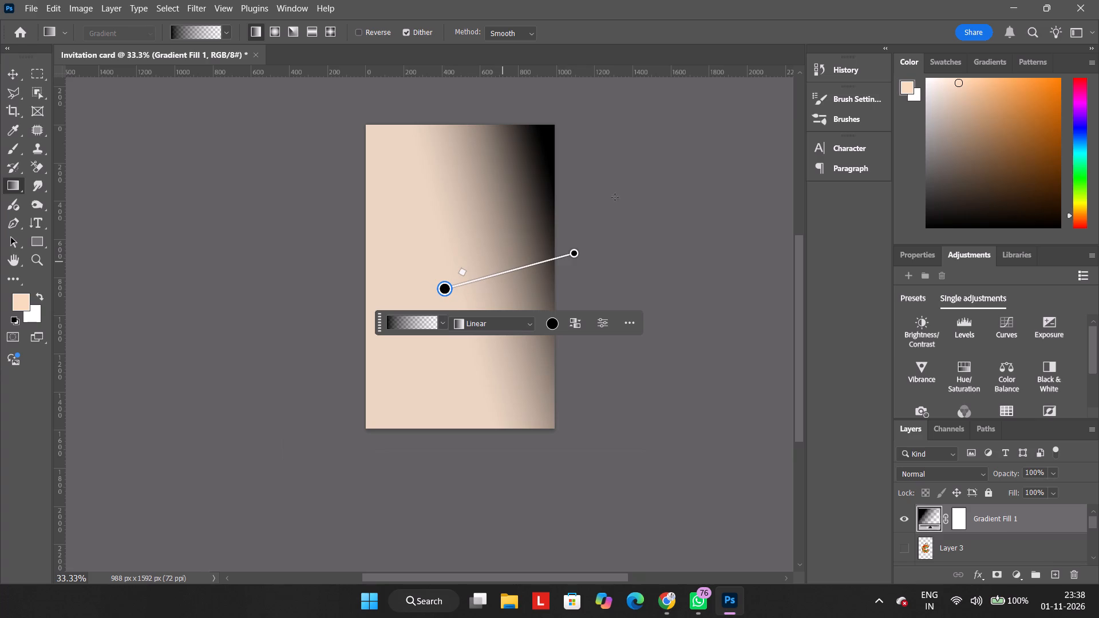
Set the colour of the gradient's inner, transparent end to red c24141.
{"action": "left_click", "coordinate": [421, 327]}
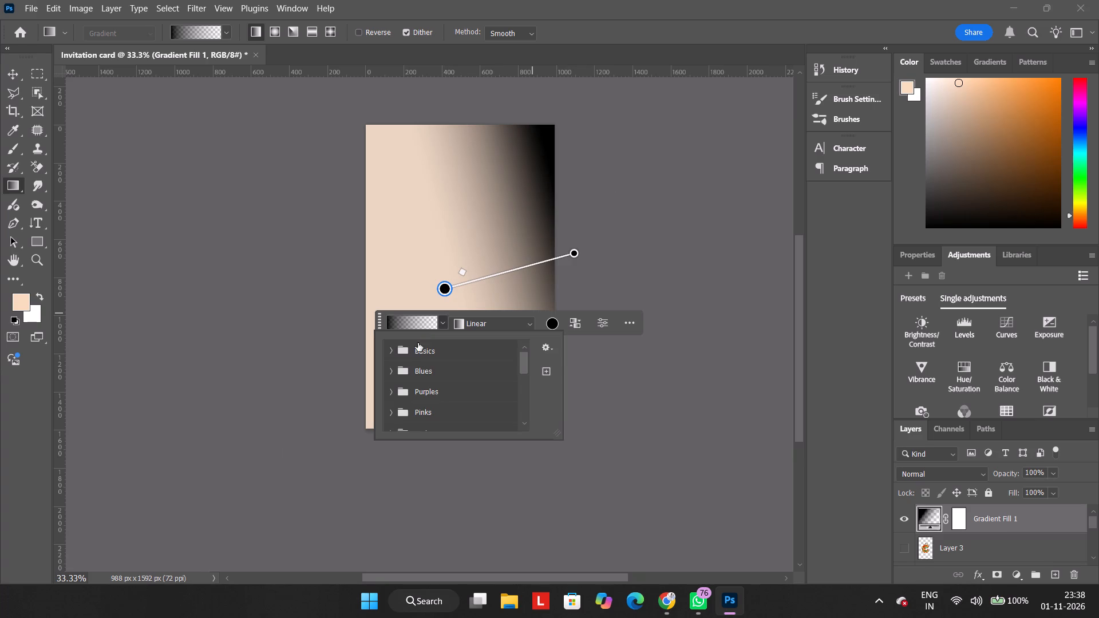
{"action": "left_click", "coordinate": [386, 353]}
{"action": "left_click", "coordinate": [386, 353]}
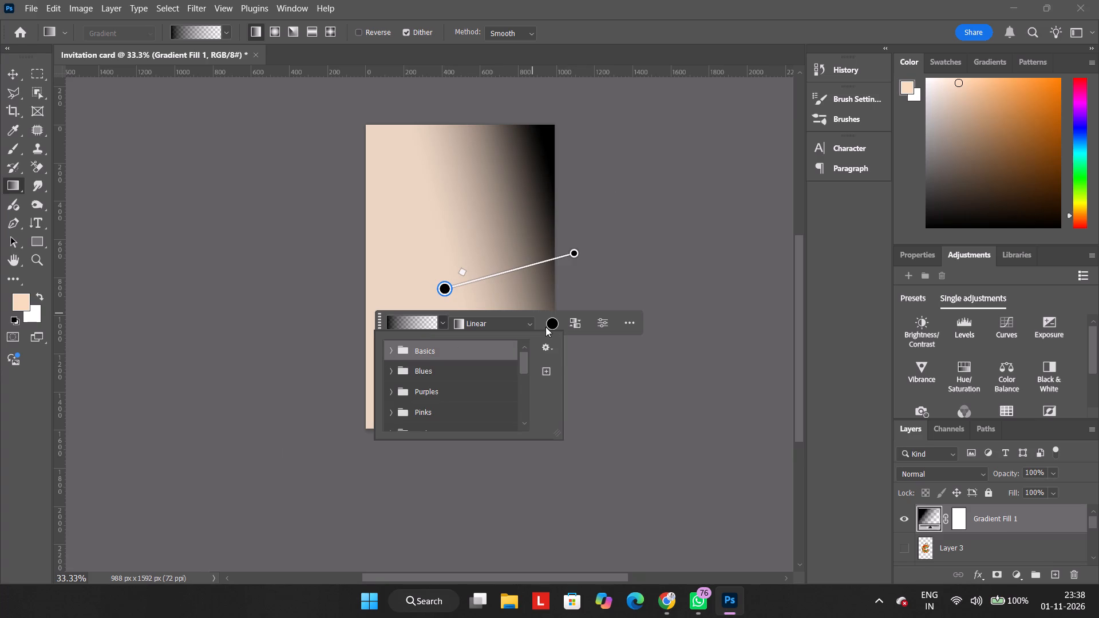
{"action": "left_click", "coordinate": [551, 320]}
{"action": "left_click_drag", "start_coordinate": [664, 270], "coordinate": [679, 249]}
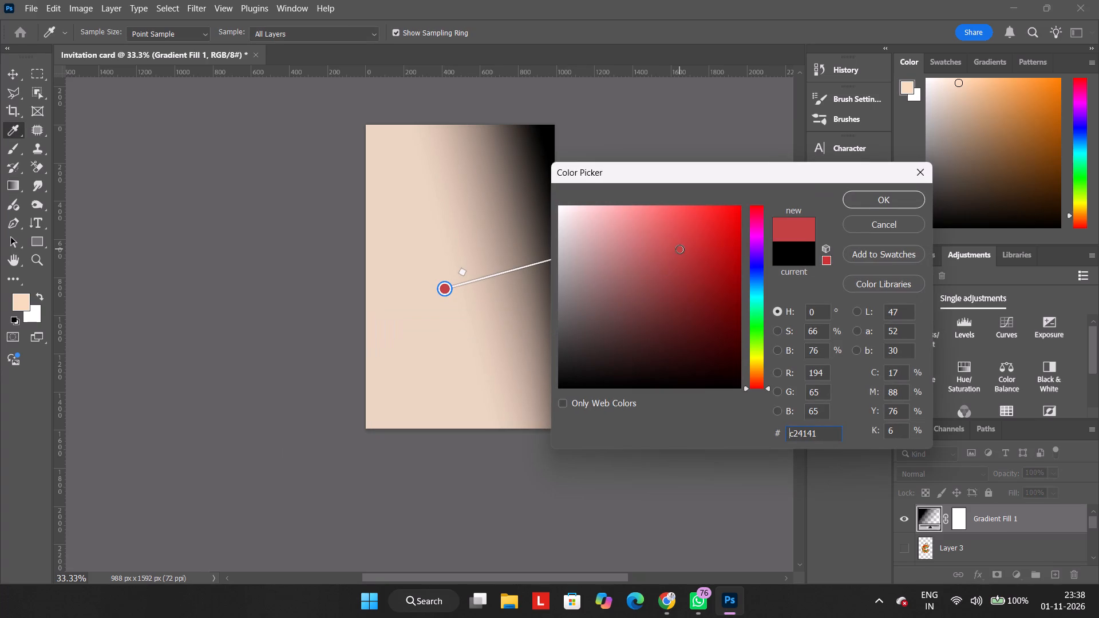
{"action": "left_click", "coordinate": [874, 201]}
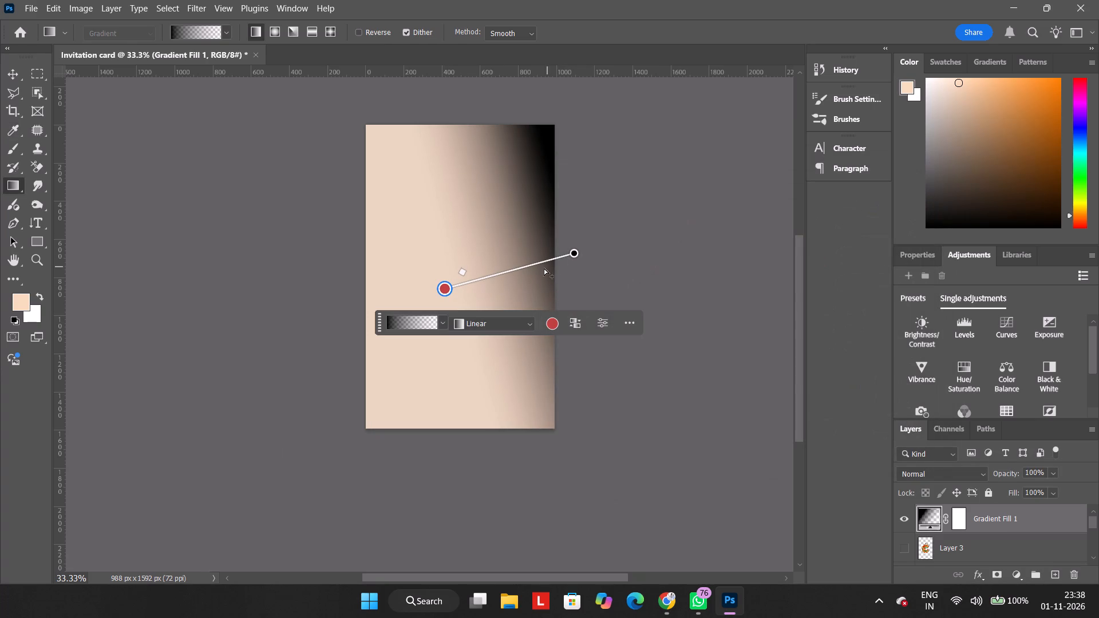
Change the colour of the gradient's outer end beyond the card's right edge to a soft pink.
{"action": "left_click", "coordinate": [575, 252]}
{"action": "left_click", "coordinate": [555, 330]}
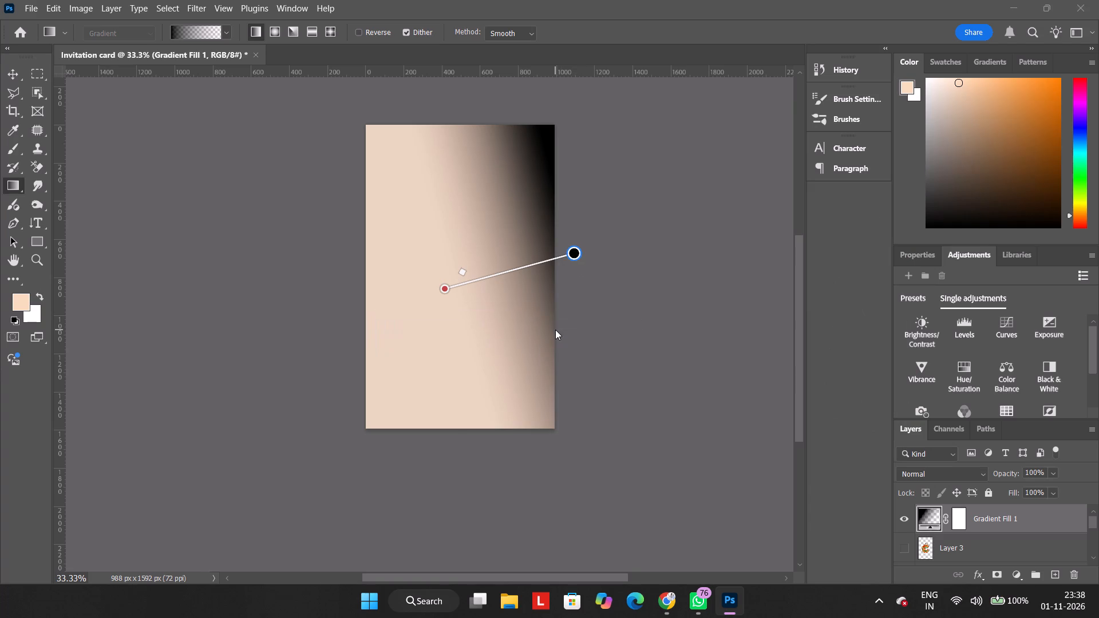
{"action": "left_click_drag", "start_coordinate": [677, 283], "coordinate": [703, 238]}
{"action": "left_click_drag", "start_coordinate": [703, 238], "coordinate": [689, 251]}
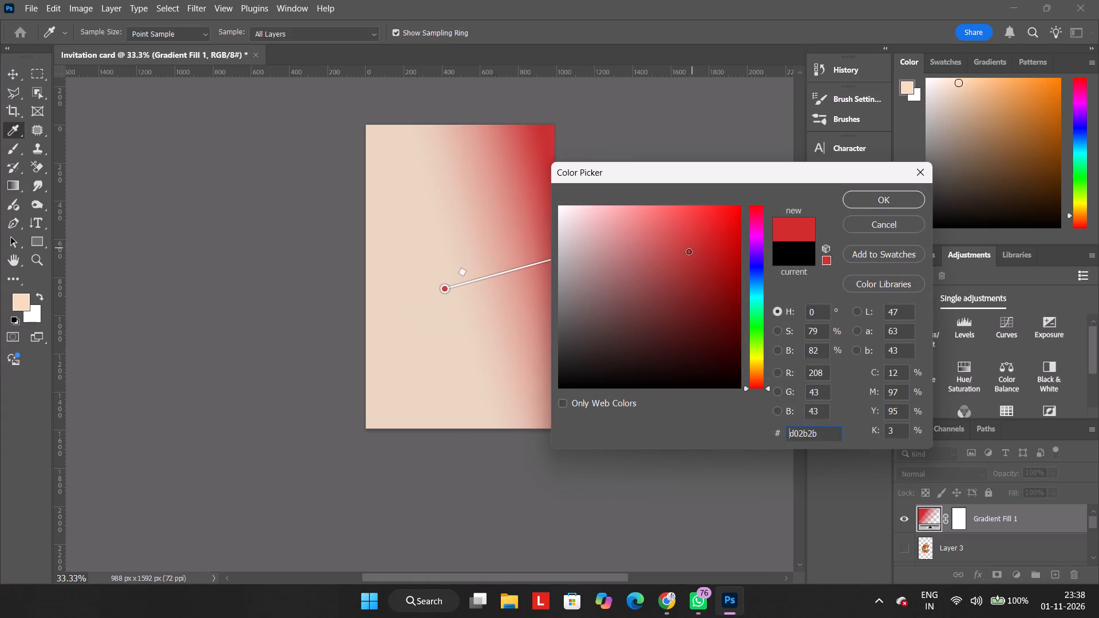
{"action": "left_click_drag", "start_coordinate": [689, 251], "coordinate": [605, 215]}
{"action": "left_click_drag", "start_coordinate": [605, 215], "coordinate": [615, 229]}
{"action": "left_click", "coordinate": [881, 196]}
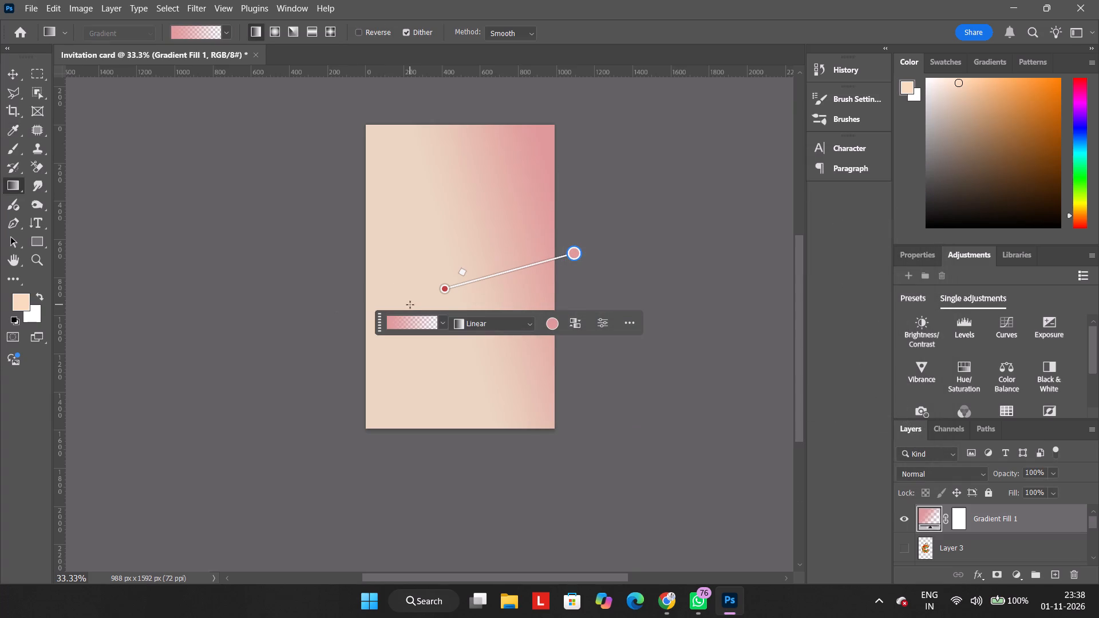
Reposition the pink gradient to run from the card's upper-right corner to below its centre, adjust its midpoint, and deselect it.
{"action": "left_click_drag", "start_coordinate": [444, 290], "coordinate": [541, 253]}
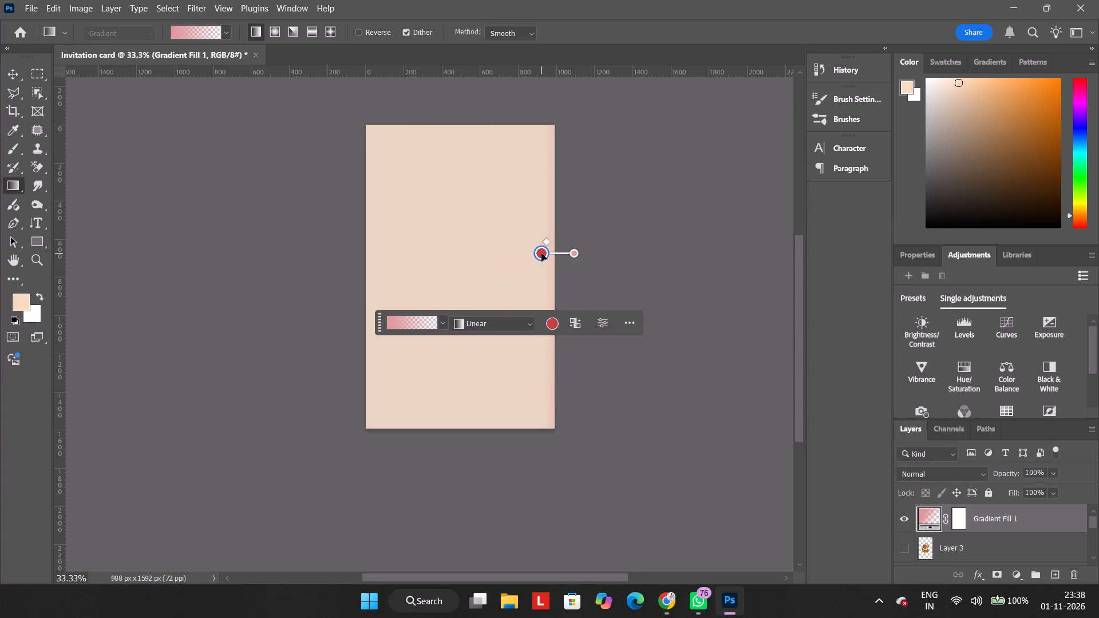
{"action": "left_click_drag", "start_coordinate": [541, 253], "coordinate": [388, 262]}
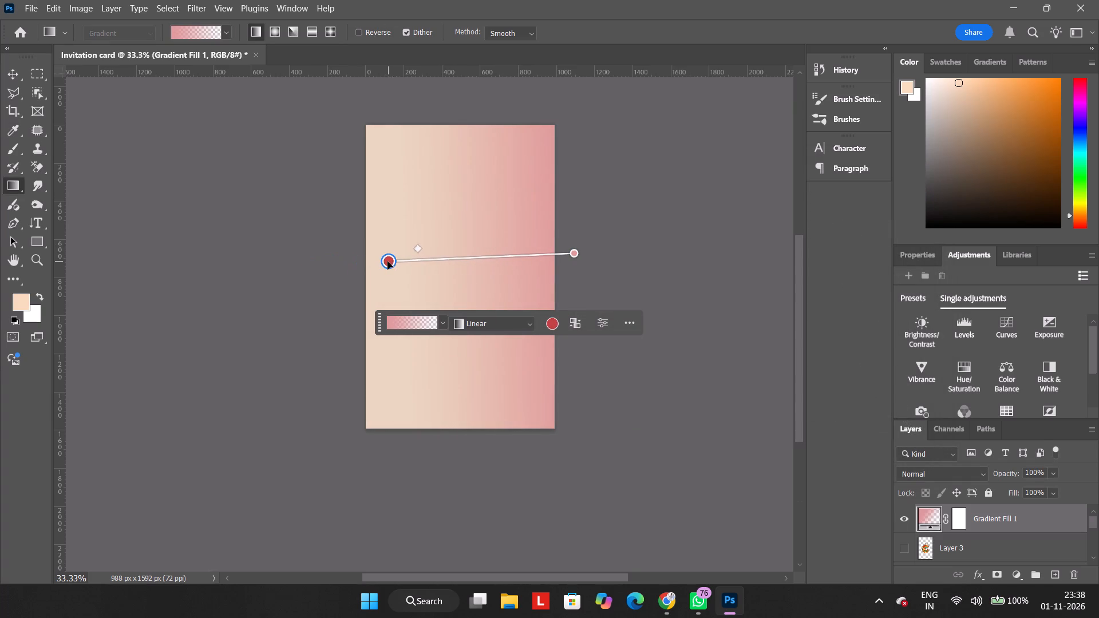
{"action": "left_click_drag", "start_coordinate": [388, 262], "coordinate": [446, 340]}
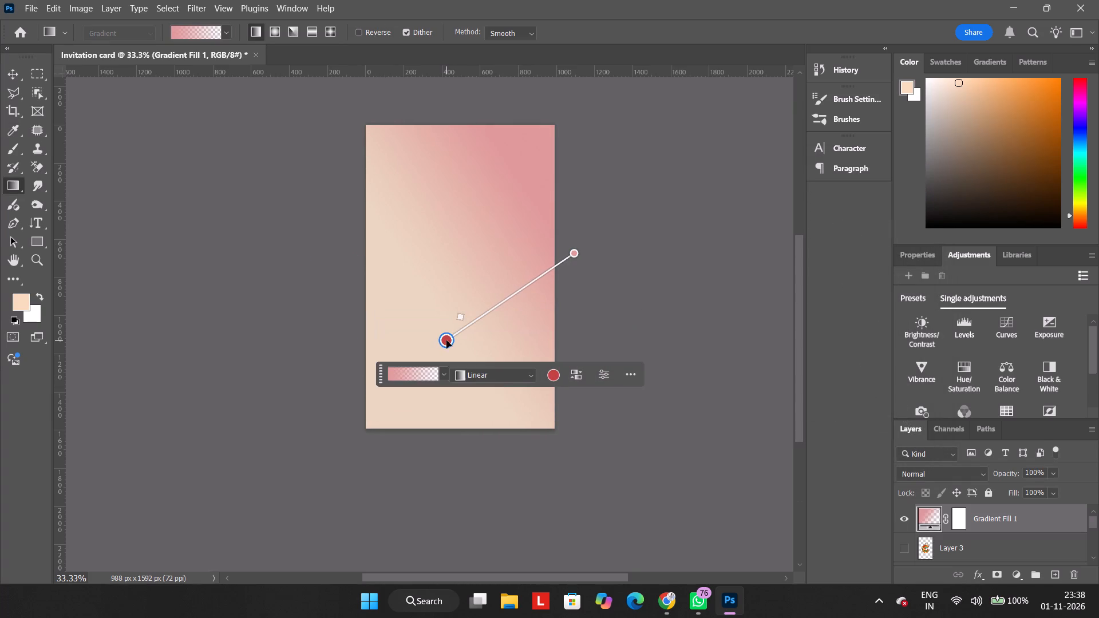
{"action": "left_click_drag", "start_coordinate": [575, 253], "coordinate": [566, 224]}
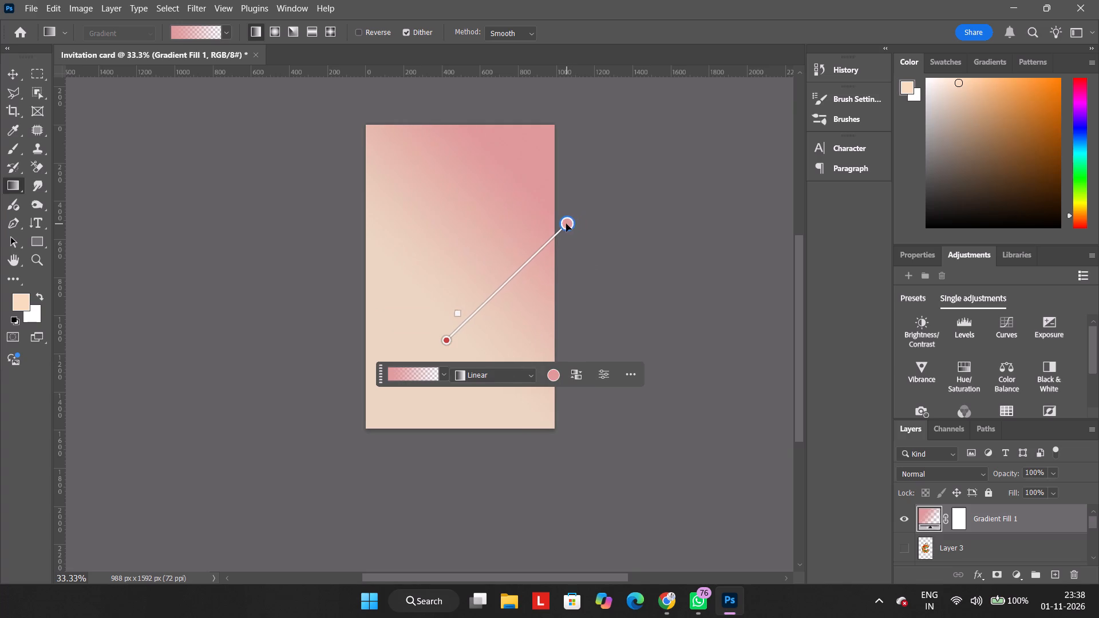
{"action": "left_click_drag", "start_coordinate": [566, 224], "coordinate": [454, 318]}
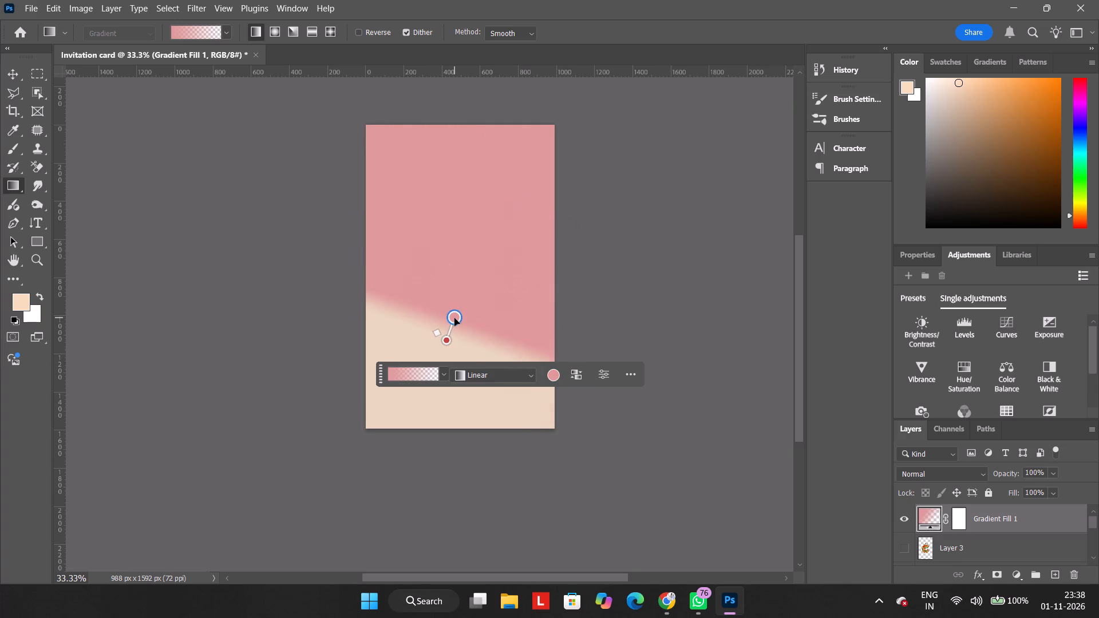
{"action": "left_click_drag", "start_coordinate": [454, 318], "coordinate": [547, 172]}
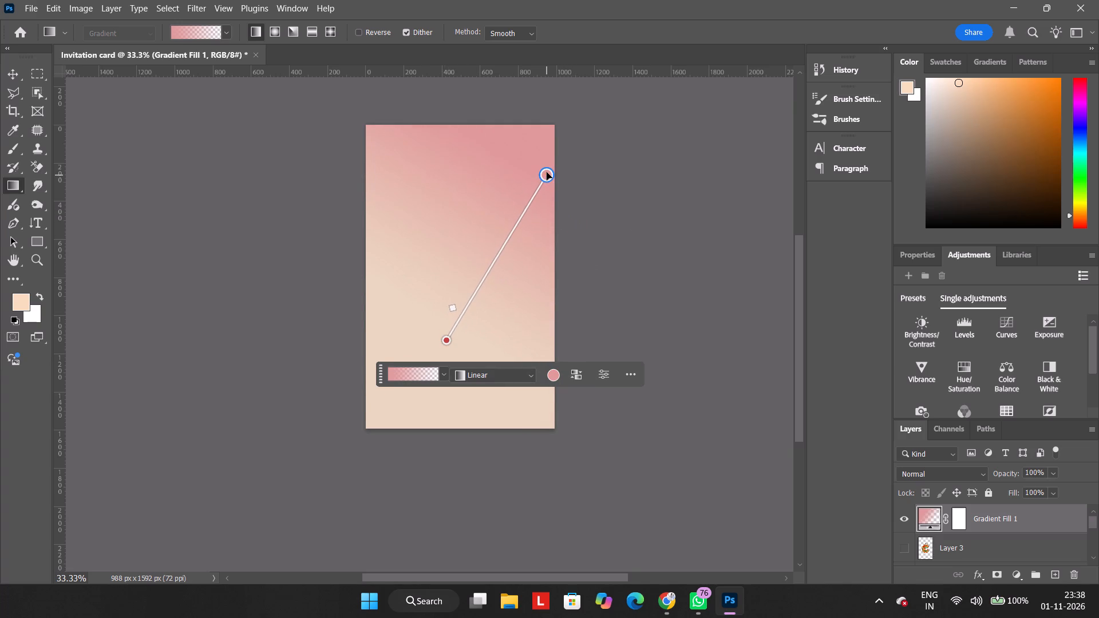
{"action": "left_click_drag", "start_coordinate": [547, 172], "coordinate": [545, 161]}
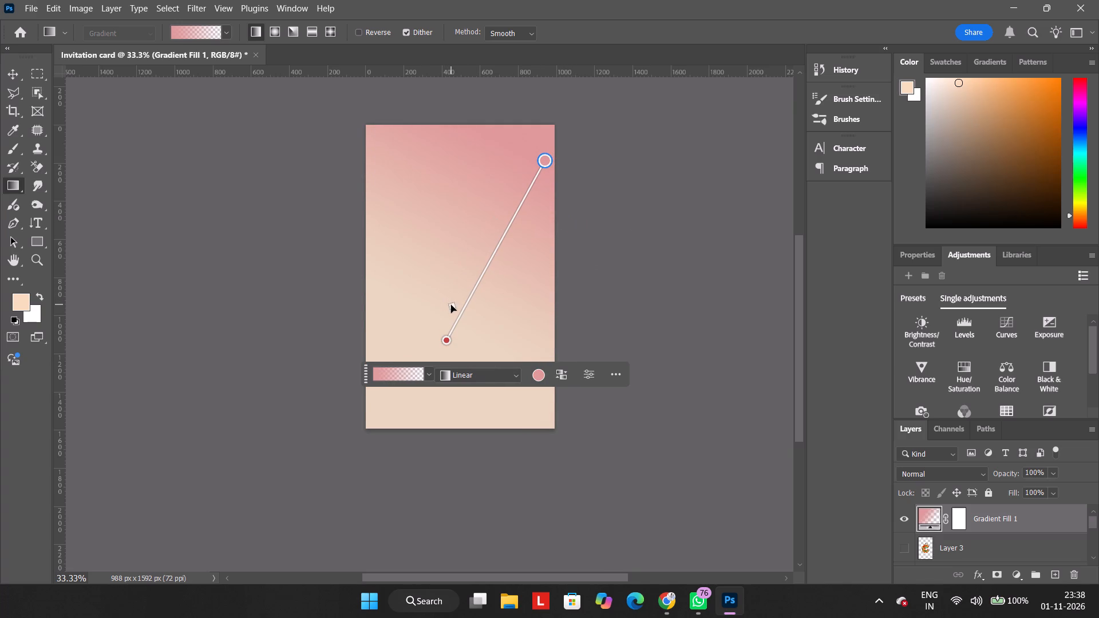
{"action": "left_click_drag", "start_coordinate": [451, 305], "coordinate": [455, 295]}
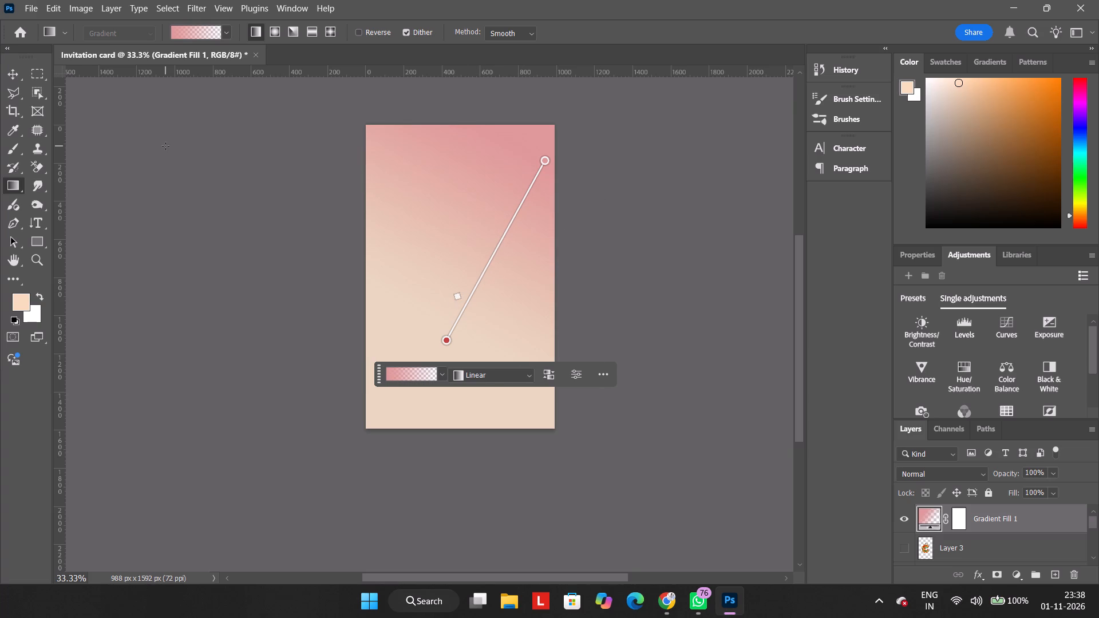
{"action": "left_click", "coordinate": [13, 76]}
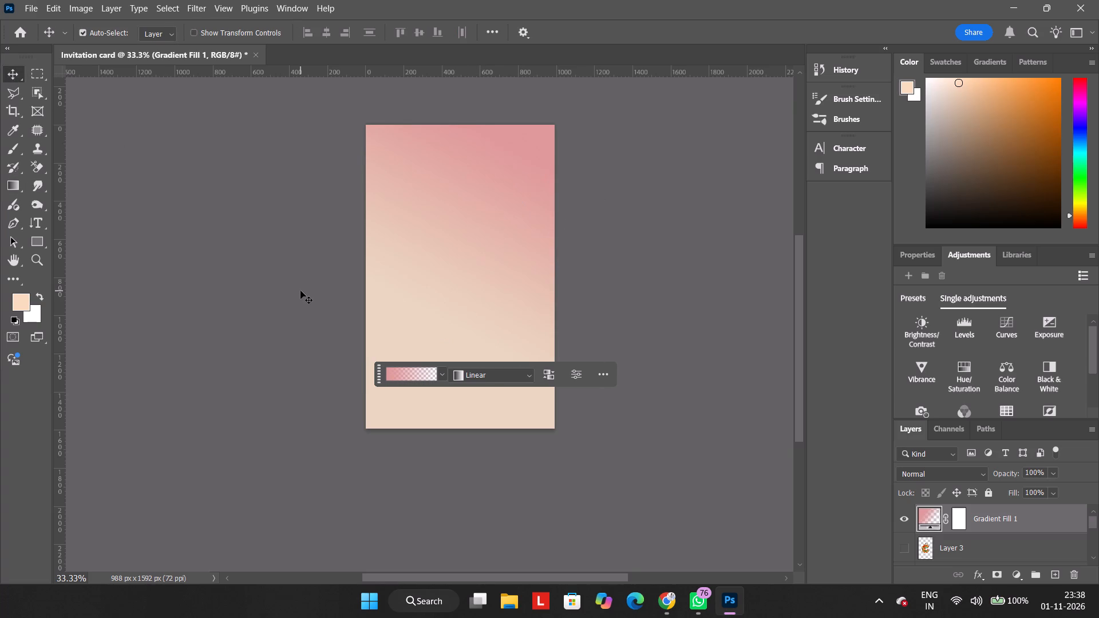
{"action": "left_click", "coordinate": [301, 291]}
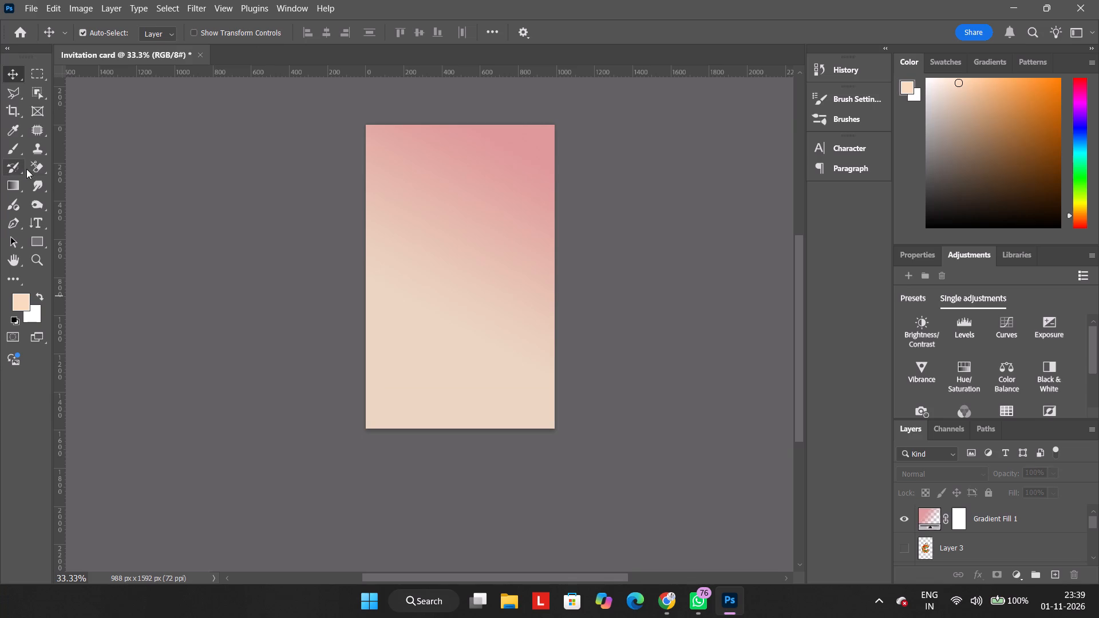
Draw a second pink-to-transparent linear gradient from outside the card's lower-left corner to its centre.
{"action": "left_click", "coordinate": [13, 184]}
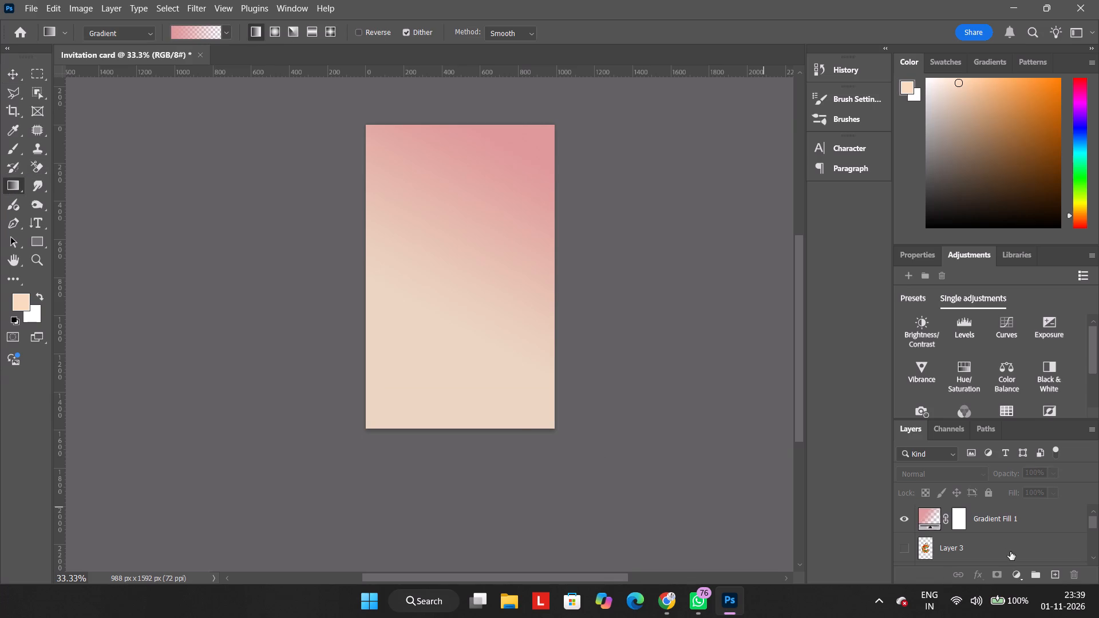
{"action": "left_click_drag", "start_coordinate": [332, 405], "coordinate": [480, 312]}
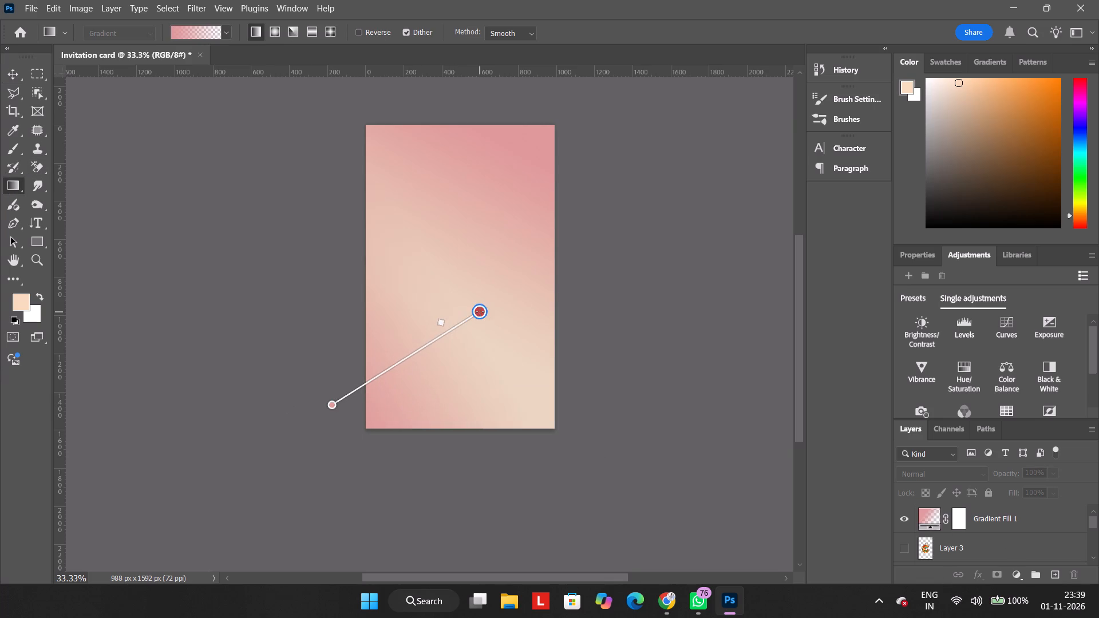
{"action": "left_click_drag", "start_coordinate": [480, 312], "coordinate": [457, 290]}
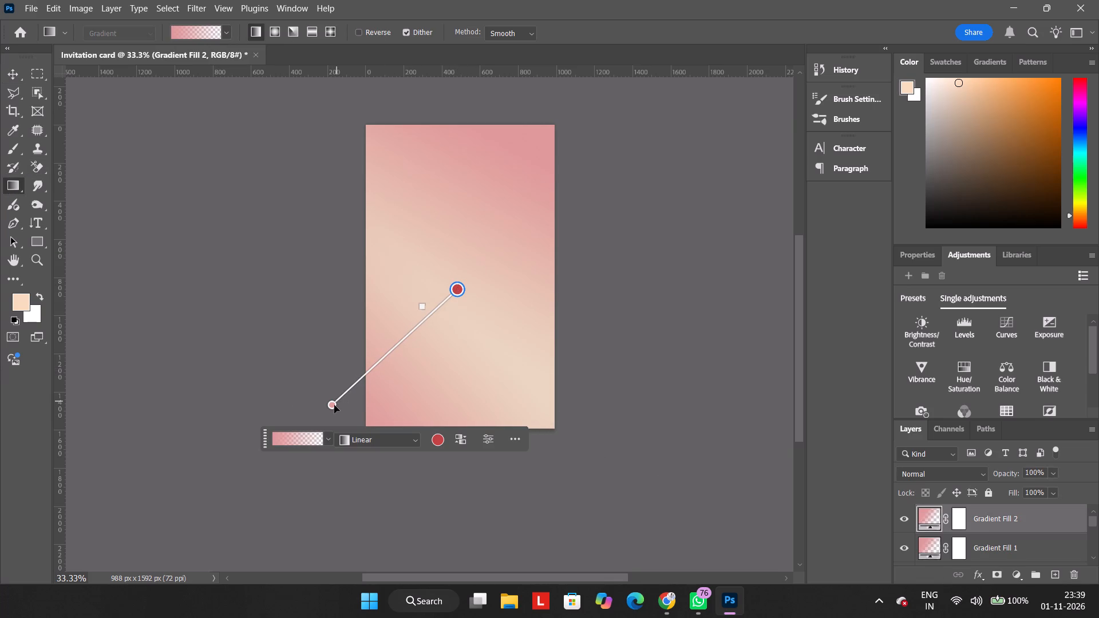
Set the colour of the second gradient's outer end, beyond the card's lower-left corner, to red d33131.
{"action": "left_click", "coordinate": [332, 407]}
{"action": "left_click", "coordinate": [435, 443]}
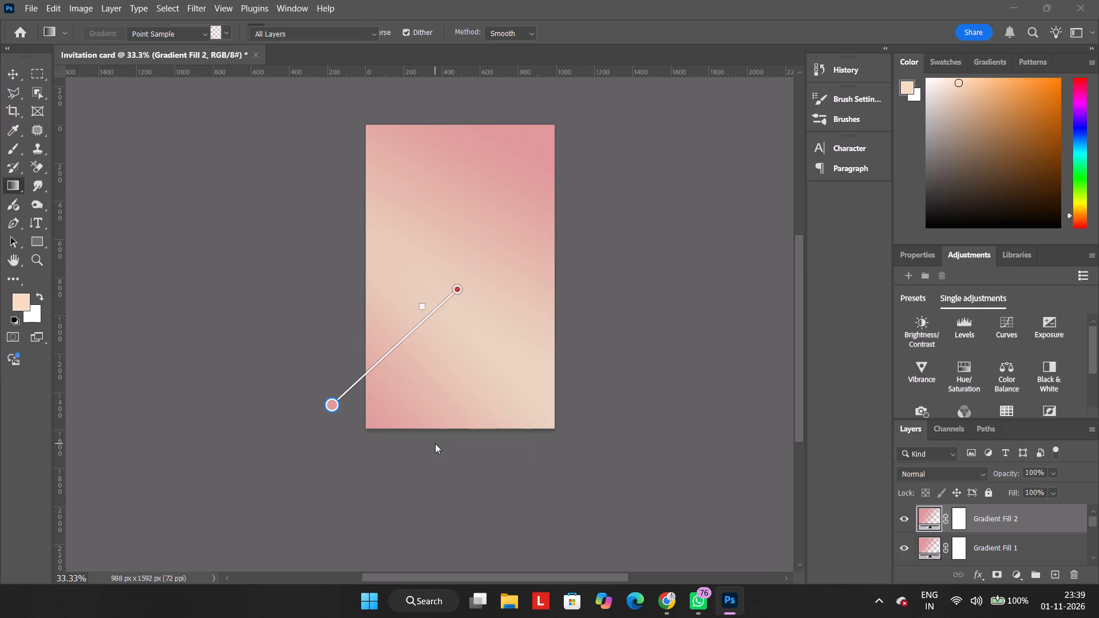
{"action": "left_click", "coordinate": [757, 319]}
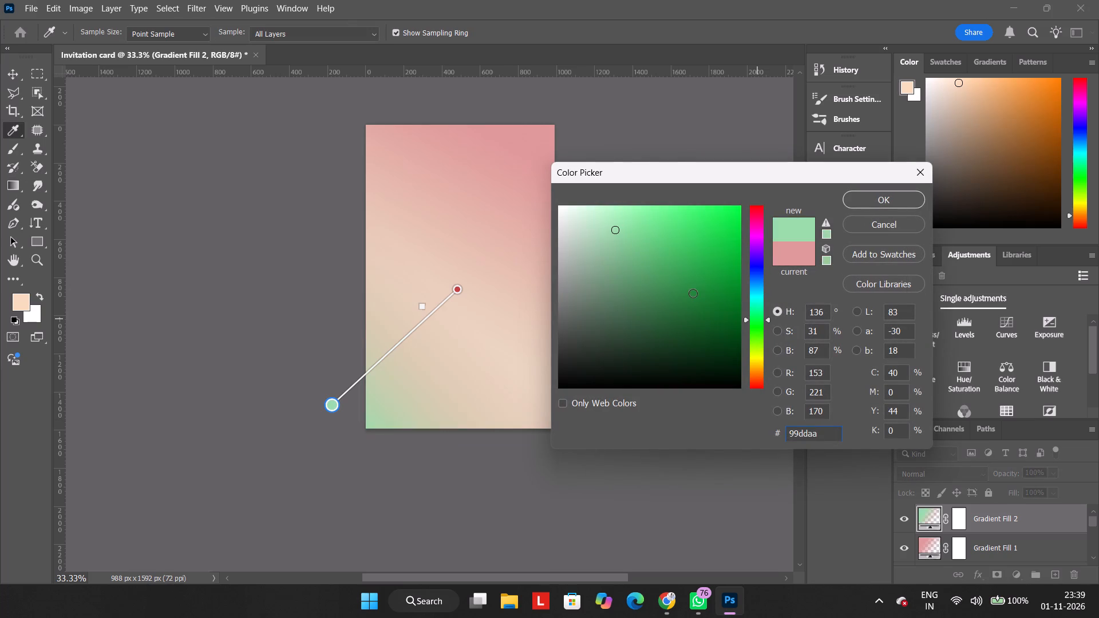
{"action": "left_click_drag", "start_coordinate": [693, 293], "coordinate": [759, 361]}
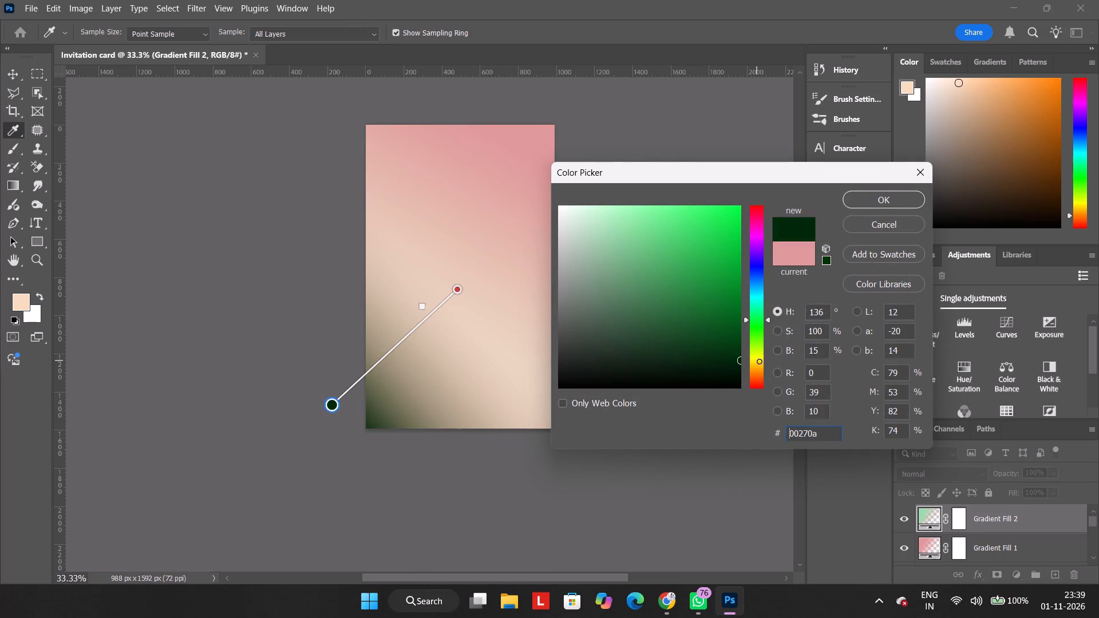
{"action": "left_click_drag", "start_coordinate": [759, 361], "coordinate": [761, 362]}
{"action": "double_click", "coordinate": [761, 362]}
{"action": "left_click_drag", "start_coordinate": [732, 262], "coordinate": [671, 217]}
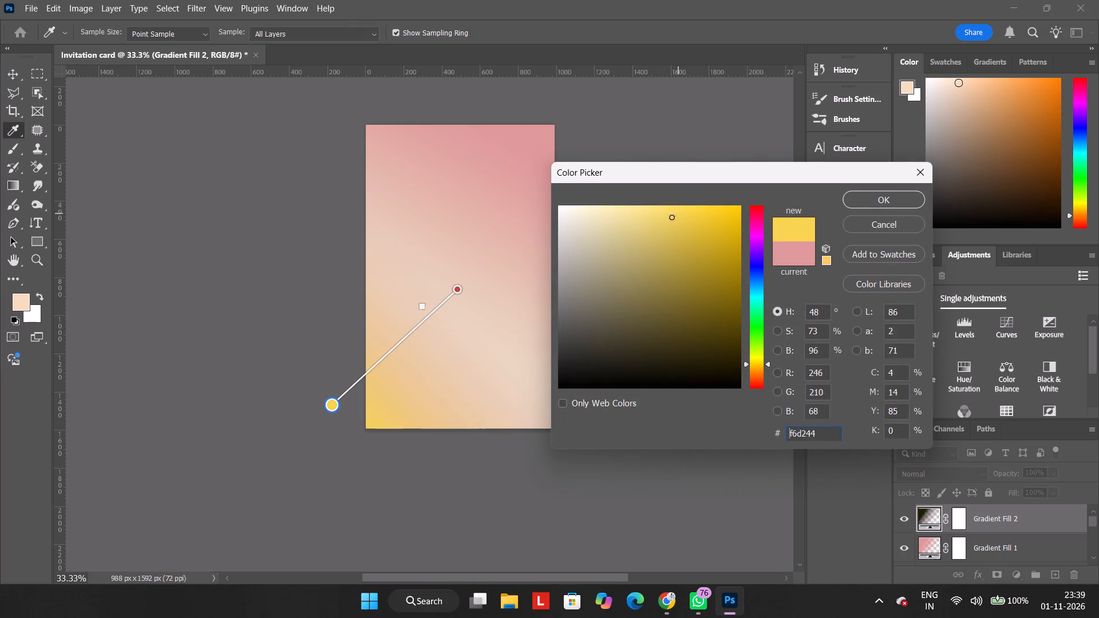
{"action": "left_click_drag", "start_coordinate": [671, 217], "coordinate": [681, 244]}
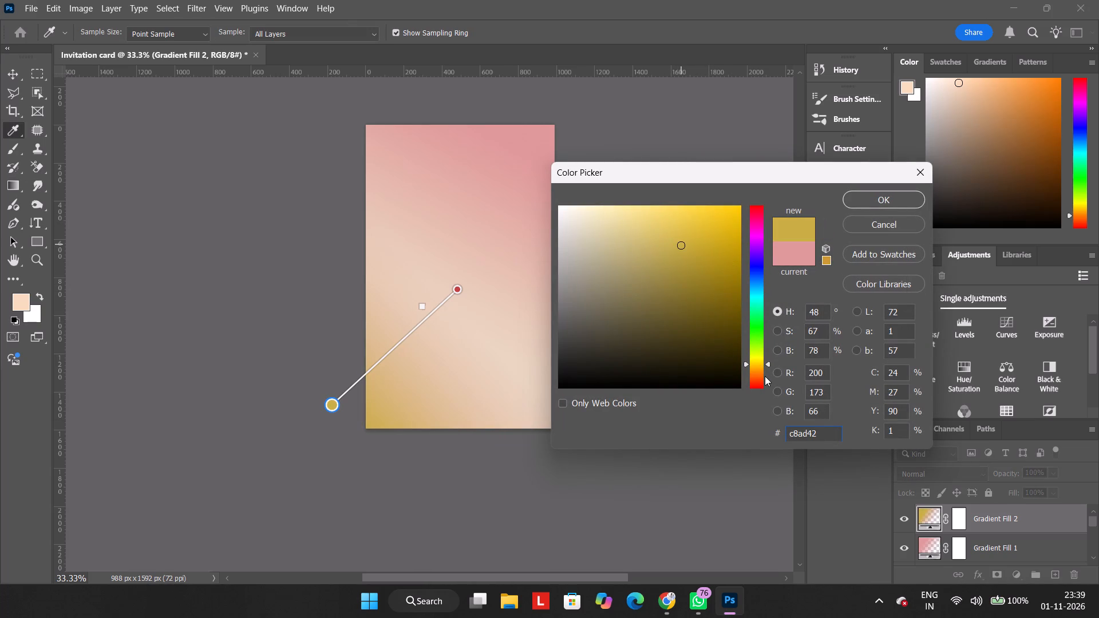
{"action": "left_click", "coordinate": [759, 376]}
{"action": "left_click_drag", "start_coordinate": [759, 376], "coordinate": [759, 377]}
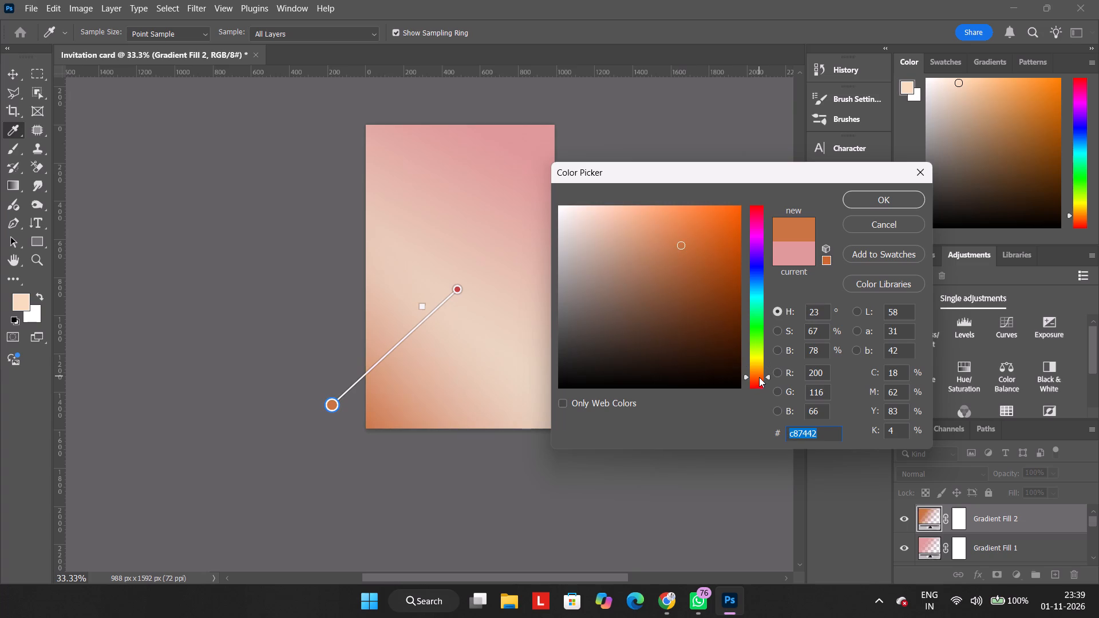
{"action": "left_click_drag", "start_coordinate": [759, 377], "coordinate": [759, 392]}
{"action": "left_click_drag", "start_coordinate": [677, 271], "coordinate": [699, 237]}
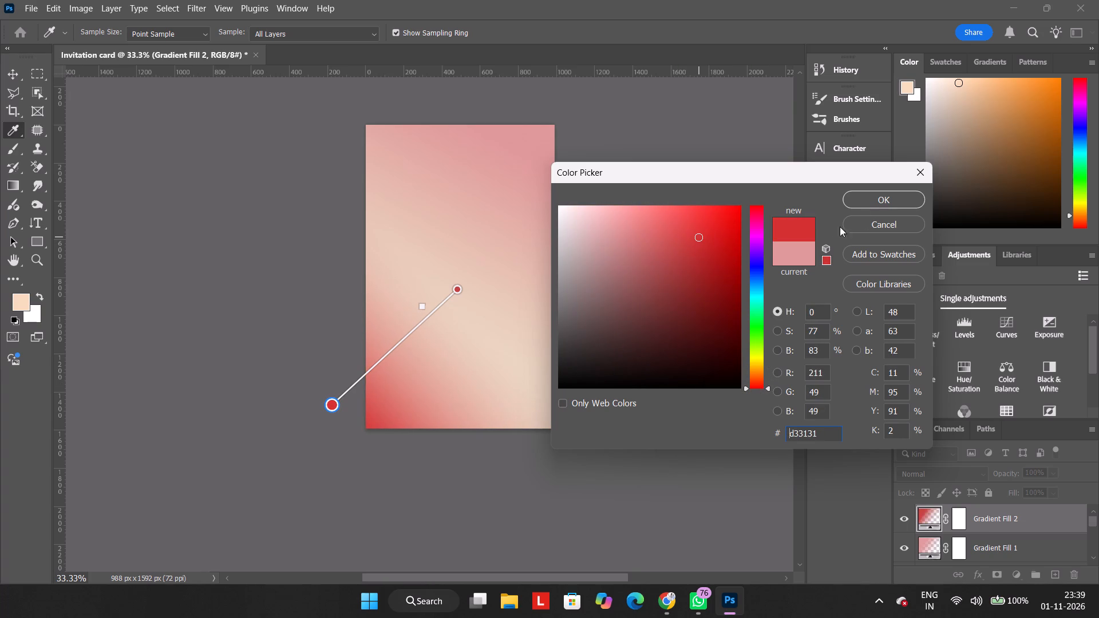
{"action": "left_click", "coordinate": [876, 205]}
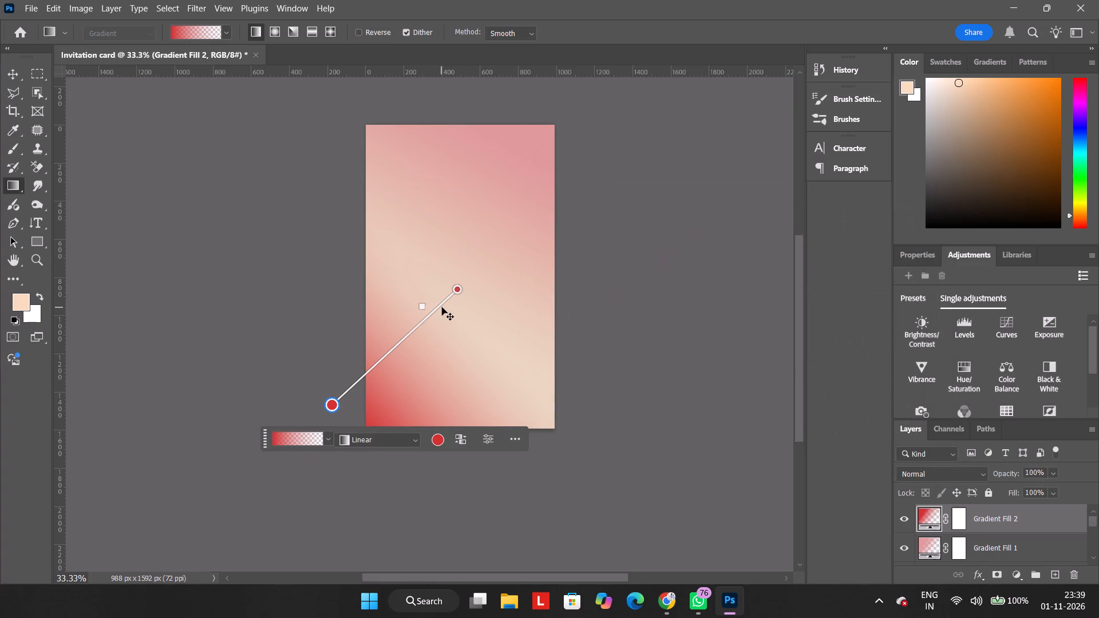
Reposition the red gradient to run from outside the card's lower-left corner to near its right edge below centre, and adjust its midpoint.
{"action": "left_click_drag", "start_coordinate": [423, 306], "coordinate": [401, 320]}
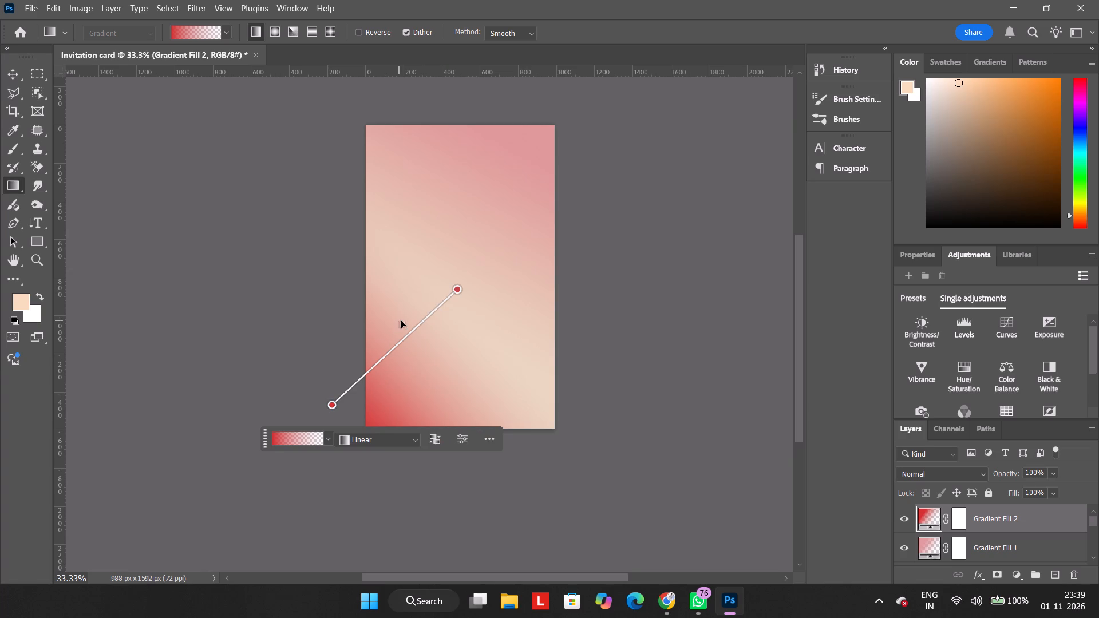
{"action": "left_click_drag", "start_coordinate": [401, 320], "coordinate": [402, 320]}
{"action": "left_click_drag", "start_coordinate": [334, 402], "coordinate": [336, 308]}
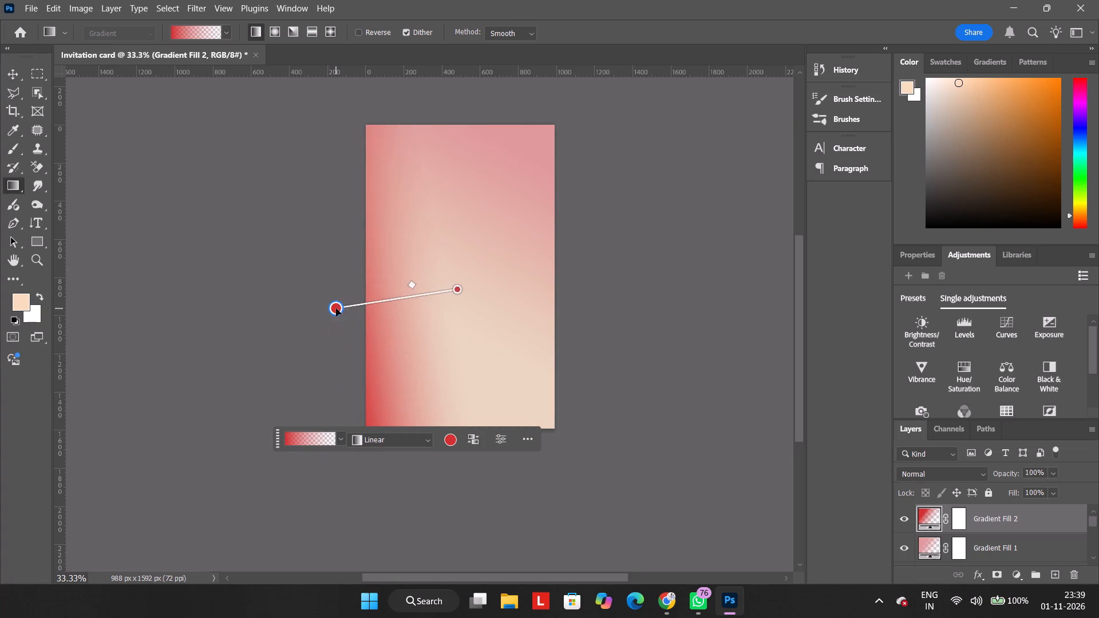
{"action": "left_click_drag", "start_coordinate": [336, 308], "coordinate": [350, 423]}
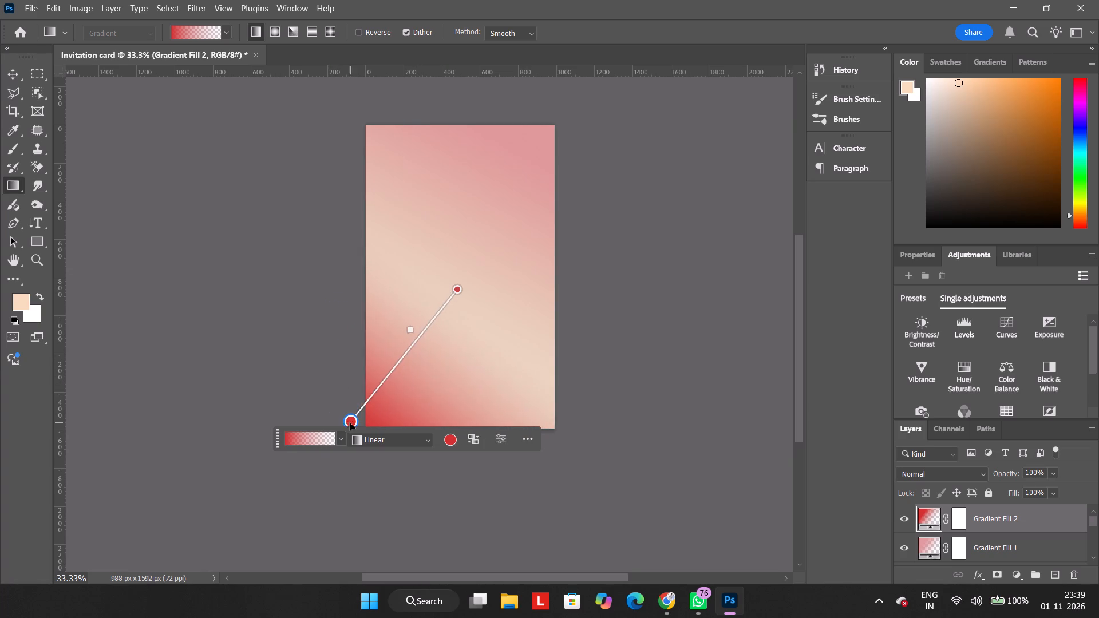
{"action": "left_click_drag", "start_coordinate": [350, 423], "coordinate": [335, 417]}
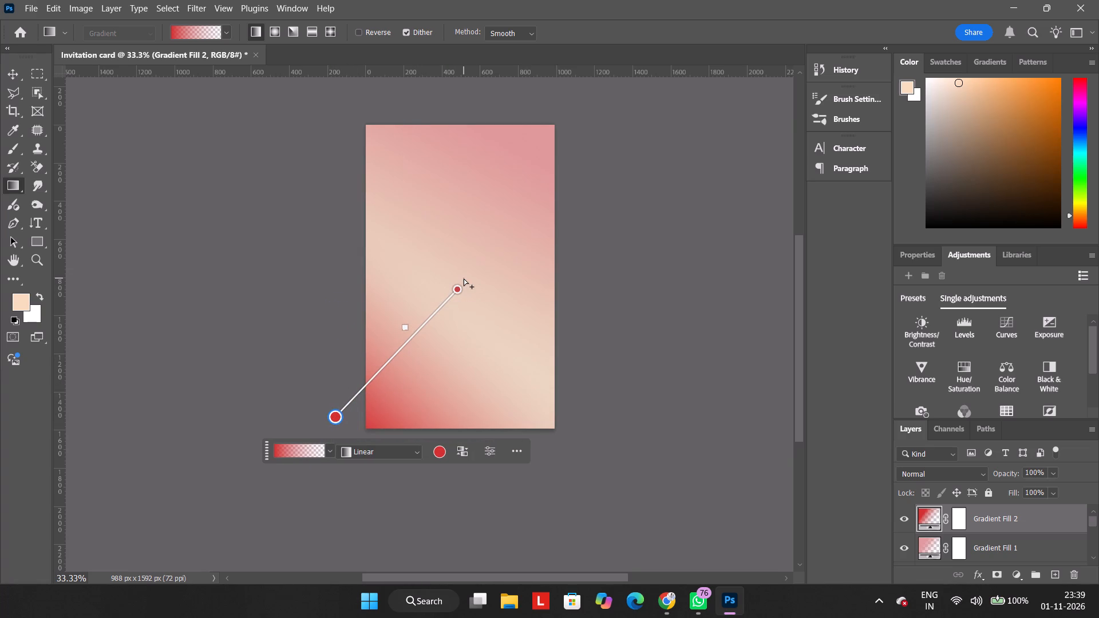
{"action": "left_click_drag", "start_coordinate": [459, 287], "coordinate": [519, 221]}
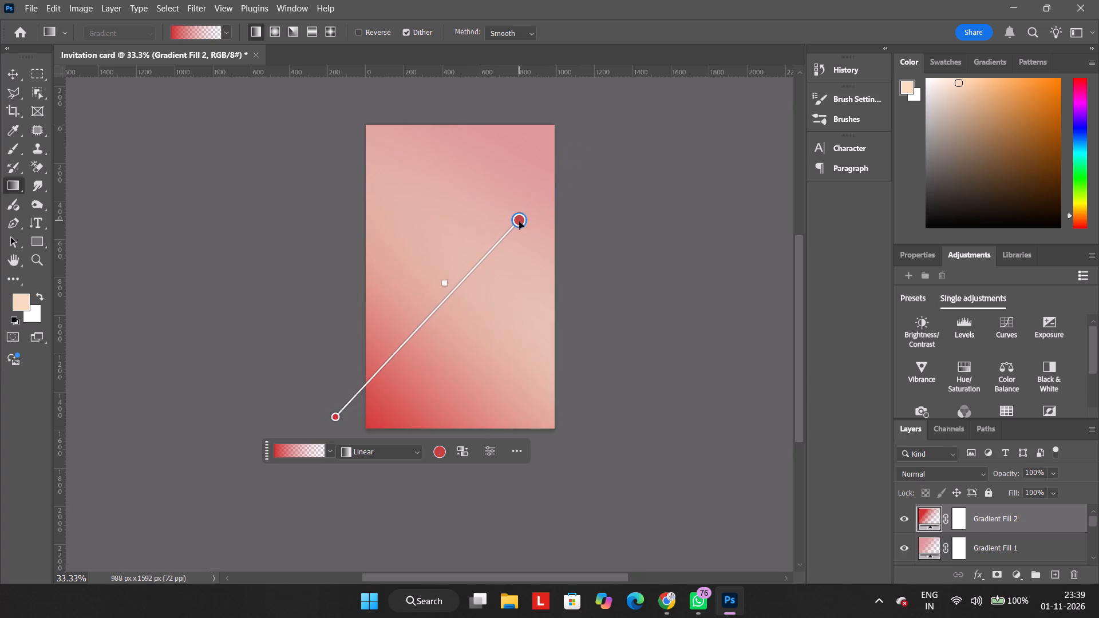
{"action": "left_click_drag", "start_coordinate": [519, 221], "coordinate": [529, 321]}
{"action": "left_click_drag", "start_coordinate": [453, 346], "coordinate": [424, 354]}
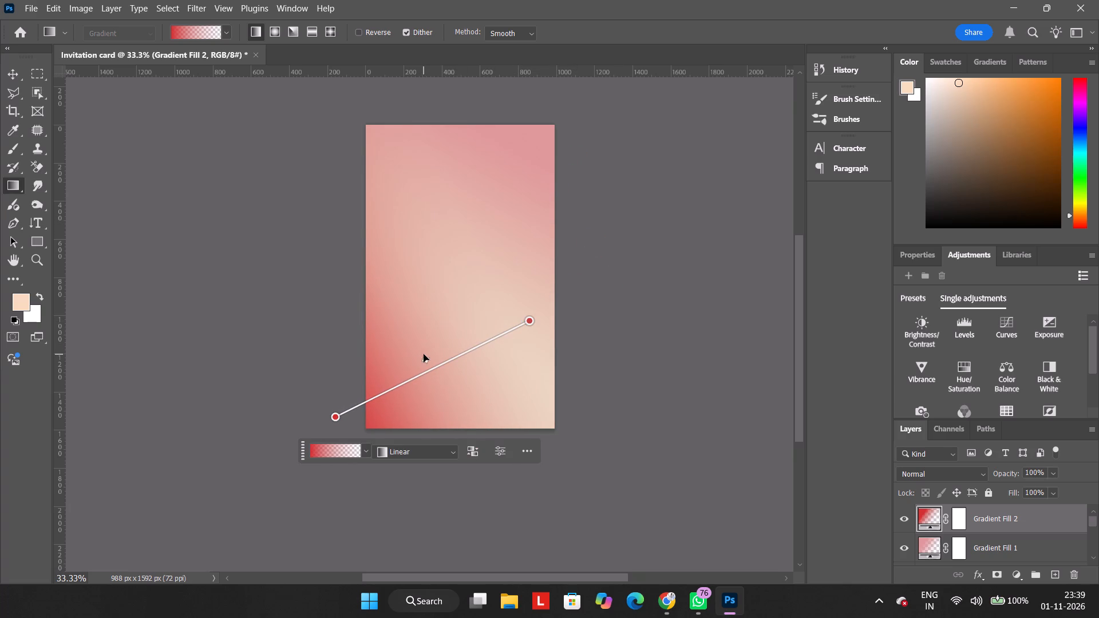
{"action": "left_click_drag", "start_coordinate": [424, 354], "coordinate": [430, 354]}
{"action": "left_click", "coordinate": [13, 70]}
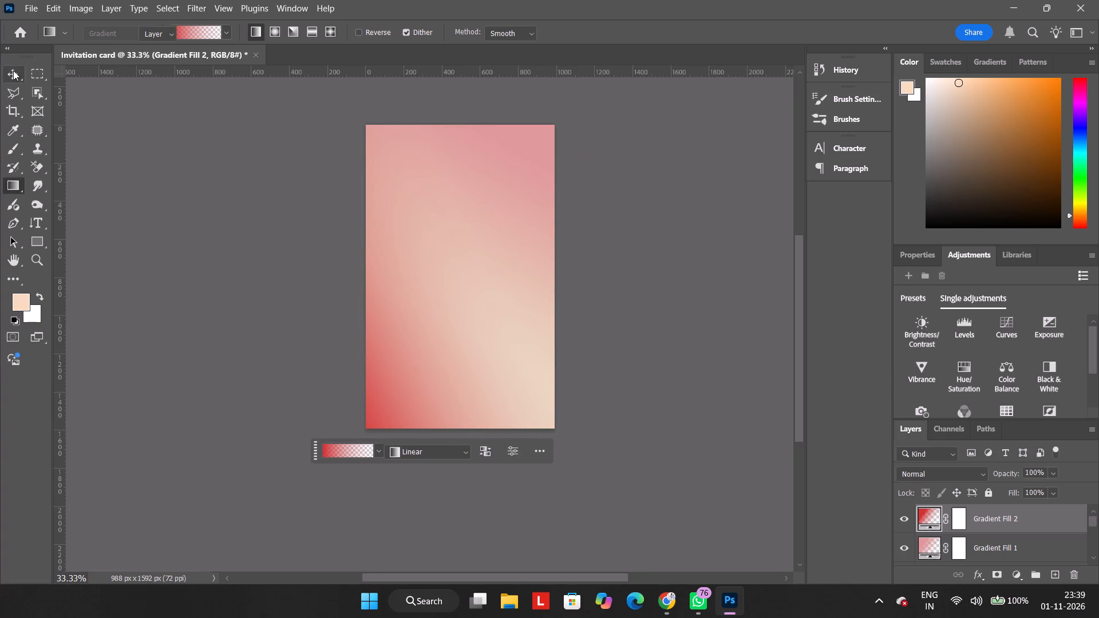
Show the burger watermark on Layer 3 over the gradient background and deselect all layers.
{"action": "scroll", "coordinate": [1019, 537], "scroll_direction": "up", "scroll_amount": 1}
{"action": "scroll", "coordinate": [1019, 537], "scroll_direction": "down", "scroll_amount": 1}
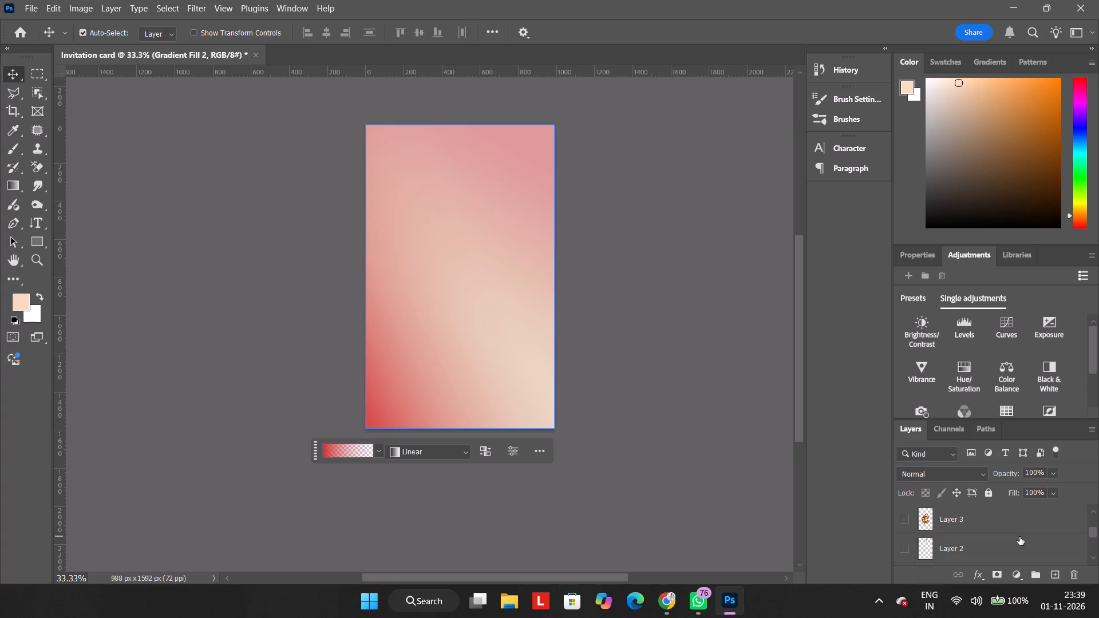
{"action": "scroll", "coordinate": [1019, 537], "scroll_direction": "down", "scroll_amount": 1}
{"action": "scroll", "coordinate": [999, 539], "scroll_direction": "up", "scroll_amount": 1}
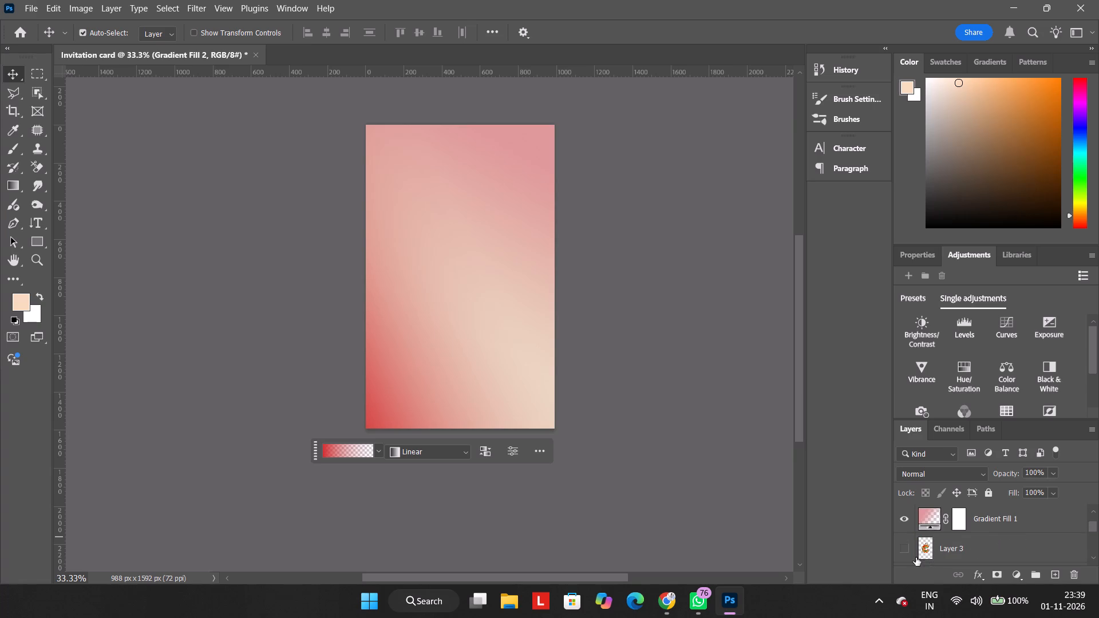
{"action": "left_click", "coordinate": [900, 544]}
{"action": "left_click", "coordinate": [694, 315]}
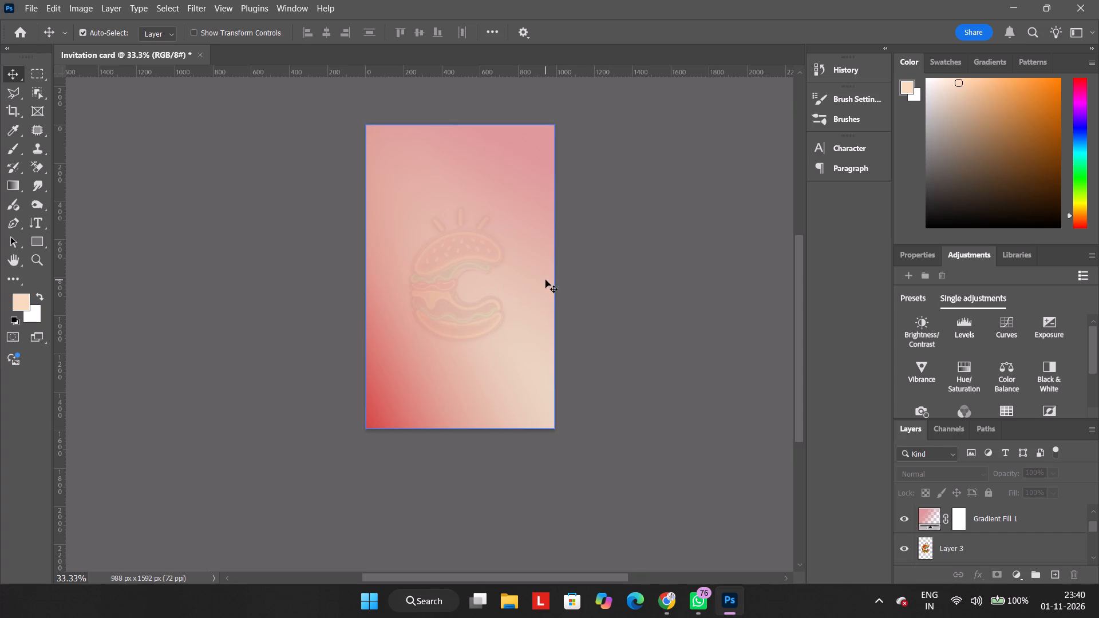
Undo the recent edits back to the single black-to-transparent linear gradient at the card's right side.
{"action": "key", "text": "ctrl+z"}
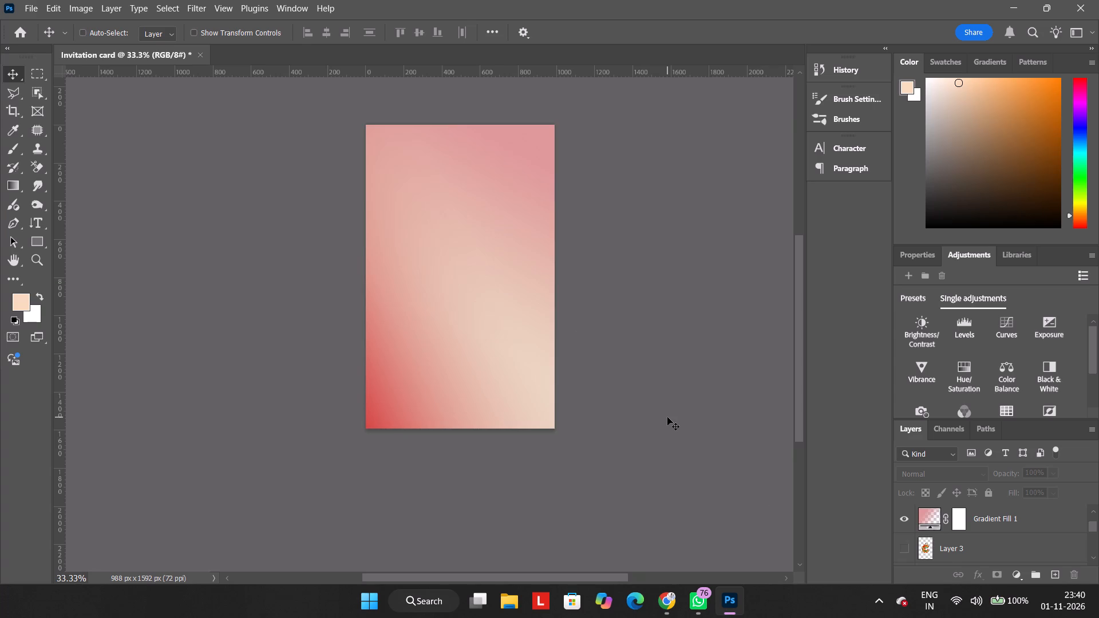
{"action": "key", "text": "ctrl+z"}
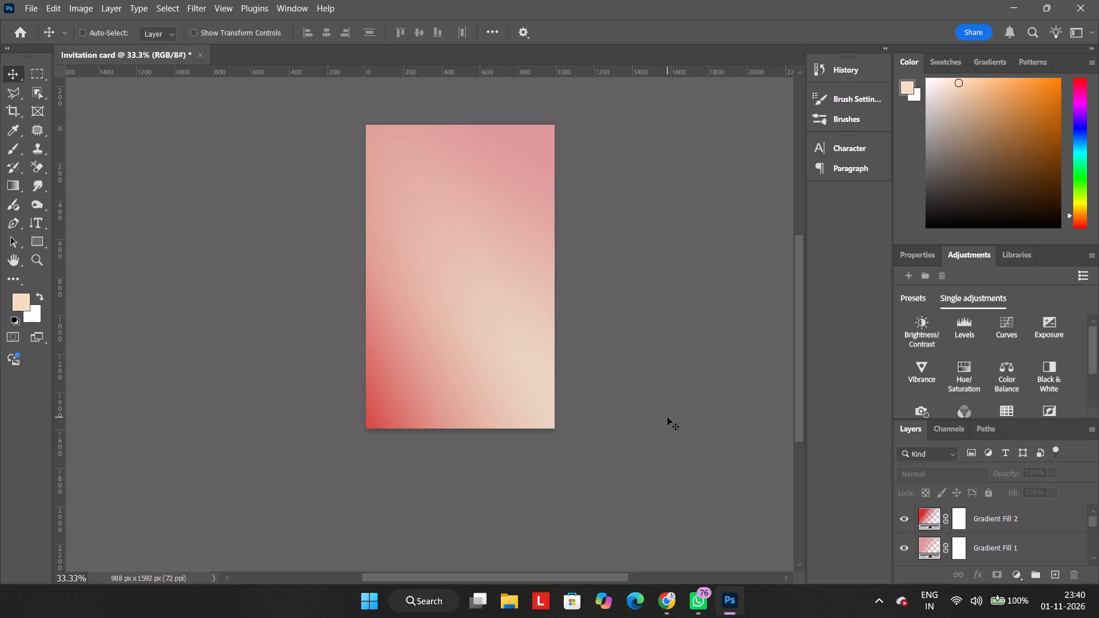
{"action": "key", "text": "ctrl+z"}
{"action": "key", "text": "ctrl+z"}
{"action": "key", "text": "ctrl+z"}
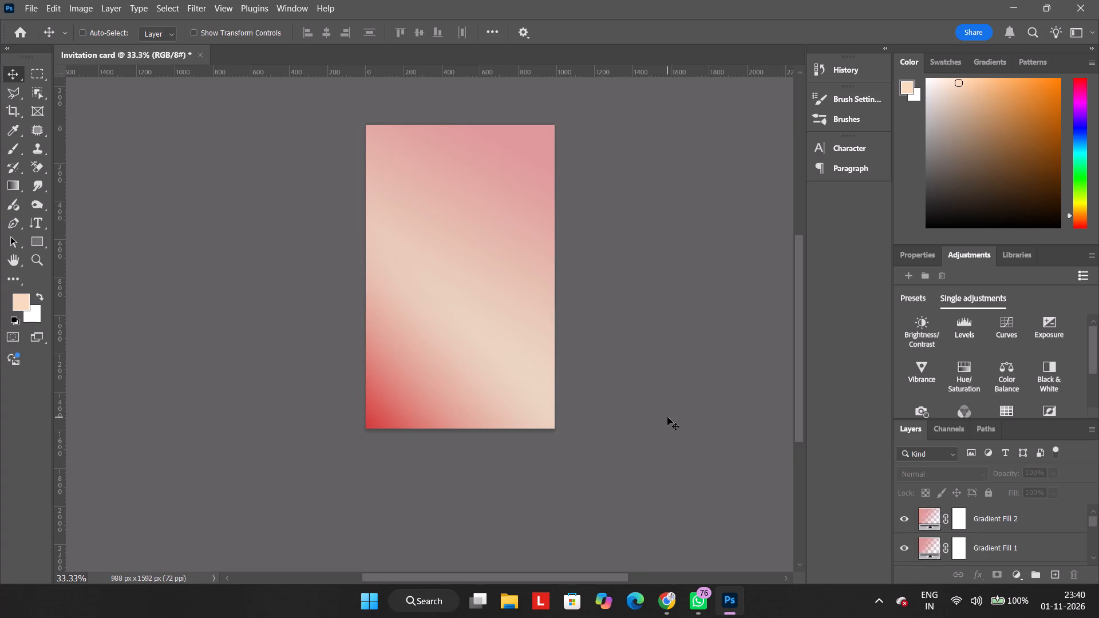
{"action": "key", "text": "ctrl+z"}
{"action": "key", "text": "ctrl+z"}
{"action": "key", "text": "ctrl+z"}
{"action": "key", "text": "ctrl+z"}
{"action": "key", "text": "ctrl+z"}
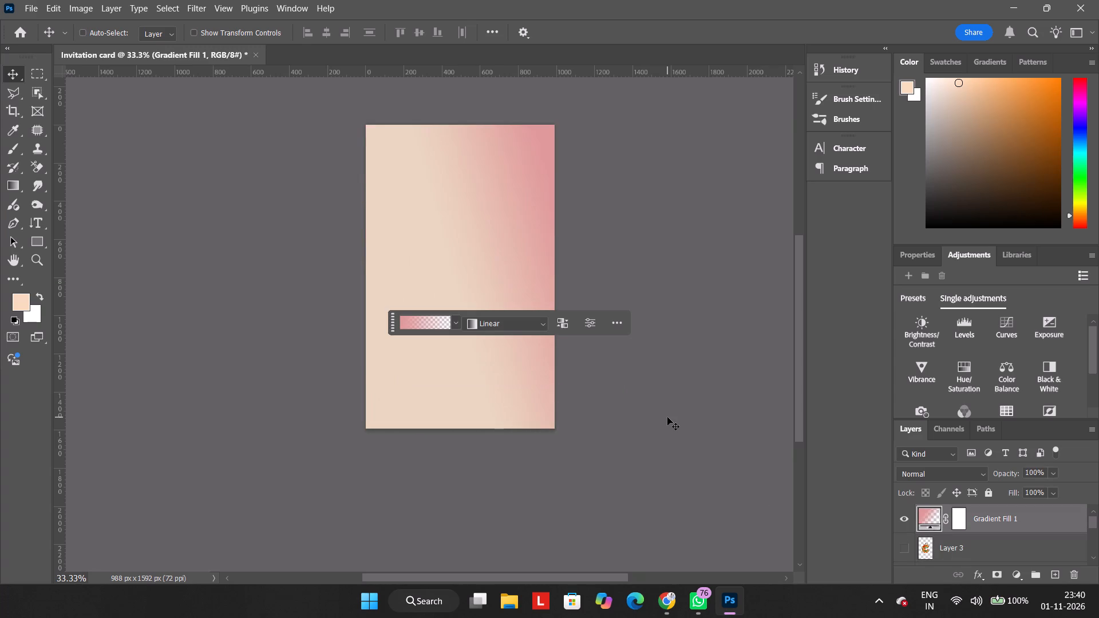
{"action": "key", "text": "ctrl+z"}
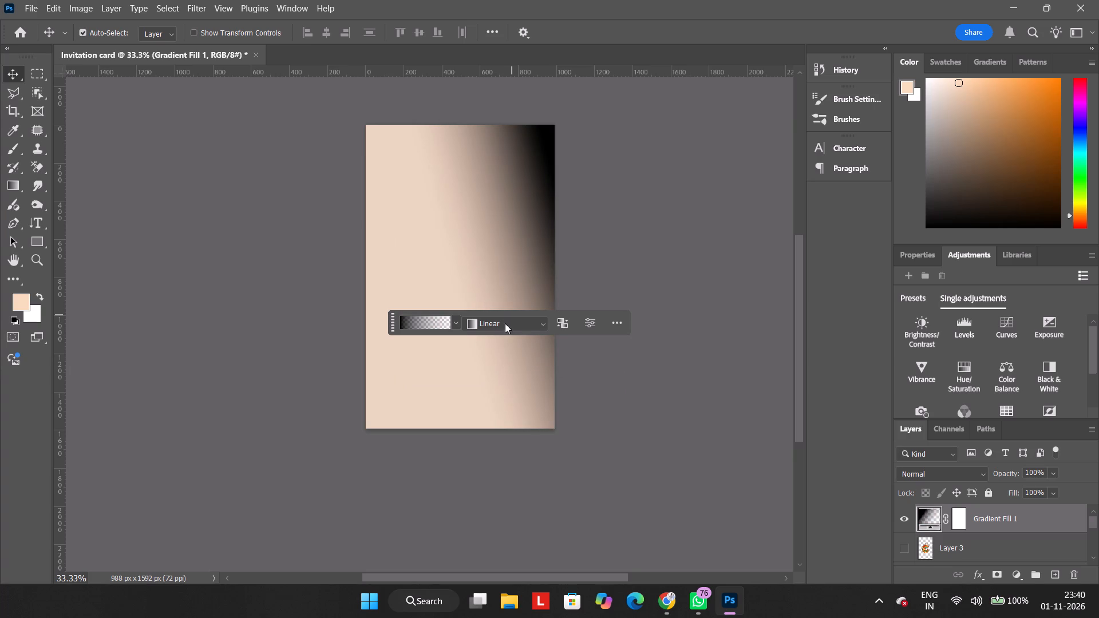
Change the type of the black-to-transparent gradient from Linear to Radial.
{"action": "left_click", "coordinate": [527, 326]}
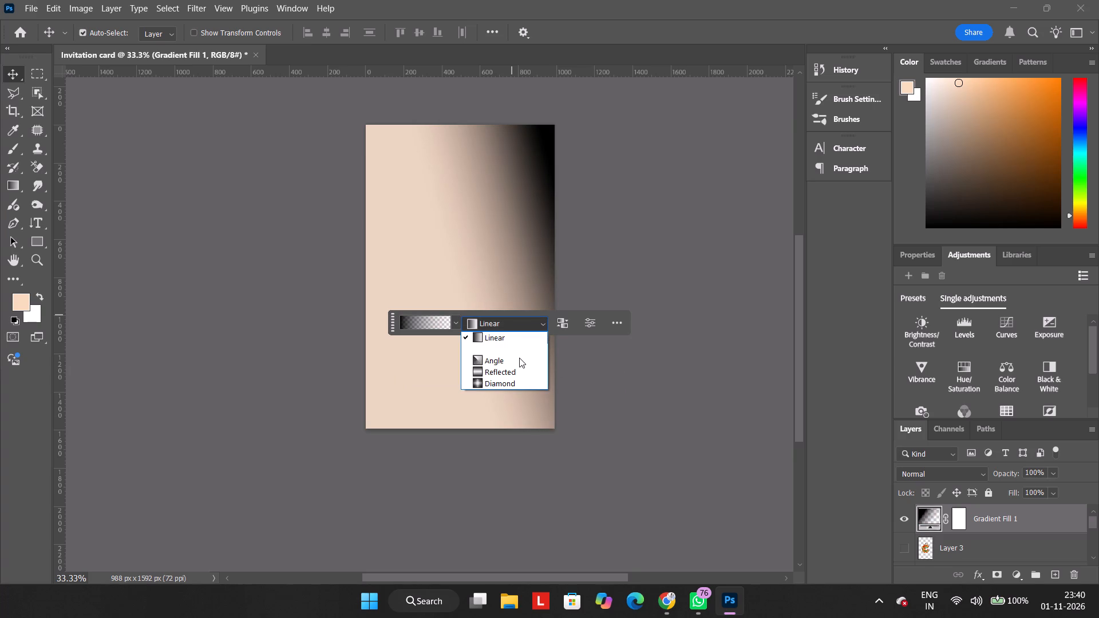
{"action": "left_click", "coordinate": [520, 351]}
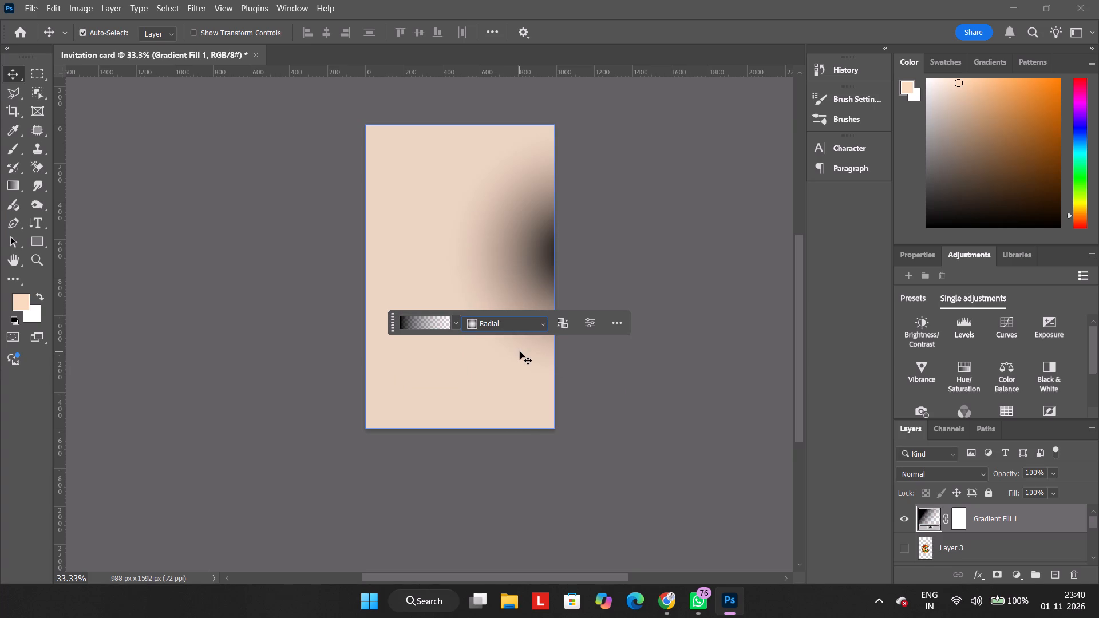
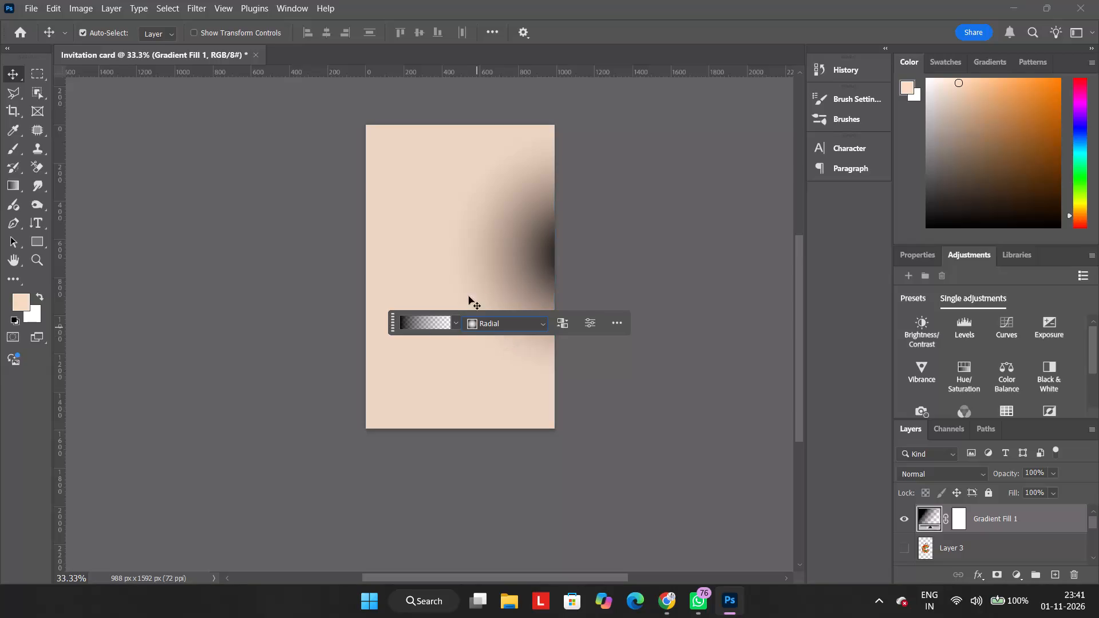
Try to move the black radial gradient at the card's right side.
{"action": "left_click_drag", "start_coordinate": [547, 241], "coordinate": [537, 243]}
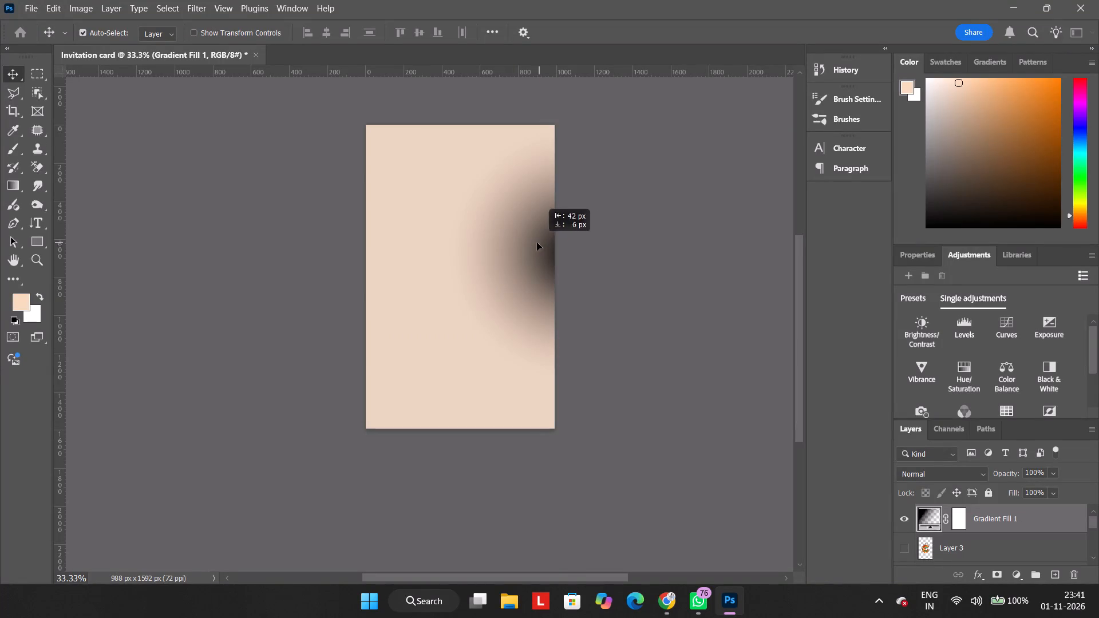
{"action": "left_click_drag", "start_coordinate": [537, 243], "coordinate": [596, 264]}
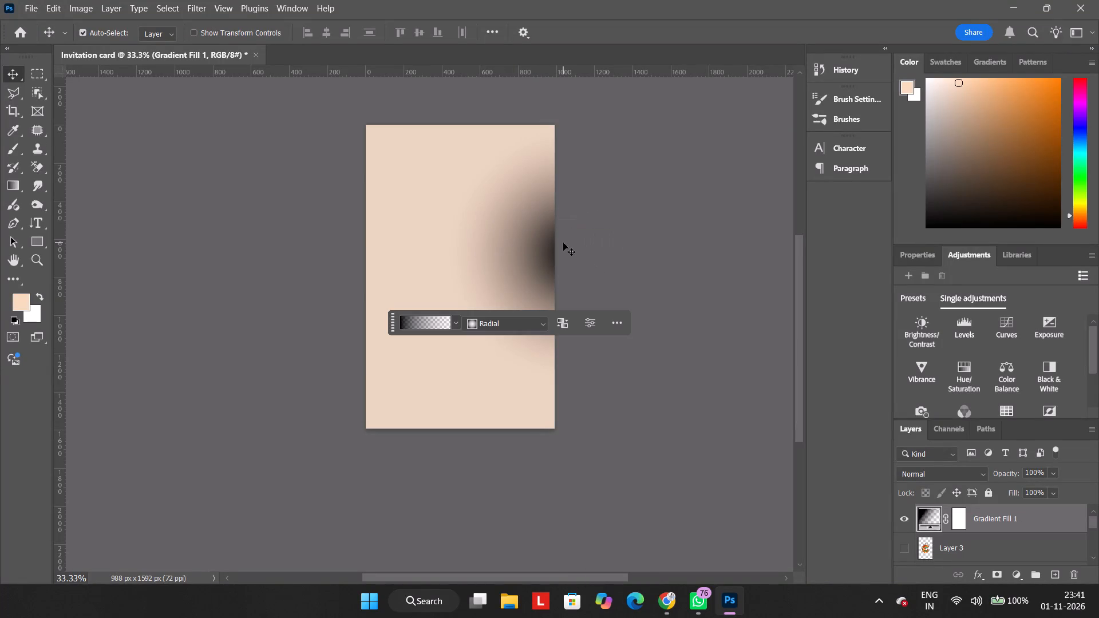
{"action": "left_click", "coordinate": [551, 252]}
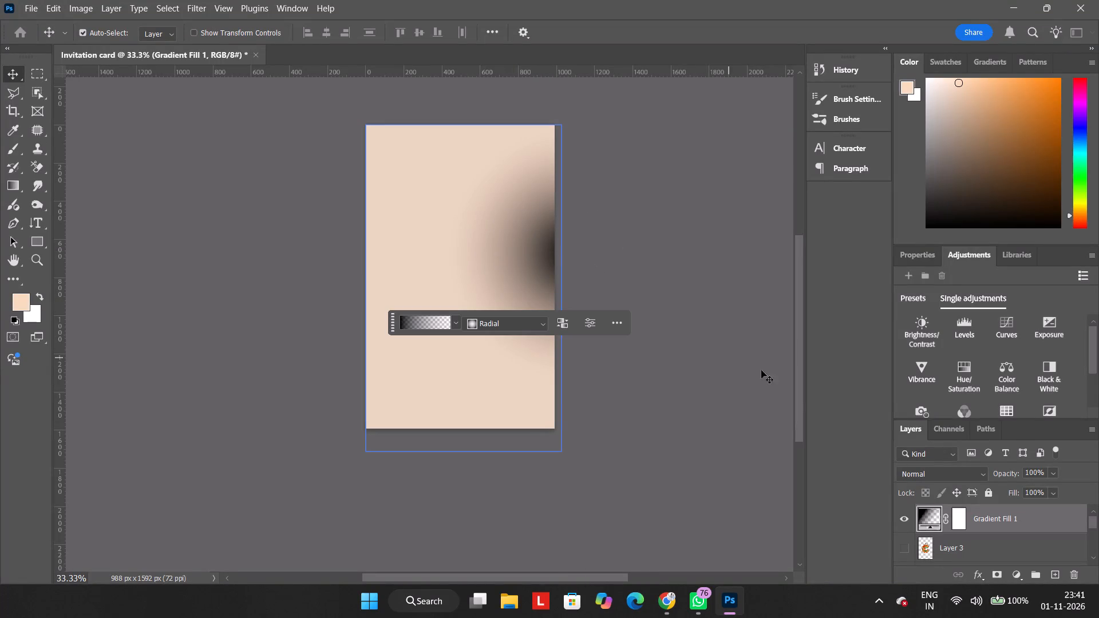
Undo the black gradient edits until the fill is removed and the empty Layer 5 is back.
{"action": "key", "text": "ctrl+z"}
{"action": "key", "text": "ctrl+z"}
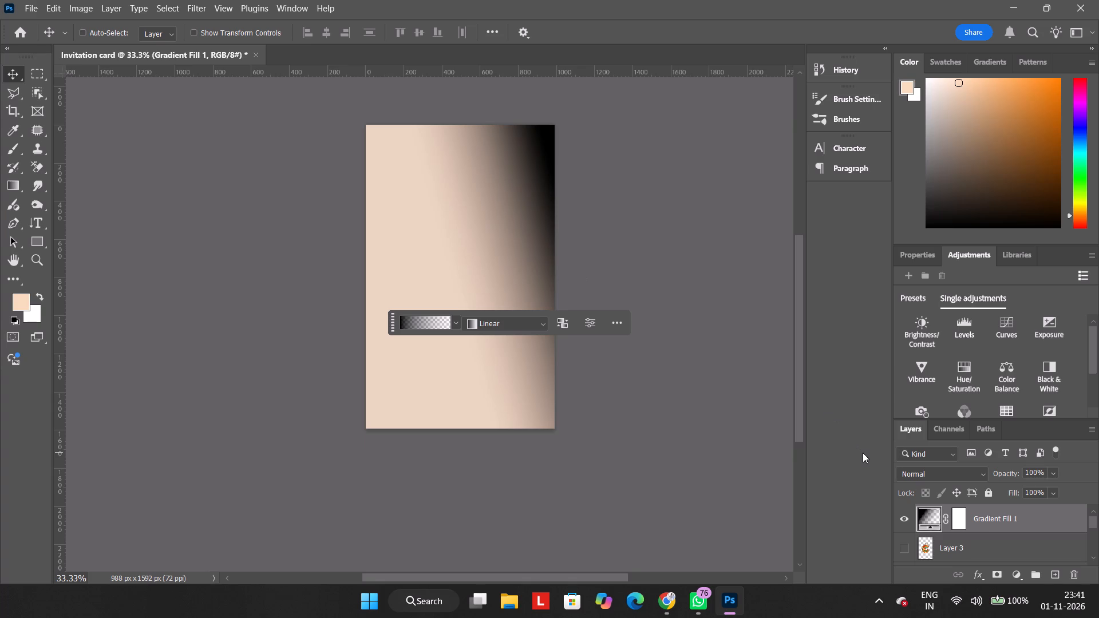
{"action": "left_click", "coordinate": [527, 173]}
{"action": "key", "text": "ctrl+z"}
{"action": "key", "text": "ctrl+z"}
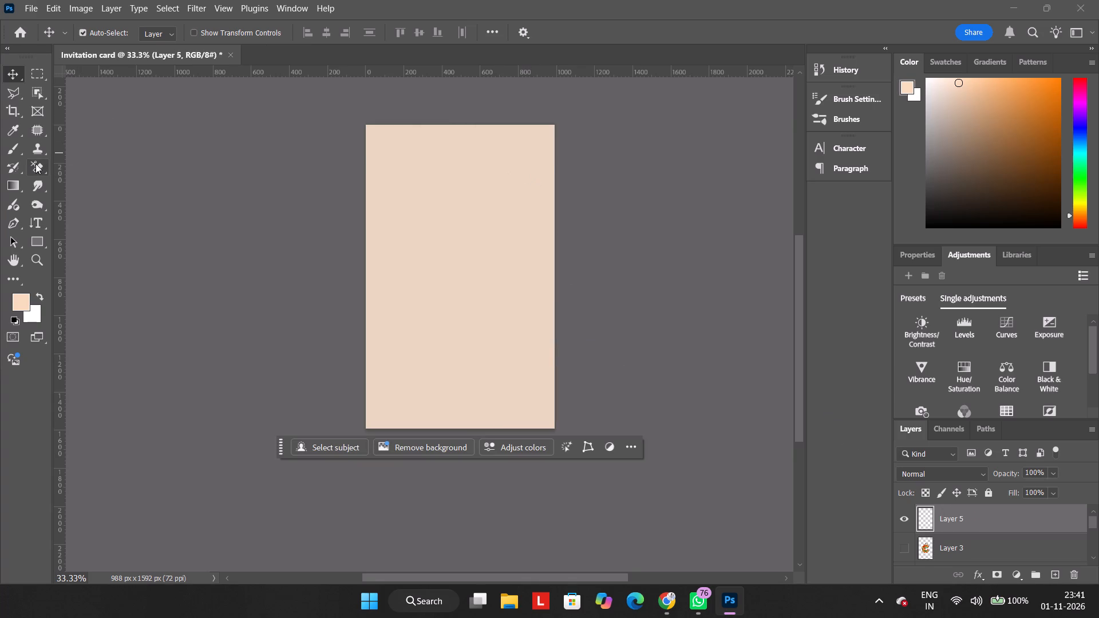
Draw a short black-to-transparent gradient diagonally in the middle of the card and change its type to Radial.
{"action": "left_click", "coordinate": [9, 183]}
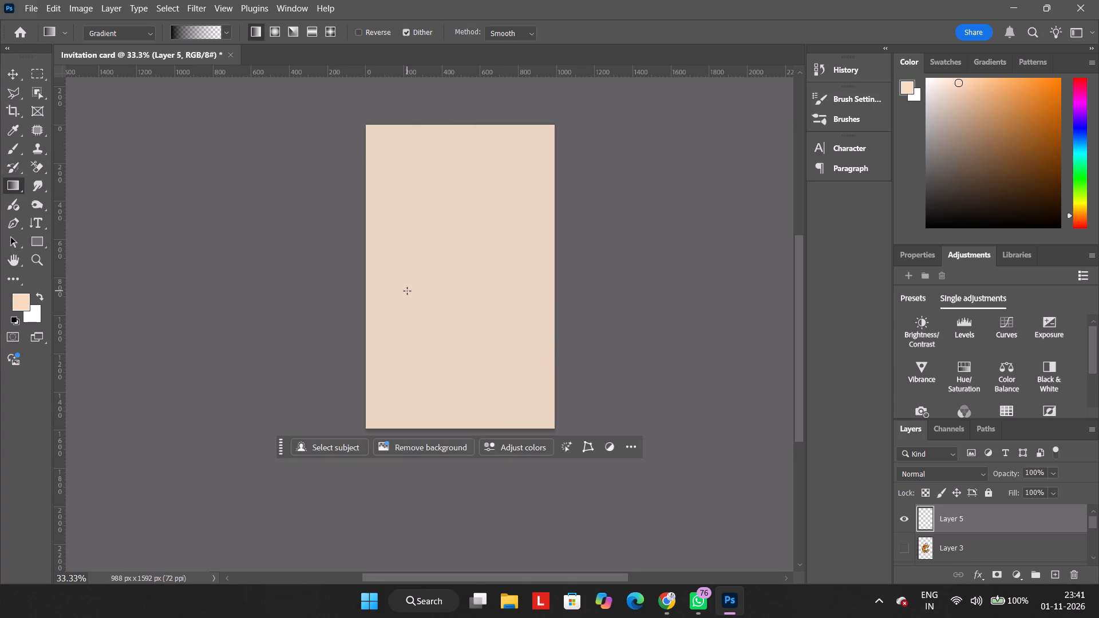
{"action": "left_click_drag", "start_coordinate": [407, 291], "coordinate": [459, 248]}
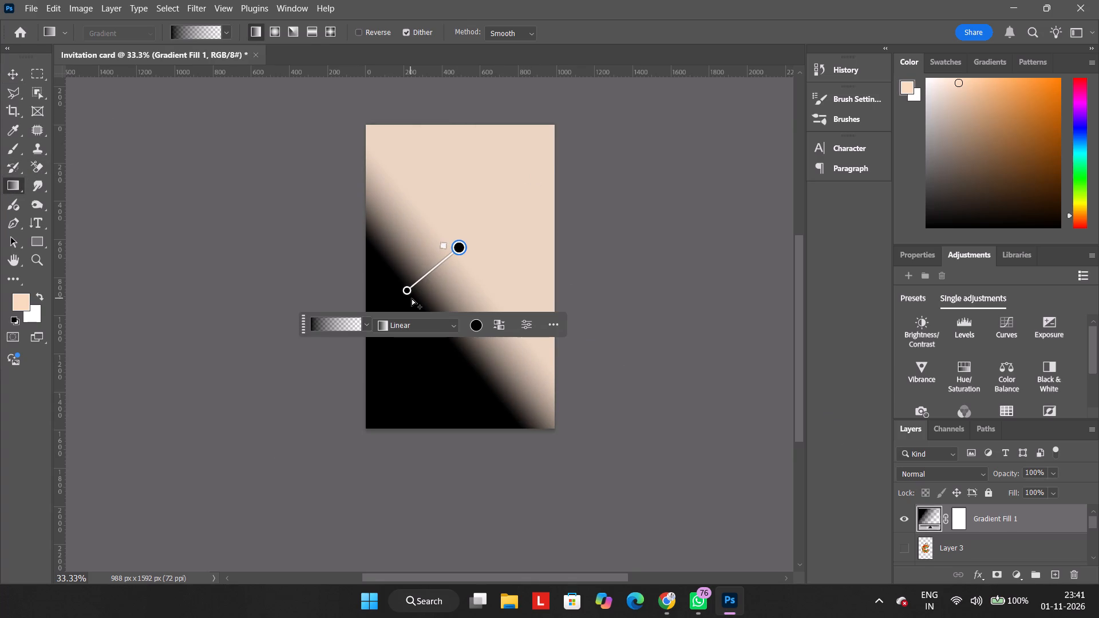
{"action": "left_click", "coordinate": [426, 325]}
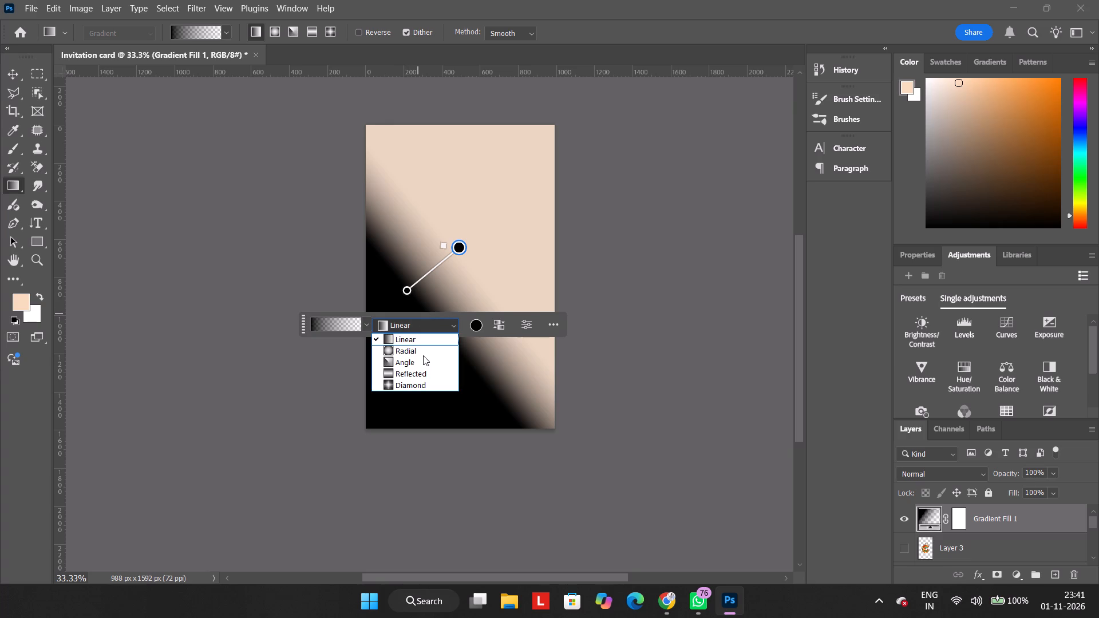
{"action": "left_click", "coordinate": [423, 355]}
Move the radial gradient to the card's centre and enlarge its circle beyond all the card's edges.
{"action": "left_click_drag", "start_coordinate": [408, 291], "coordinate": [484, 315]}
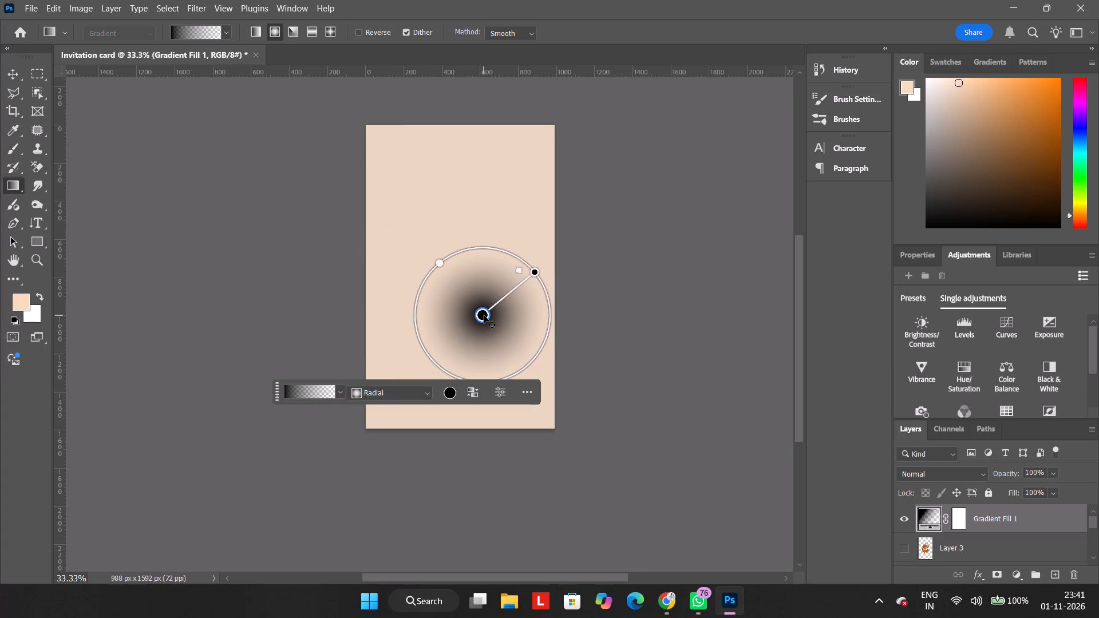
{"action": "left_click_drag", "start_coordinate": [484, 315], "coordinate": [461, 275]}
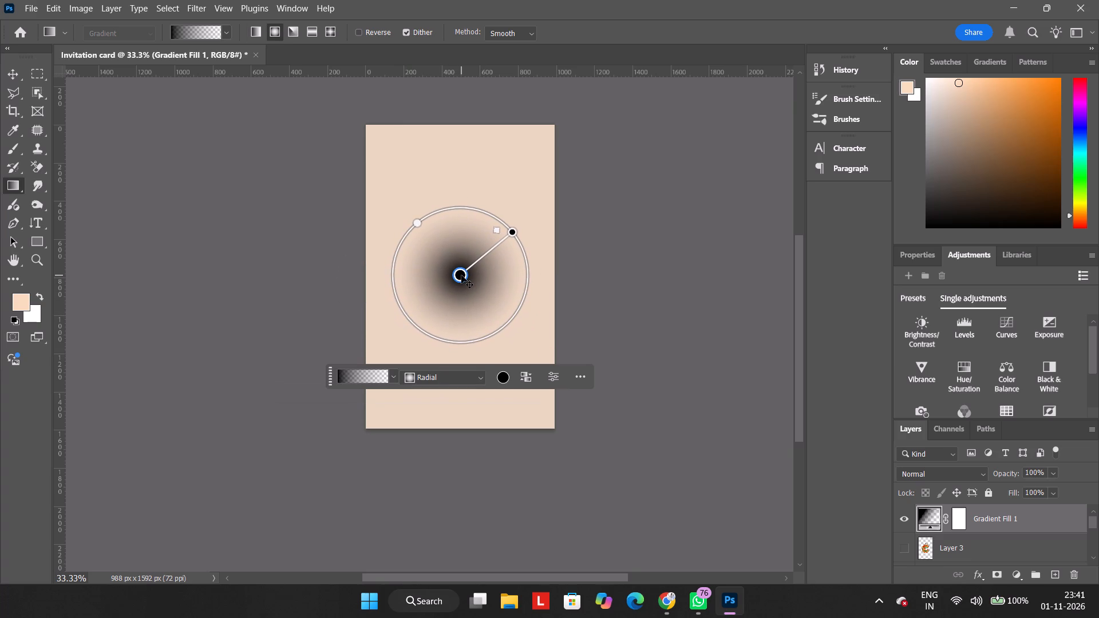
{"action": "left_click_drag", "start_coordinate": [511, 234], "coordinate": [586, 158]}
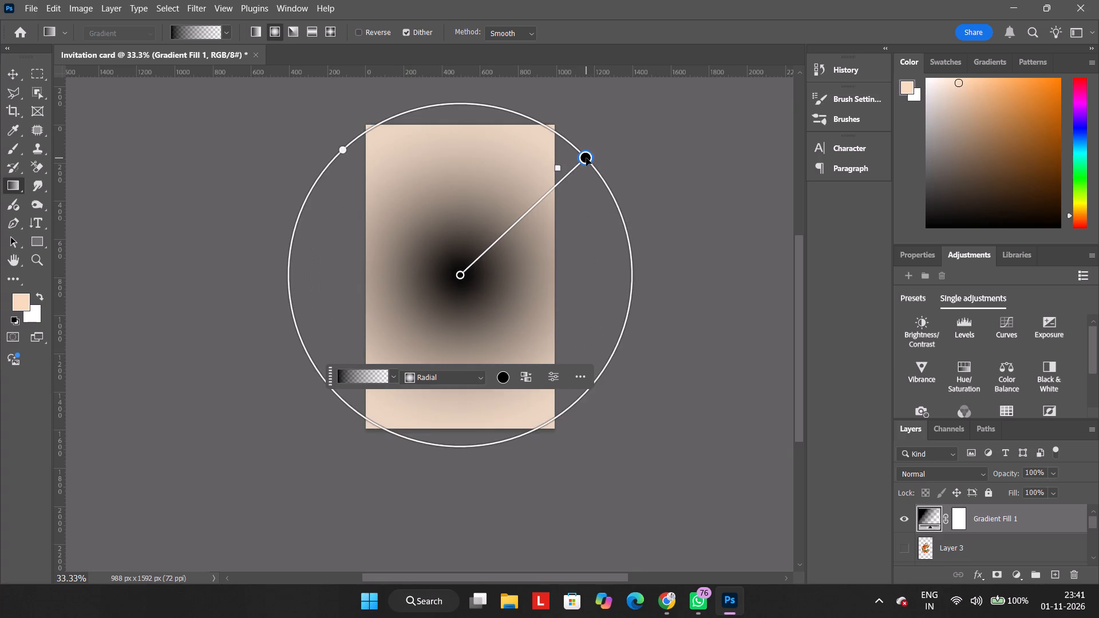
{"action": "left_click_drag", "start_coordinate": [586, 158], "coordinate": [611, 142]}
Set the colour of the radial gradient's outer stop to orange ee7a2c.
{"action": "double_click", "coordinate": [503, 504]}
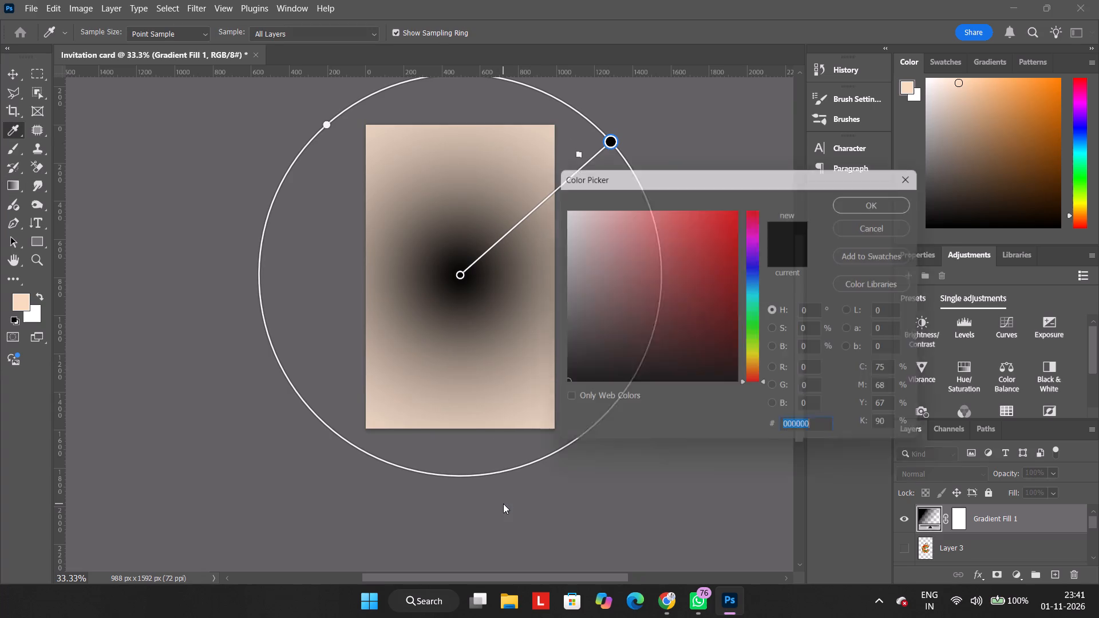
{"action": "left_click", "coordinate": [756, 375]}
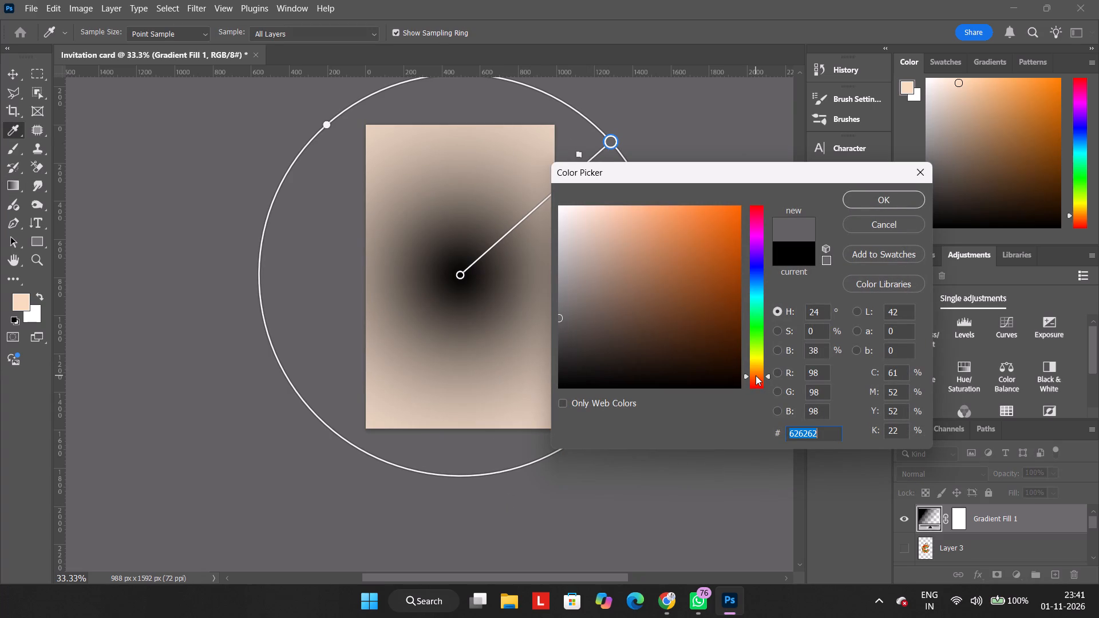
{"action": "left_click_drag", "start_coordinate": [713, 322], "coordinate": [737, 226]}
{"action": "left_click", "coordinate": [709, 220]}
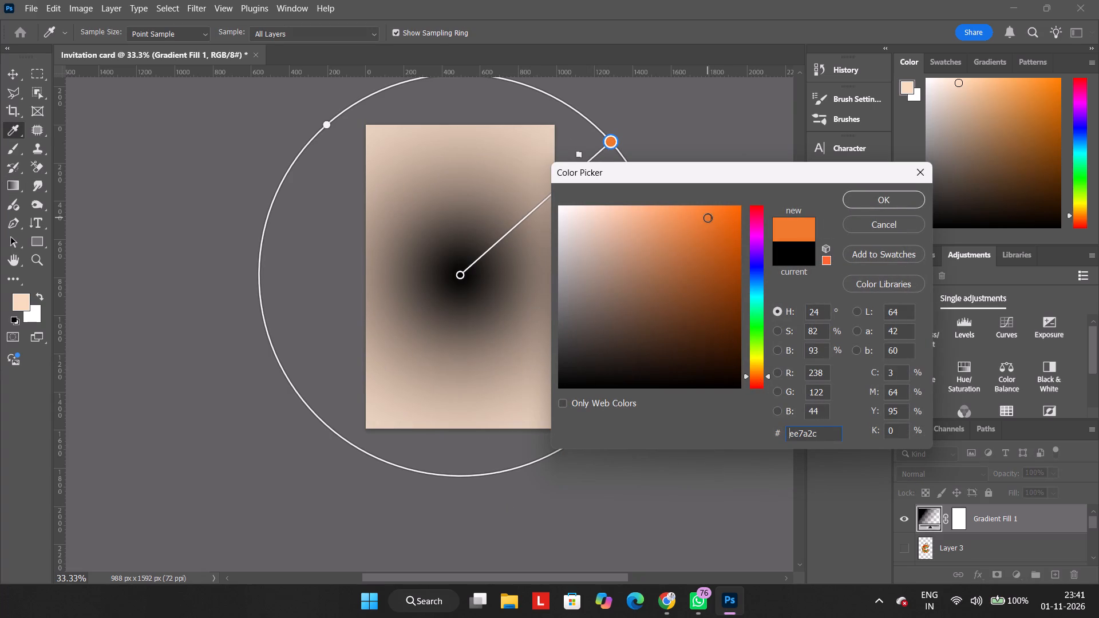
{"action": "left_click", "coordinate": [877, 195]}
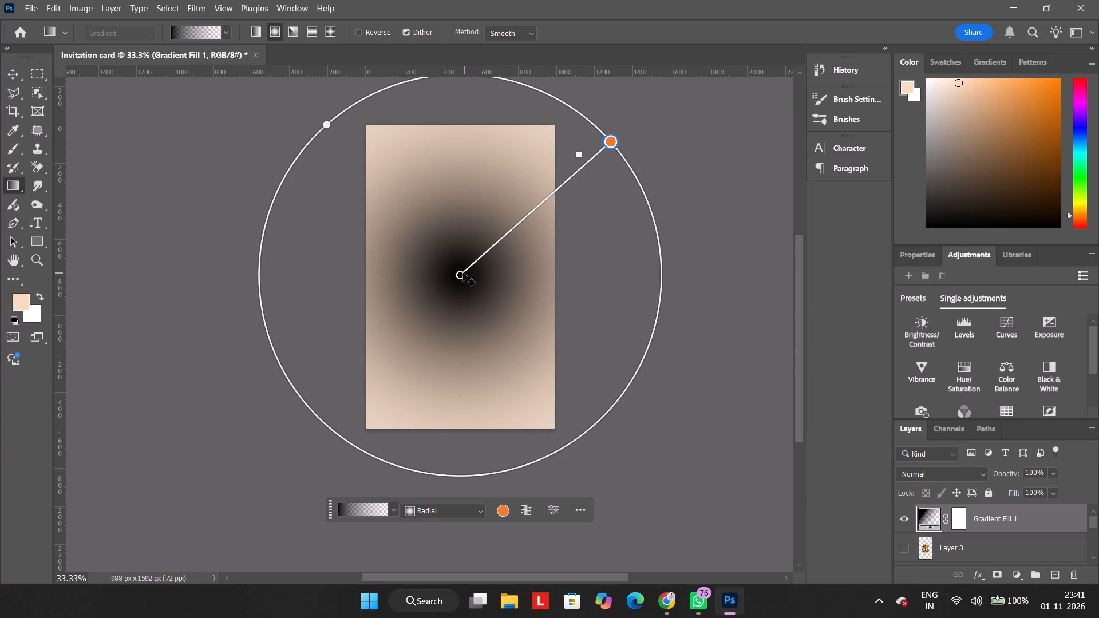
Change the colour of the radial gradient's centre stop from black to a golden orange.
{"action": "left_click", "coordinate": [461, 273]}
{"action": "left_click", "coordinate": [503, 512]}
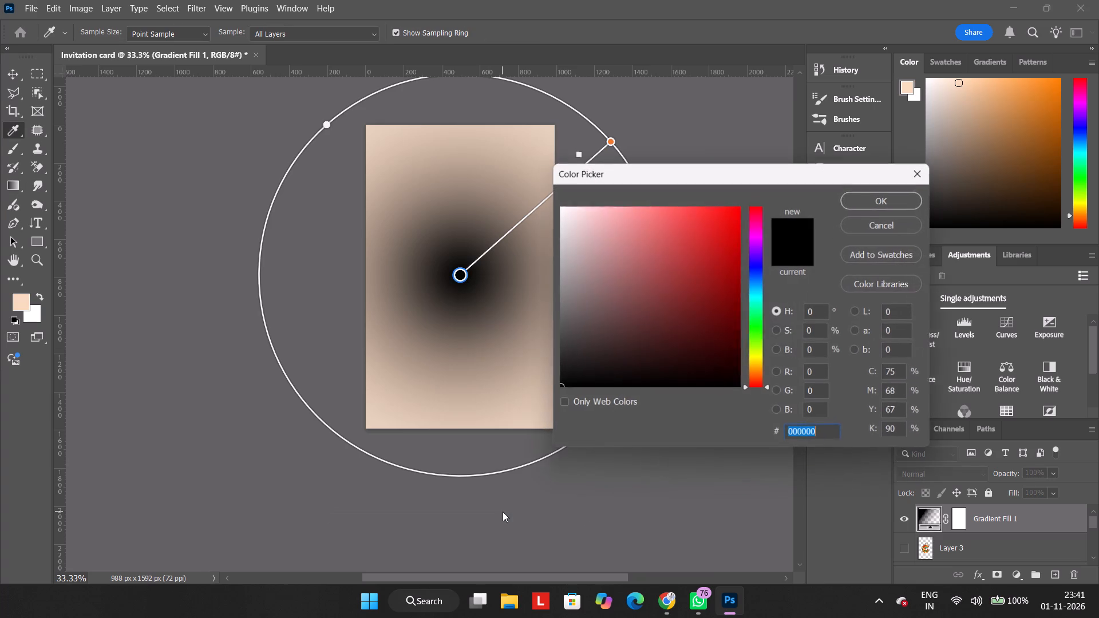
{"action": "left_click_drag", "start_coordinate": [718, 328], "coordinate": [677, 273]}
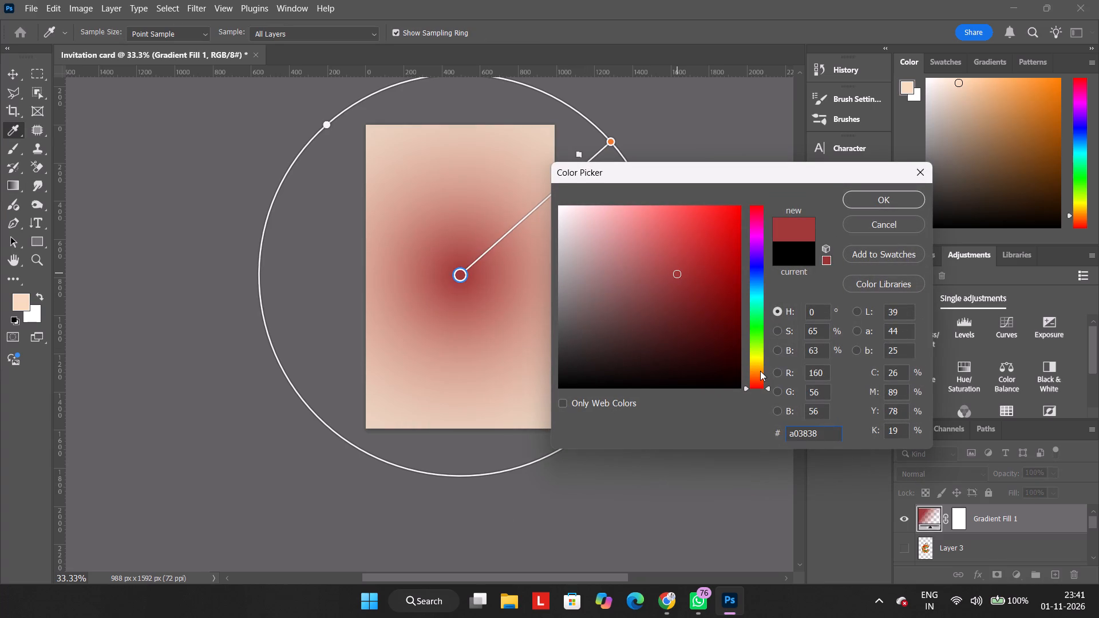
{"action": "left_click", "coordinate": [760, 371]}
{"action": "left_click_drag", "start_coordinate": [692, 286], "coordinate": [707, 228]}
{"action": "left_click", "coordinate": [875, 205]}
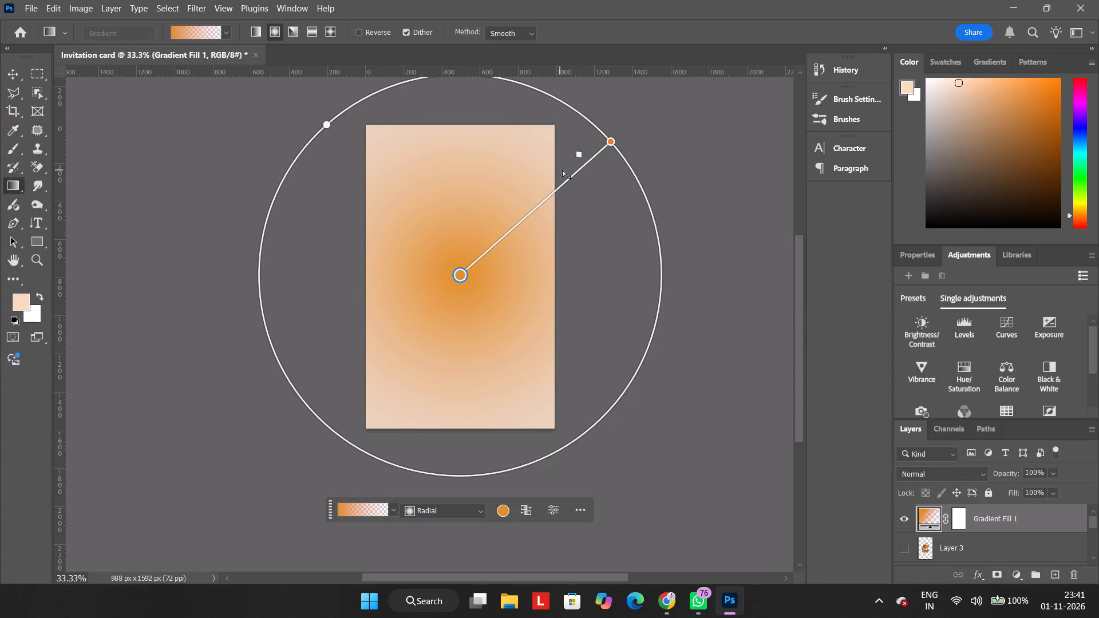
Recentre the orange radial gradient, widen it farther past the card's edges, adjust its midpoint, and deselect the layer.
{"action": "left_click_drag", "start_coordinate": [578, 154], "coordinate": [465, 264]}
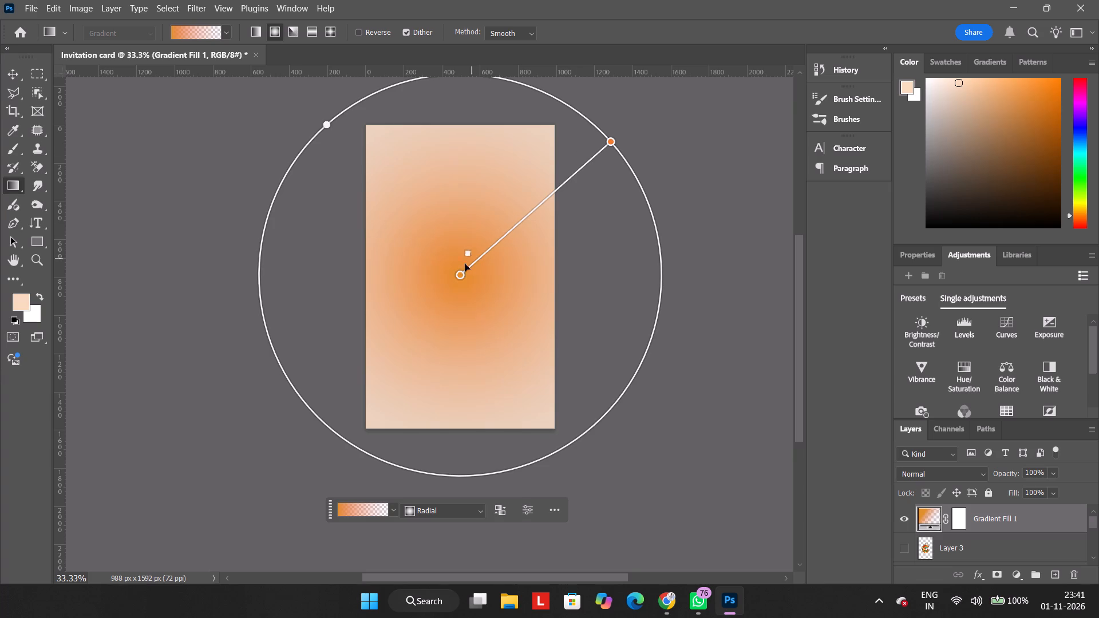
{"action": "left_click_drag", "start_coordinate": [465, 264], "coordinate": [645, 125]}
{"action": "left_click_drag", "start_coordinate": [645, 125], "coordinate": [496, 245]}
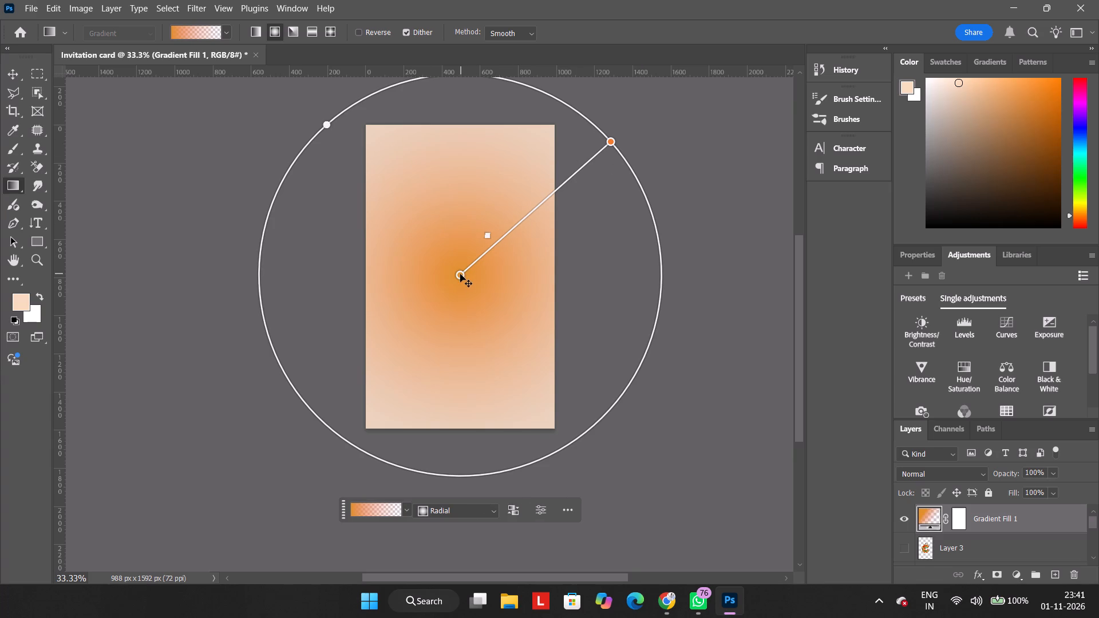
{"action": "left_click_drag", "start_coordinate": [460, 274], "coordinate": [467, 278]}
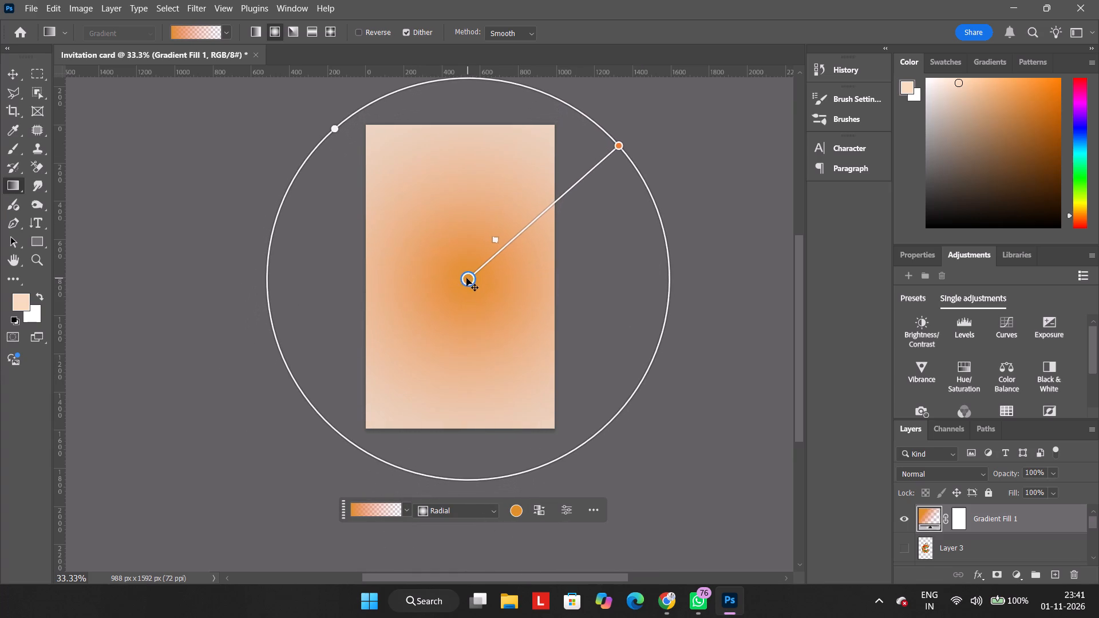
{"action": "left_click_drag", "start_coordinate": [467, 278], "coordinate": [461, 283]}
{"action": "left_click_drag", "start_coordinate": [614, 148], "coordinate": [658, 167]}
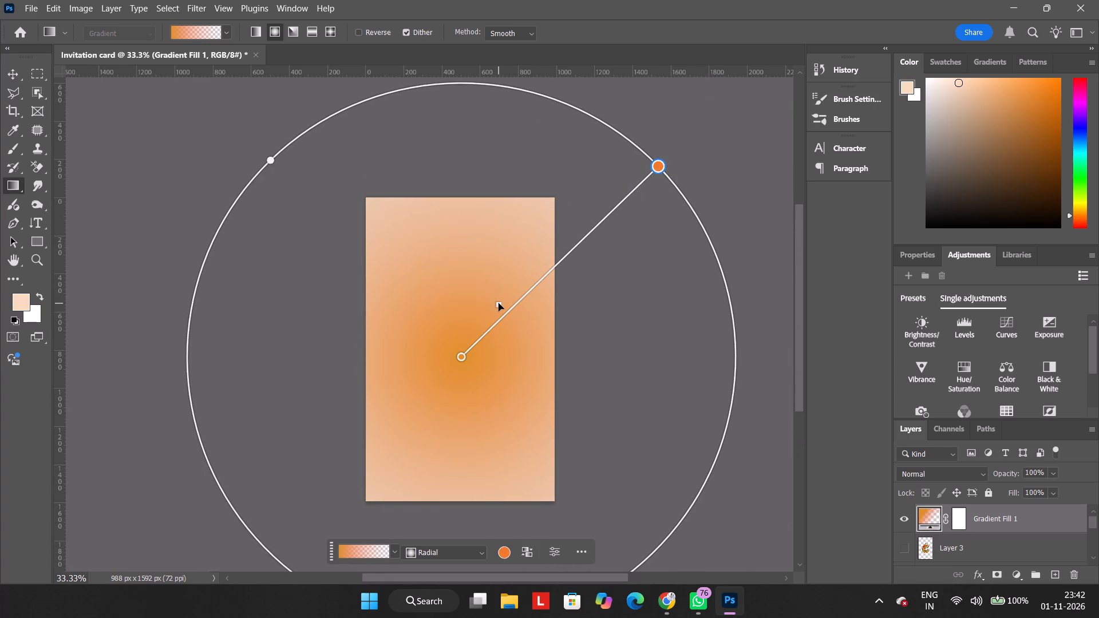
{"action": "left_click_drag", "start_coordinate": [499, 303], "coordinate": [568, 223]}
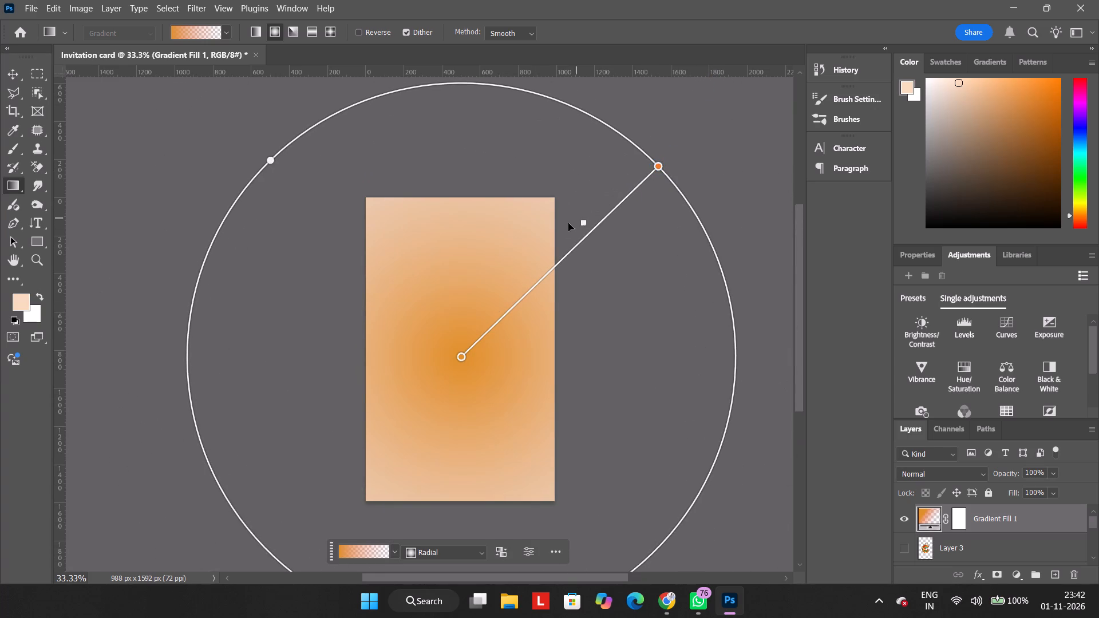
{"action": "left_click_drag", "start_coordinate": [568, 223], "coordinate": [516, 270]}
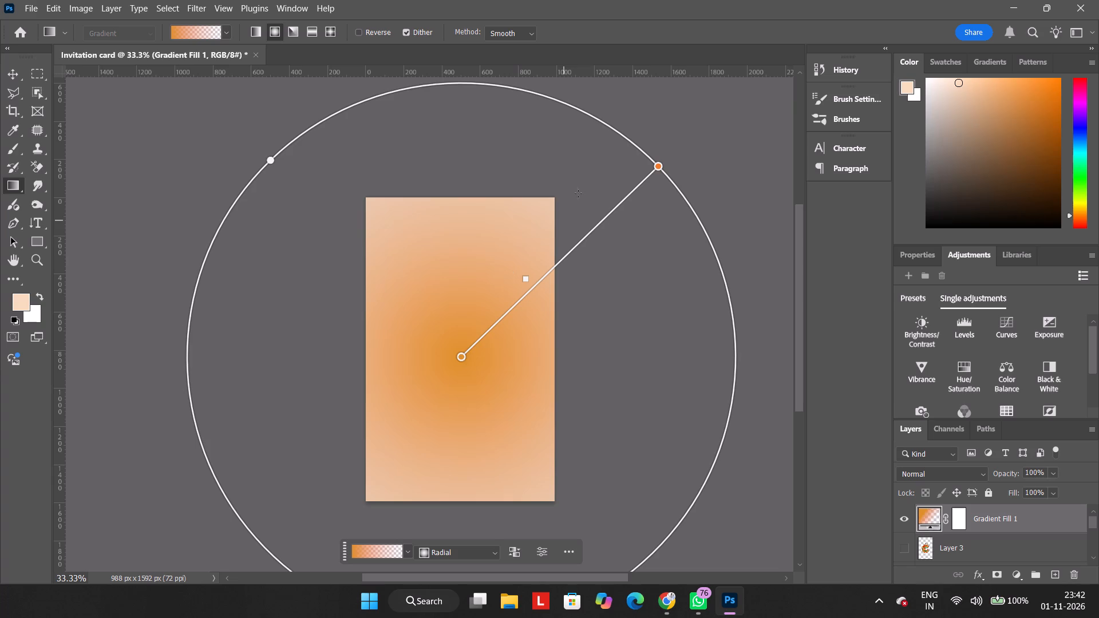
{"action": "left_click", "coordinate": [17, 79]}
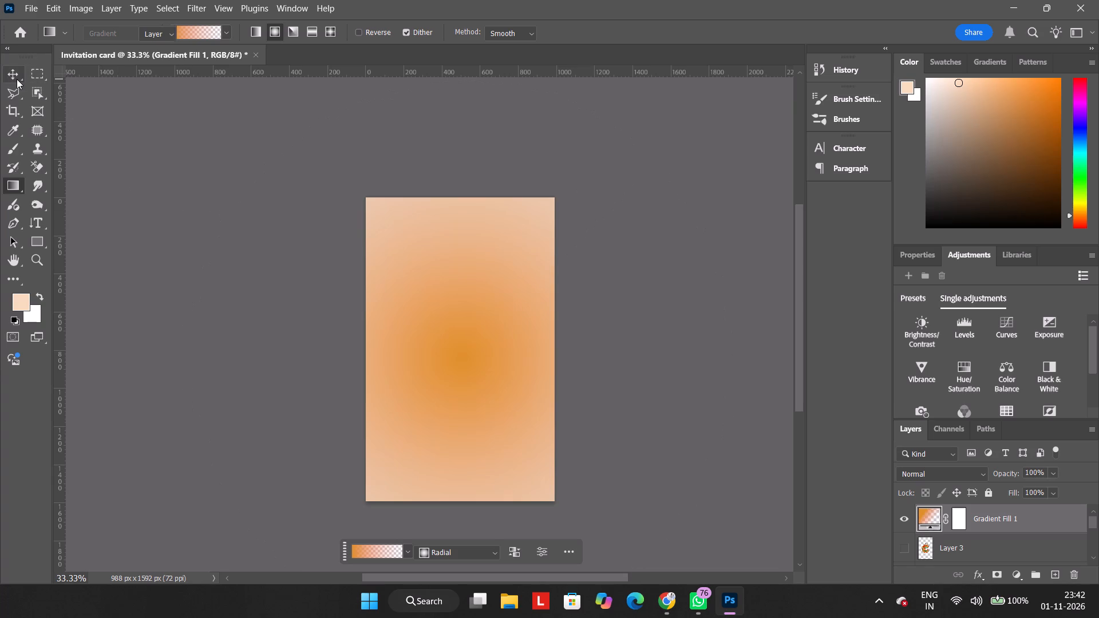
{"action": "left_click", "coordinate": [296, 205]}
Lower the opacity of the Gradient Fill 1 layer to 85%.
{"action": "scroll", "coordinate": [296, 205], "scroll_direction": "down", "scroll_amount": 1}
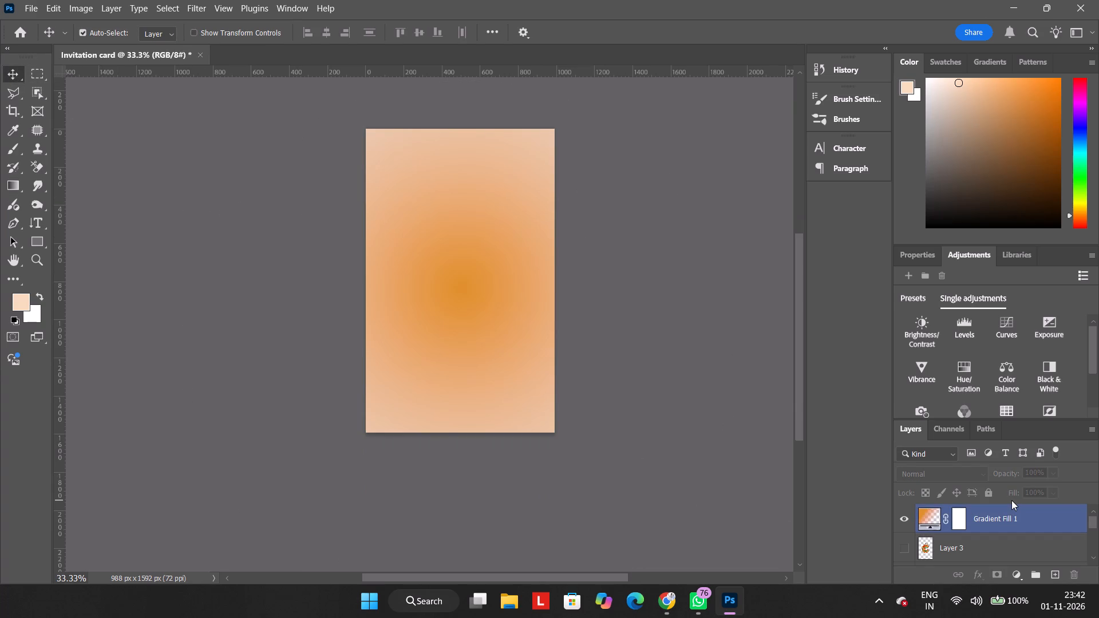
{"action": "left_click", "coordinate": [998, 525]}
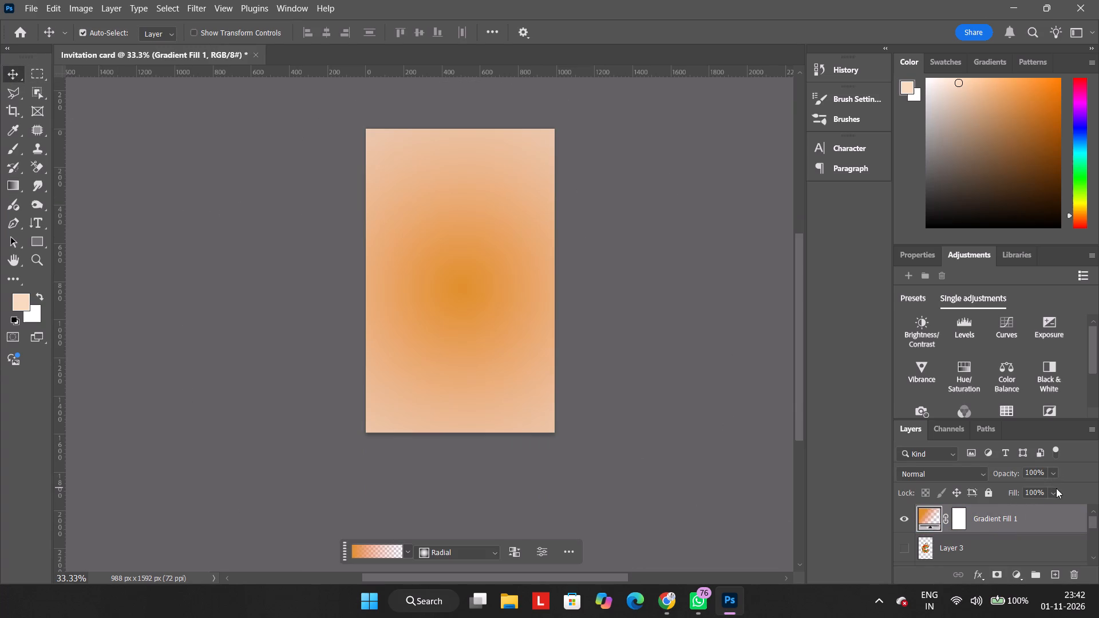
{"action": "left_click_drag", "start_coordinate": [1054, 478], "coordinate": [1042, 483]}
{"action": "left_click", "coordinate": [1042, 483]}
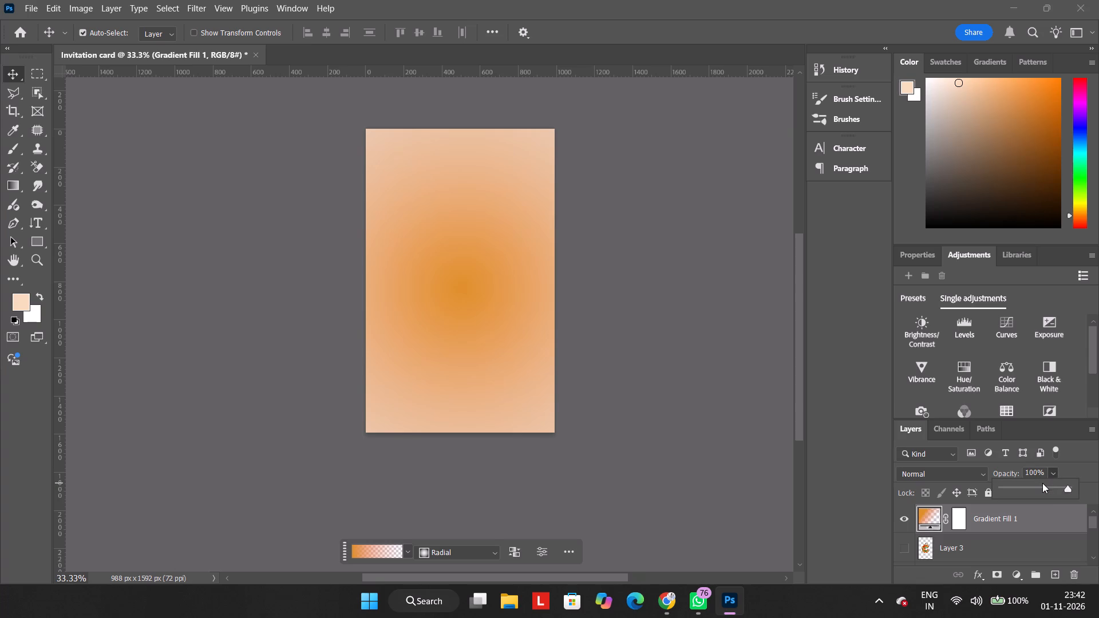
{"action": "left_click", "coordinate": [1045, 488]}
{"action": "left_click_drag", "start_coordinate": [1045, 488], "coordinate": [1060, 485]}
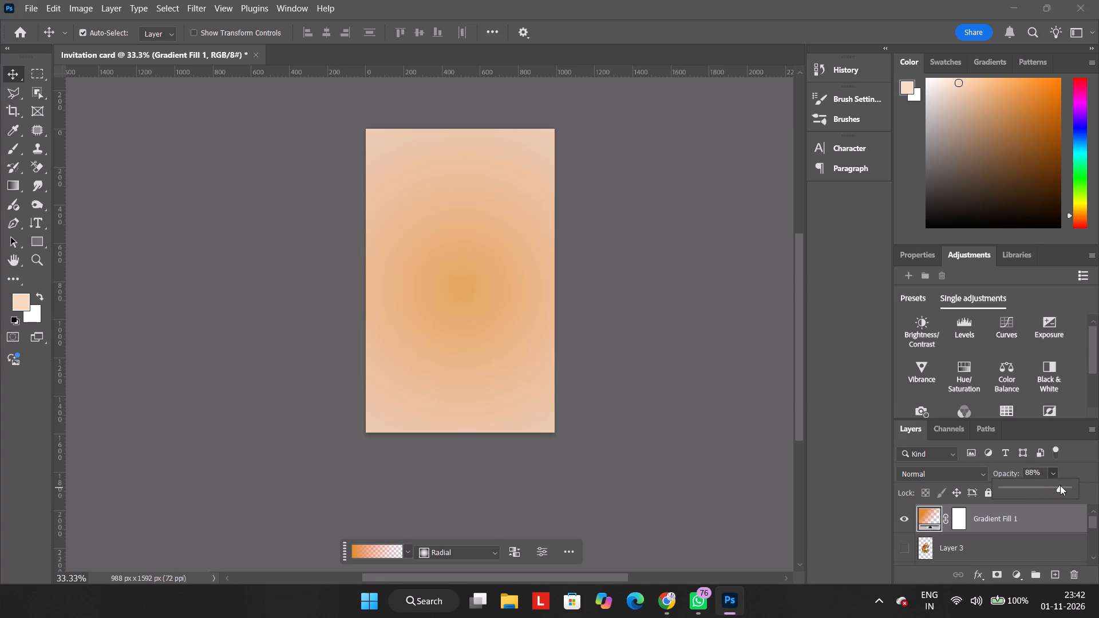
{"action": "left_click_drag", "start_coordinate": [1060, 485], "coordinate": [1055, 486]}
{"action": "left_click_drag", "start_coordinate": [1055, 486], "coordinate": [1058, 486]}
{"action": "left_click", "coordinate": [1068, 467]}
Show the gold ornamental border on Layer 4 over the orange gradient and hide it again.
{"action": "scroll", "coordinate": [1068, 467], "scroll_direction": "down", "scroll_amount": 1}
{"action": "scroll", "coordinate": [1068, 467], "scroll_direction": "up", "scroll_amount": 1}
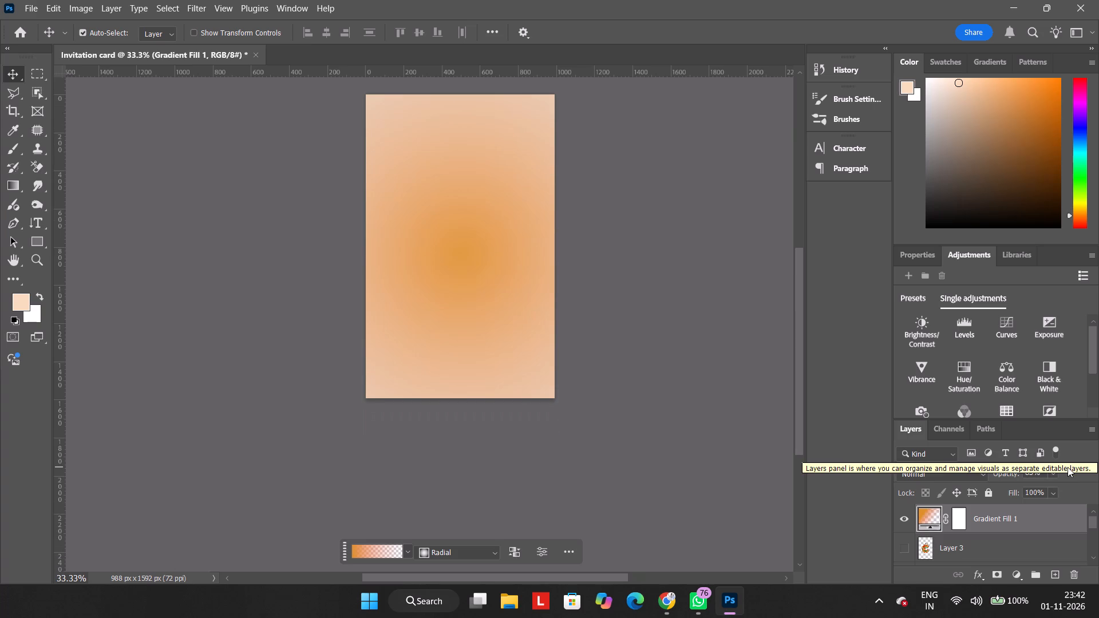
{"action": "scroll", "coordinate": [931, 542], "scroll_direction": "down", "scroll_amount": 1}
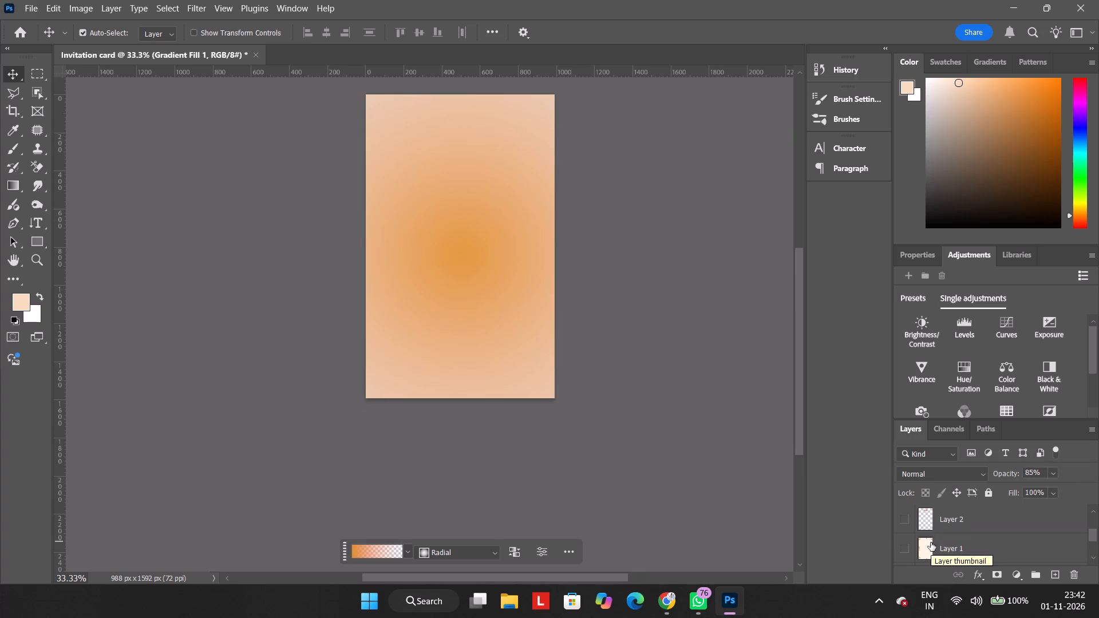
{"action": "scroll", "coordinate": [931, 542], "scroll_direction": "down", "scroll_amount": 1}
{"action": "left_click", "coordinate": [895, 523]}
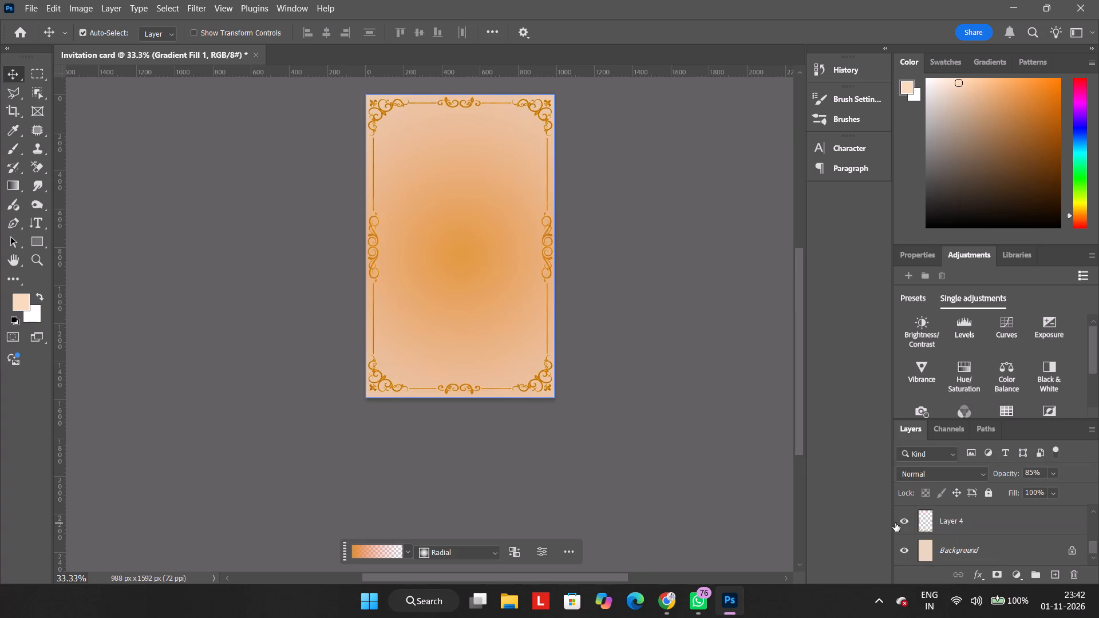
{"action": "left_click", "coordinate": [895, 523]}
Show Layer 2 with the RECRAVE logo and delete that layer.
{"action": "scroll", "coordinate": [940, 545], "scroll_direction": "up", "scroll_amount": 1}
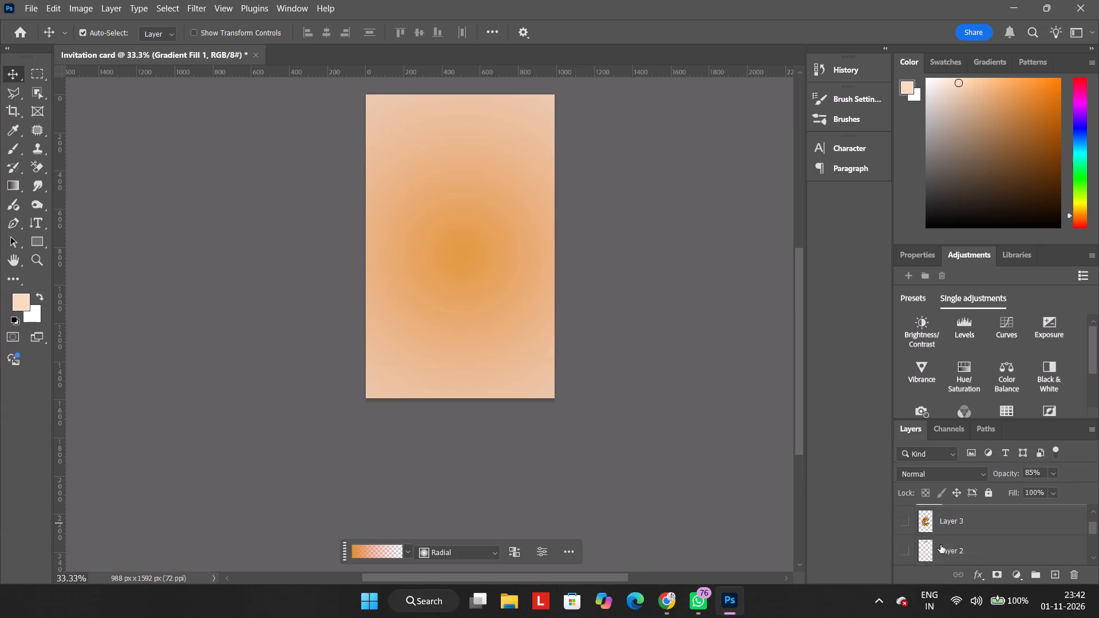
{"action": "scroll", "coordinate": [914, 545], "scroll_direction": "down", "scroll_amount": 1}
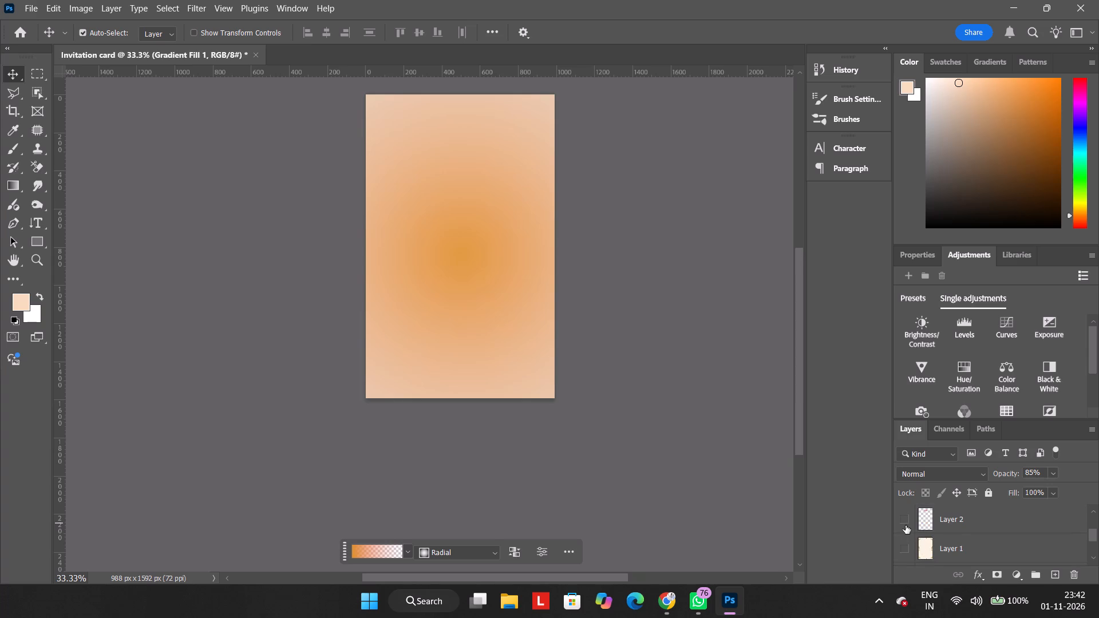
{"action": "left_click", "coordinate": [906, 525]}
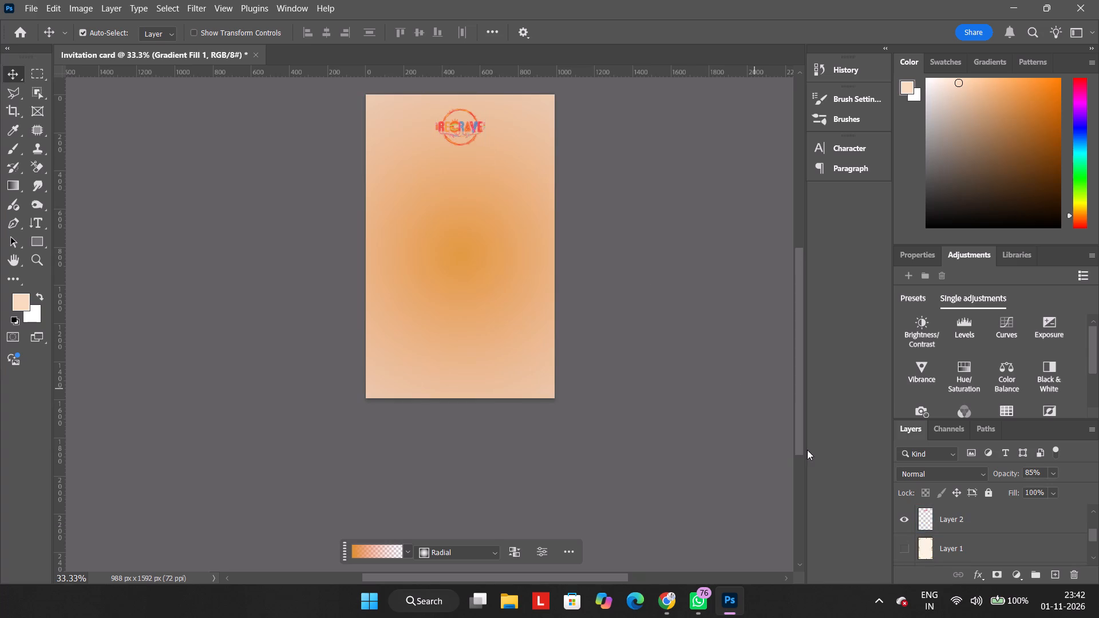
{"action": "left_click", "coordinate": [920, 511]}
{"action": "key", "text": "Delete"}
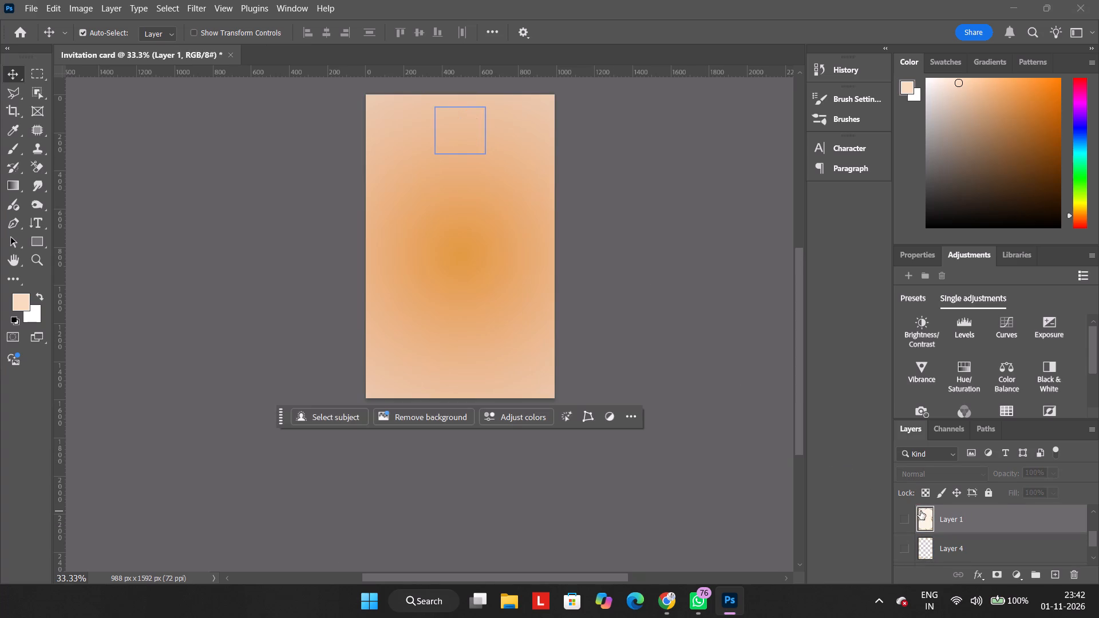
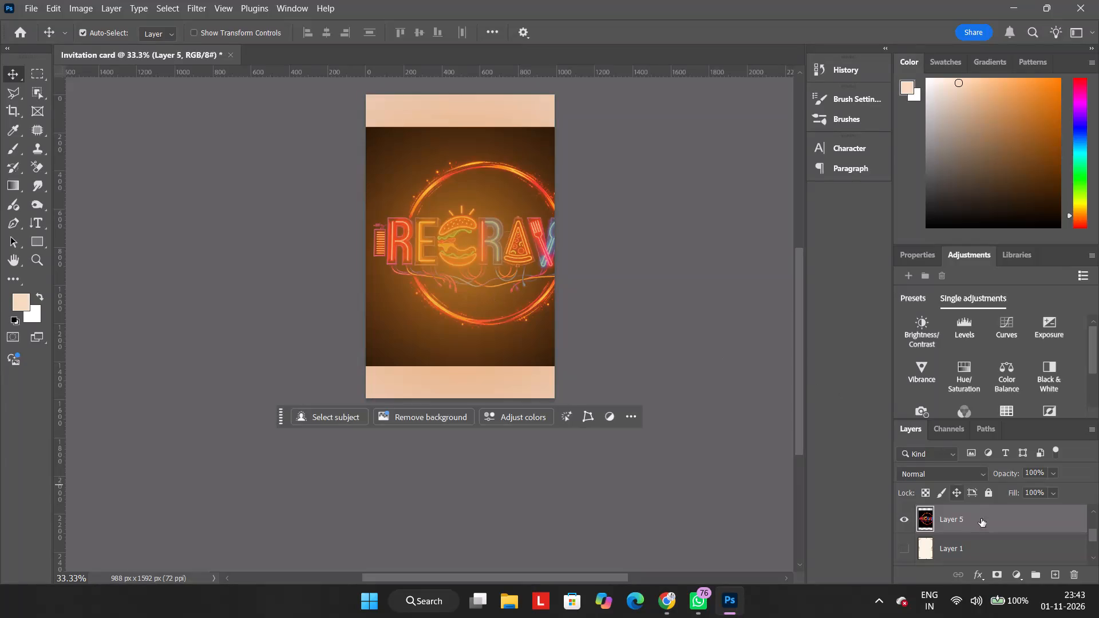
Move Layer 5 with the neon RECRAVE logo above the Gradient Fill 1 layer in the layer order.
{"action": "left_click_drag", "start_coordinate": [986, 533], "coordinate": [987, 495]}
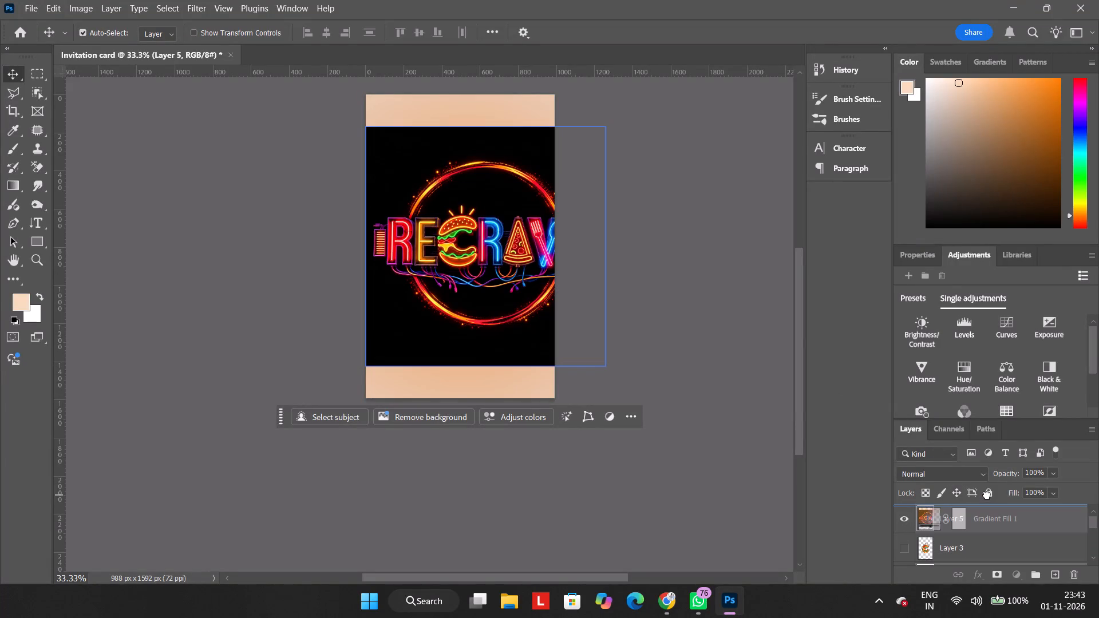
{"action": "left_click_drag", "start_coordinate": [987, 495], "coordinate": [988, 517]}
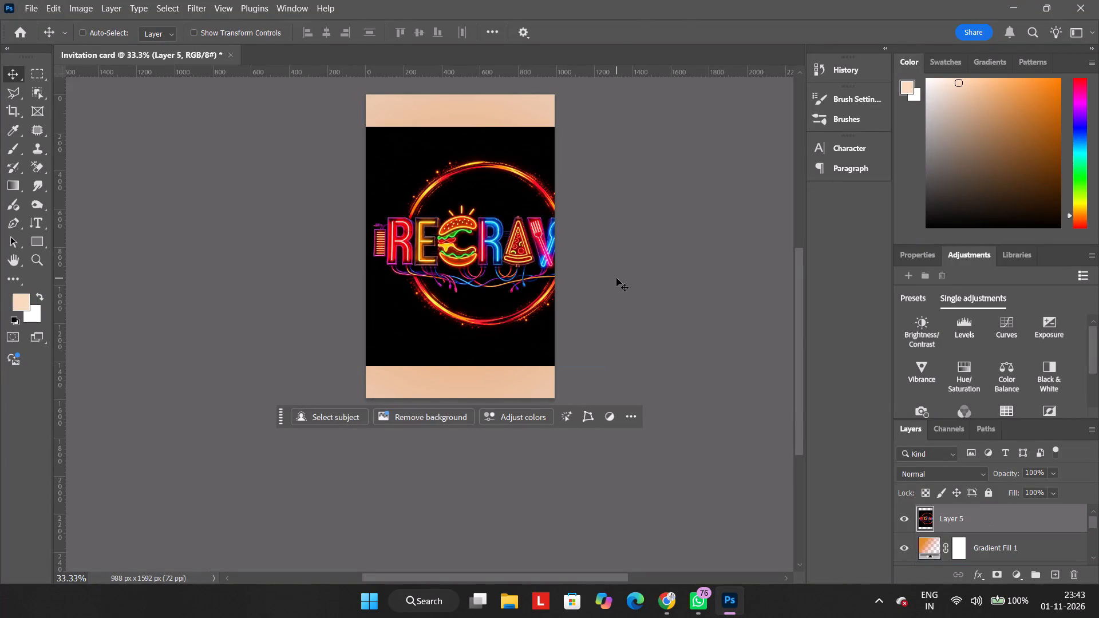
Scale the neon RECRAVE logo to about 68.58% and centre it on the card.
{"action": "key", "text": "ctrl+t"}
{"action": "left_click_drag", "start_coordinate": [604, 130], "coordinate": [532, 208]}
{"action": "left_click_drag", "start_coordinate": [490, 270], "coordinate": [497, 234]}
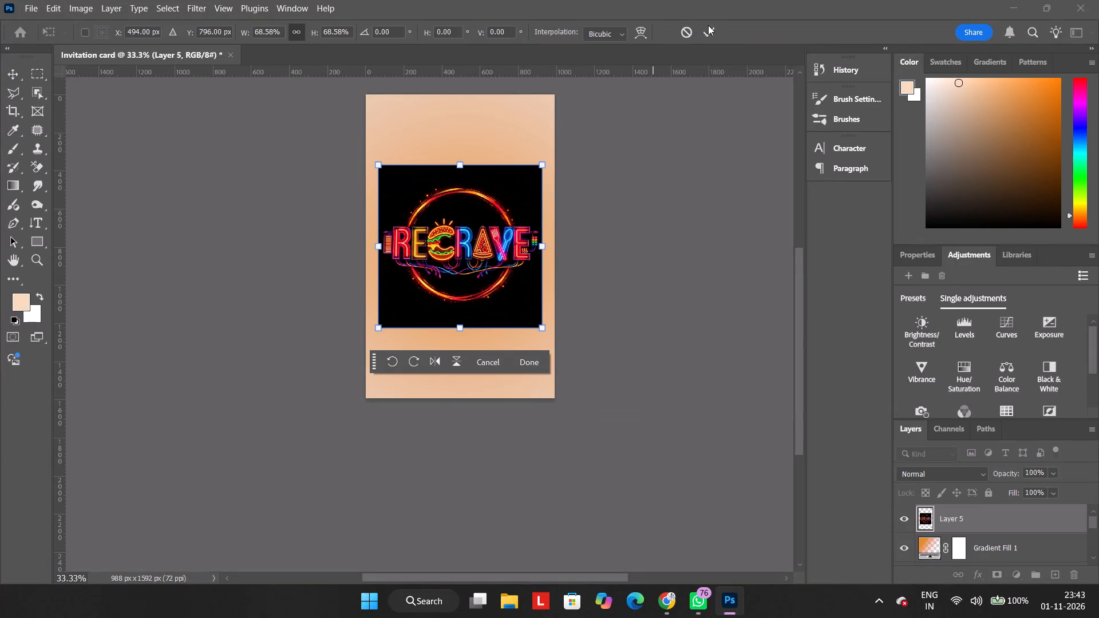
{"action": "left_click", "coordinate": [720, 29]}
{"action": "left_click", "coordinate": [713, 29]}
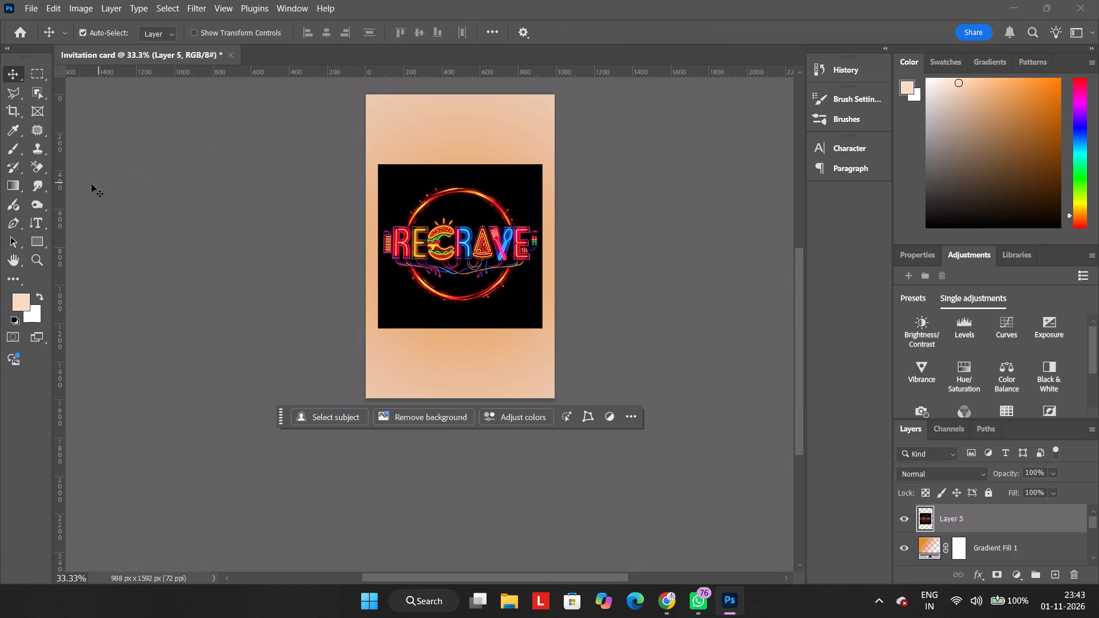
Erase the black backdrop around the neon RECRAVE logo using the Background Eraser with a tolerance of 61%.
{"action": "left_click", "coordinate": [26, 162]}
{"action": "left_click_drag", "start_coordinate": [386, 188], "coordinate": [499, 296]}
{"action": "key", "text": "ctrl+z"}
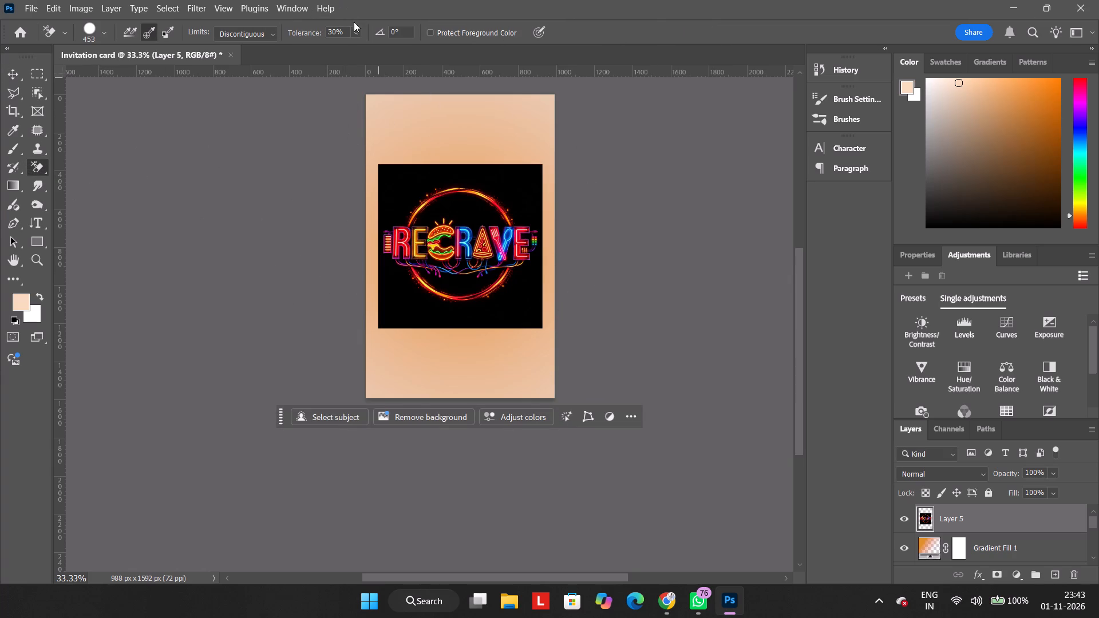
{"action": "left_click", "coordinate": [350, 29]}
{"action": "left_click", "coordinate": [382, 49]}
{"action": "left_click_drag", "start_coordinate": [399, 176], "coordinate": [576, 312]}
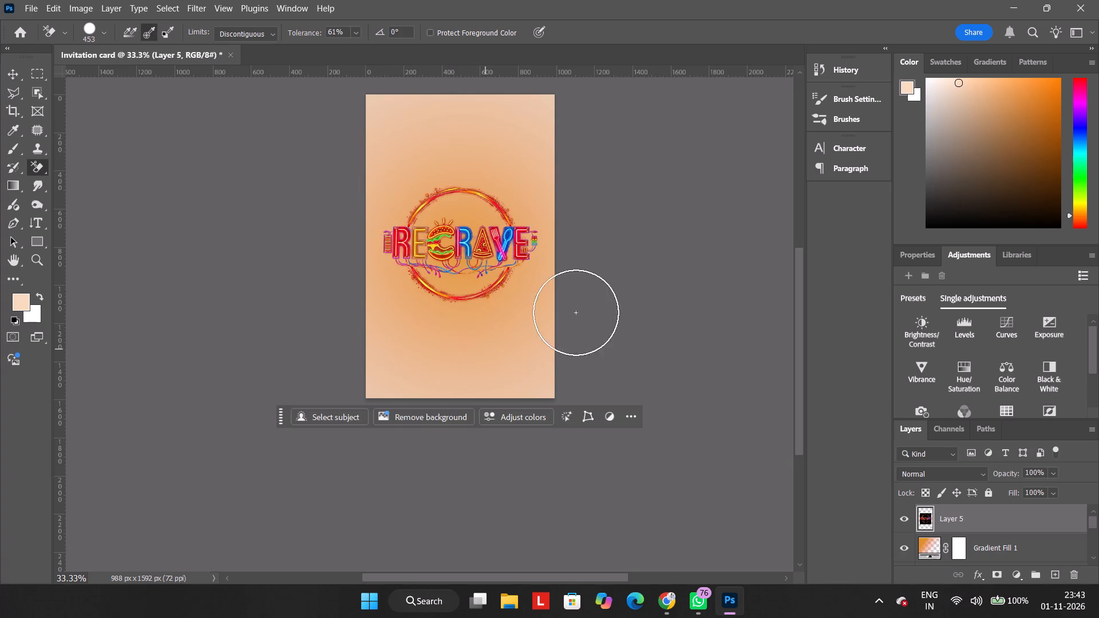
{"action": "left_click_drag", "start_coordinate": [576, 312], "coordinate": [556, 288]}
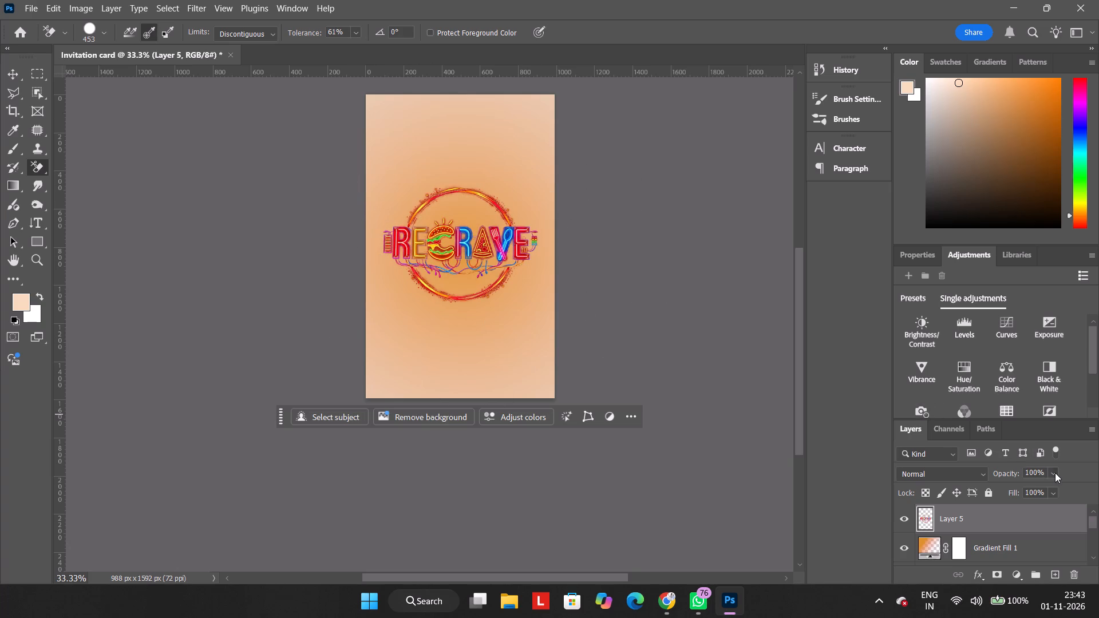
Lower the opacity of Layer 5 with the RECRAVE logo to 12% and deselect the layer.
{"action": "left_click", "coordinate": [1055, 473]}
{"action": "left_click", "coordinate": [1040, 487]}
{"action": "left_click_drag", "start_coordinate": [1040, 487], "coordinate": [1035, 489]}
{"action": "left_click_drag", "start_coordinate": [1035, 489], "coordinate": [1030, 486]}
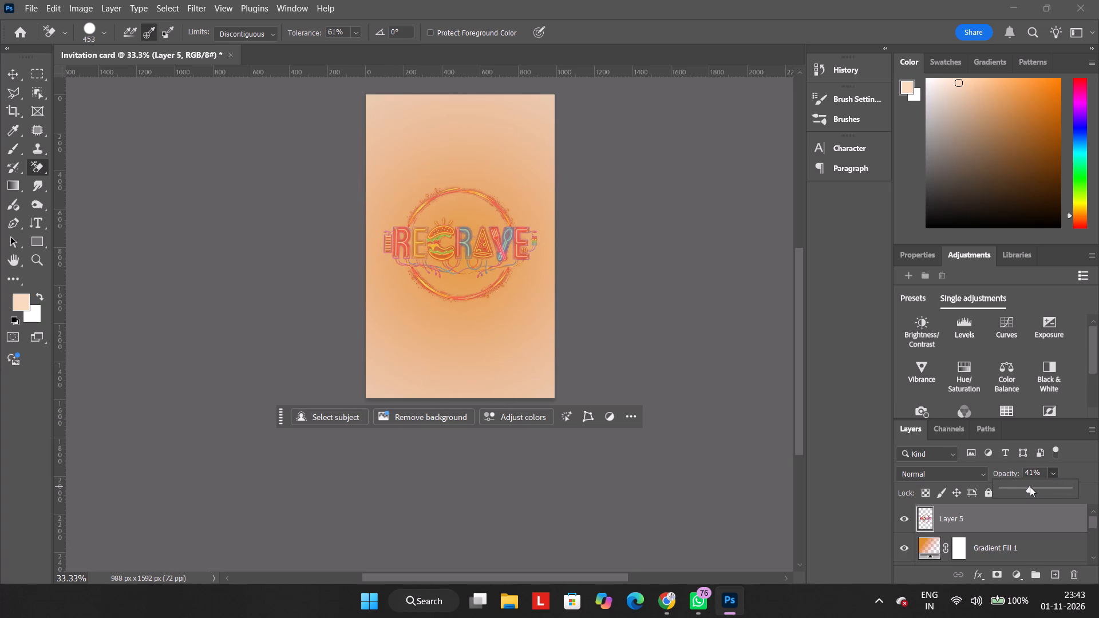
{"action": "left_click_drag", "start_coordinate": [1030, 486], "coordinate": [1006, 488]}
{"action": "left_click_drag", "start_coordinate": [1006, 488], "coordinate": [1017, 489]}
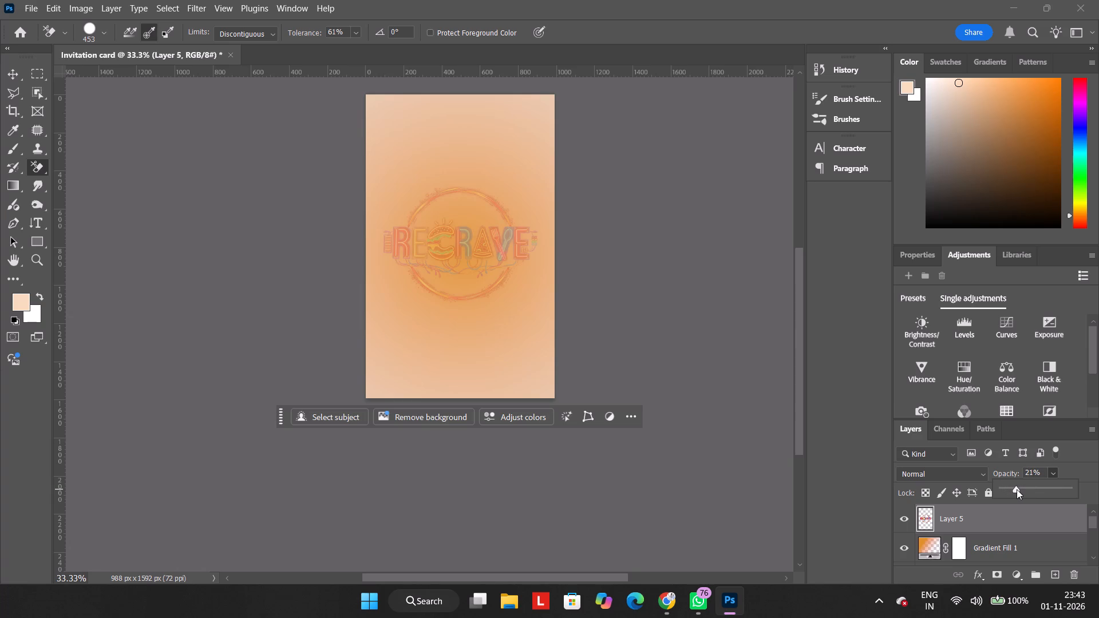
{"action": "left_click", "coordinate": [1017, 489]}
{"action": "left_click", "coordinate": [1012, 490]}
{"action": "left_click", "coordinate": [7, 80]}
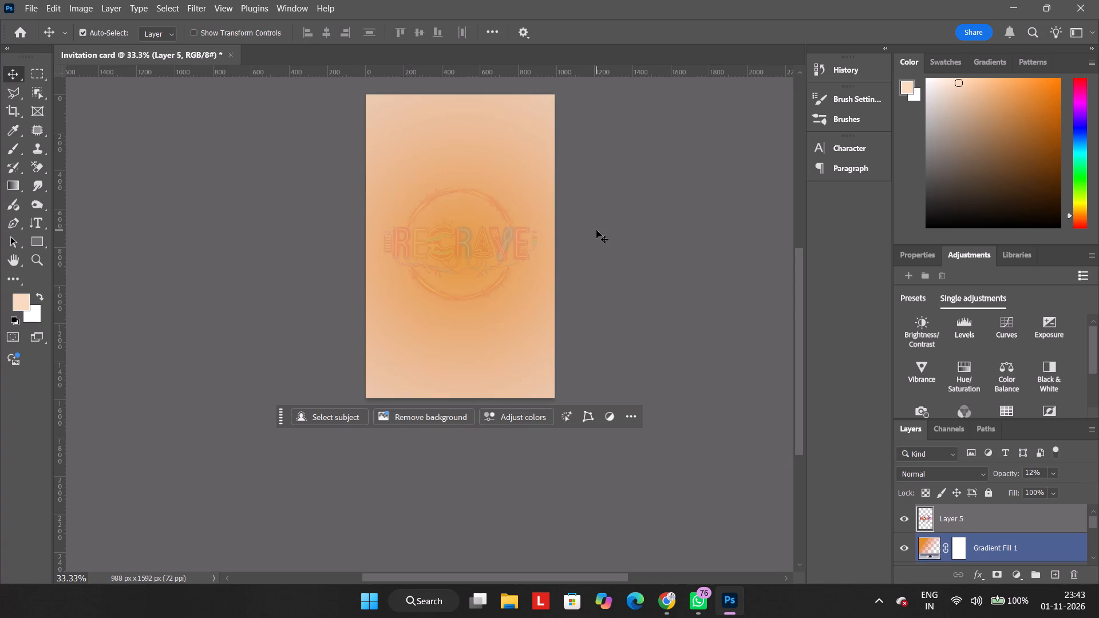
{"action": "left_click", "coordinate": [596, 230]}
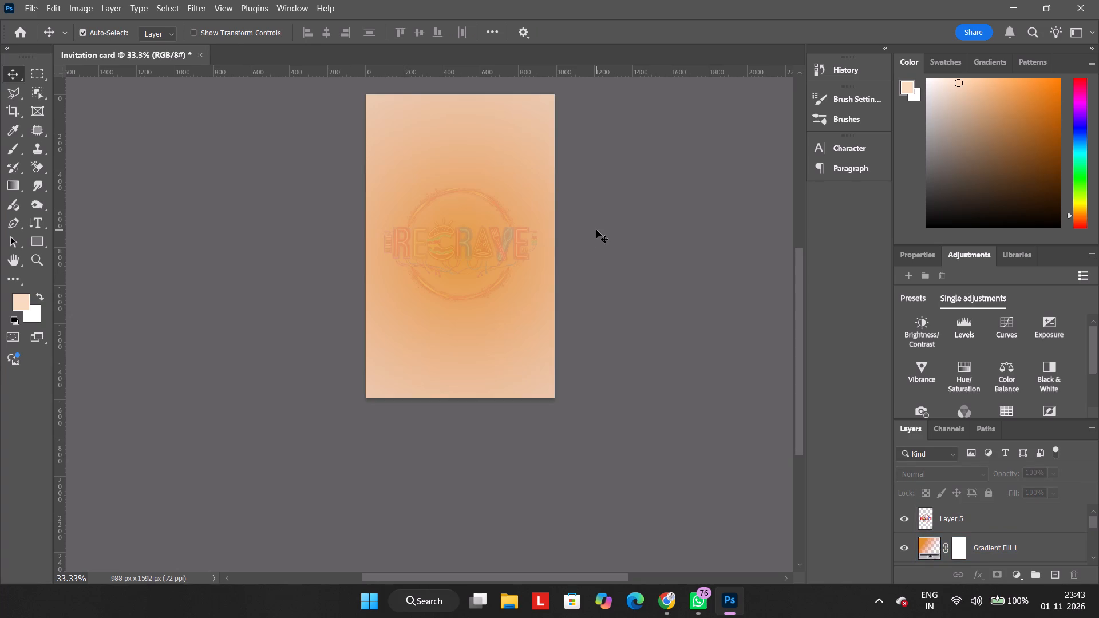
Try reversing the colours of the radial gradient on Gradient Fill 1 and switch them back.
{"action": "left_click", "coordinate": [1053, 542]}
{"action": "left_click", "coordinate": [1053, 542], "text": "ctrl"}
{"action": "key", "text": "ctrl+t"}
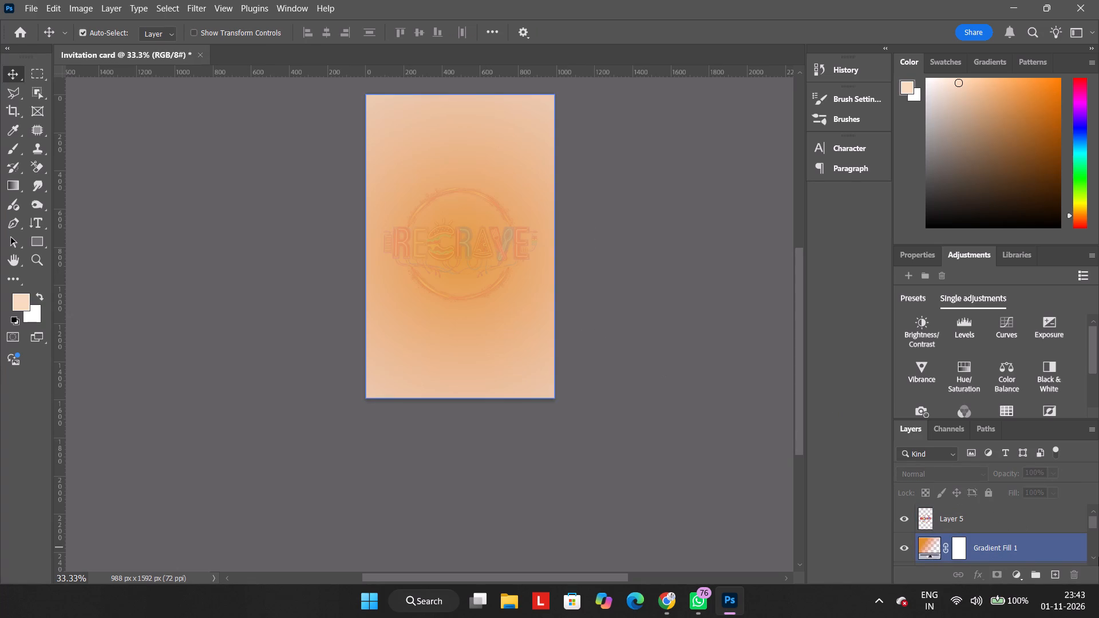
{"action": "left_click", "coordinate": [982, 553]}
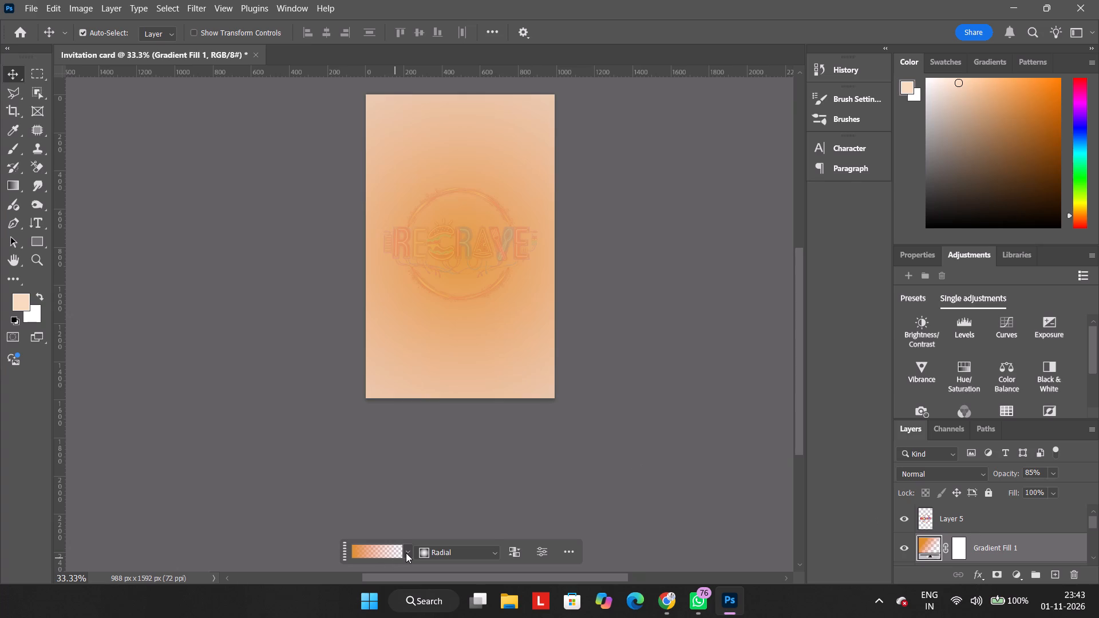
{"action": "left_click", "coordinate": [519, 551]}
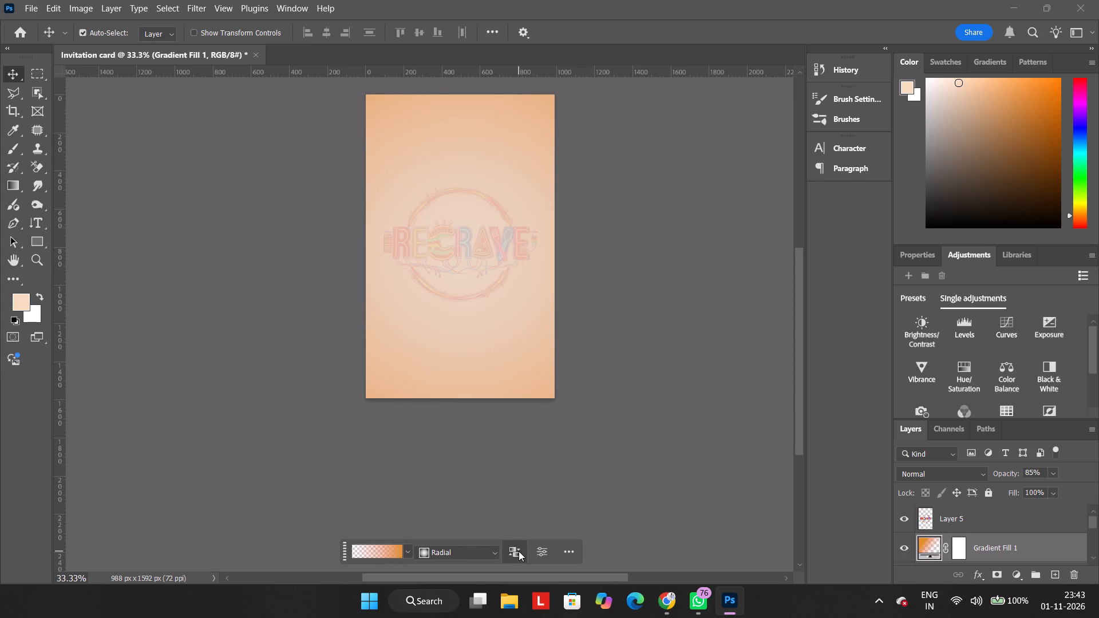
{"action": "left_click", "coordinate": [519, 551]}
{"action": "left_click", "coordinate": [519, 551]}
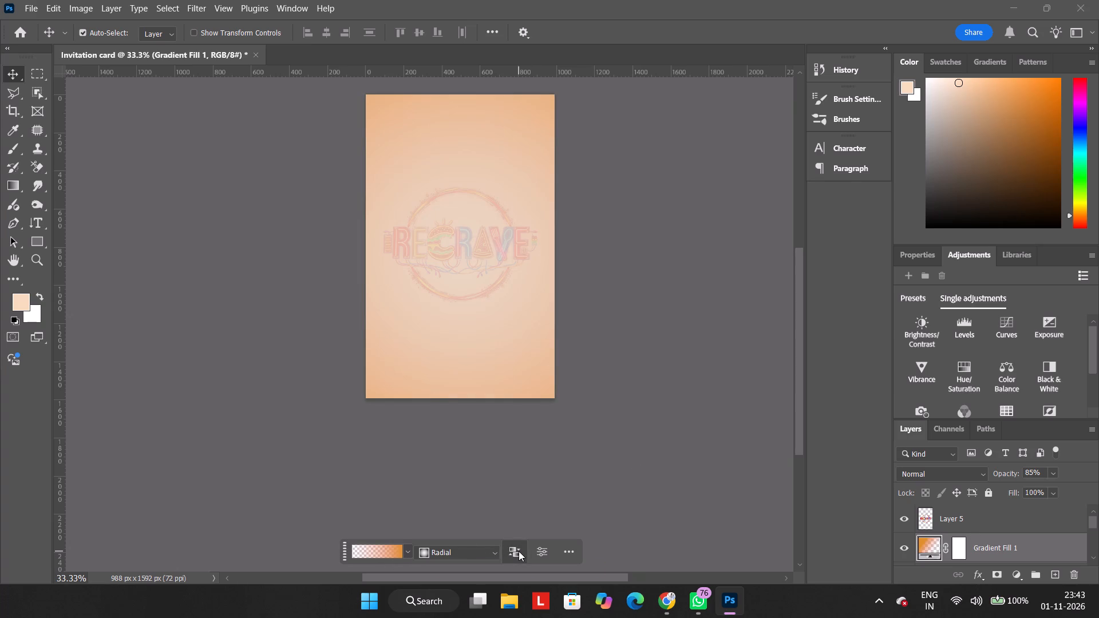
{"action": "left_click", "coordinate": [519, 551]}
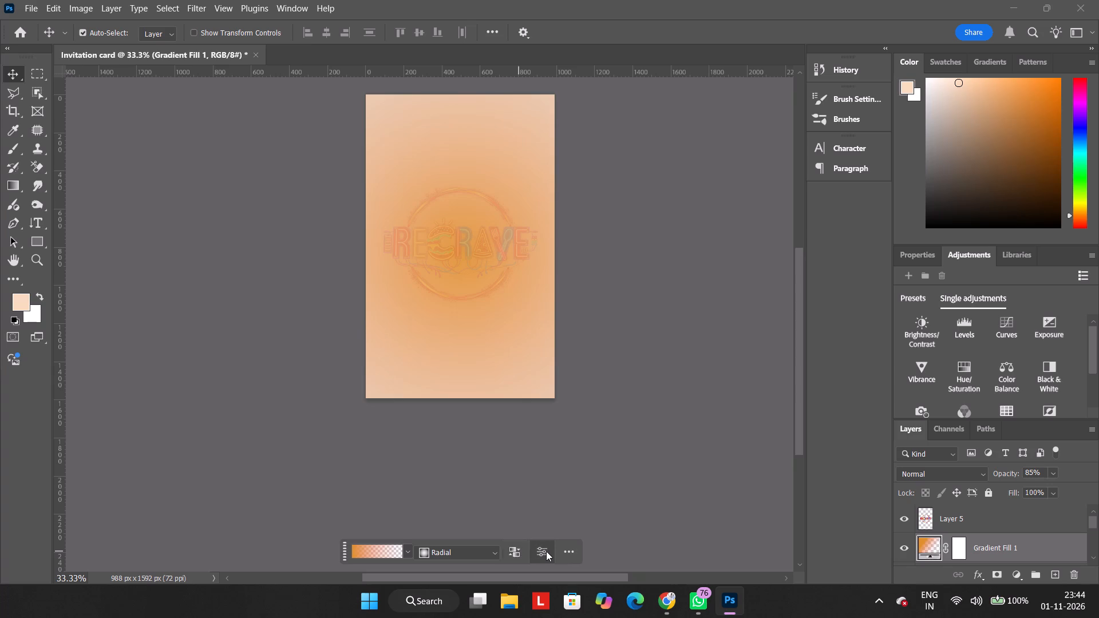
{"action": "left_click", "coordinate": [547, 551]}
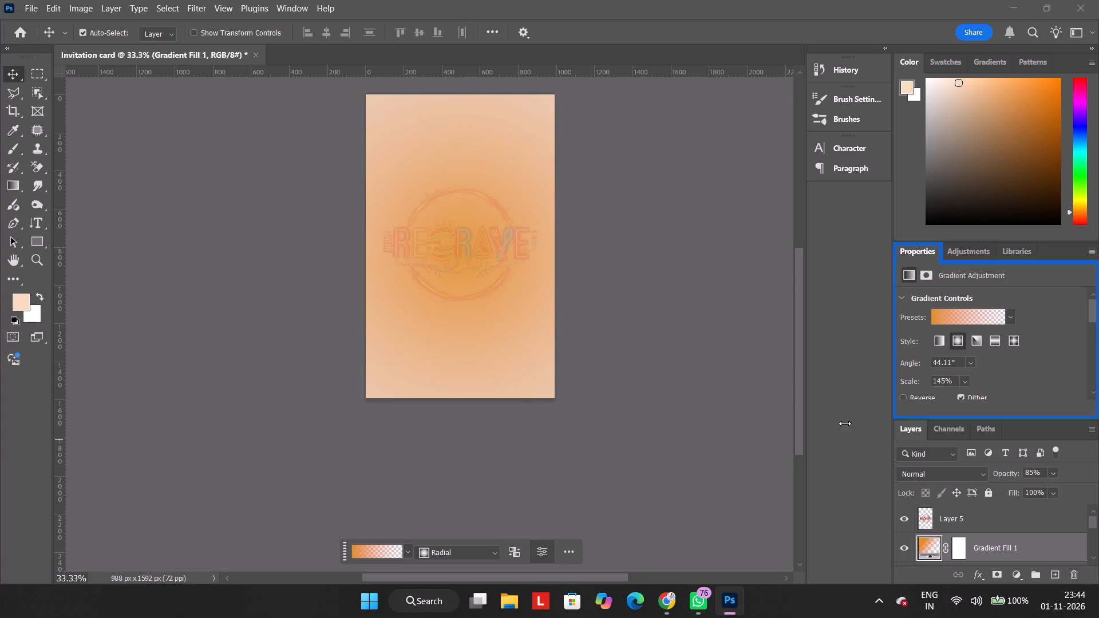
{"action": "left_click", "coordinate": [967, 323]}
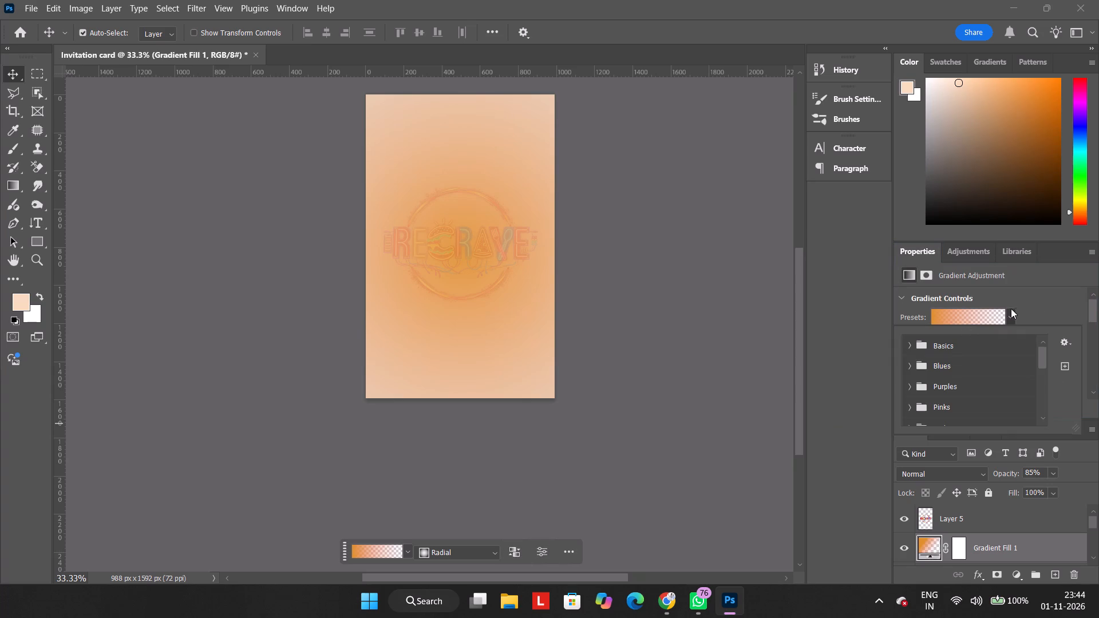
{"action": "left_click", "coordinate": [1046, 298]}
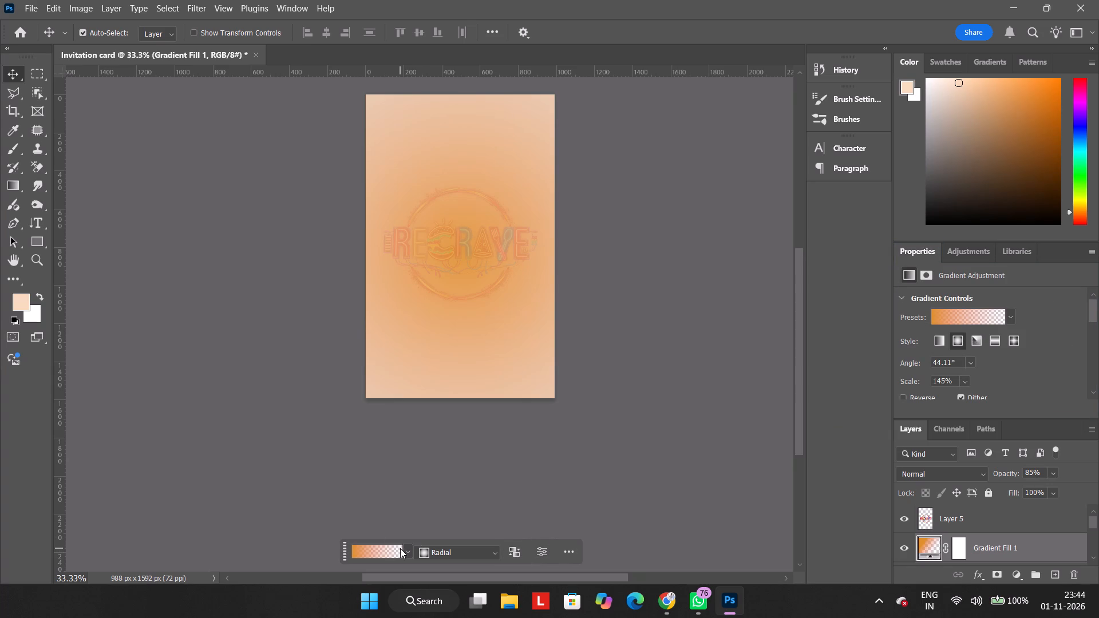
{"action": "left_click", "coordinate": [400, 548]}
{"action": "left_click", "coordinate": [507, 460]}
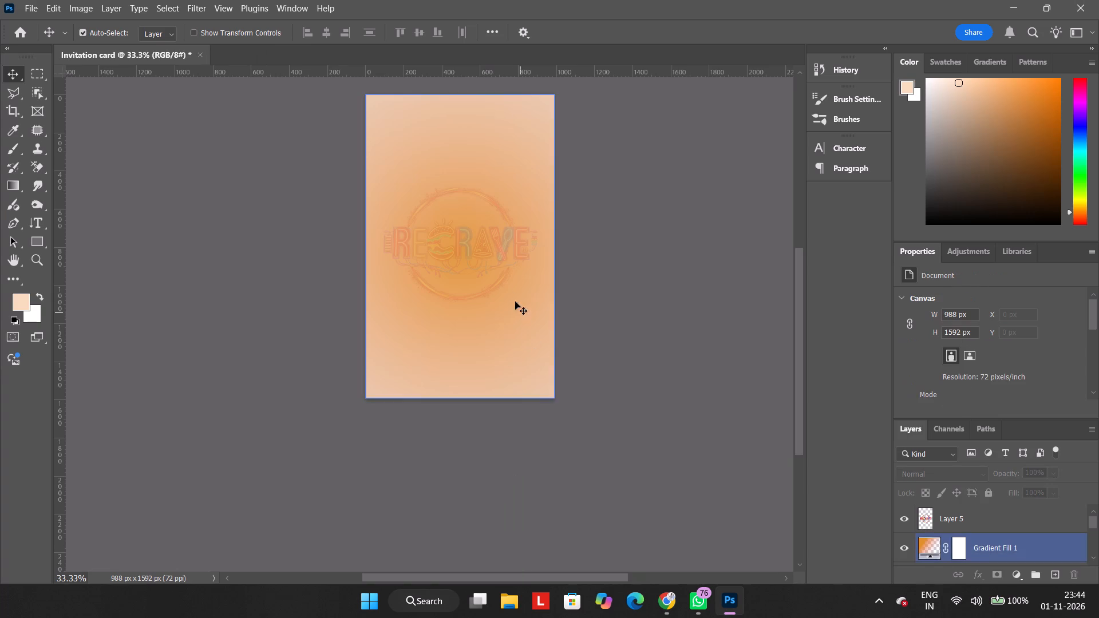
Set the opacity of Layer 5 with the RECRAVE logo to 24%.
{"action": "left_click", "coordinate": [480, 246]}
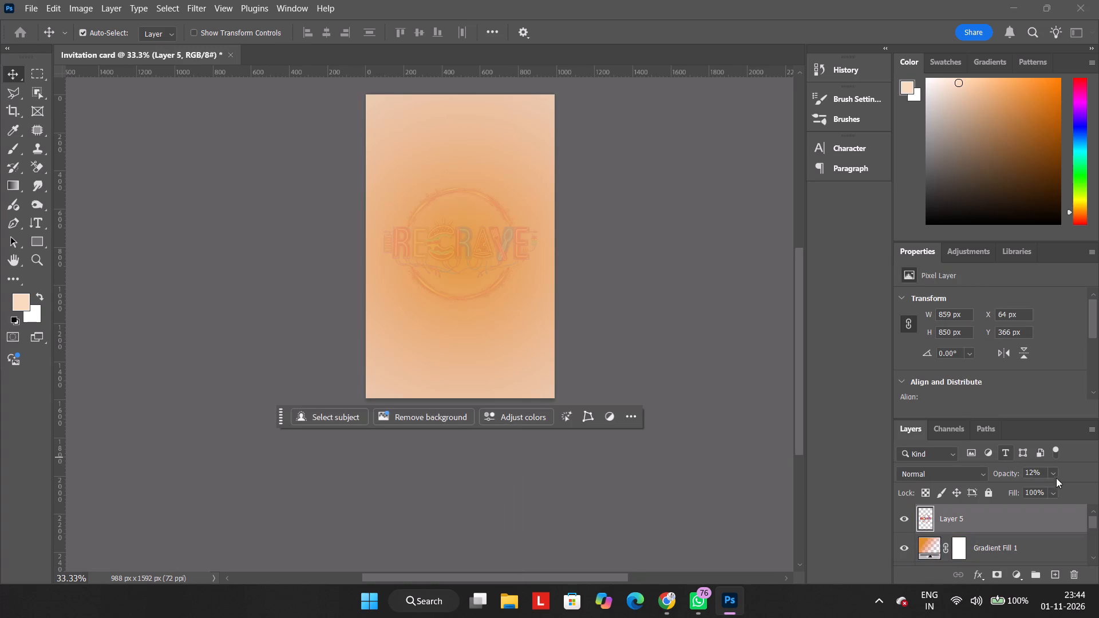
{"action": "left_click", "coordinate": [1052, 473]}
{"action": "left_click", "coordinate": [1040, 490]}
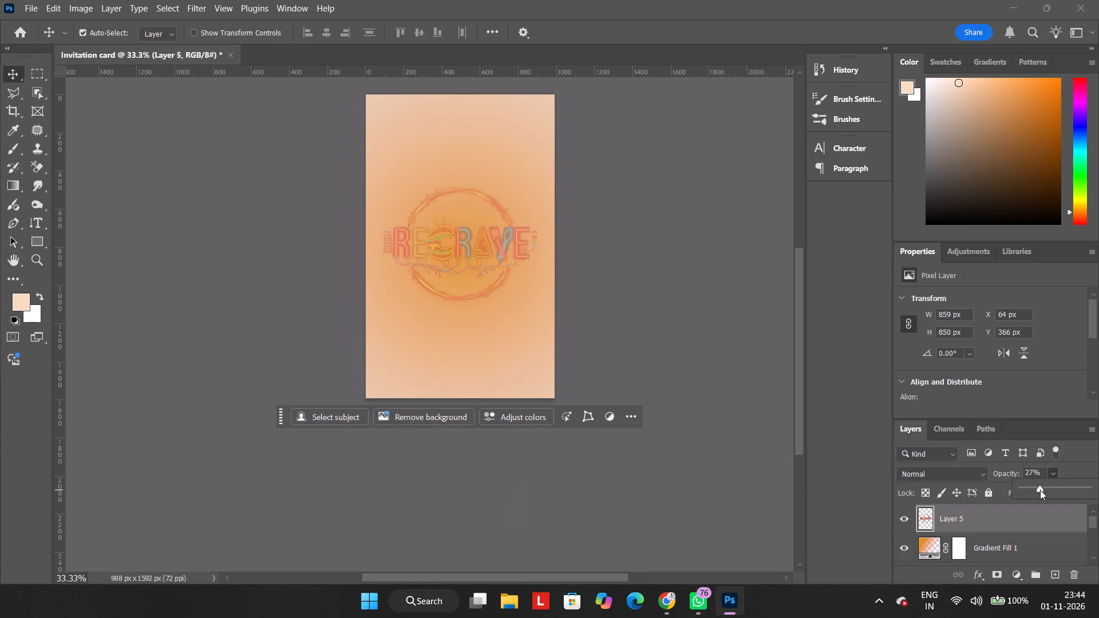
{"action": "left_click", "coordinate": [1040, 490]}
Hide the Gradient Fill 1 layer and show it again to compare the card with and without it.
{"action": "left_click", "coordinate": [905, 546]}
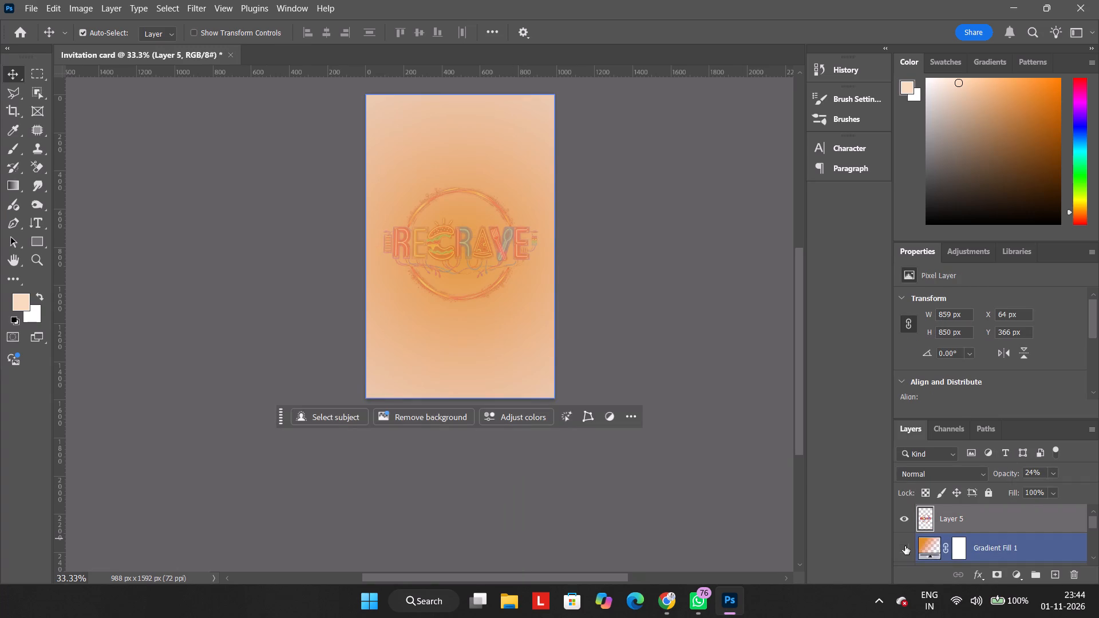
{"action": "left_click", "coordinate": [905, 546]}
Refill the Background layer with a yellow-hued foreground colour, lightening it from pale yellow to soft cream, and deselect the layer.
{"action": "scroll", "coordinate": [950, 546], "scroll_direction": "down", "scroll_amount": 1}
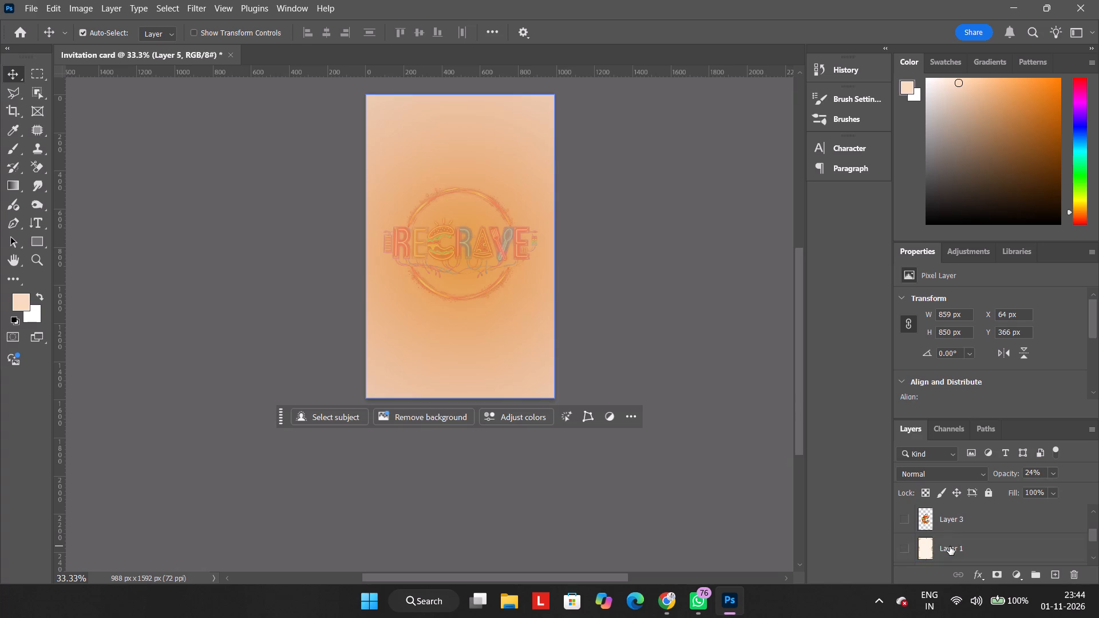
{"action": "scroll", "coordinate": [950, 546], "scroll_direction": "down", "scroll_amount": 1}
{"action": "left_click", "coordinate": [948, 546]}
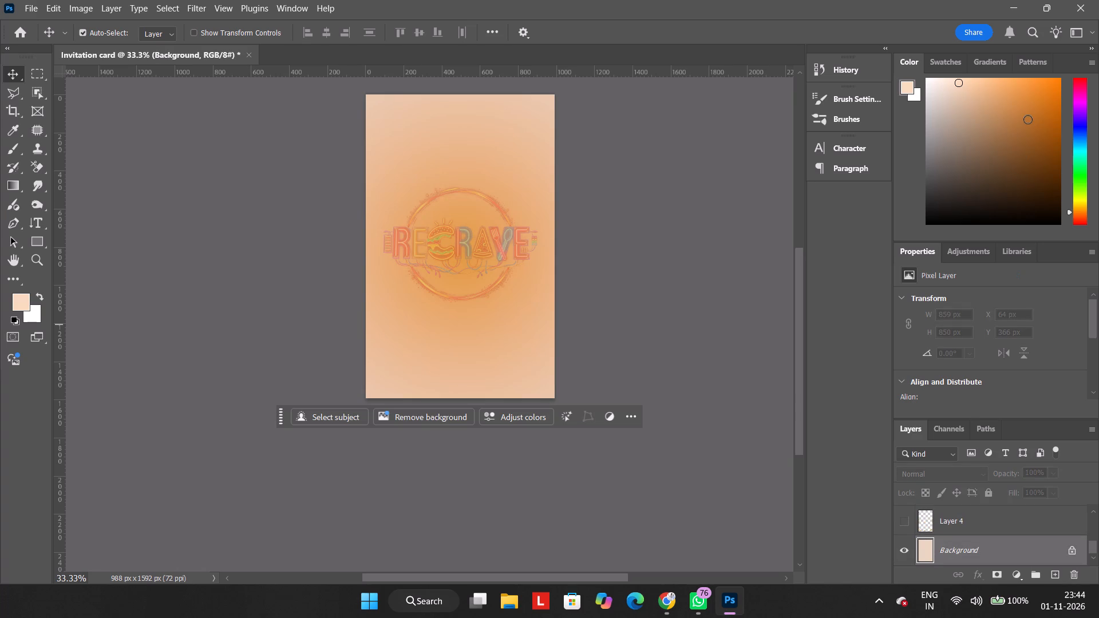
{"action": "left_click_drag", "start_coordinate": [1027, 119], "coordinate": [969, 120]}
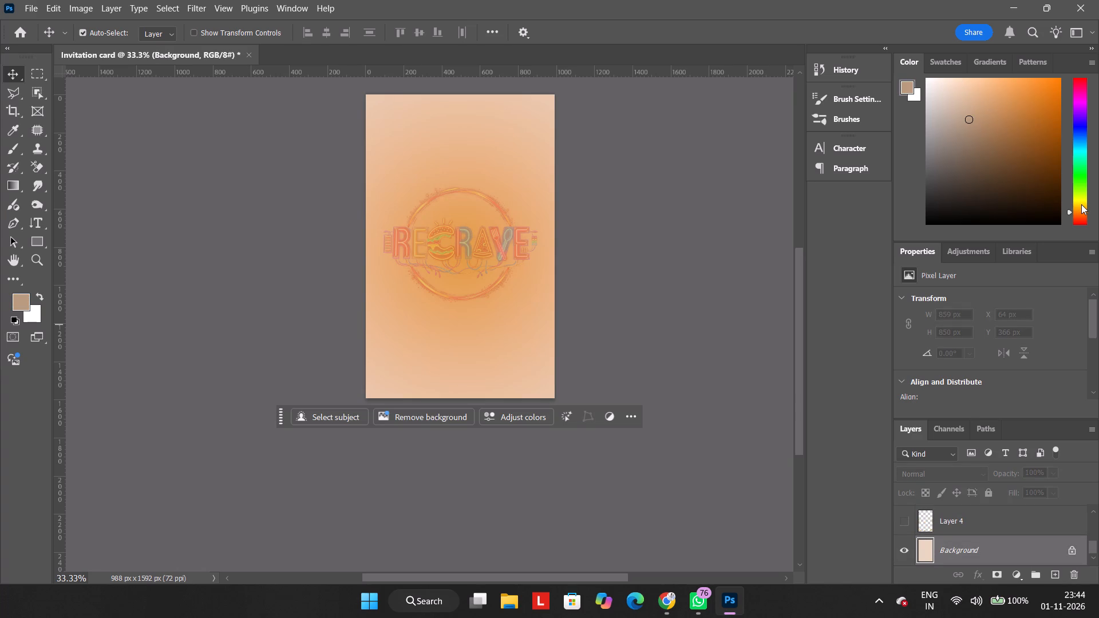
{"action": "double_click", "coordinate": [1081, 204]}
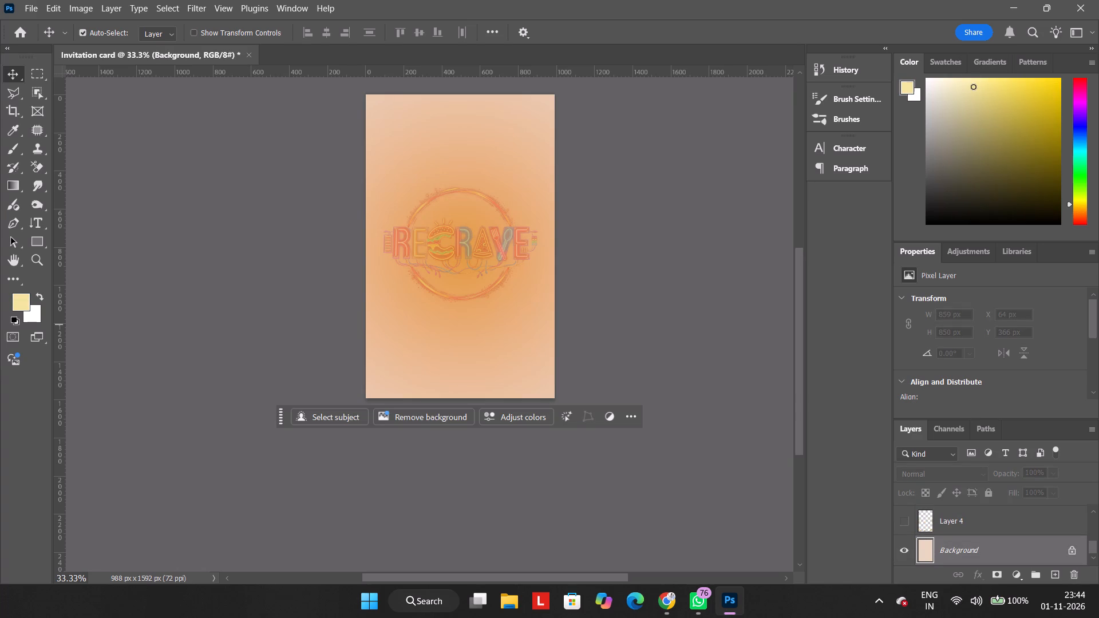
{"action": "left_click", "coordinate": [973, 86]}
{"action": "key", "text": "alt+BackSpace"}
{"action": "left_click_drag", "start_coordinate": [969, 85], "coordinate": [949, 86]}
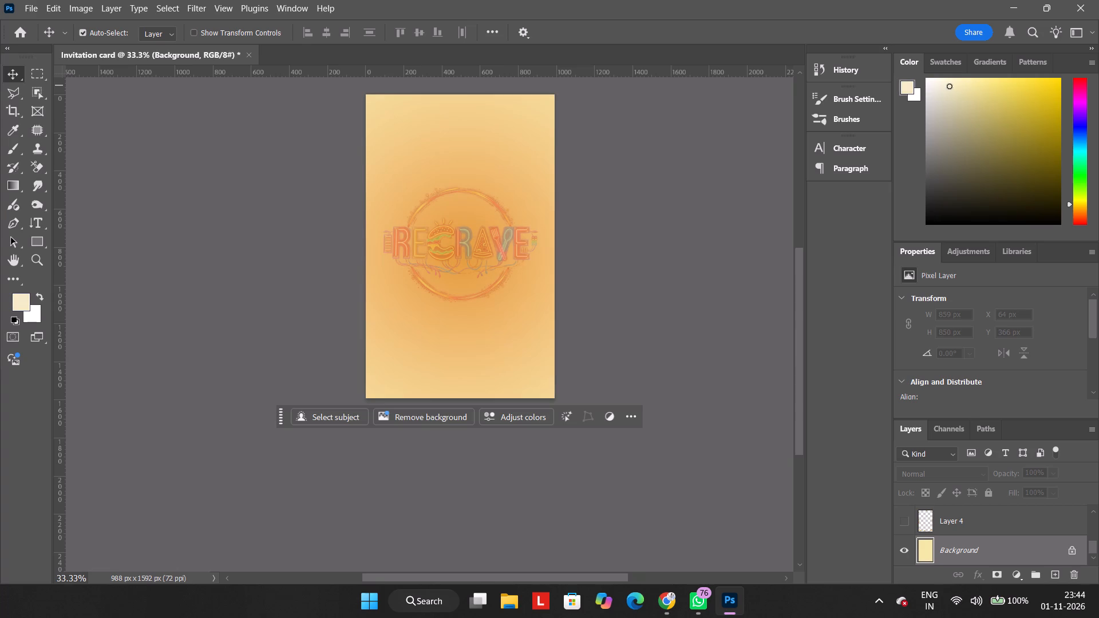
{"action": "left_click_drag", "start_coordinate": [949, 86], "coordinate": [946, 86]}
{"action": "key", "text": "alt+BackSpace"}
{"action": "left_click", "coordinate": [946, 86]}
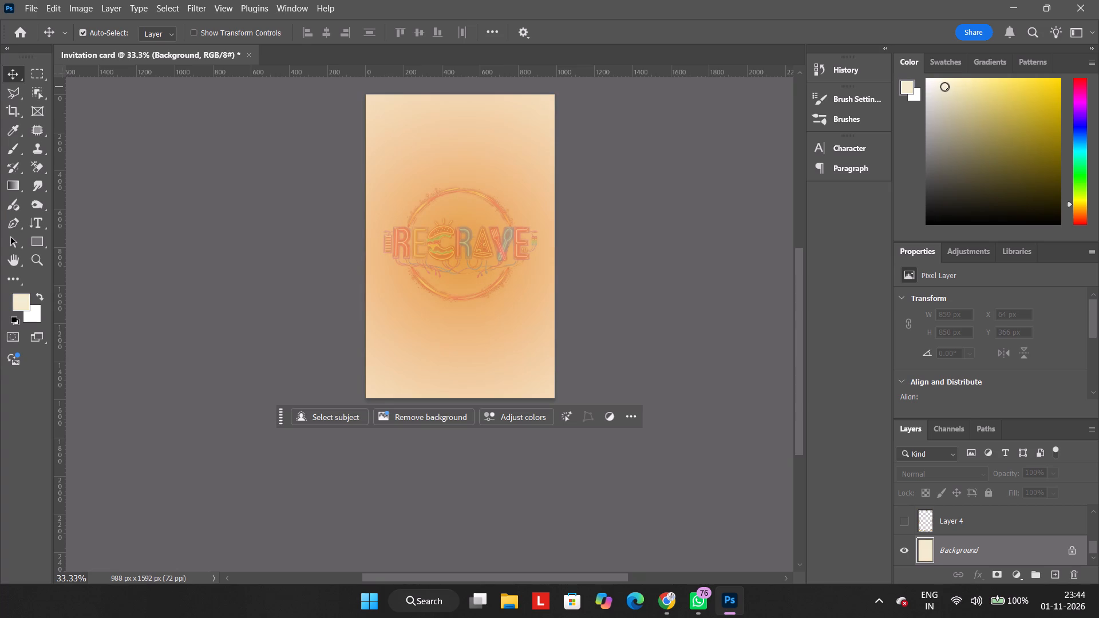
{"action": "key", "text": "alt+BackSpace"}
{"action": "left_click", "coordinate": [721, 188]}
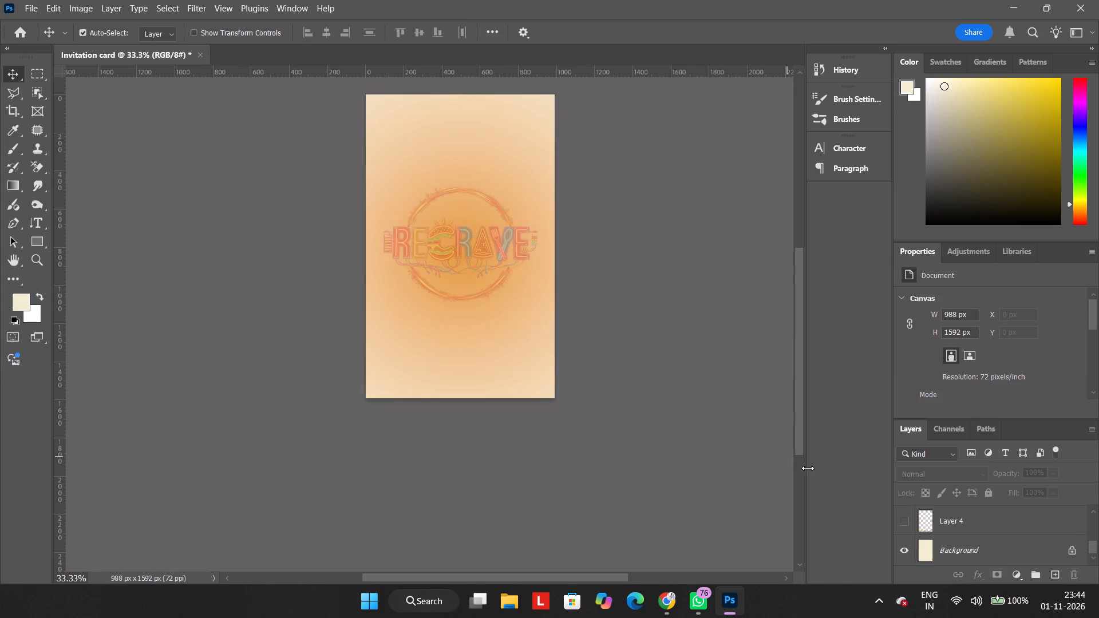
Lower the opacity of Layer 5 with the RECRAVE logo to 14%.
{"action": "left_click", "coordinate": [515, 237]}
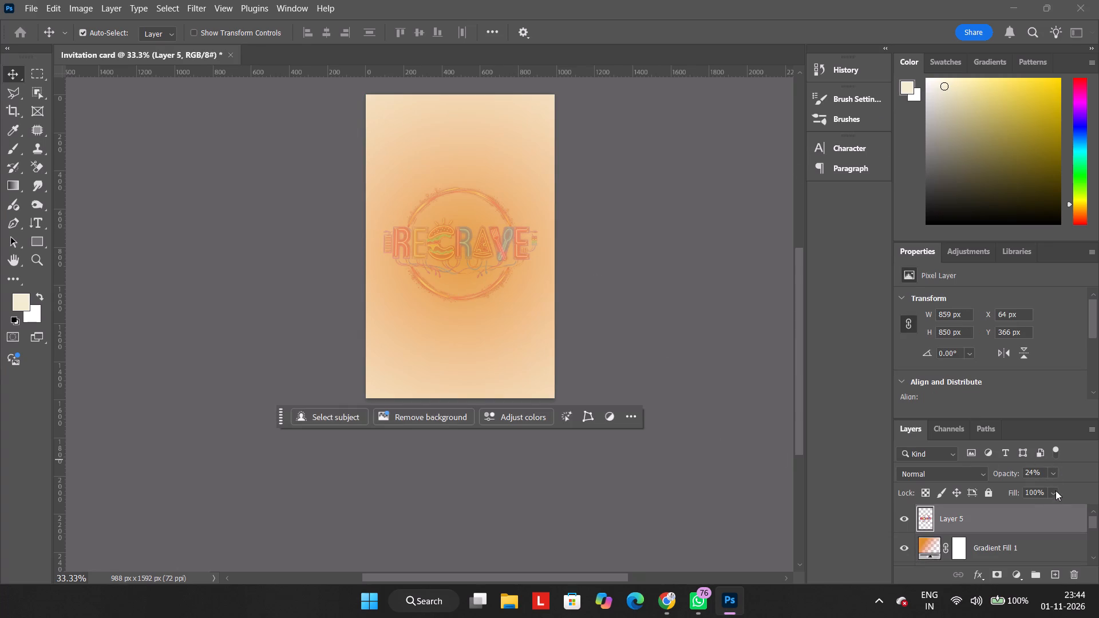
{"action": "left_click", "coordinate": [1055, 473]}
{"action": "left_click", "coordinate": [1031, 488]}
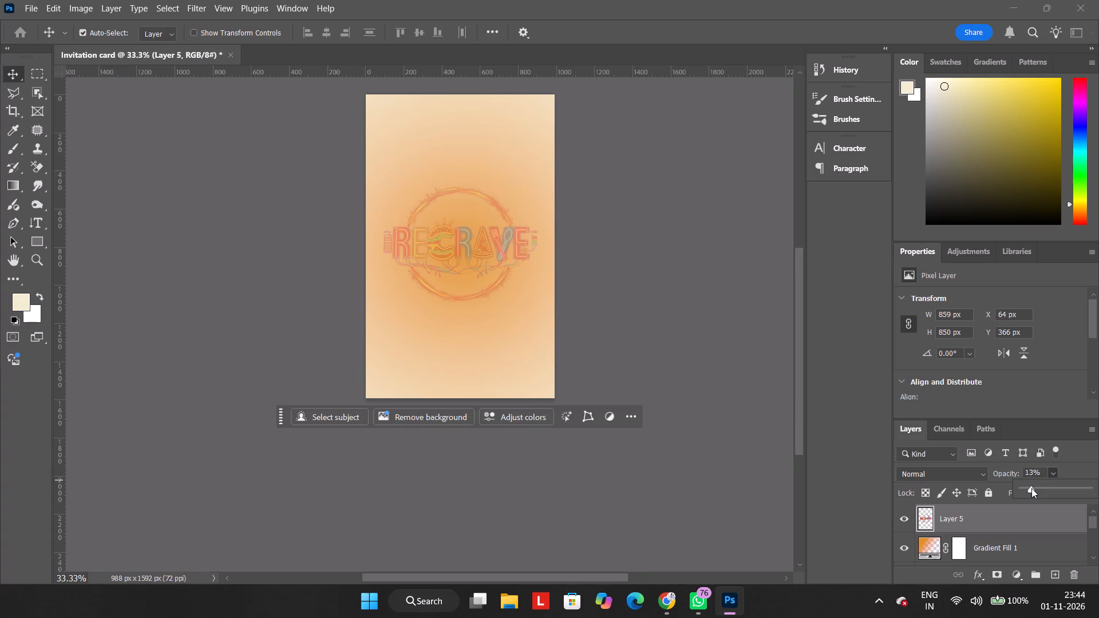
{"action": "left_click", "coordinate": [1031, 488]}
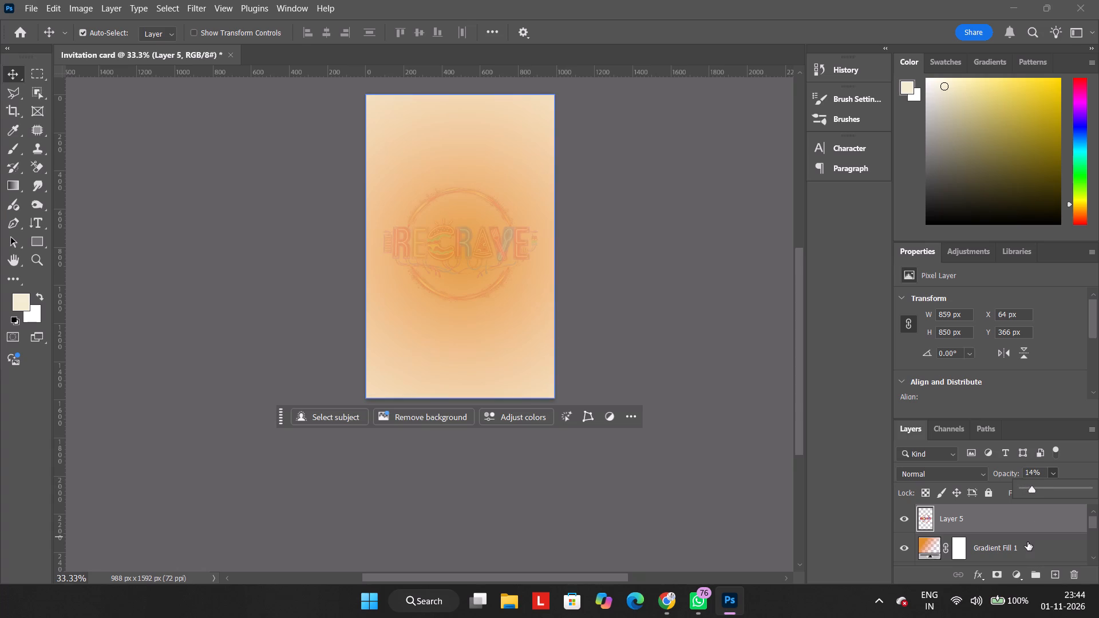
Reverse the radial gradient on Gradient Fill 1 so the orange lies at the card's edges and the cream at its centre.
{"action": "scroll", "coordinate": [1027, 542], "scroll_direction": "down", "scroll_amount": 1}
{"action": "left_click", "coordinate": [1030, 520]}
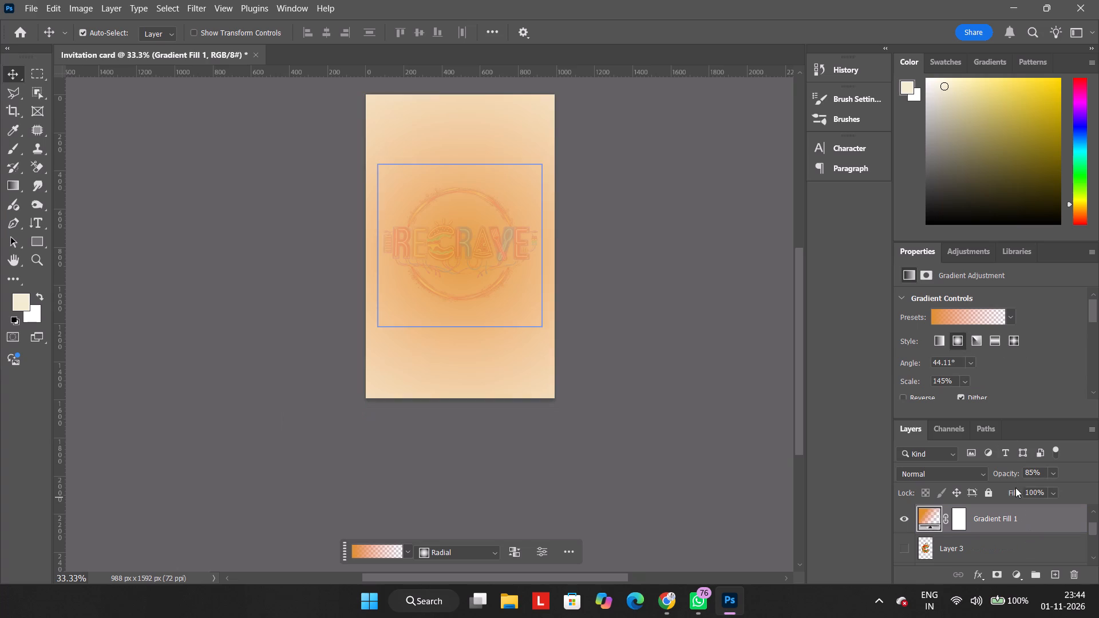
{"action": "left_click", "coordinate": [904, 396]}
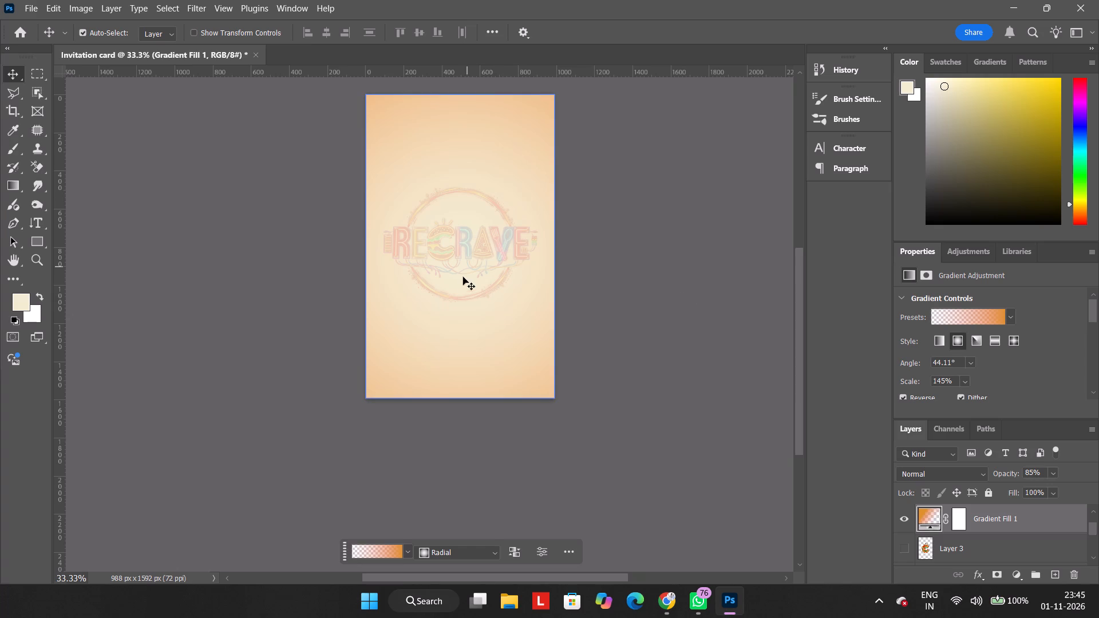
Try stronger opacities such as 30% and 20% on the RECRAVE logo in Layer 5, settle on 12%, and deselect the layer.
{"action": "left_click", "coordinate": [517, 254]}
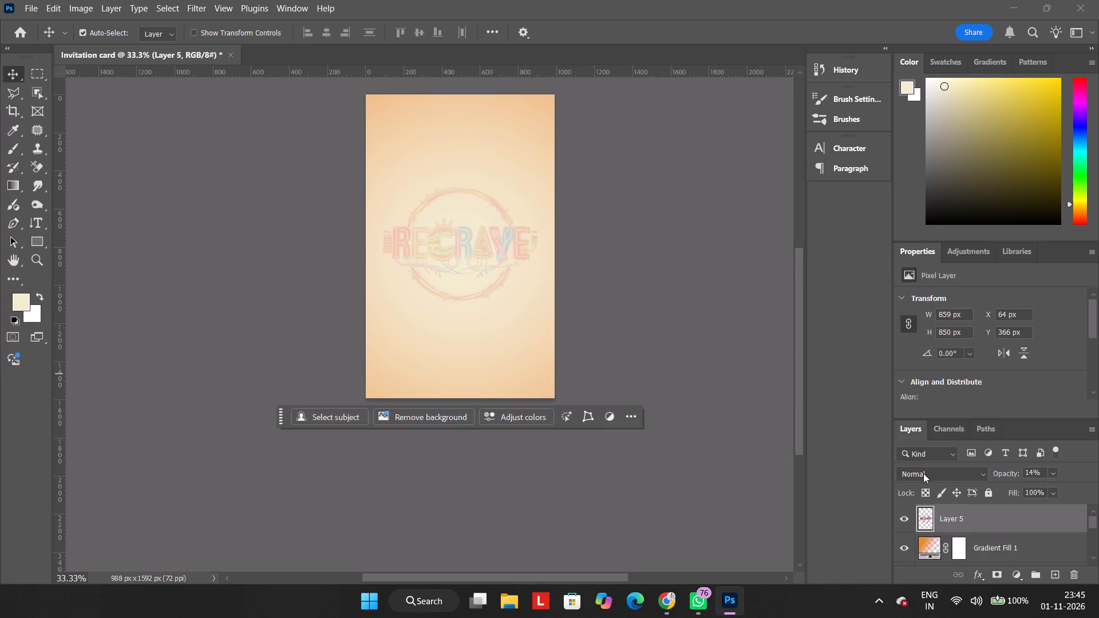
{"action": "left_click", "coordinate": [1049, 478]}
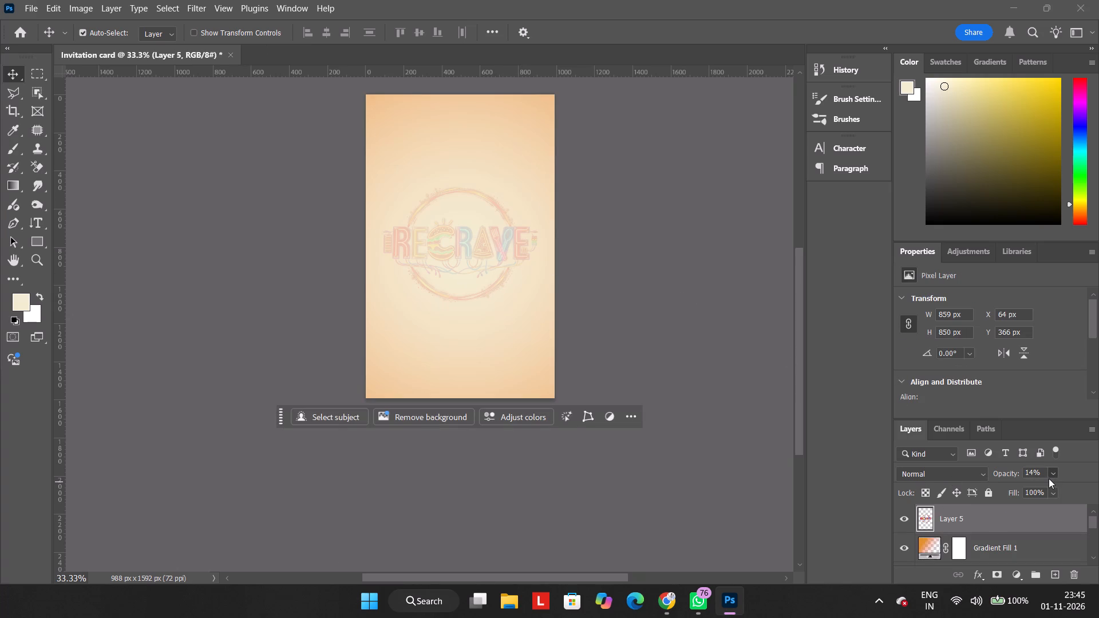
{"action": "left_click", "coordinate": [1043, 488]}
{"action": "left_click_drag", "start_coordinate": [1043, 488], "coordinate": [1041, 488]}
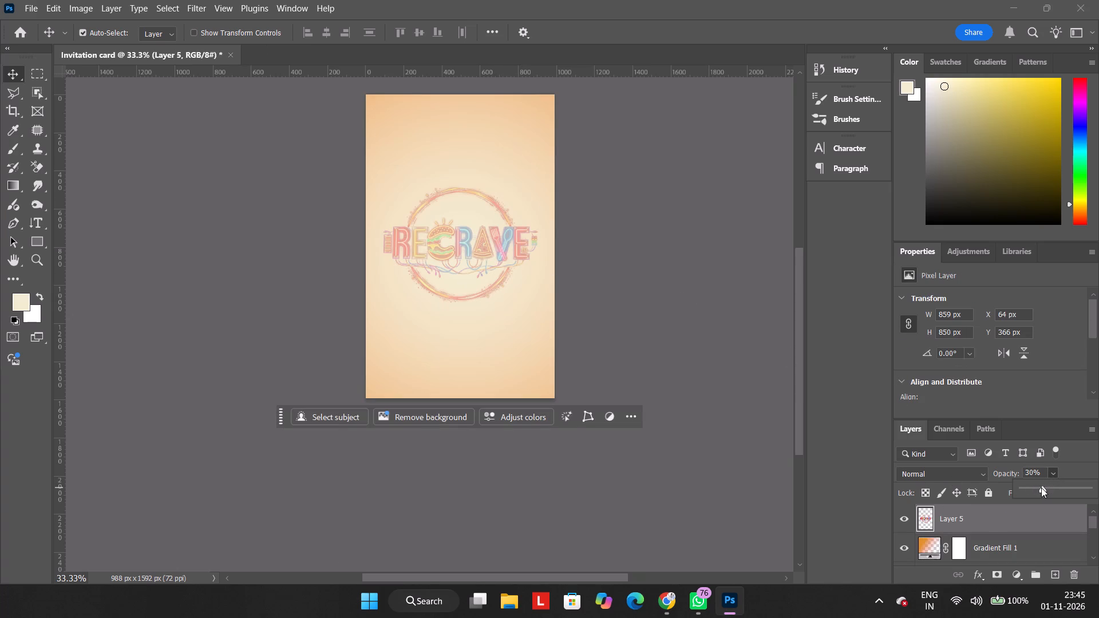
{"action": "left_click_drag", "start_coordinate": [1041, 488], "coordinate": [1035, 488]}
{"action": "left_click", "coordinate": [1035, 488]}
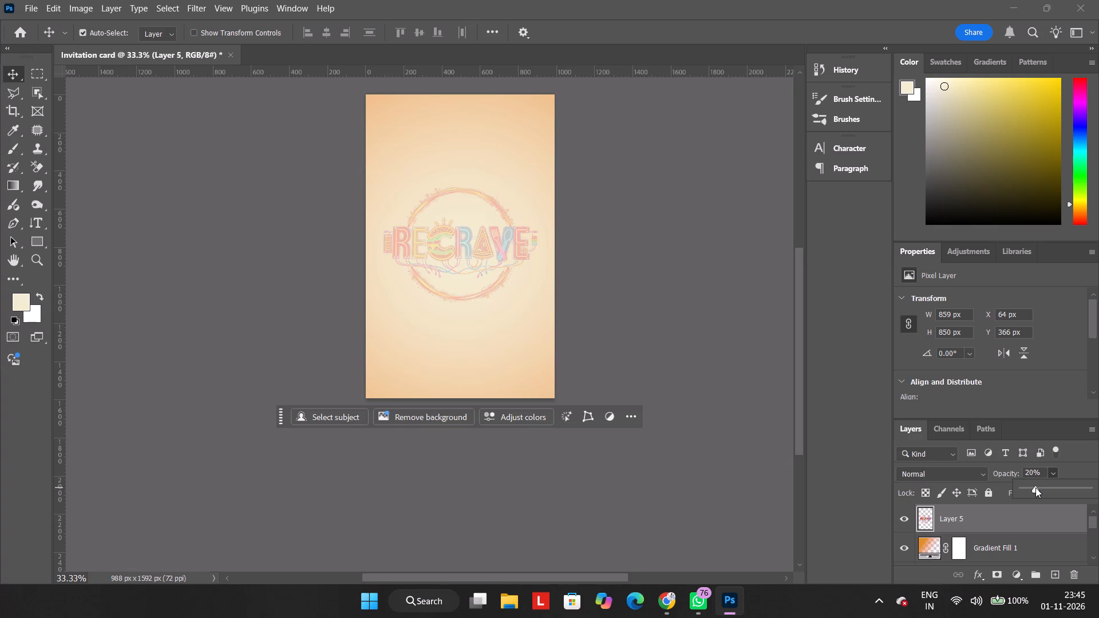
{"action": "left_click", "coordinate": [1031, 488]}
{"action": "left_click", "coordinate": [1046, 489]}
{"action": "left_click_drag", "start_coordinate": [1046, 489], "coordinate": [1030, 489]}
{"action": "left_click", "coordinate": [1030, 489]}
{"action": "left_click", "coordinate": [683, 280]}
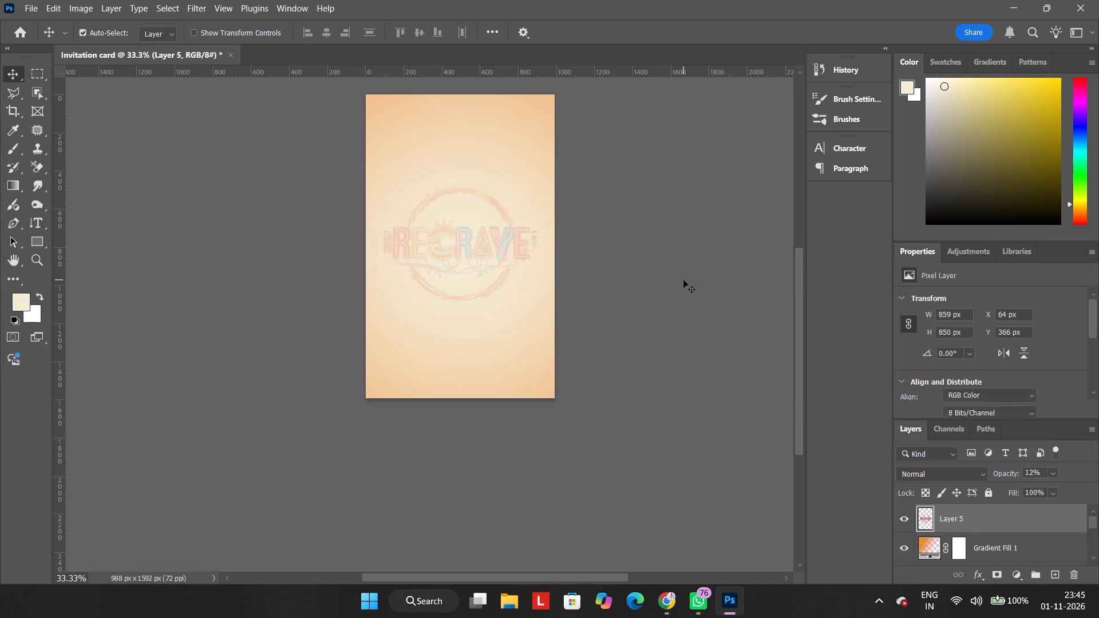
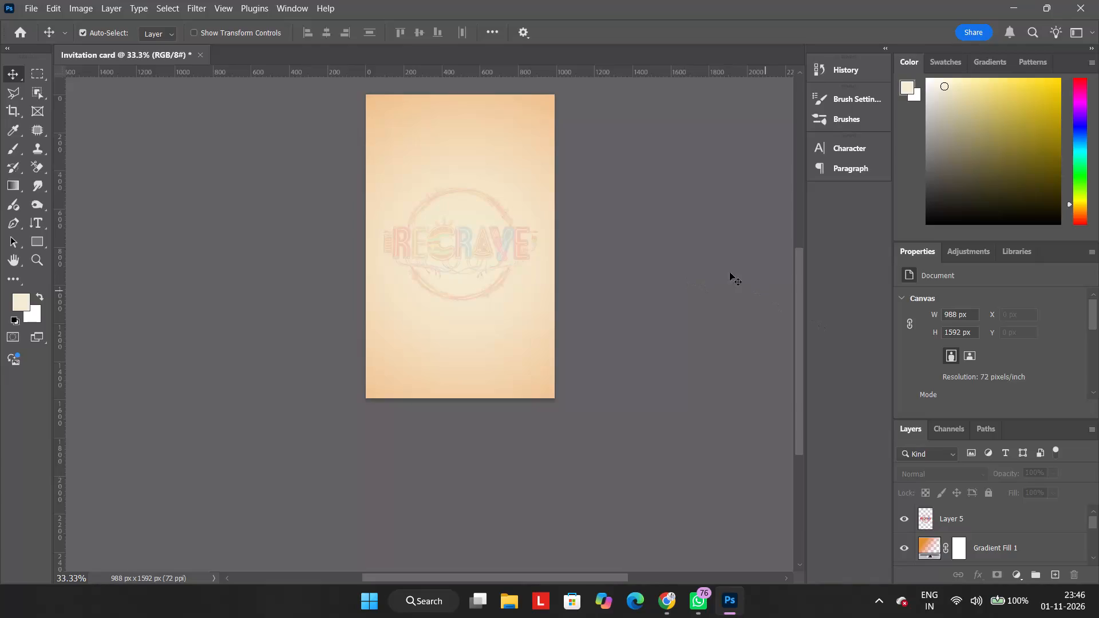
Strengthen the faint RECRAVE logo in Layer 5 by raising its opacity, trying values such as 16% and 23%, and deselect the layer.
{"action": "left_click", "coordinate": [711, 266]}
{"action": "scroll", "coordinate": [711, 266], "scroll_direction": "up", "scroll_amount": 1}
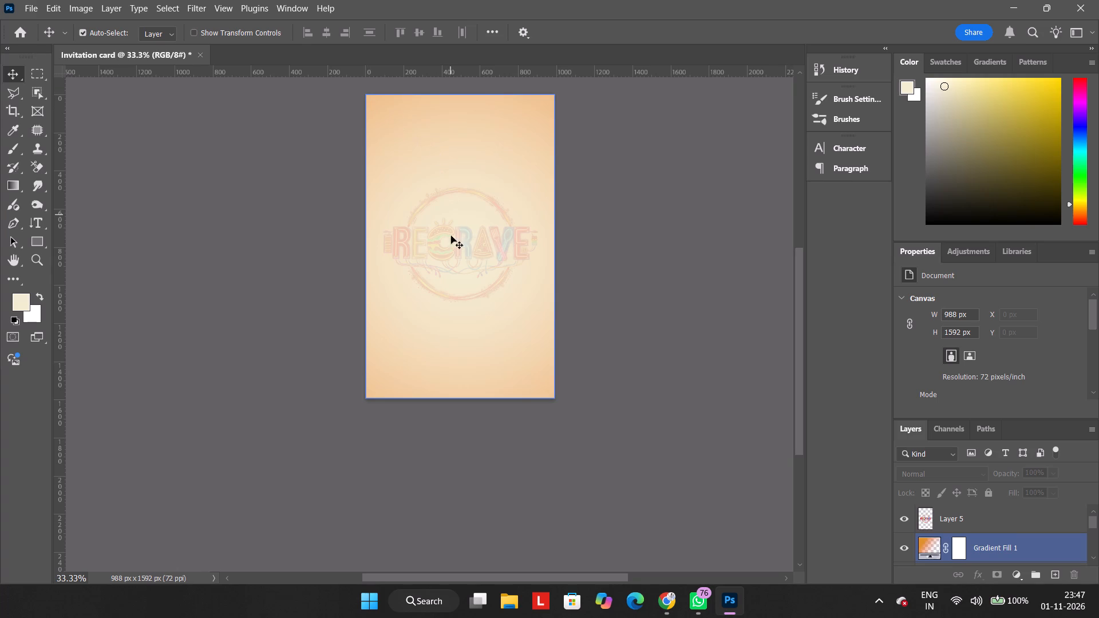
{"action": "left_click", "coordinate": [453, 256]}
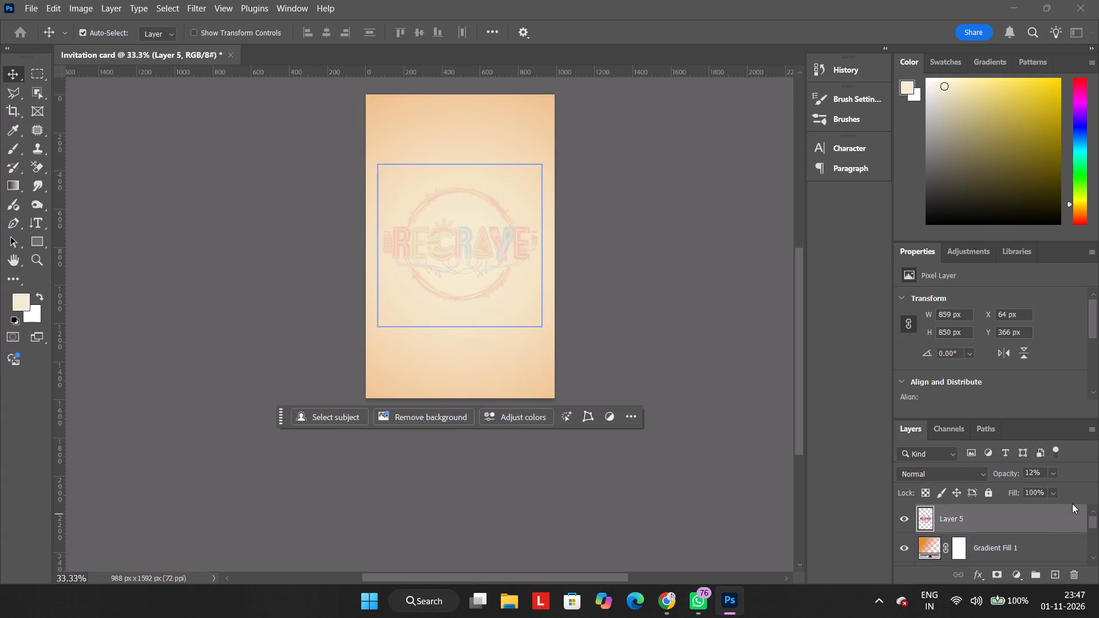
{"action": "left_click", "coordinate": [1053, 470]}
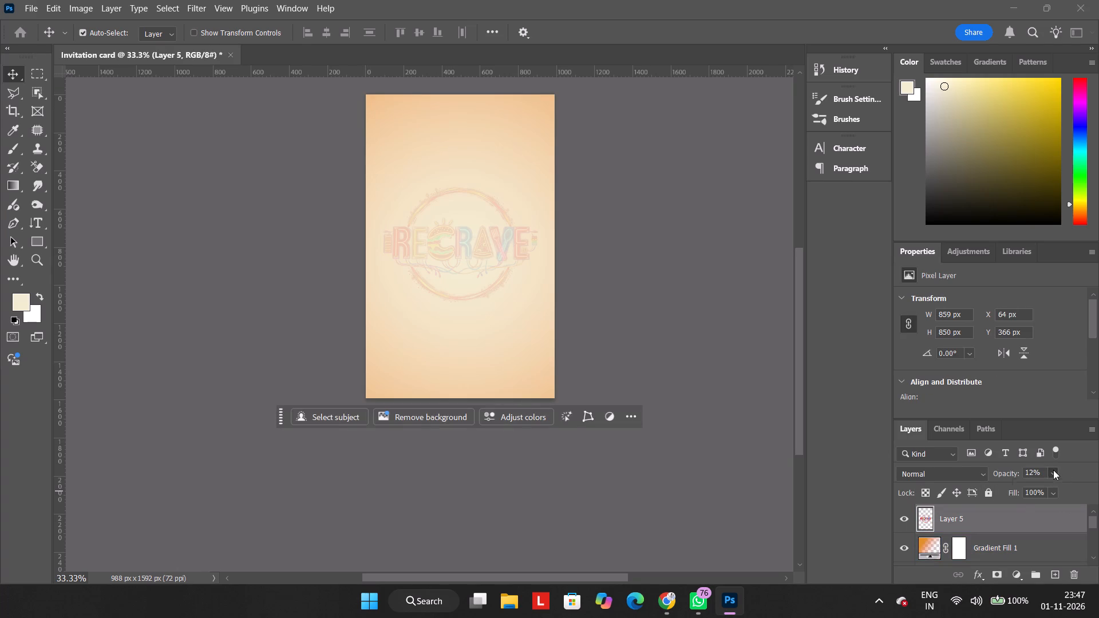
{"action": "left_click", "coordinate": [1034, 485]}
{"action": "left_click", "coordinate": [1034, 485]}
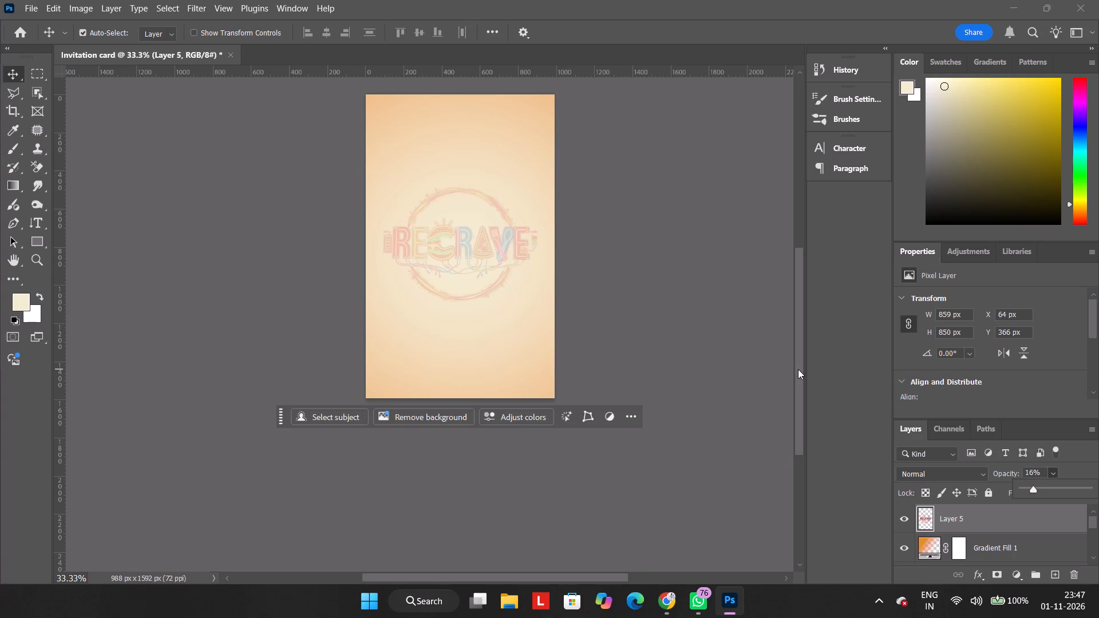
{"action": "left_click", "coordinate": [589, 247]}
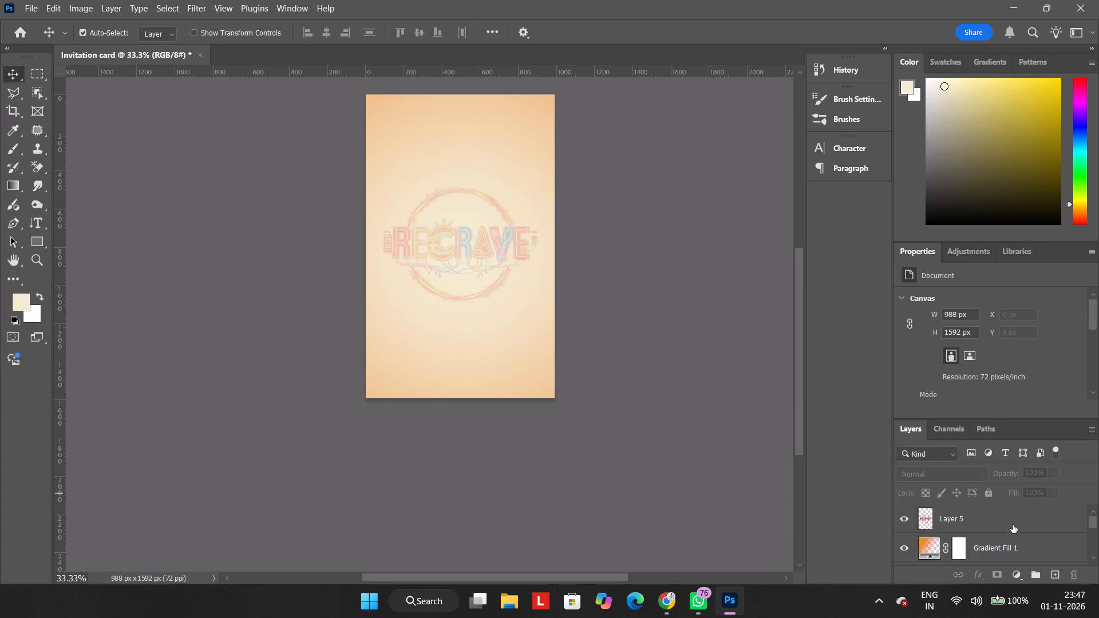
{"action": "left_click", "coordinate": [989, 517]}
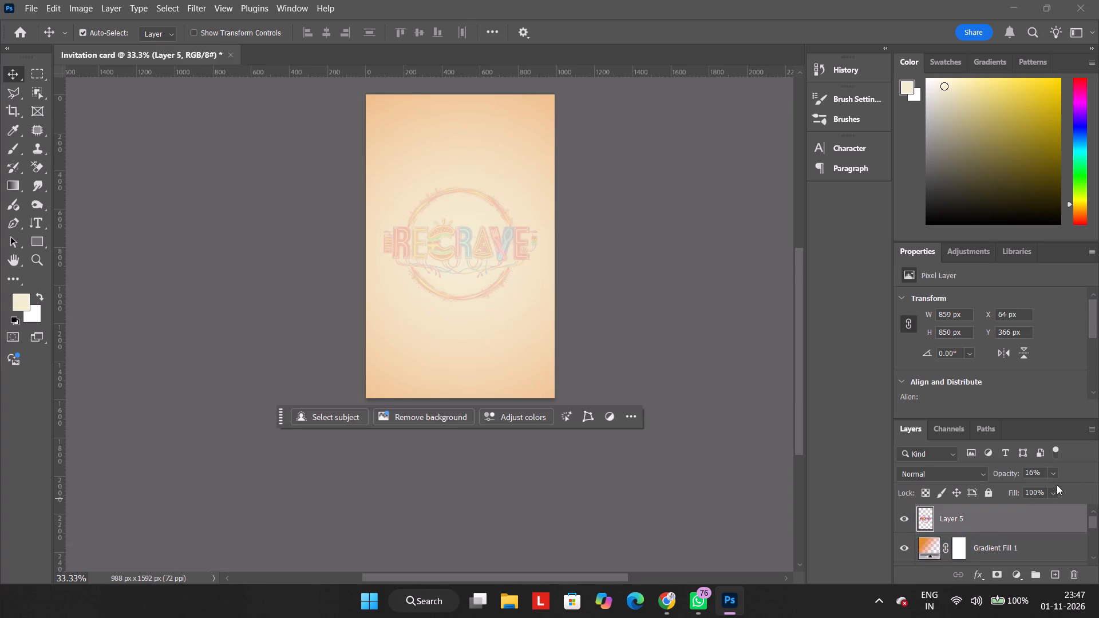
{"action": "left_click", "coordinate": [1053, 478]}
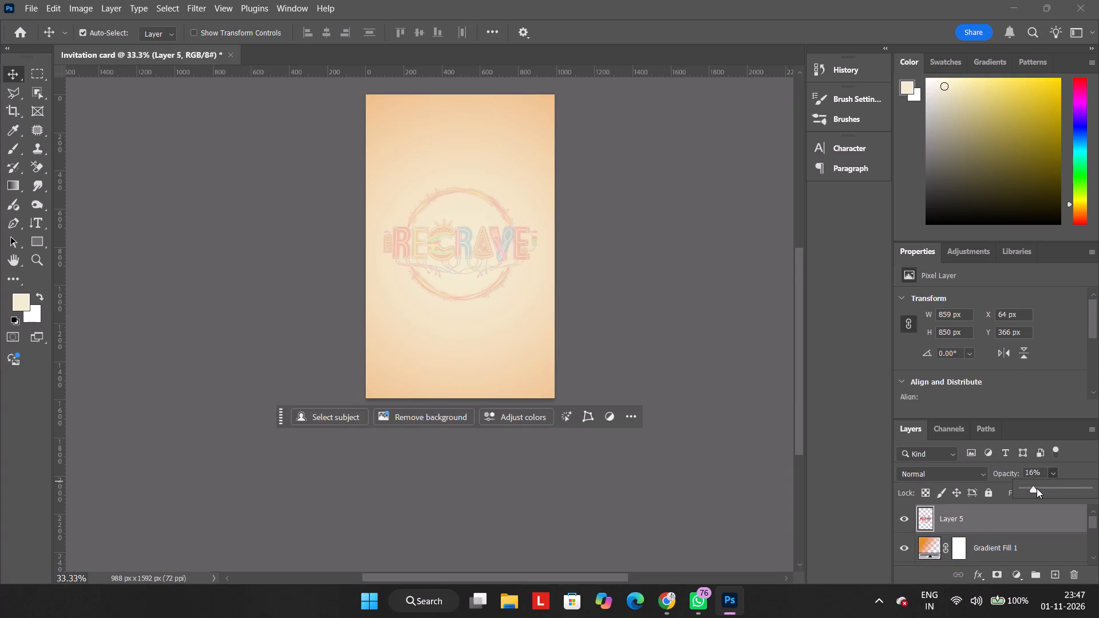
{"action": "left_click_drag", "start_coordinate": [1037, 488], "coordinate": [1049, 489]}
{"action": "left_click_drag", "start_coordinate": [1049, 489], "coordinate": [1036, 490]}
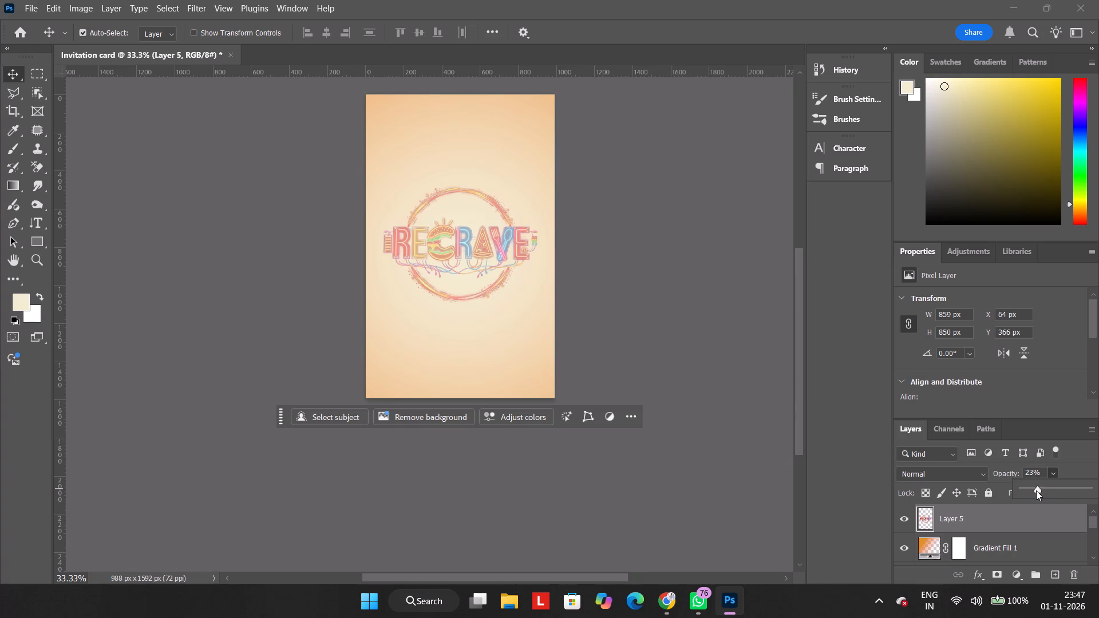
{"action": "left_click_drag", "start_coordinate": [1036, 490], "coordinate": [1035, 490]}
{"action": "left_click", "coordinate": [1035, 490]}
{"action": "left_click", "coordinate": [1035, 490]}
{"action": "left_click", "coordinate": [754, 394]}
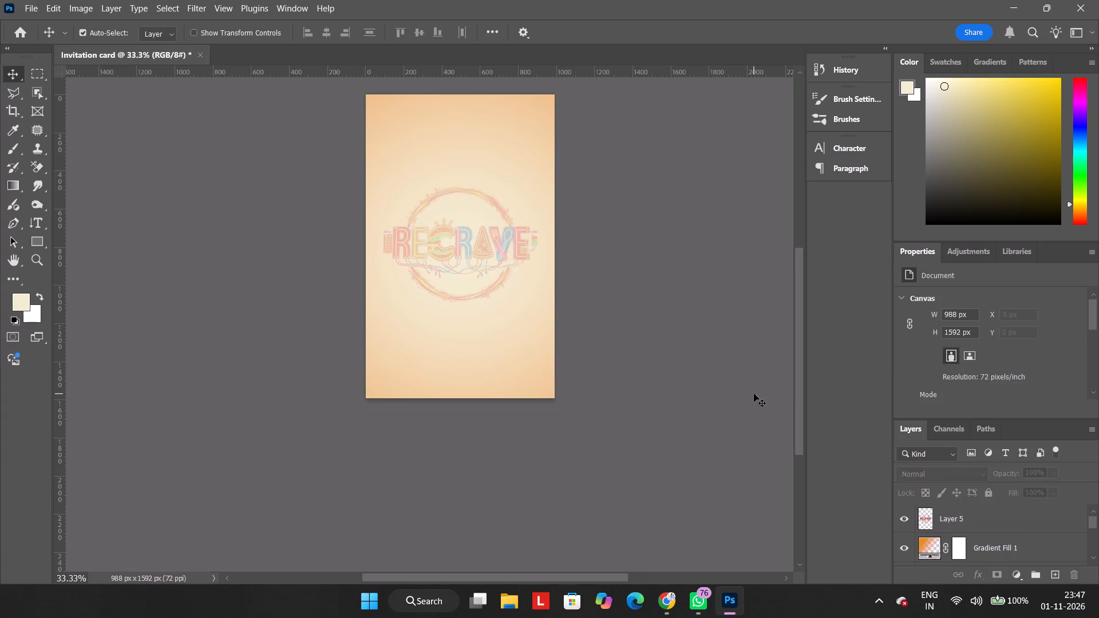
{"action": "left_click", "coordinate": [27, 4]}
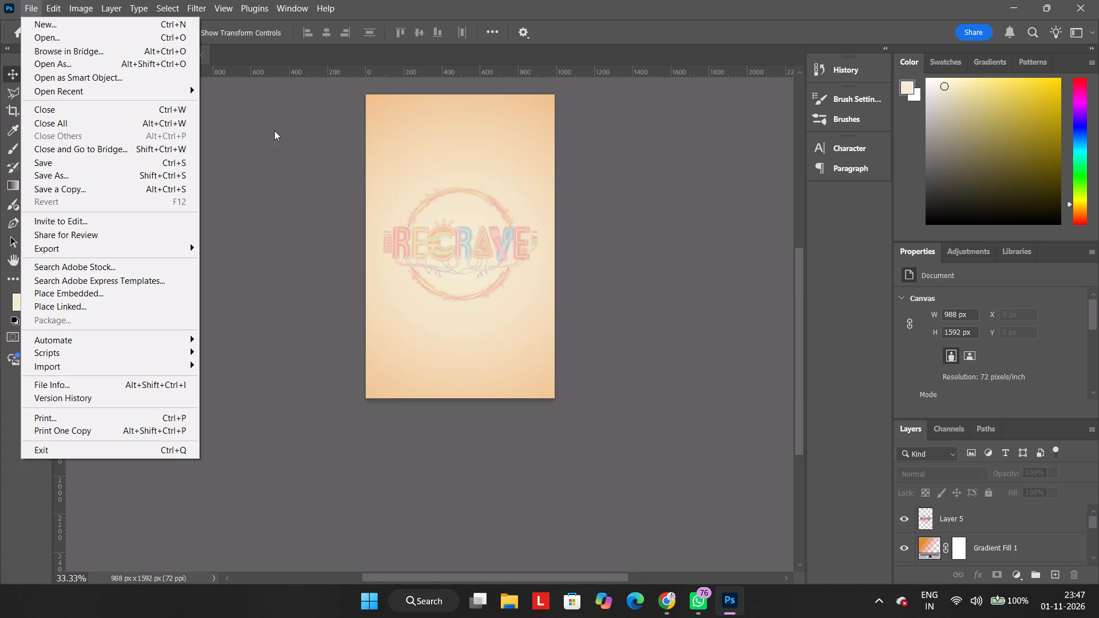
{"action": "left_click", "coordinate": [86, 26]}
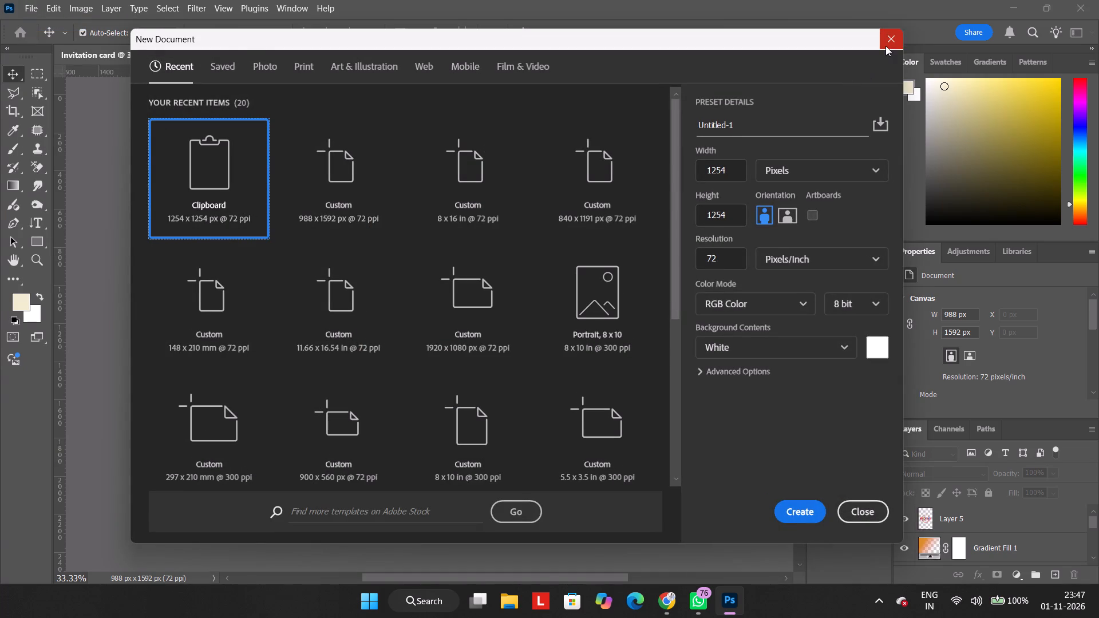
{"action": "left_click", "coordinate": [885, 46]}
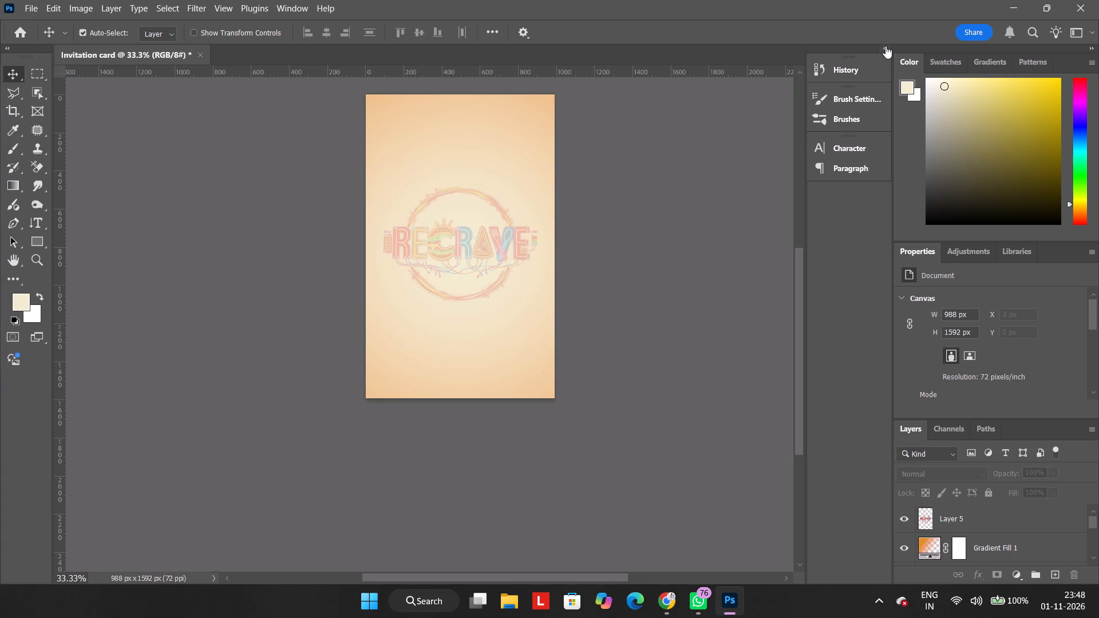
Set up a new document from the Portrait, 8 x 10 preset (8 × 10 in, 300 ppi) and name it Salad making competition.
{"action": "left_click", "coordinate": [26, 0]}
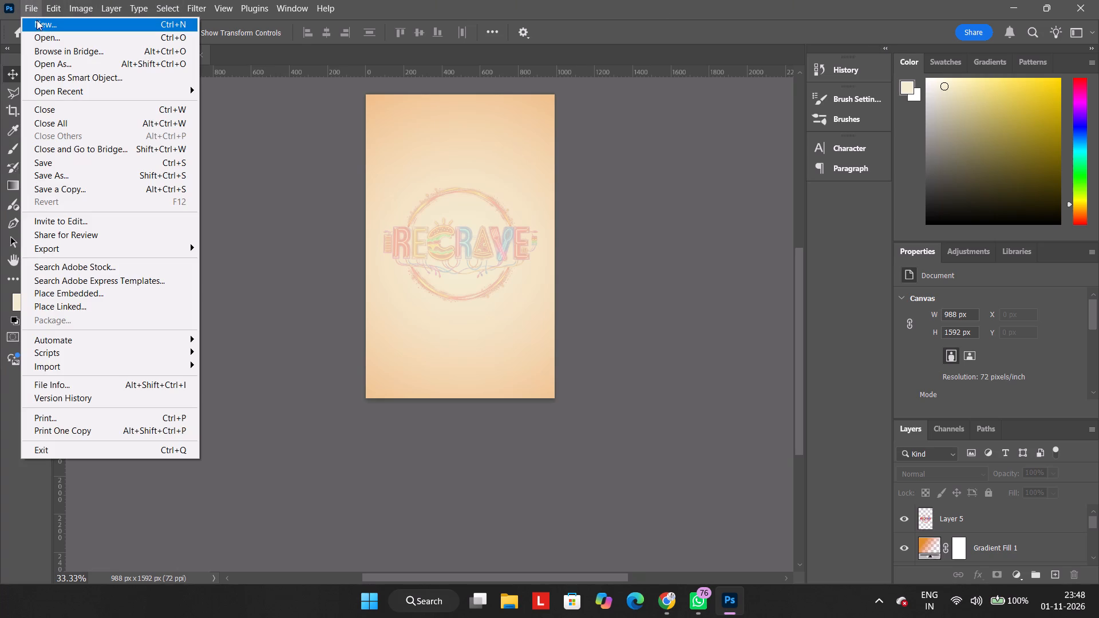
{"action": "left_click", "coordinate": [37, 21]}
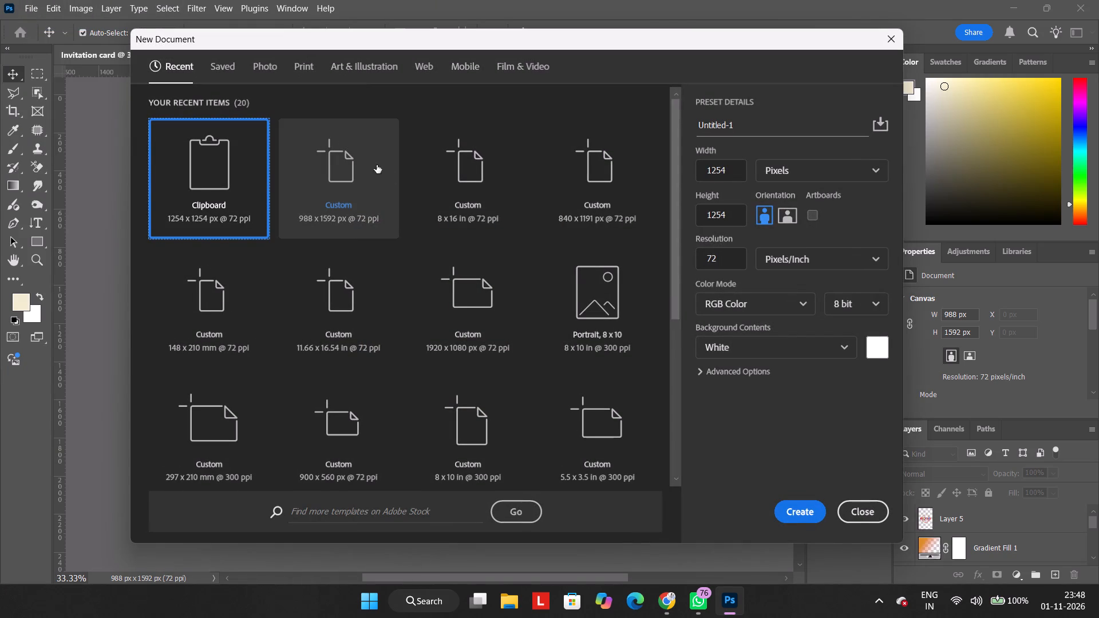
{"action": "left_click", "coordinate": [487, 233]}
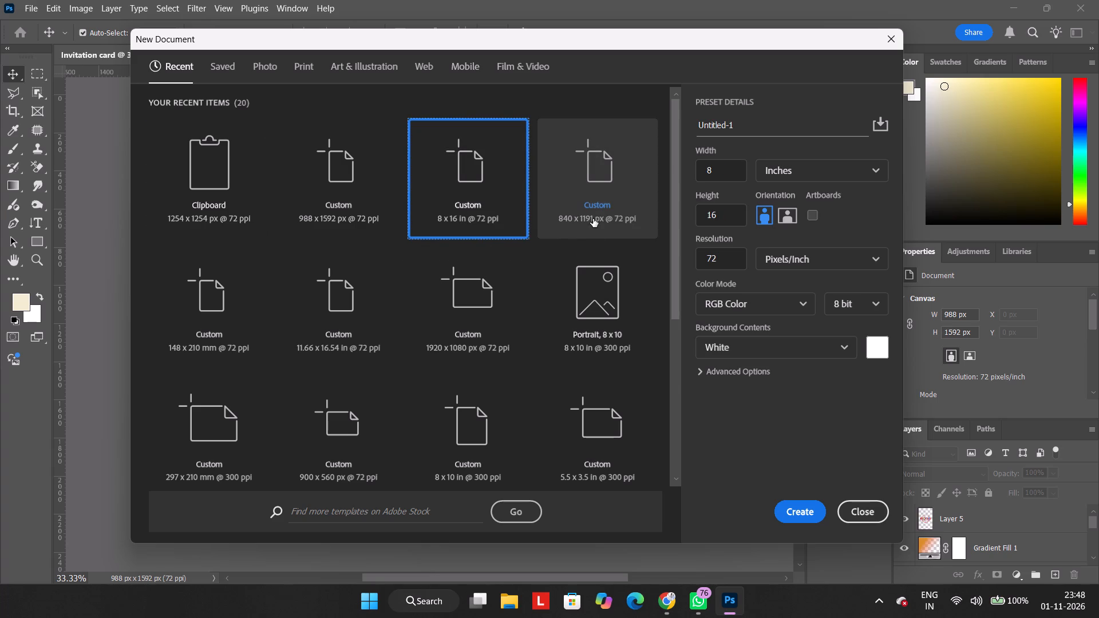
{"action": "left_click_drag", "start_coordinate": [754, 129], "coordinate": [741, 123]}
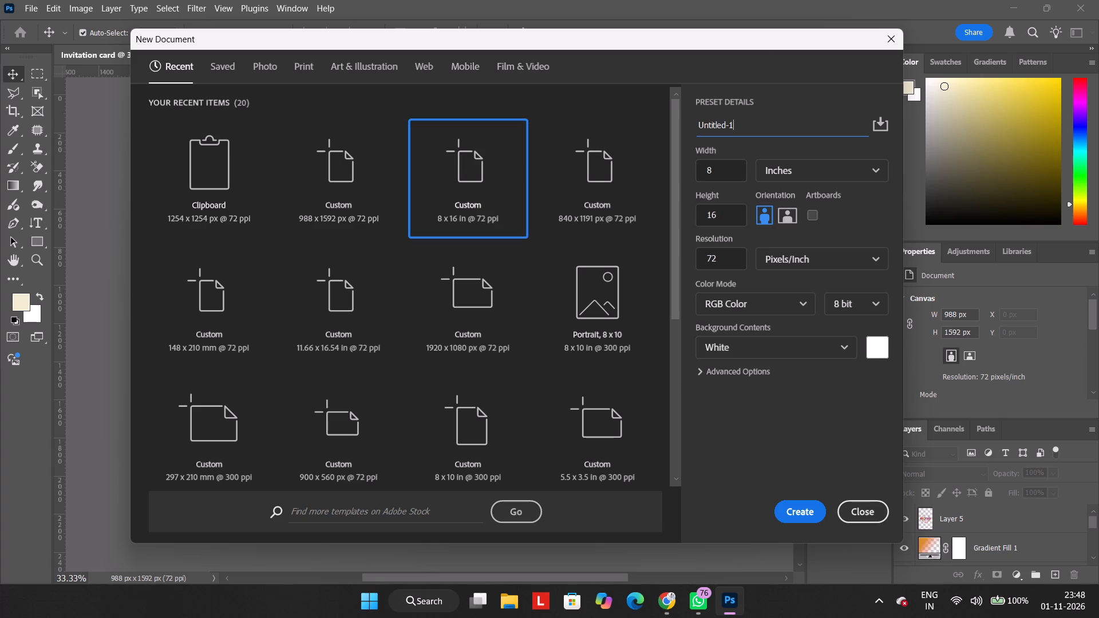
{"action": "left_click_drag", "start_coordinate": [741, 123], "coordinate": [752, 121]}
{"action": "scroll", "coordinate": [417, 344], "scroll_direction": "down", "scroll_amount": 1}
{"action": "left_click", "coordinate": [579, 288]}
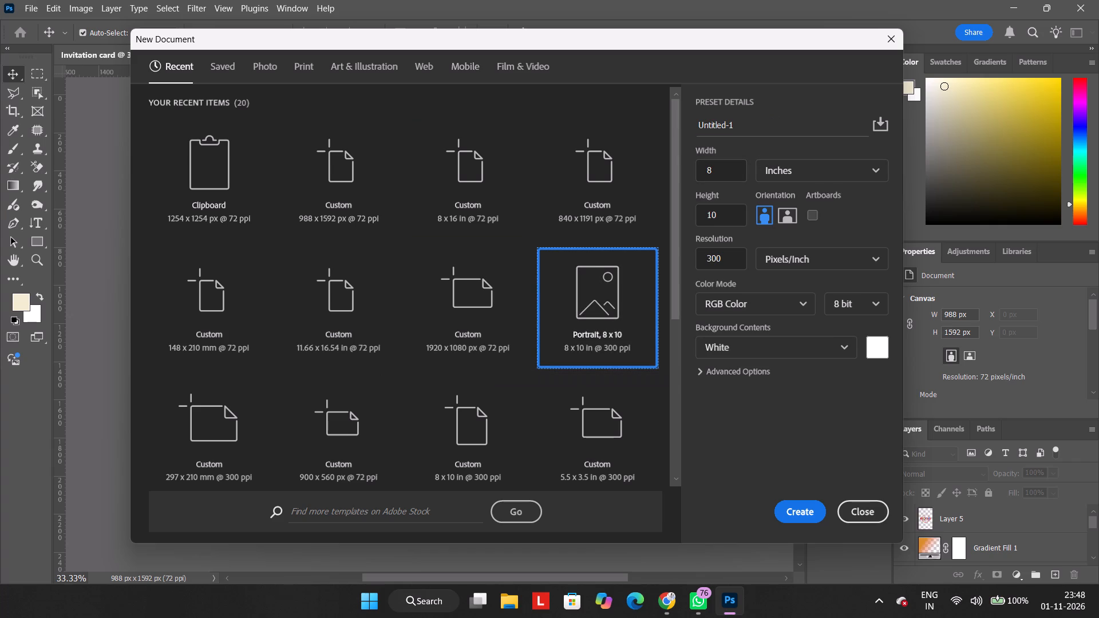
{"action": "left_click_drag", "start_coordinate": [765, 126], "coordinate": [662, 121]}
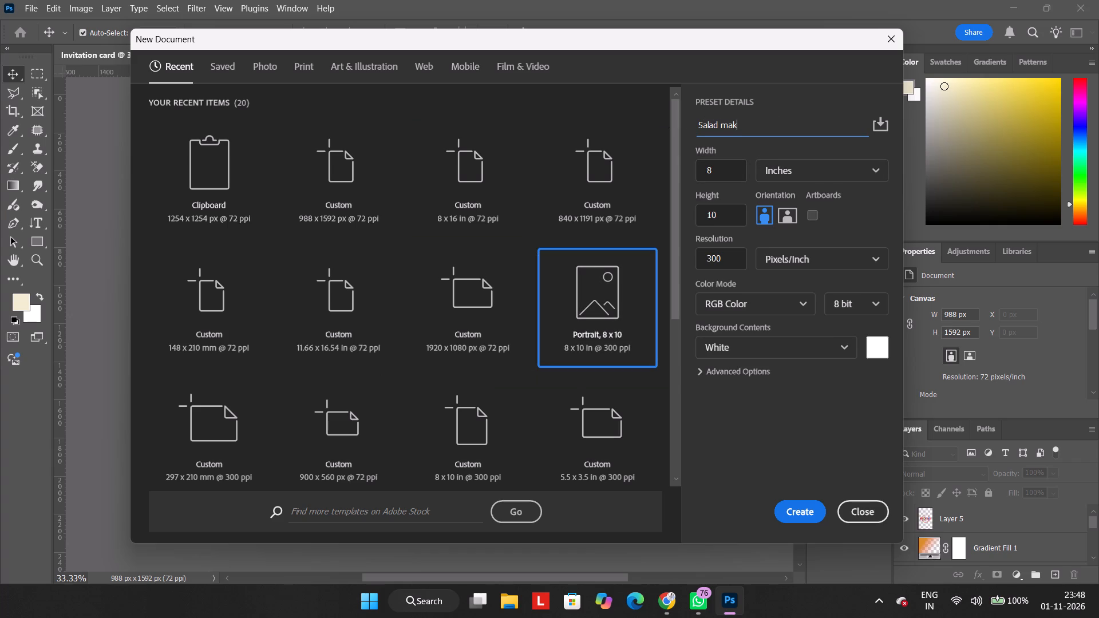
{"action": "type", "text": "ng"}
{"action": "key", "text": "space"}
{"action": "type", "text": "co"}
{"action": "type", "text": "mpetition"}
Create the new Salad making competition document at 8 × 10 inches, 300 ppi, with a white background.
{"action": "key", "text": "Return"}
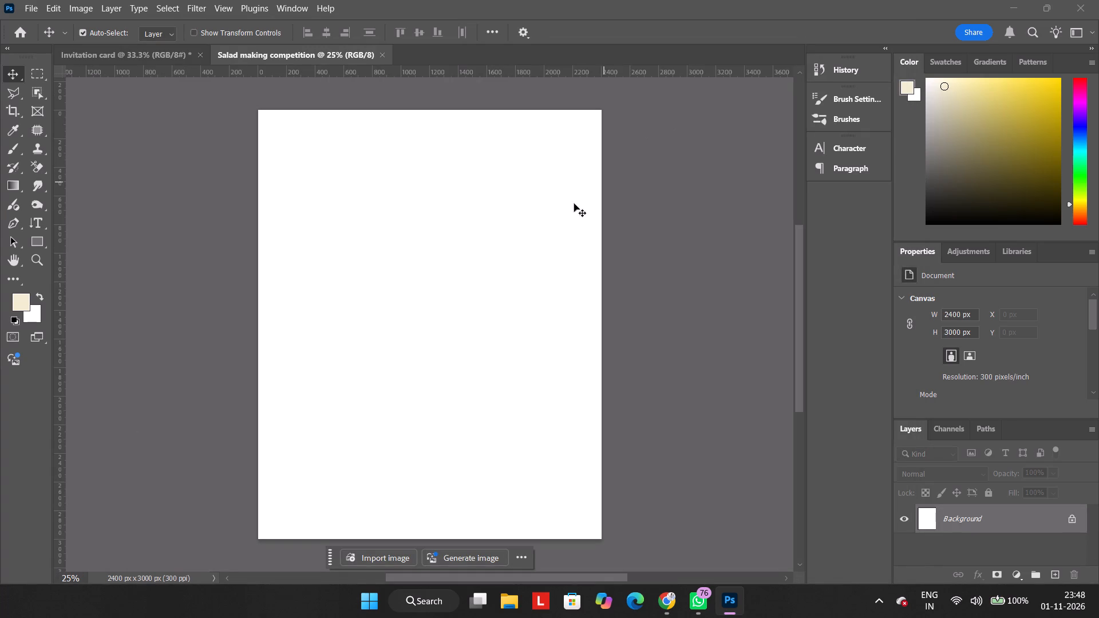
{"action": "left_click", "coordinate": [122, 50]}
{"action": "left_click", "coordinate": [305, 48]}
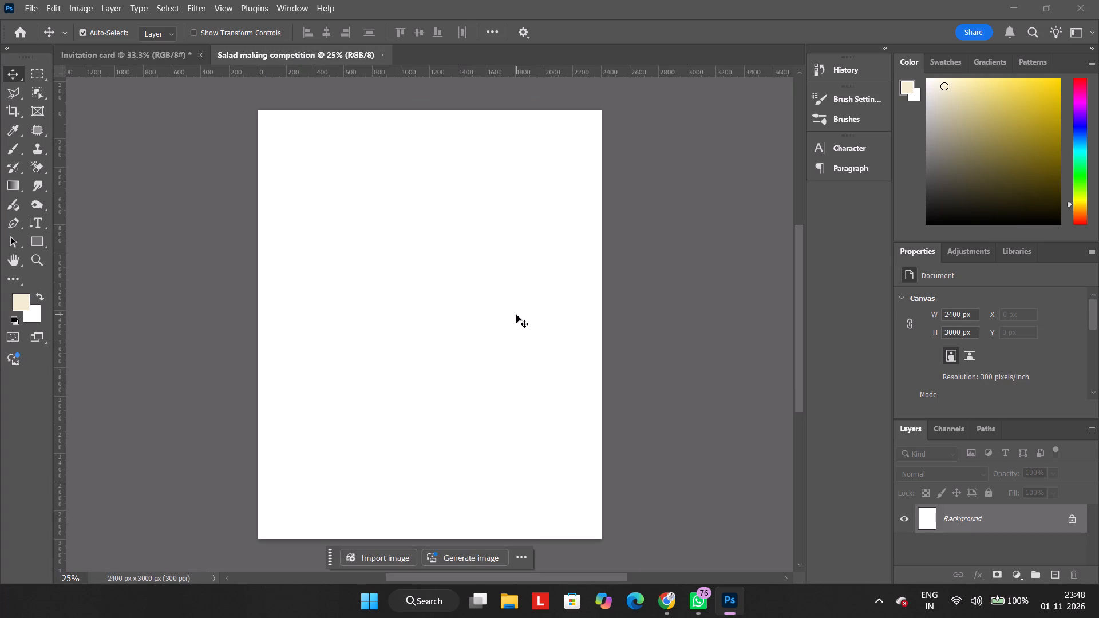
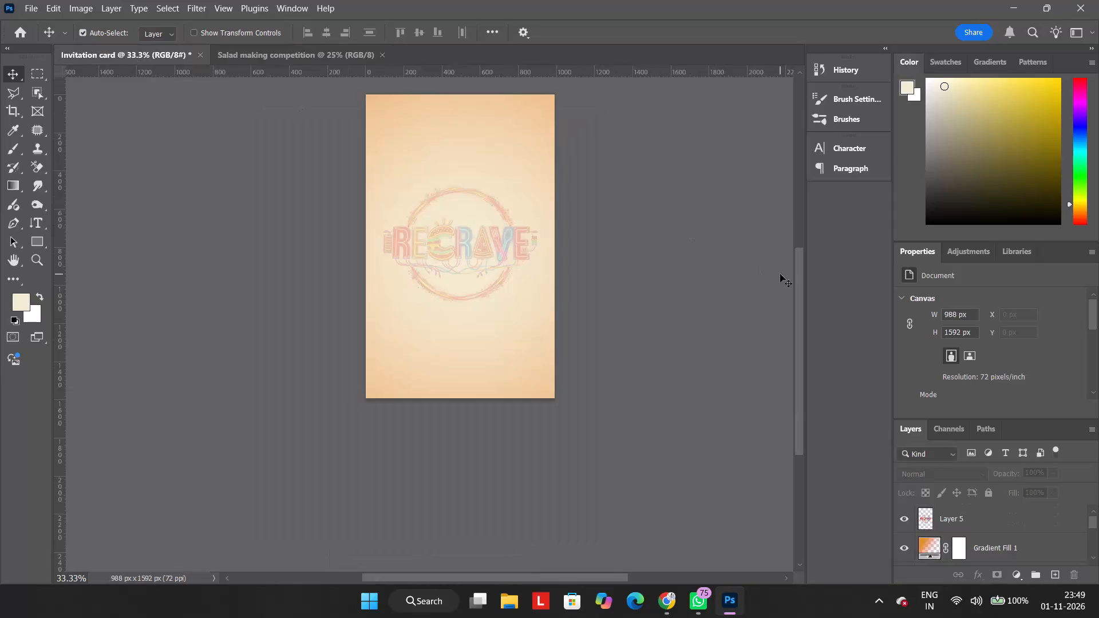
Add a new empty layer above the RECRAVE logo's Layer 5 in the Invitation card document.
{"action": "scroll", "coordinate": [603, 345], "scroll_direction": "up", "scroll_amount": 1}
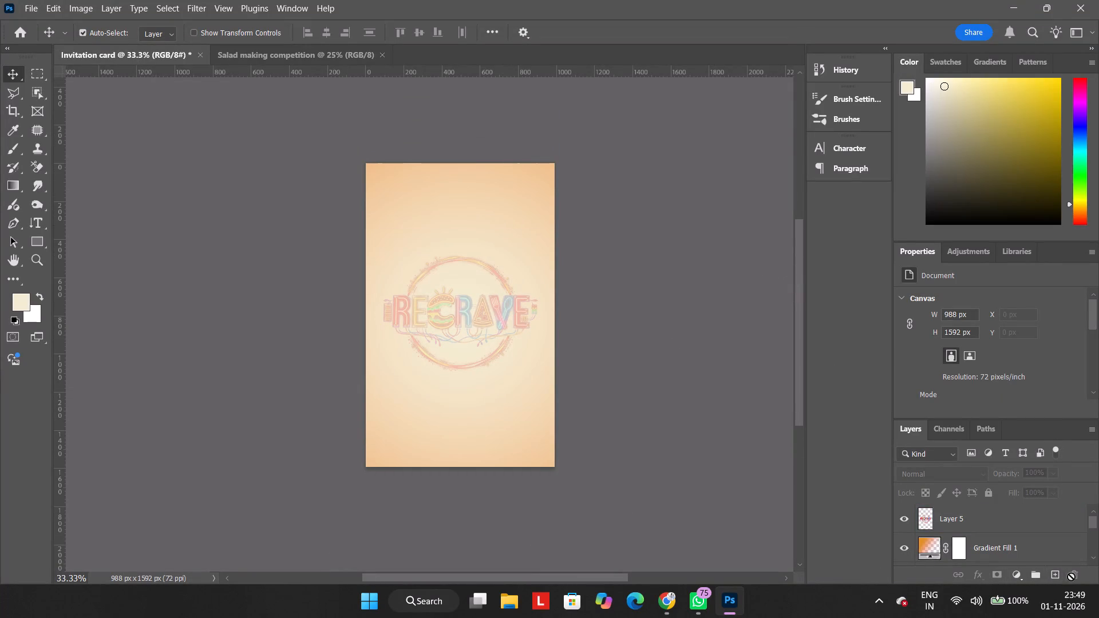
{"action": "key", "text": "ctrl+v"}
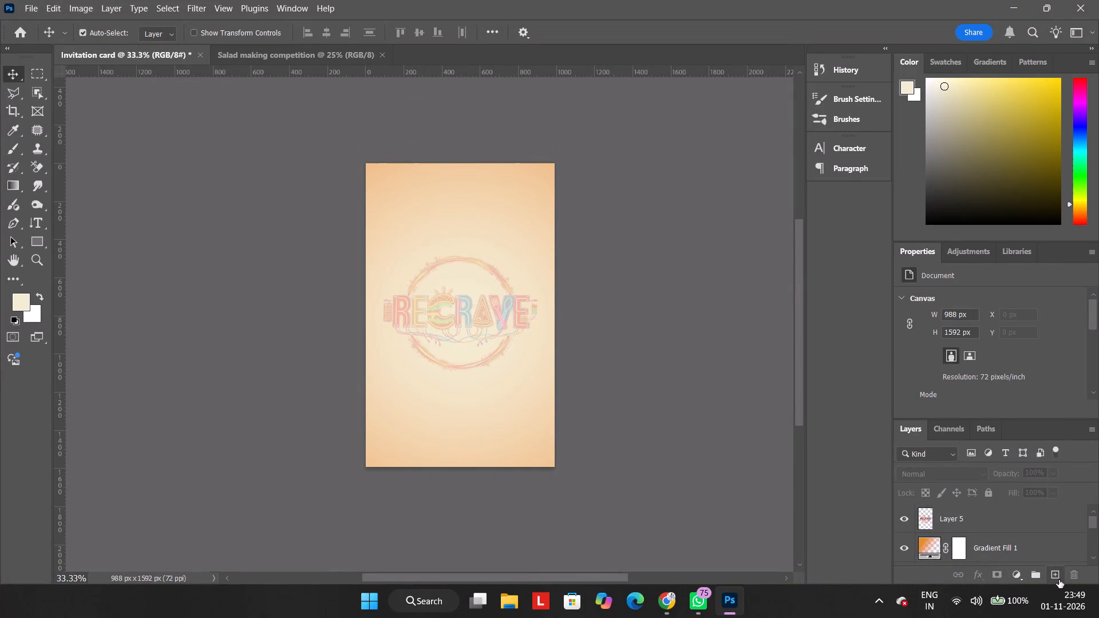
{"action": "left_click", "coordinate": [1059, 580]}
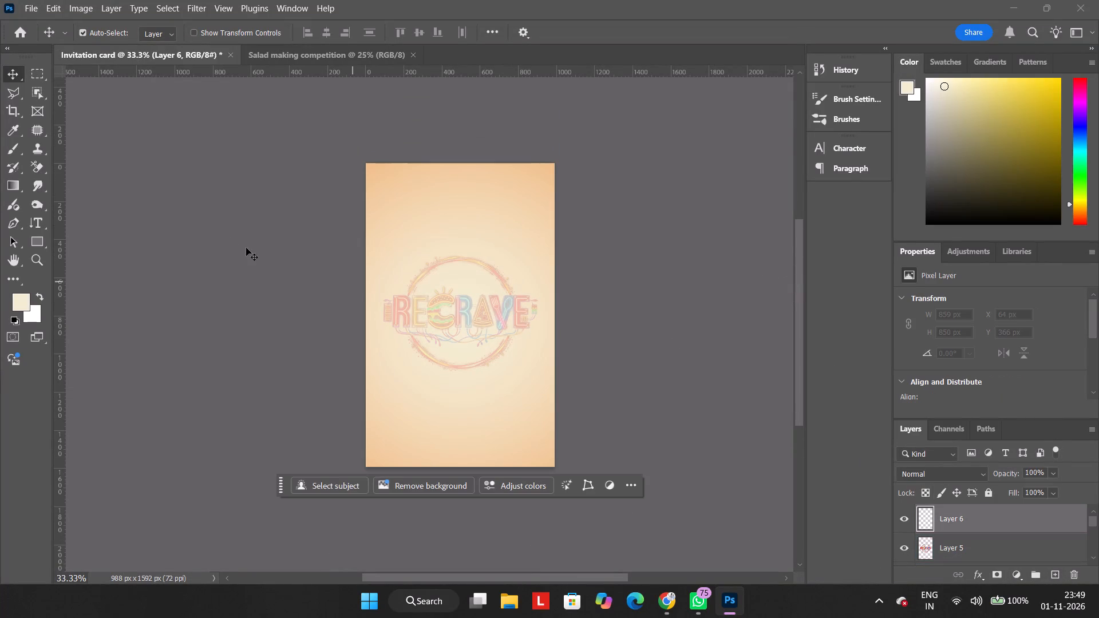
Start a horizontal text object on the invitation card, over the upper part of the RECRAVE logo.
{"action": "right_click", "coordinate": [33, 223]}
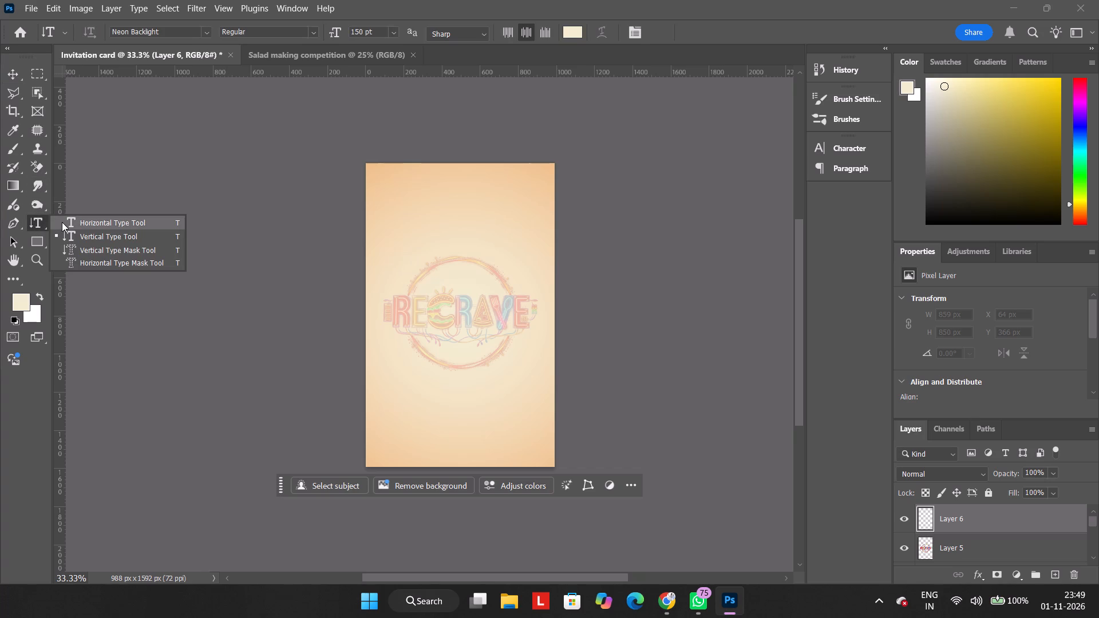
{"action": "left_click", "coordinate": [62, 222]}
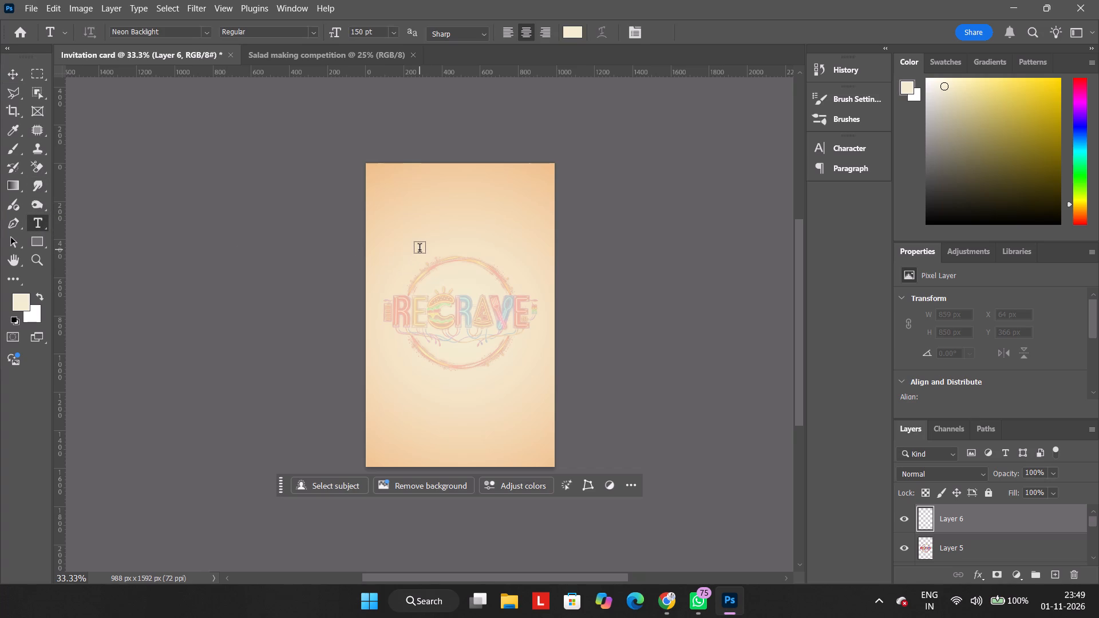
{"action": "key", "text": "ctrl+plus"}
{"action": "key", "text": "ctrl+plus"}
{"action": "key", "text": "ctrl+plus"}
{"action": "left_click", "coordinate": [417, 223]}
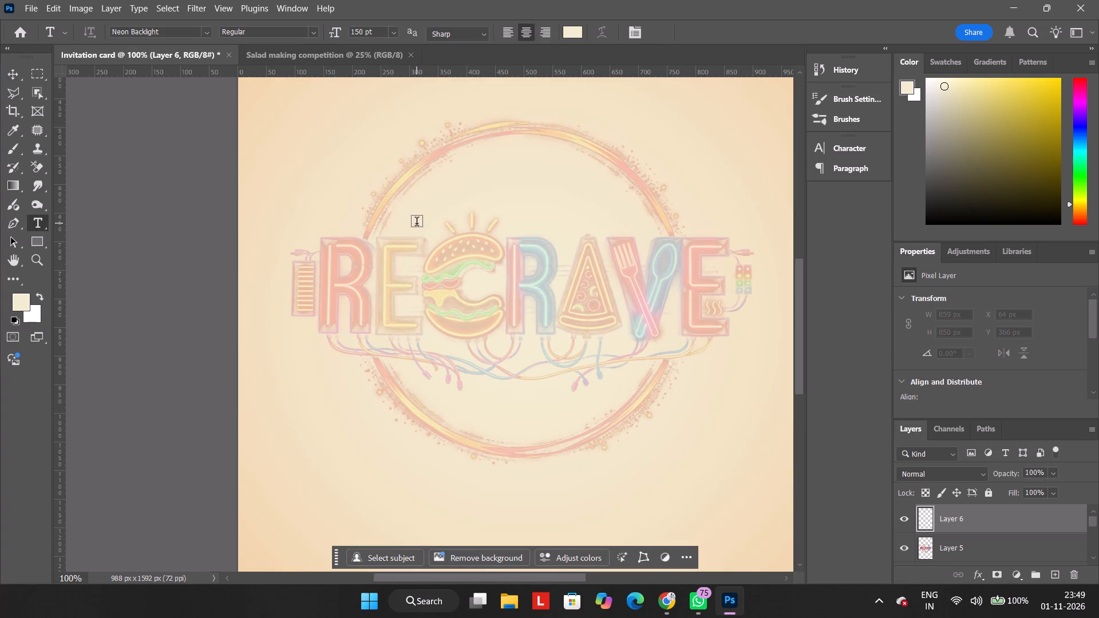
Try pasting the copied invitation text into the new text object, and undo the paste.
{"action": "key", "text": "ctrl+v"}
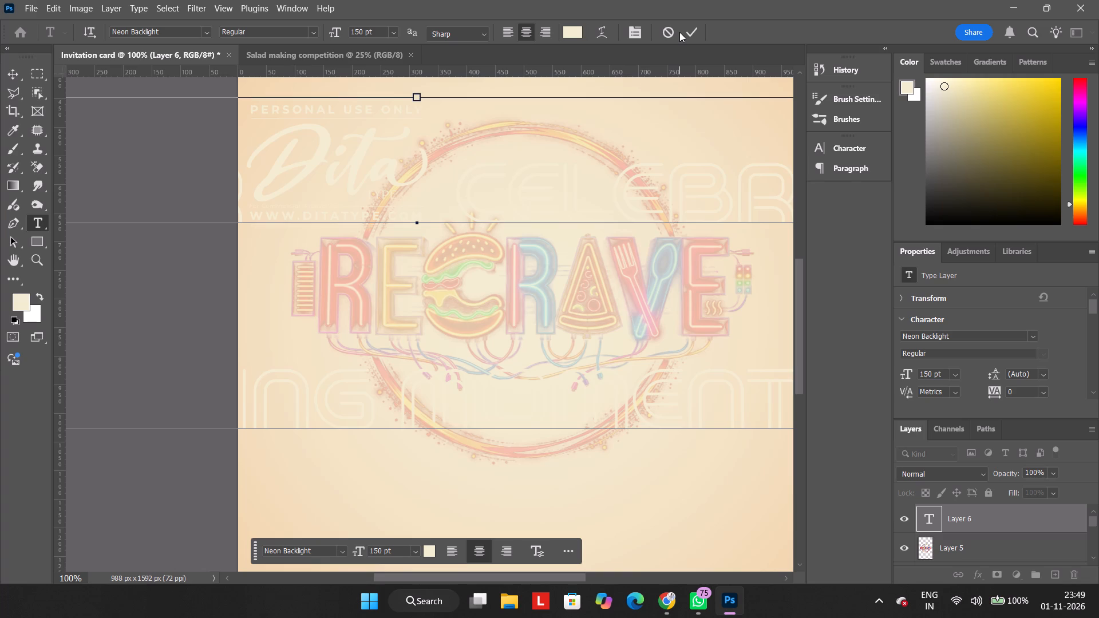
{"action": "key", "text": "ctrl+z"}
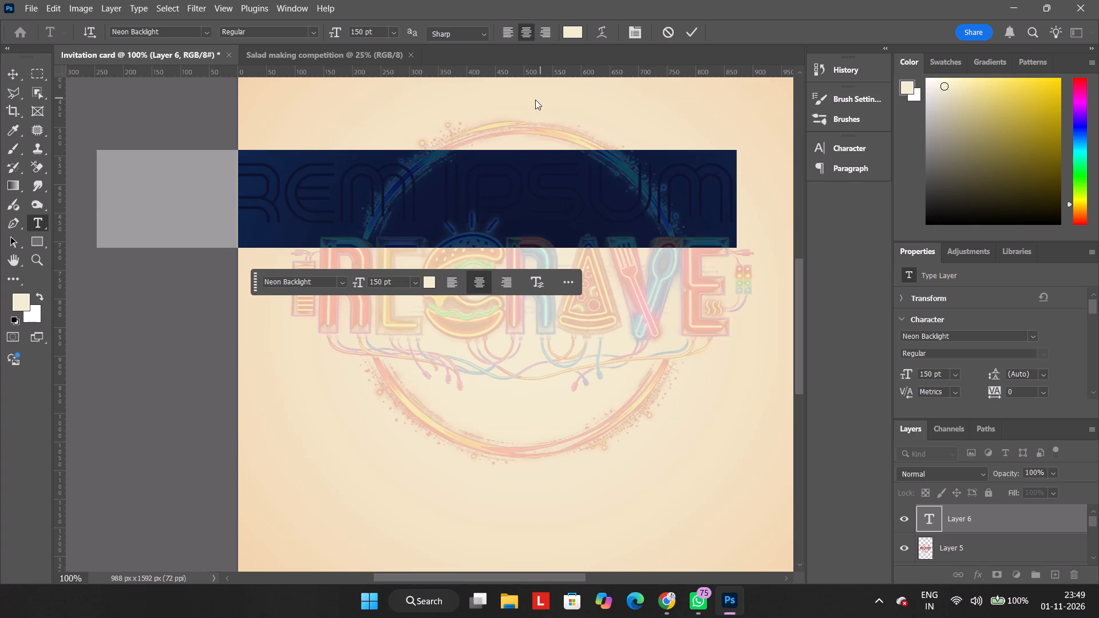
Set the font of the placeholder text to Arial Narrow.
{"action": "left_click", "coordinate": [208, 33]}
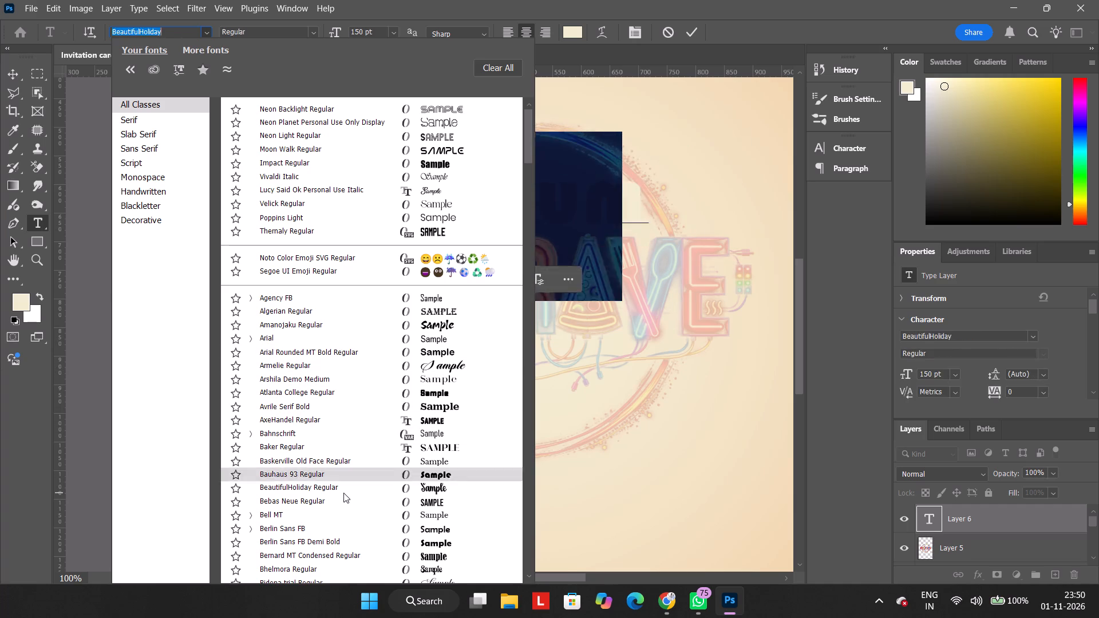
{"action": "left_click", "coordinate": [334, 344]}
Set the text colour to the bright orange e16512, trying green, blue, dark red and brown shades on the way.
{"action": "left_click", "coordinate": [574, 30]}
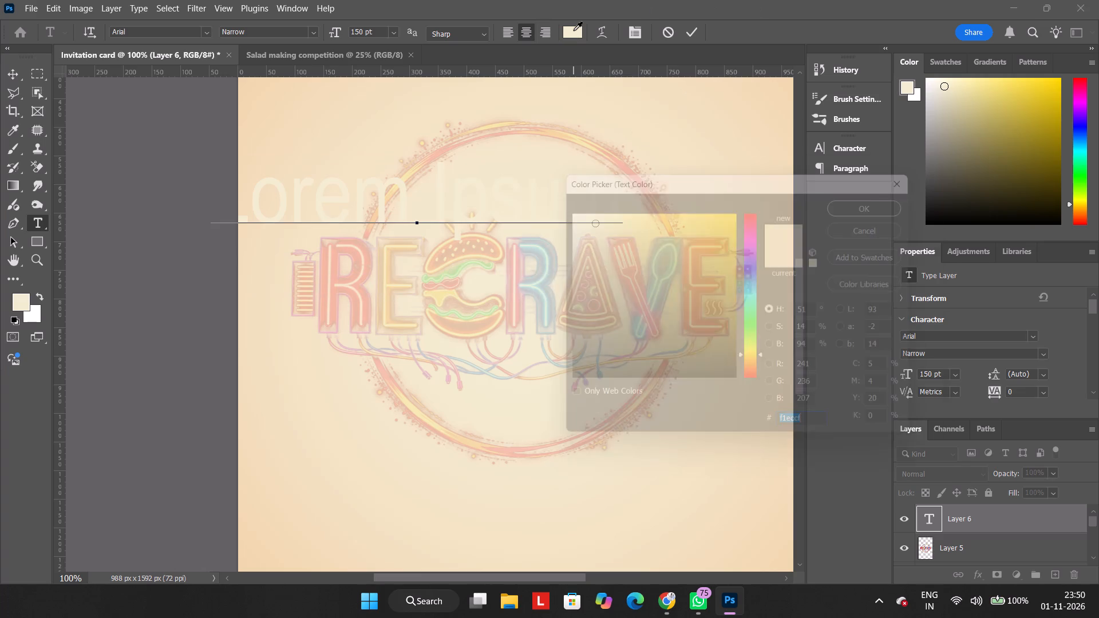
{"action": "left_click_drag", "start_coordinate": [688, 285], "coordinate": [534, 415]}
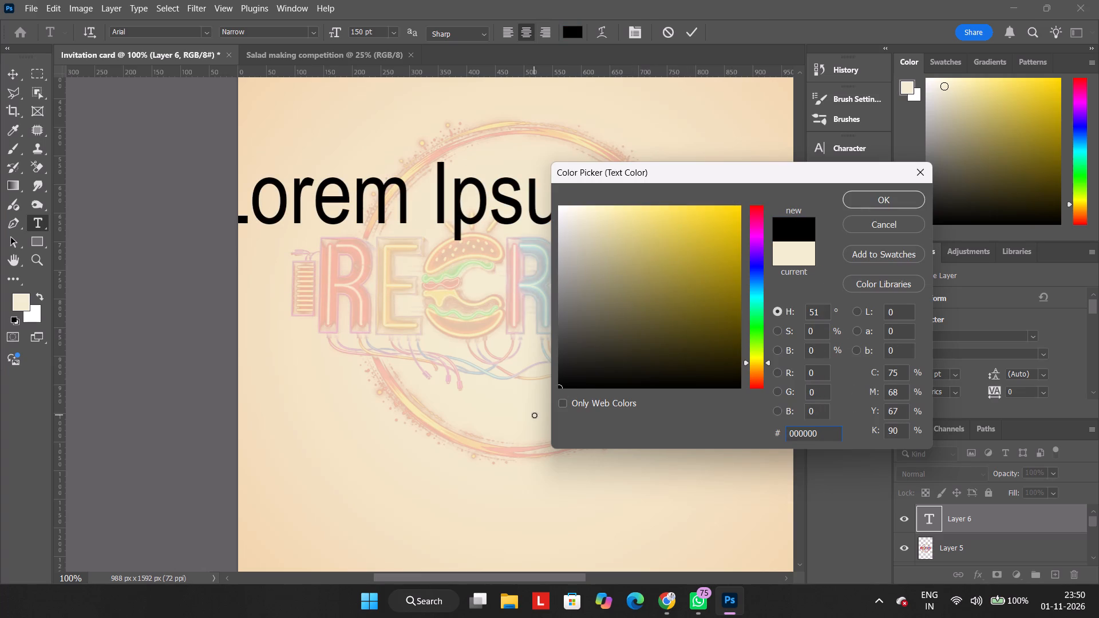
{"action": "left_click_drag", "start_coordinate": [534, 415], "coordinate": [749, 300]}
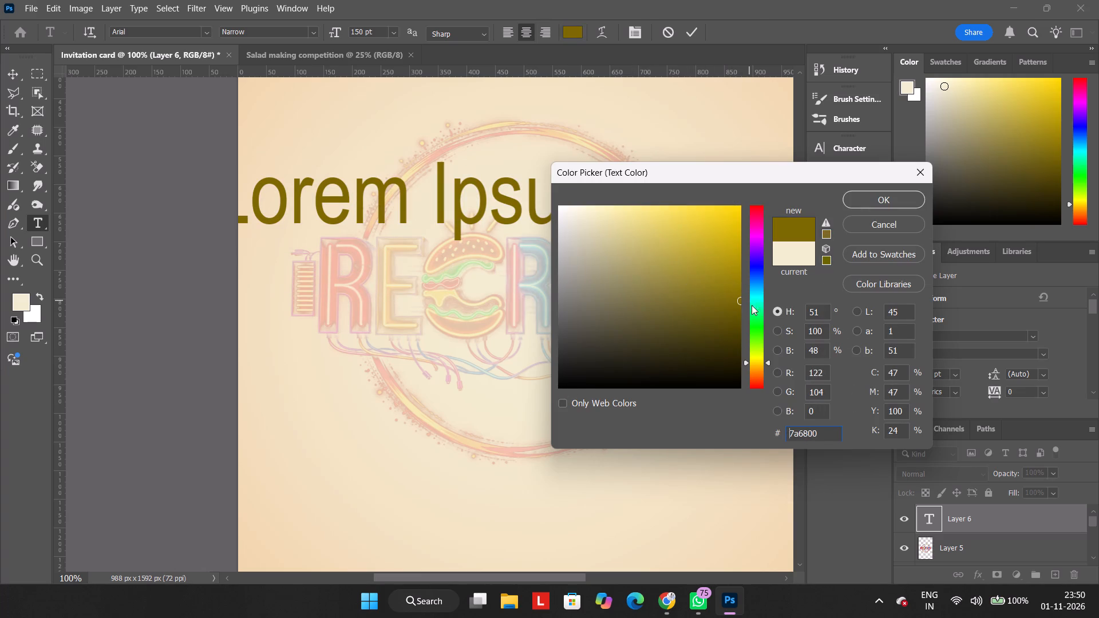
{"action": "left_click_drag", "start_coordinate": [759, 321], "coordinate": [758, 300]}
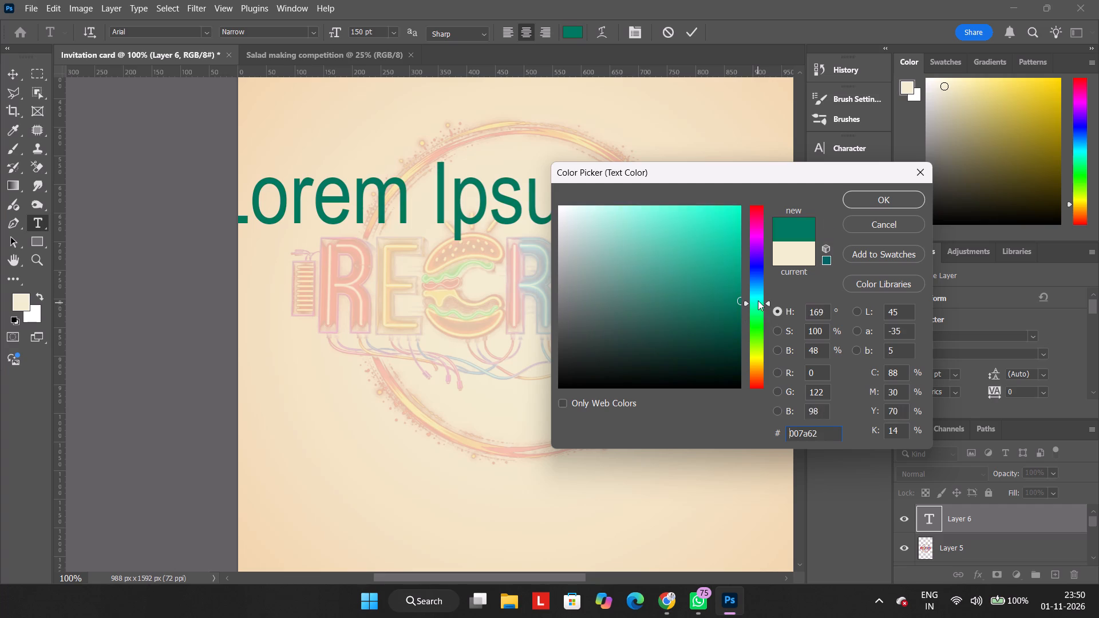
{"action": "left_click_drag", "start_coordinate": [758, 300], "coordinate": [753, 217]}
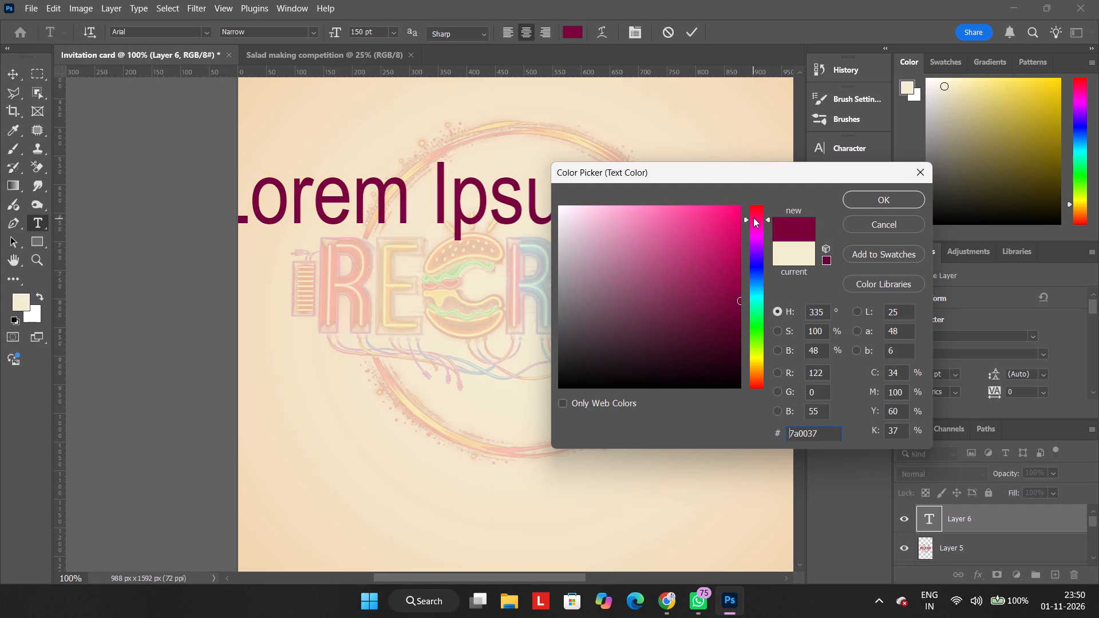
{"action": "left_click_drag", "start_coordinate": [753, 217], "coordinate": [755, 349]}
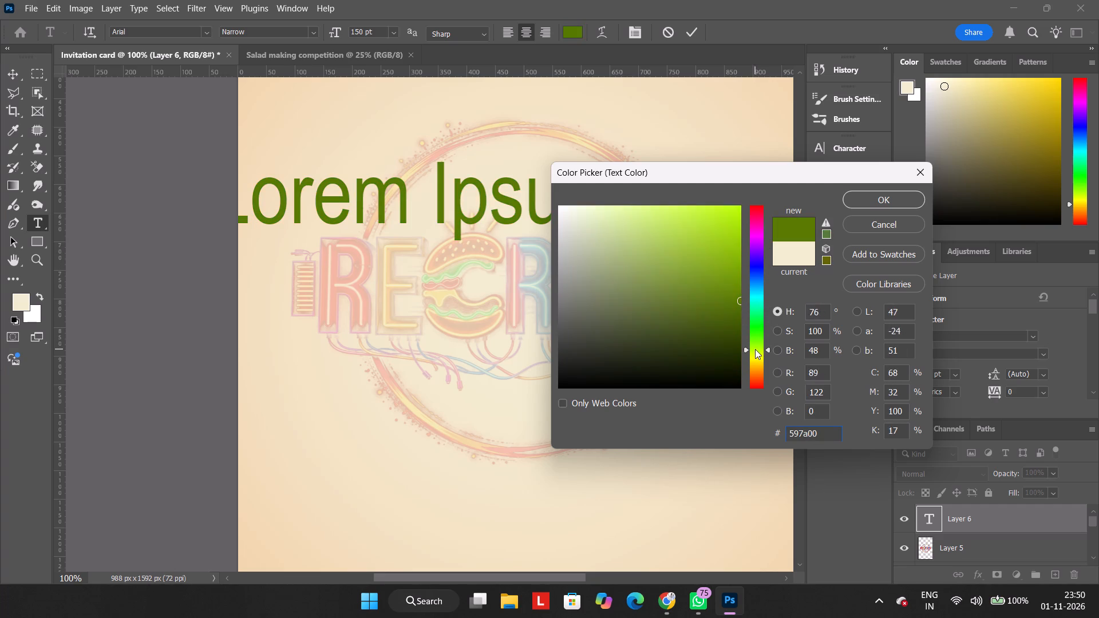
{"action": "left_click_drag", "start_coordinate": [755, 349], "coordinate": [752, 389]}
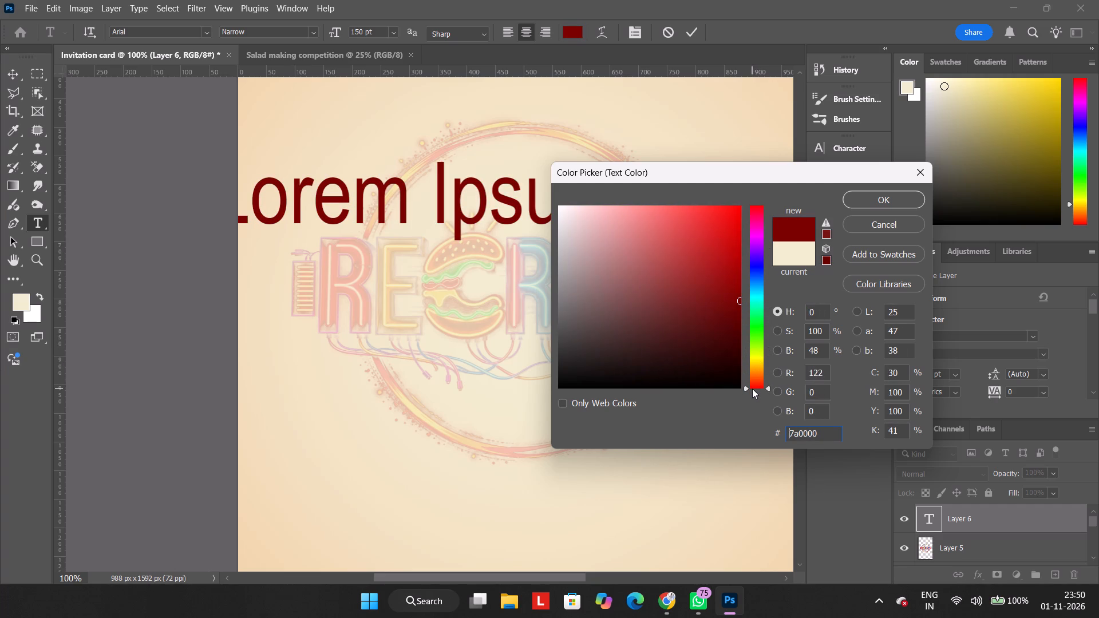
{"action": "left_click_drag", "start_coordinate": [752, 389], "coordinate": [745, 323]}
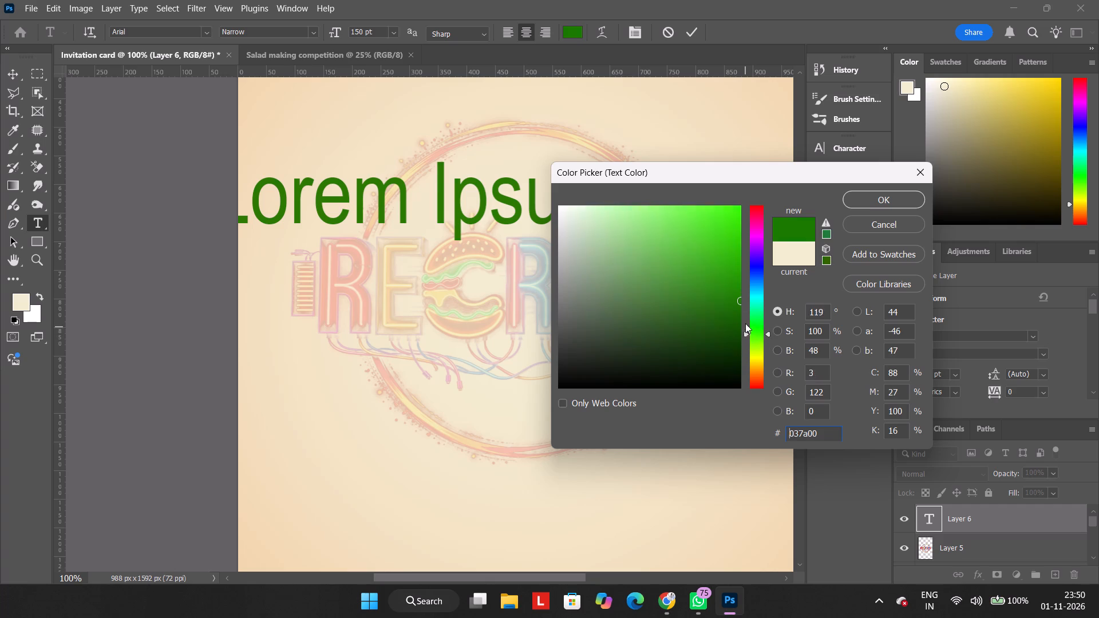
{"action": "left_click_drag", "start_coordinate": [745, 323], "coordinate": [743, 280]}
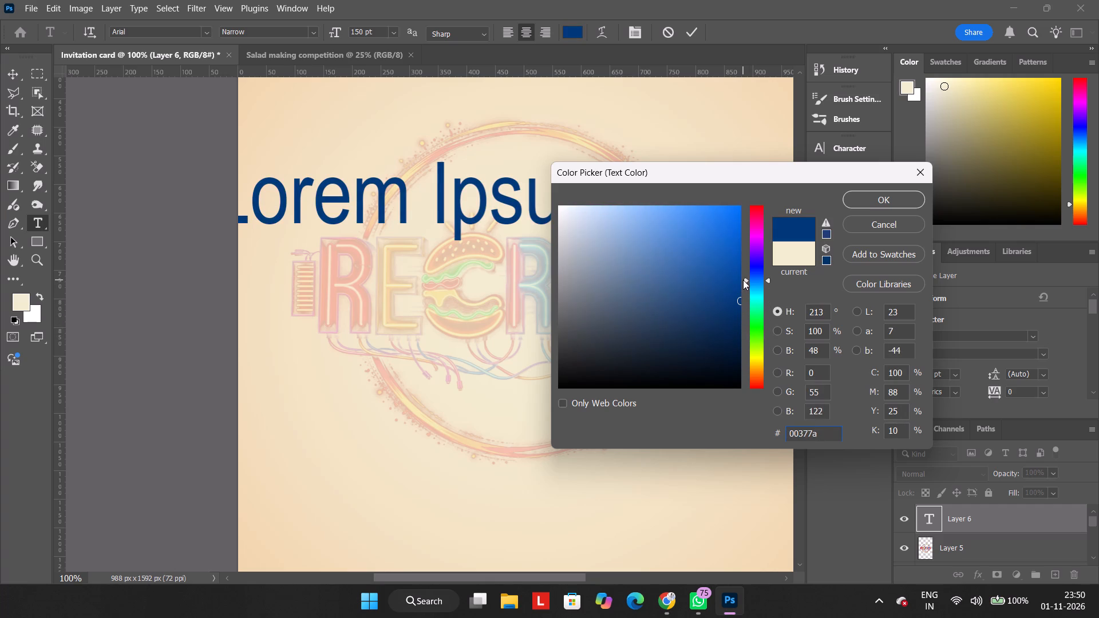
{"action": "left_click_drag", "start_coordinate": [743, 280], "coordinate": [748, 308]}
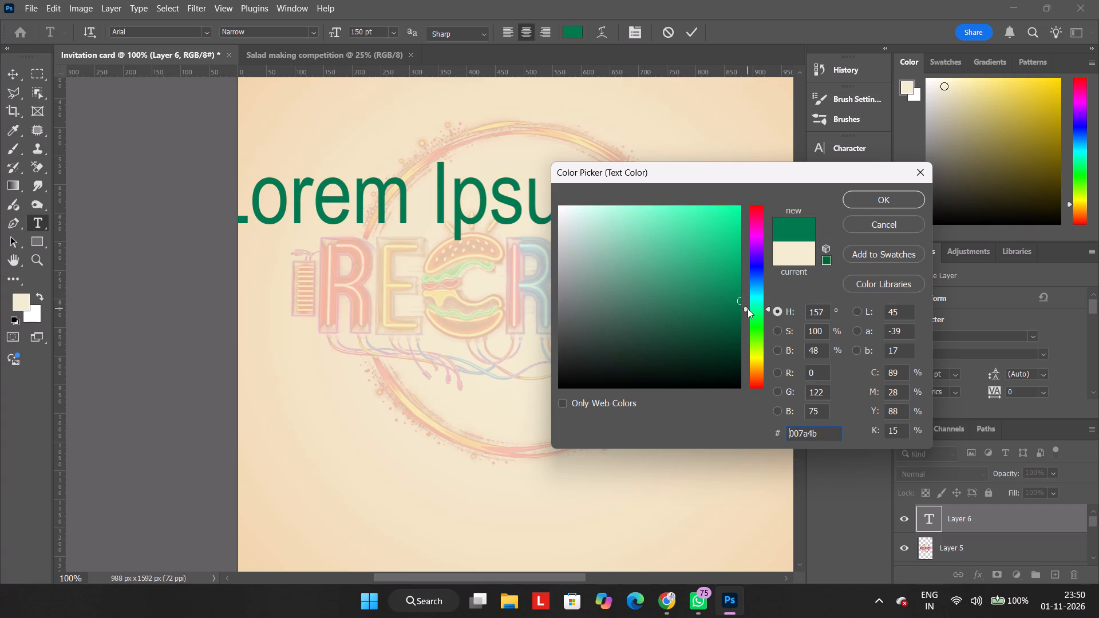
{"action": "left_click_drag", "start_coordinate": [748, 308], "coordinate": [750, 342]}
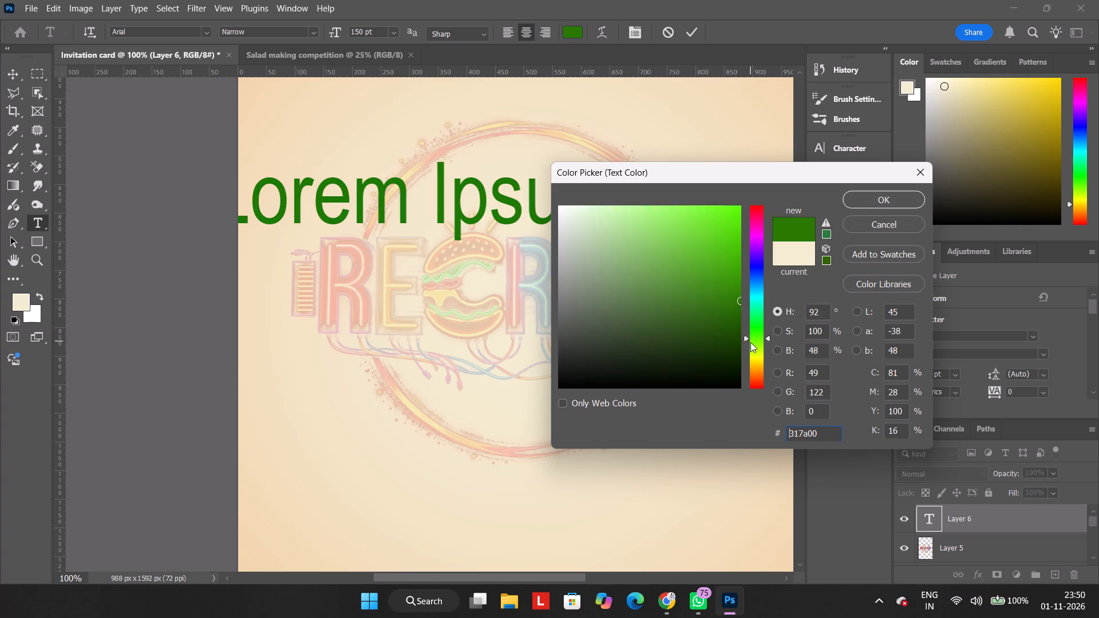
{"action": "left_click_drag", "start_coordinate": [750, 342], "coordinate": [748, 375]}
{"action": "left_click_drag", "start_coordinate": [714, 264], "coordinate": [695, 234]}
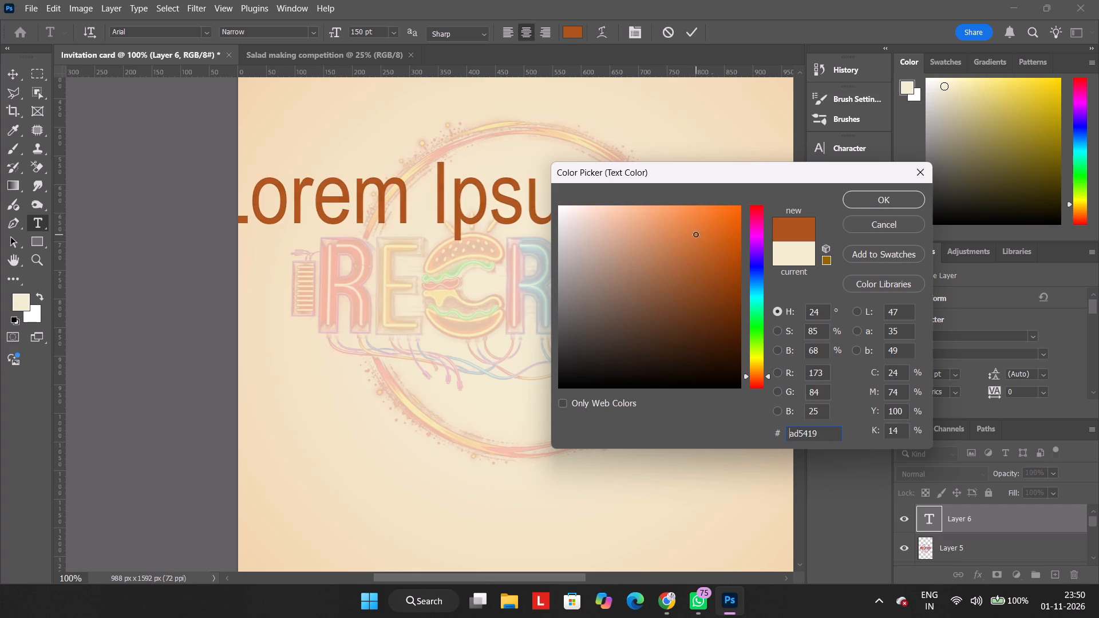
{"action": "left_click_drag", "start_coordinate": [695, 234], "coordinate": [694, 233]}
{"action": "left_click_drag", "start_coordinate": [694, 233], "coordinate": [716, 229]}
{"action": "left_click_drag", "start_coordinate": [716, 229], "coordinate": [722, 247]}
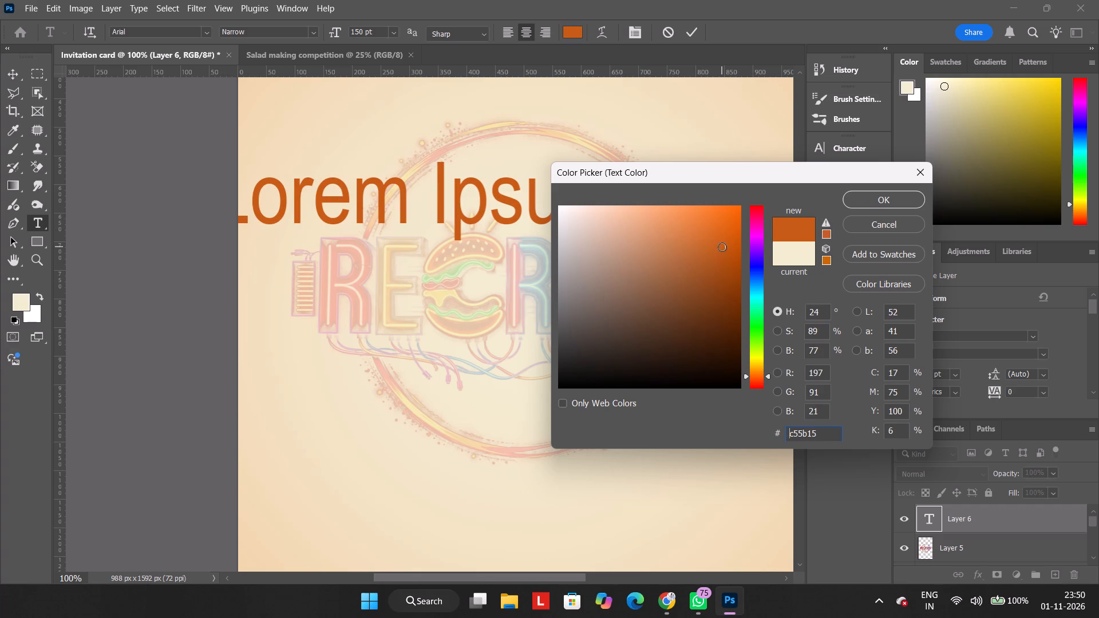
{"action": "left_click_drag", "start_coordinate": [722, 247], "coordinate": [721, 235]}
{"action": "left_click_drag", "start_coordinate": [721, 235], "coordinate": [727, 227]}
{"action": "left_click", "coordinate": [727, 227]}
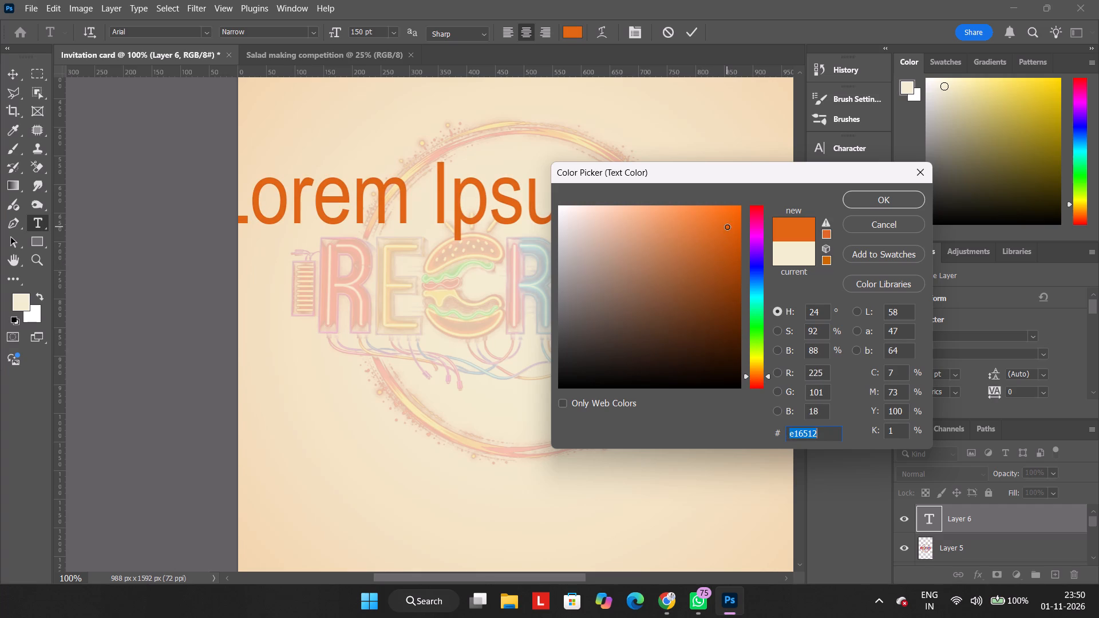
{"action": "left_click", "coordinate": [850, 205]}
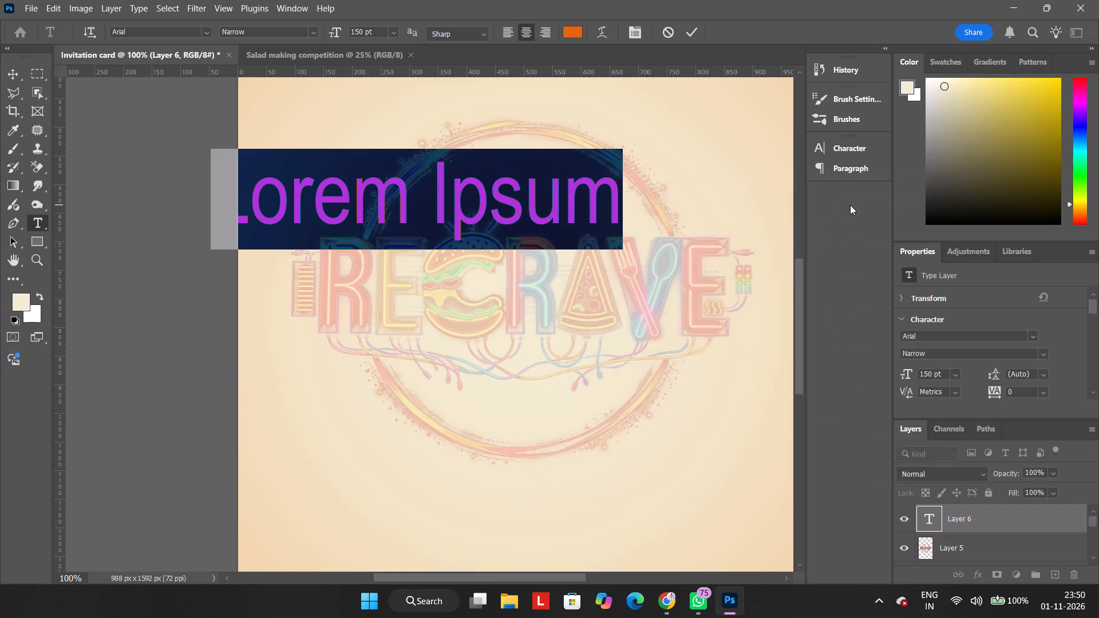
Replace the placeholder with the copied invitation text beginning "An Invitation to Savour, Celebrate, and Connect" and commit it.
{"action": "key", "text": "ctrl+v"}
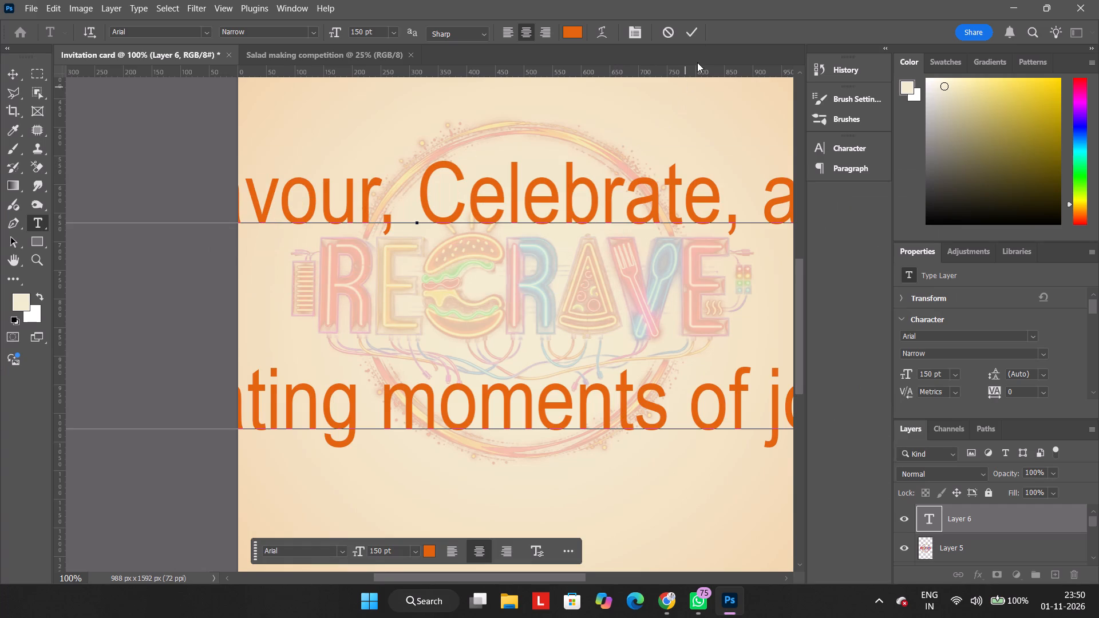
{"action": "left_click", "coordinate": [693, 26]}
Scale the invitation text down proportionally to about 13% and move it over the lower half of the card's logo.
{"action": "key", "text": "ctrl+minus"}
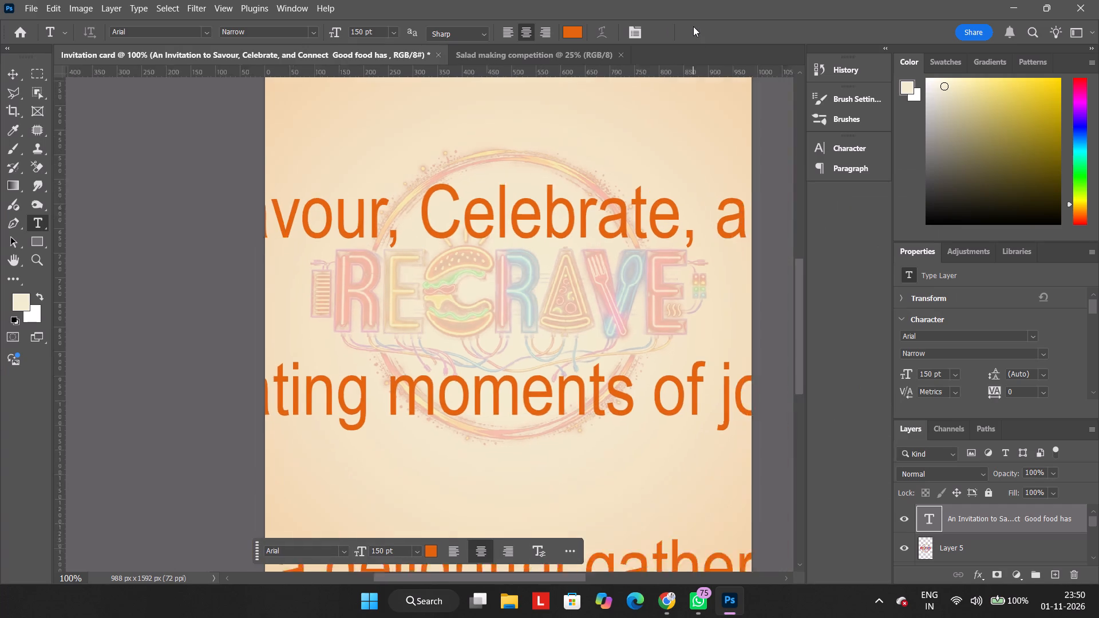
{"action": "key", "text": "ctrl+minus"}
{"action": "key", "text": "ctrl+minus"}
{"action": "key", "text": "ctrl+minus"}
{"action": "key", "text": "ctrl+minus"}
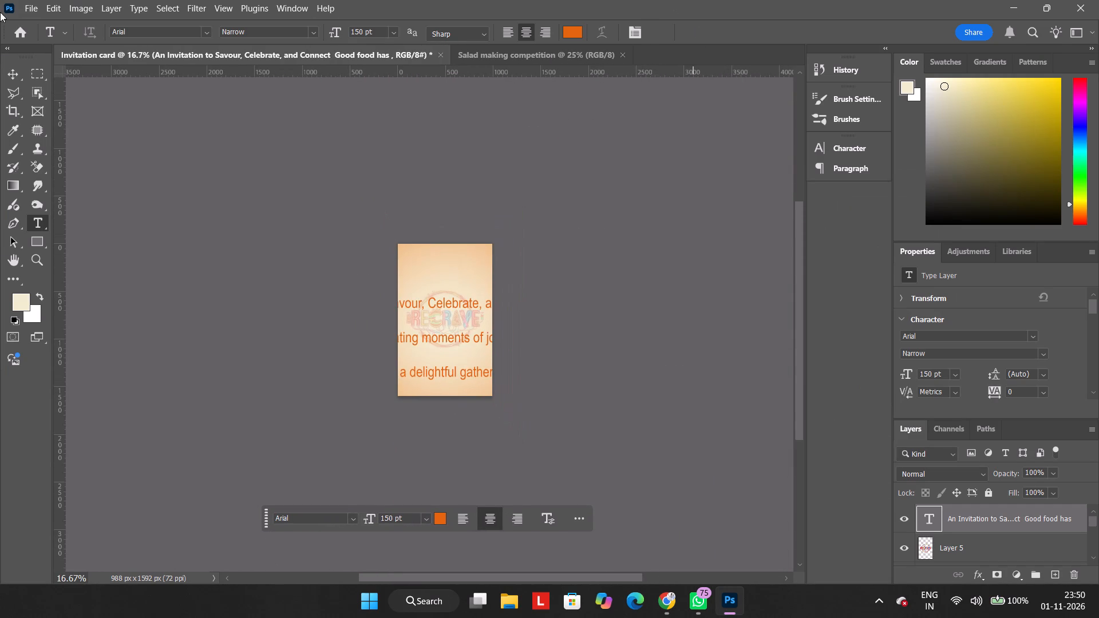
{"action": "left_click", "coordinate": [16, 76]}
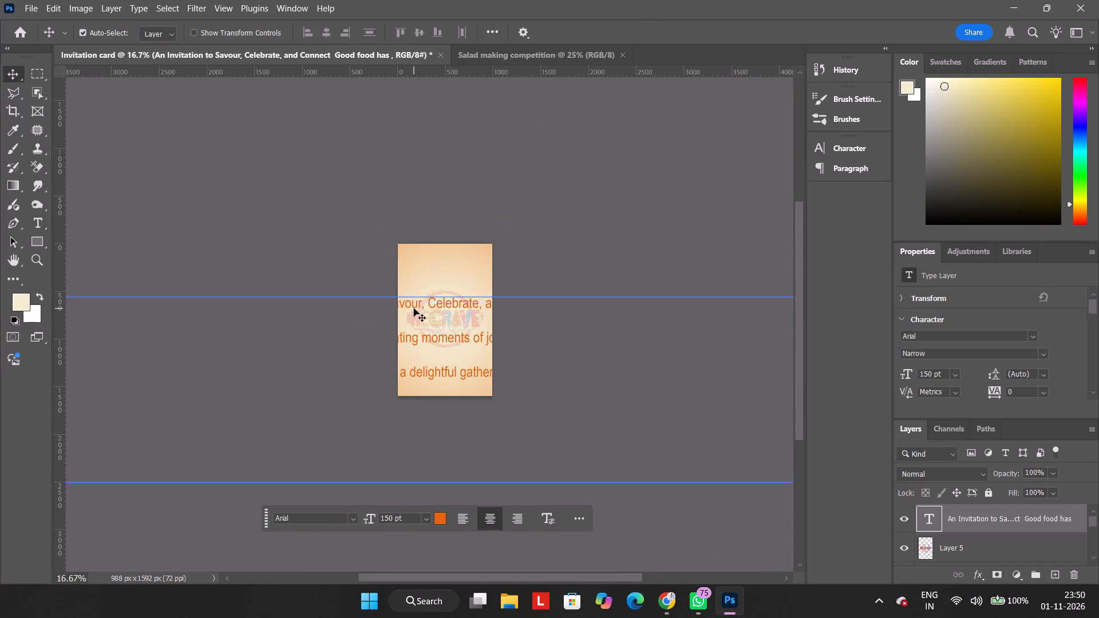
{"action": "left_click_drag", "start_coordinate": [414, 308], "coordinate": [417, 294]}
{"action": "key", "text": "ctrl+t"}
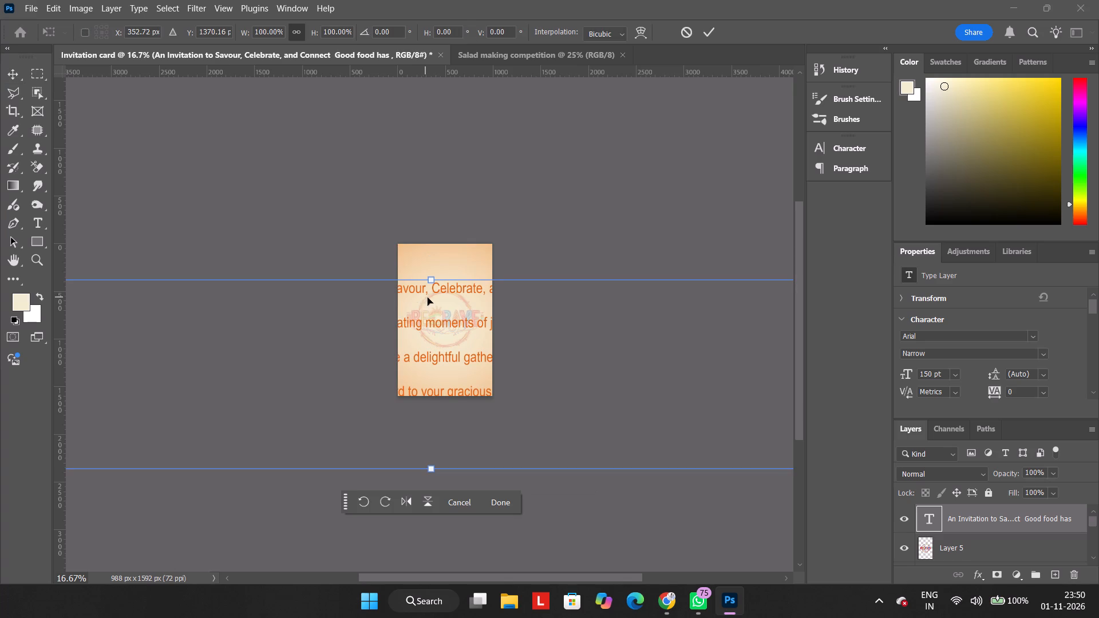
{"action": "left_click_drag", "start_coordinate": [429, 284], "coordinate": [431, 382]}
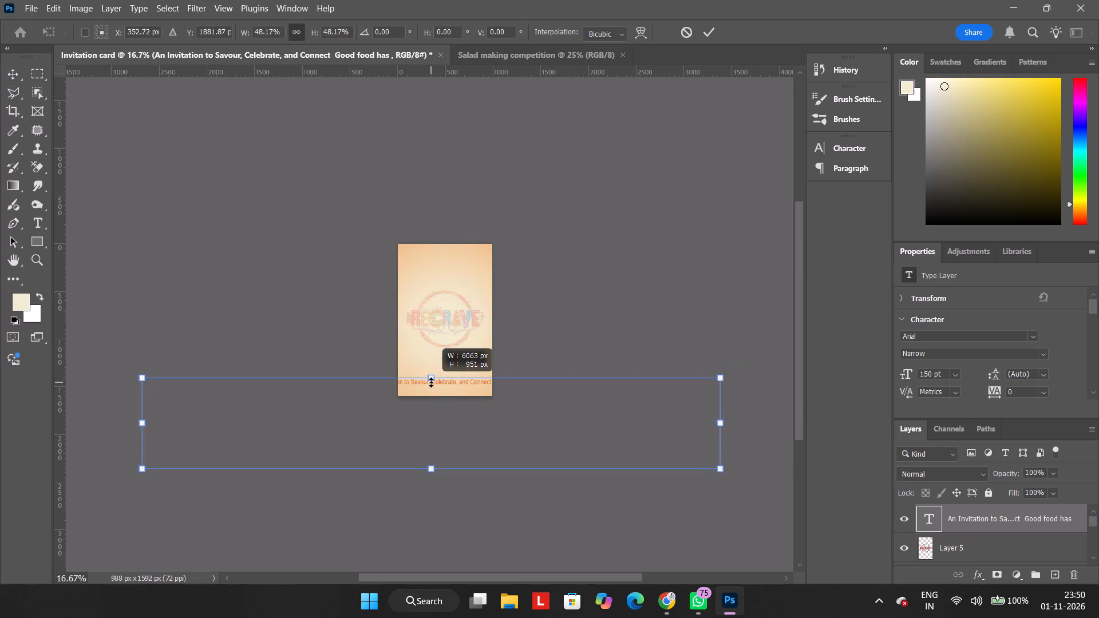
{"action": "left_click_drag", "start_coordinate": [431, 382], "coordinate": [429, 414]}
{"action": "left_click_drag", "start_coordinate": [438, 437], "coordinate": [450, 332]}
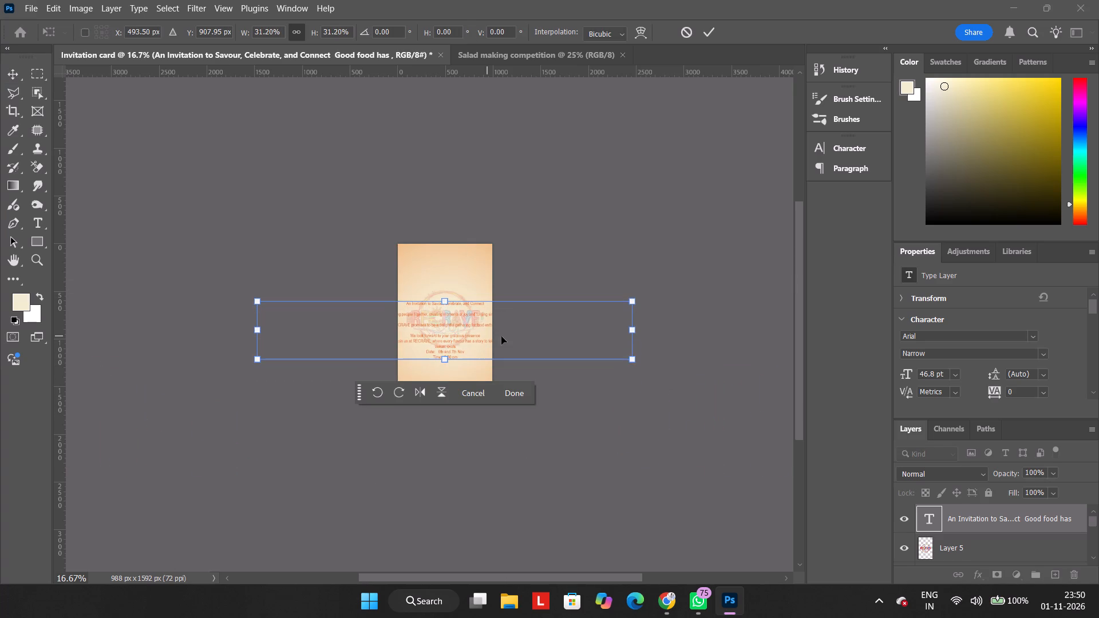
{"action": "left_click_drag", "start_coordinate": [634, 330], "coordinate": [511, 341]}
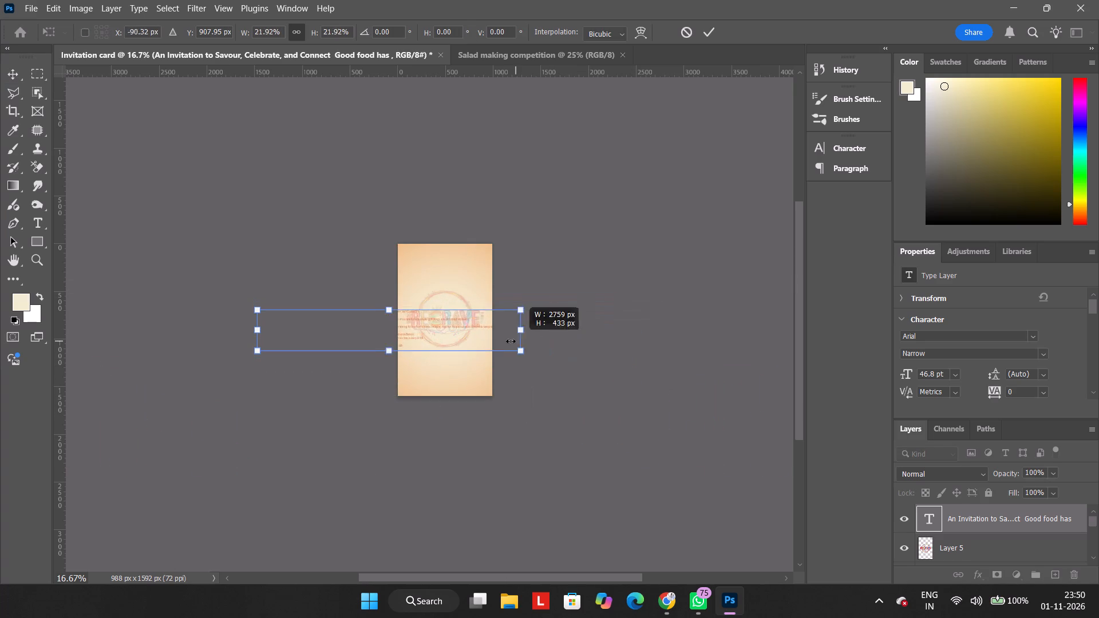
{"action": "left_click_drag", "start_coordinate": [511, 341], "coordinate": [417, 343]}
{"action": "left_click_drag", "start_coordinate": [383, 335], "coordinate": [479, 338]}
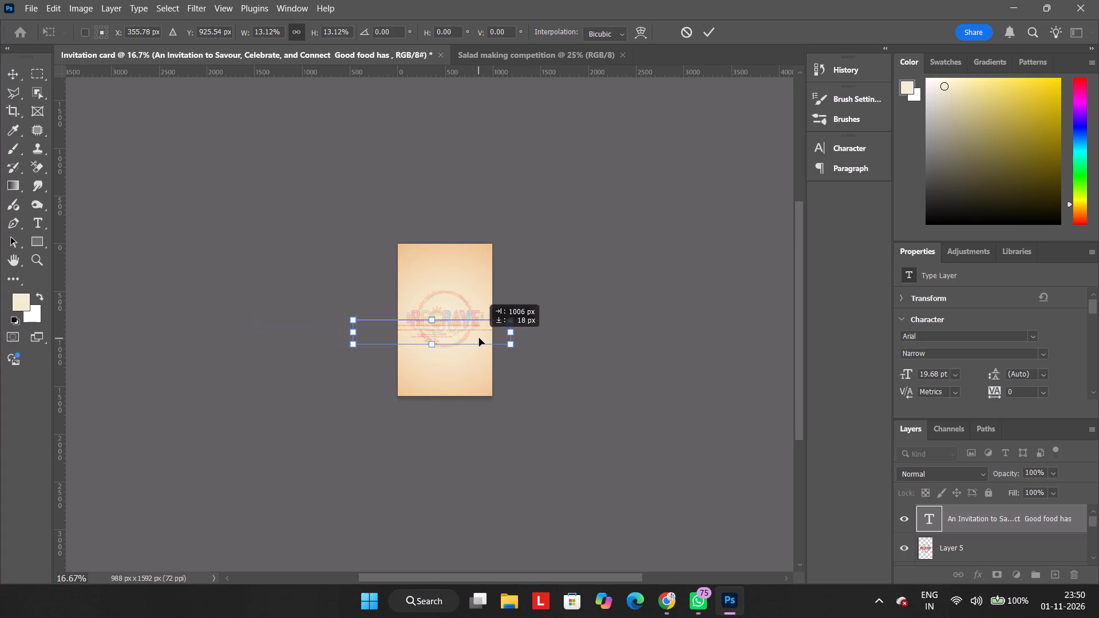
{"action": "left_click_drag", "start_coordinate": [479, 338], "coordinate": [480, 338]}
Left-align all lines of the invitation text and commit the change.
{"action": "key", "text": "ctrl+plus"}
{"action": "key", "text": "ctrl+plus"}
{"action": "key", "text": "ctrl+plus"}
{"action": "key", "text": "ctrl+plus"}
{"action": "key", "text": "ctrl+plus"}
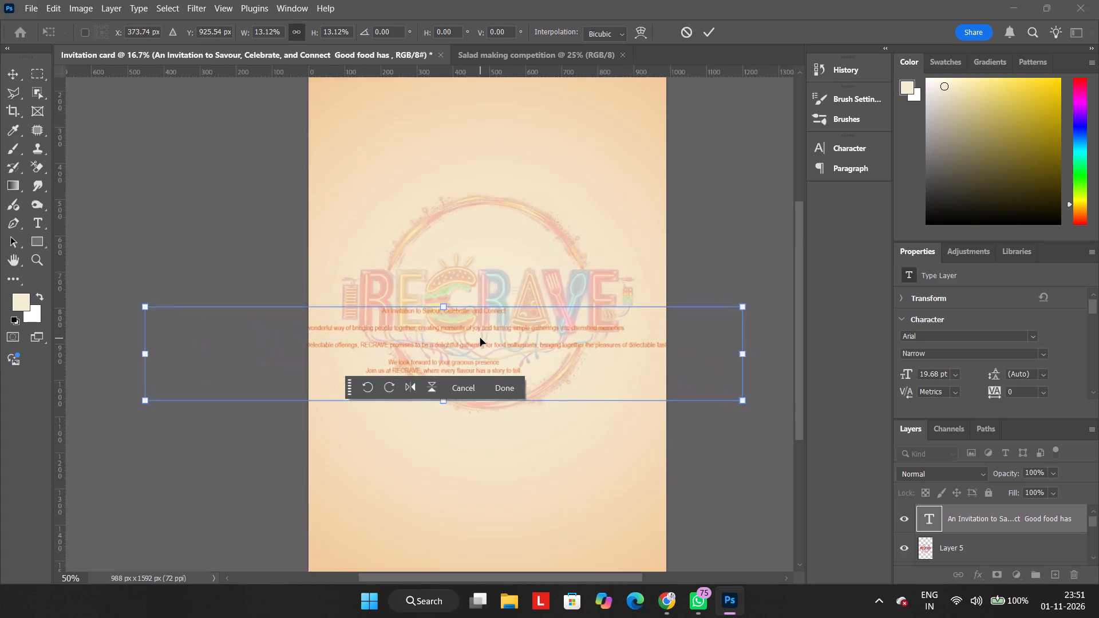
{"action": "key", "text": "ctrl+plus"}
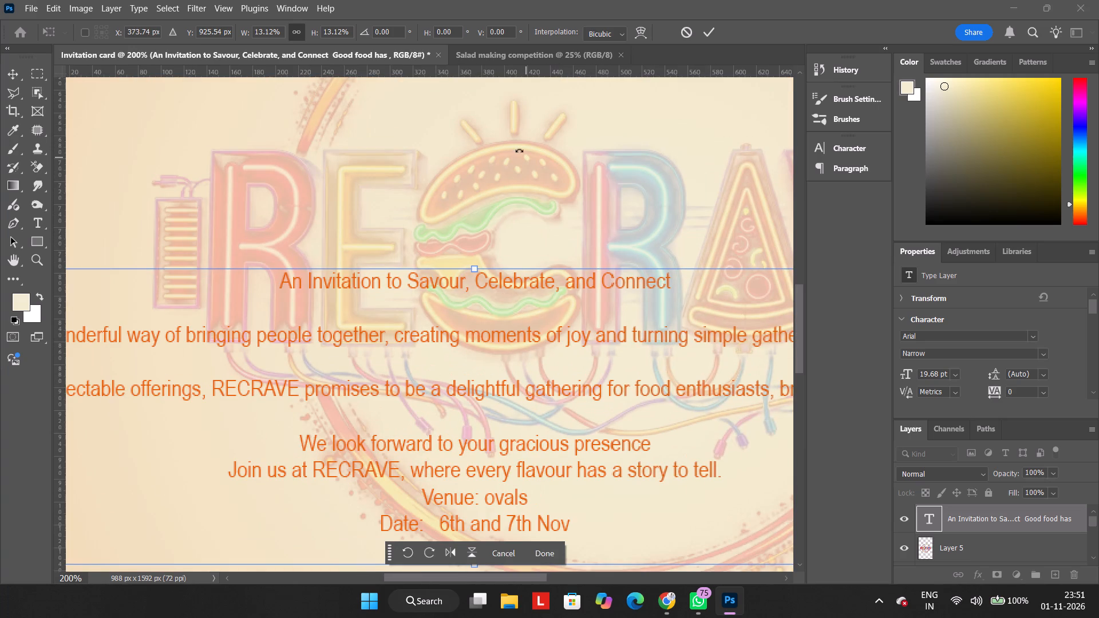
{"action": "scroll", "coordinate": [1007, 341], "scroll_direction": "down", "scroll_amount": 3}
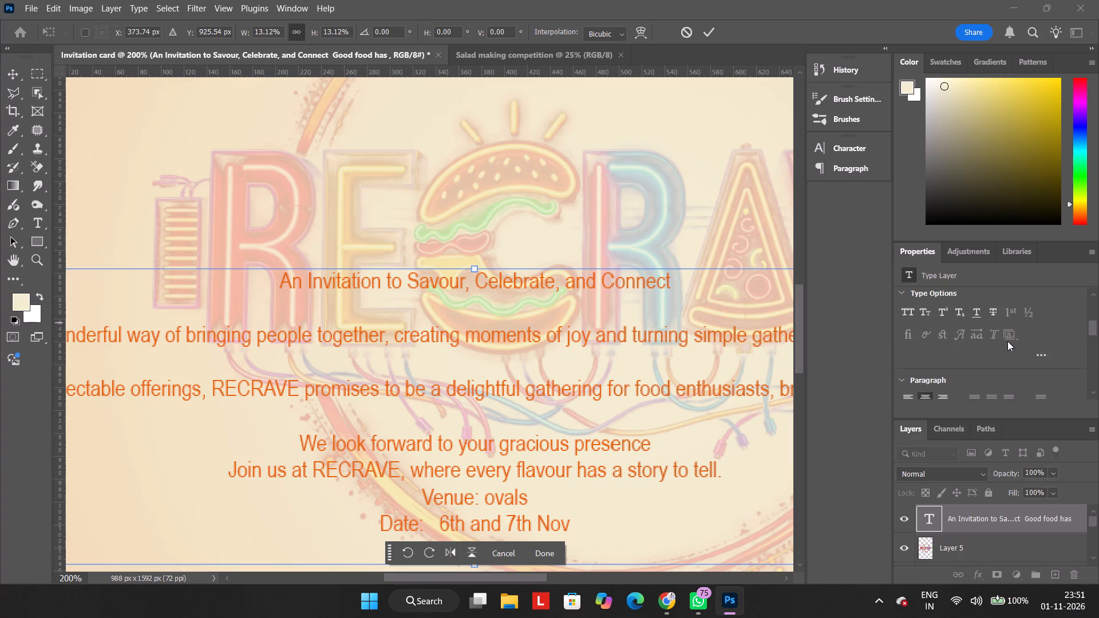
{"action": "scroll", "coordinate": [1007, 341], "scroll_direction": "down", "scroll_amount": 1}
{"action": "left_click", "coordinate": [910, 329]}
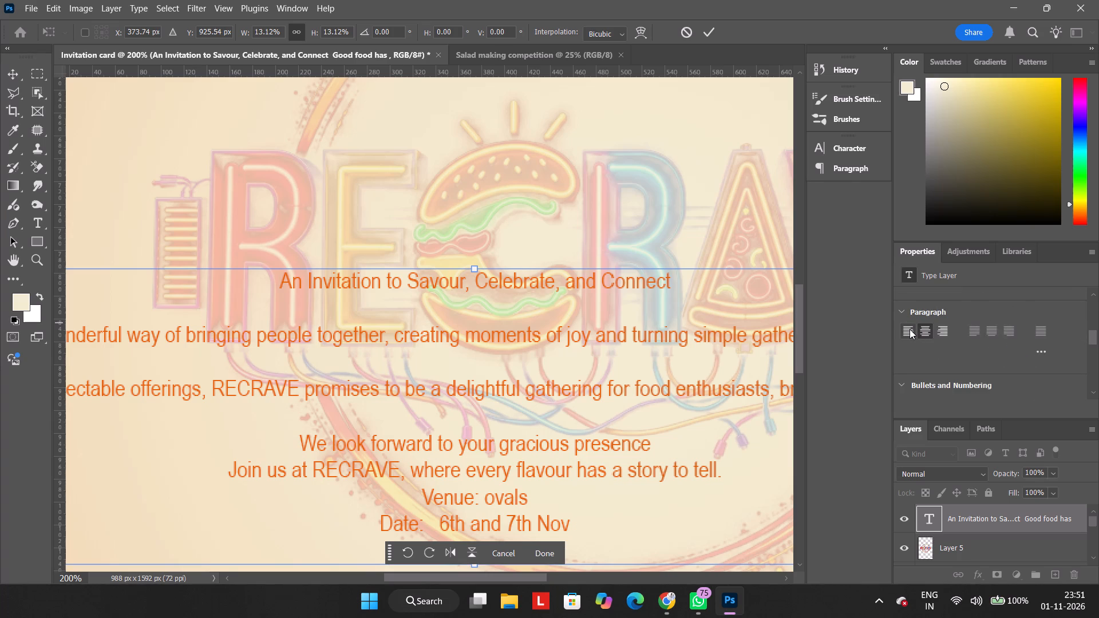
{"action": "left_click", "coordinate": [905, 338]}
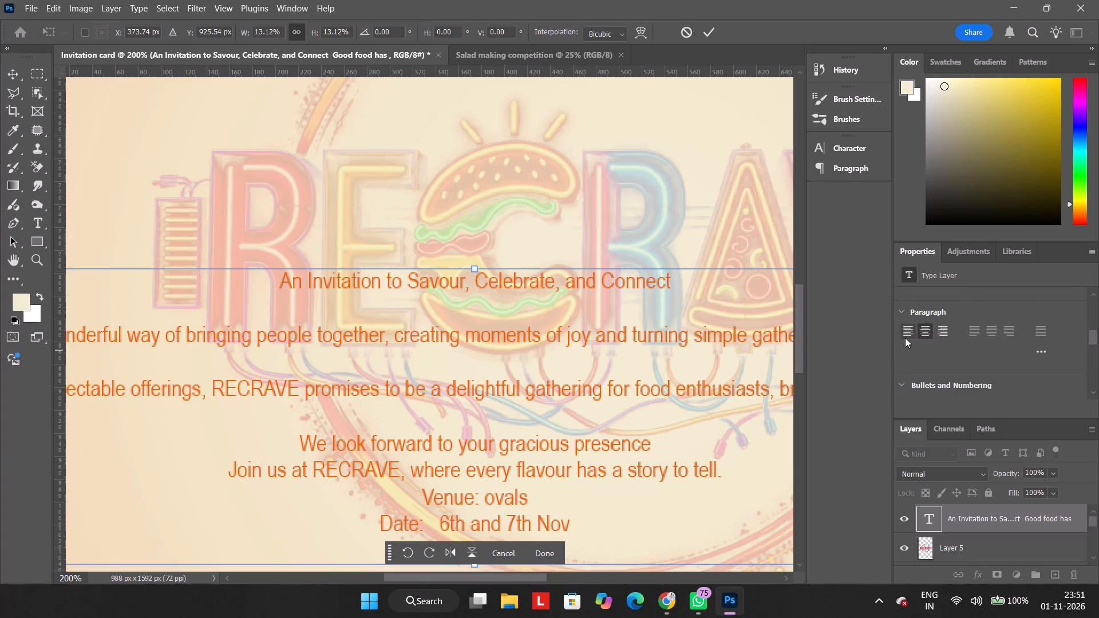
{"action": "left_click", "coordinate": [905, 338]}
{"action": "left_click", "coordinate": [961, 311]}
{"action": "double_click", "coordinate": [706, 330]}
{"action": "double_click", "coordinate": [706, 330]}
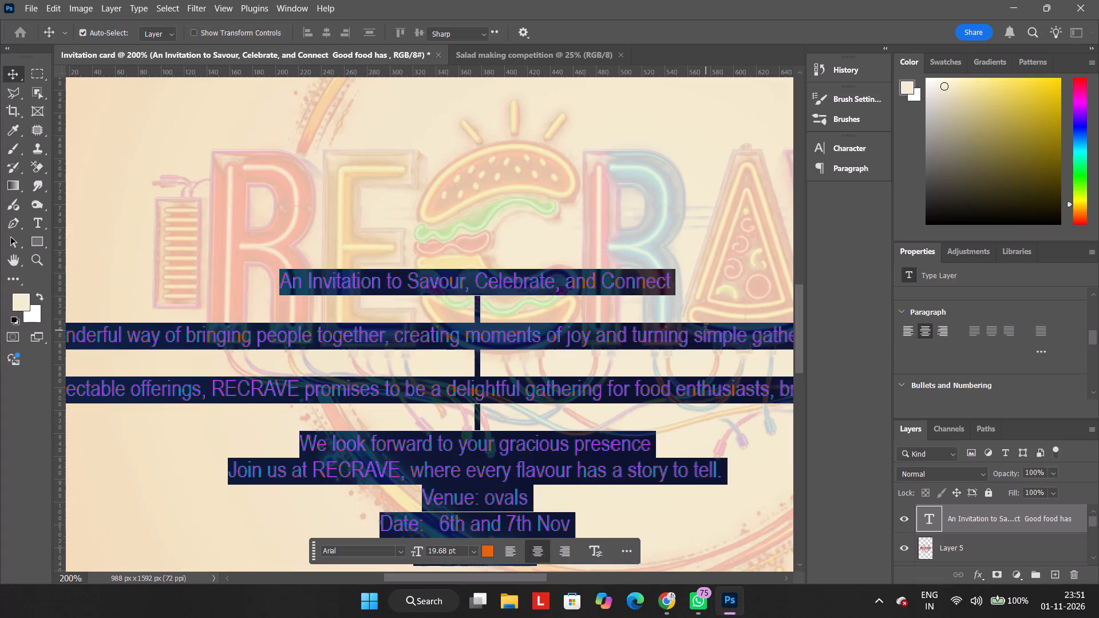
{"action": "left_click", "coordinate": [911, 329]}
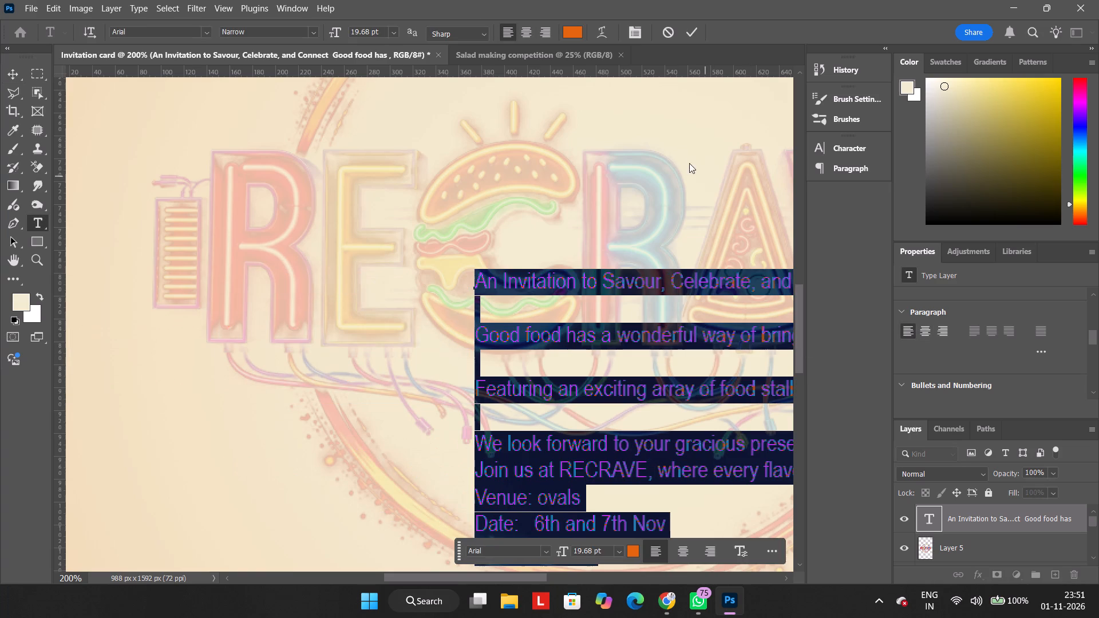
{"action": "left_click", "coordinate": [681, 36]}
{"action": "left_click", "coordinate": [690, 31]}
Move the left-aligned invitation text so its lines start near the card's left edge, over the logo lettering.
{"action": "left_click_drag", "start_coordinate": [628, 349], "coordinate": [533, 291]}
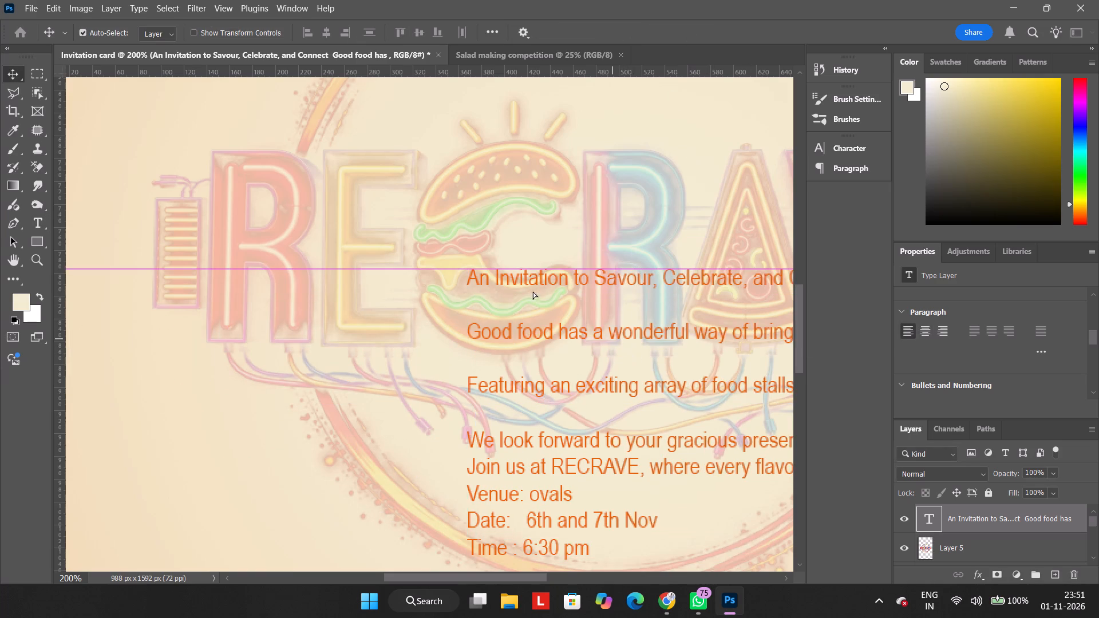
{"action": "left_click_drag", "start_coordinate": [533, 291], "coordinate": [255, 287]}
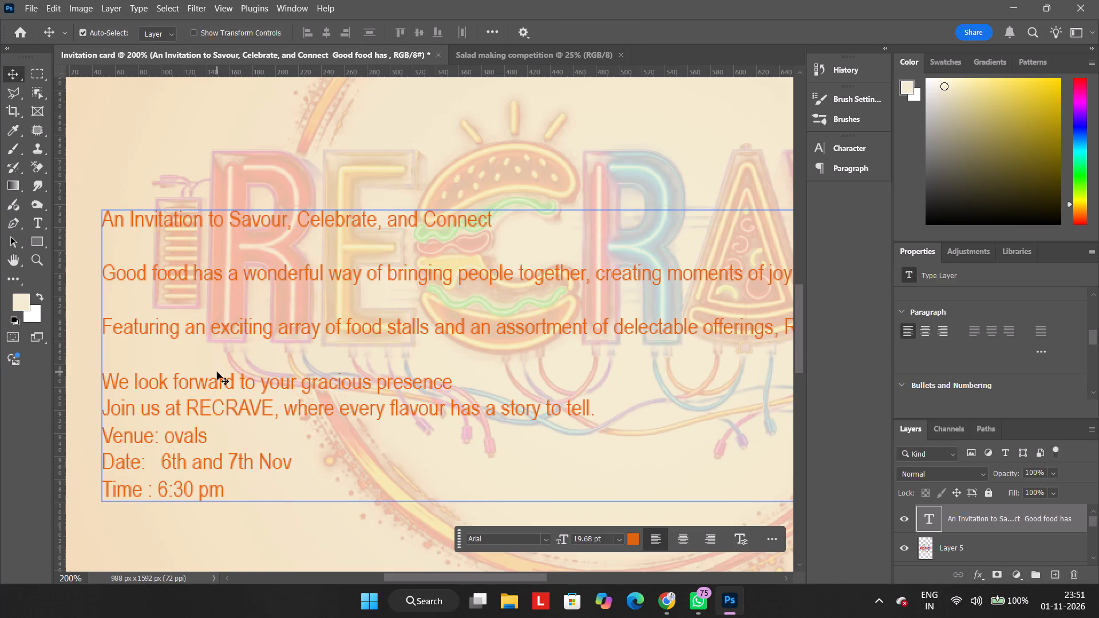
Delete the three blank lines between the paragraphs of the invitation text and commit the edit.
{"action": "double_click", "coordinate": [217, 372]}
{"action": "left_click", "coordinate": [191, 360]}
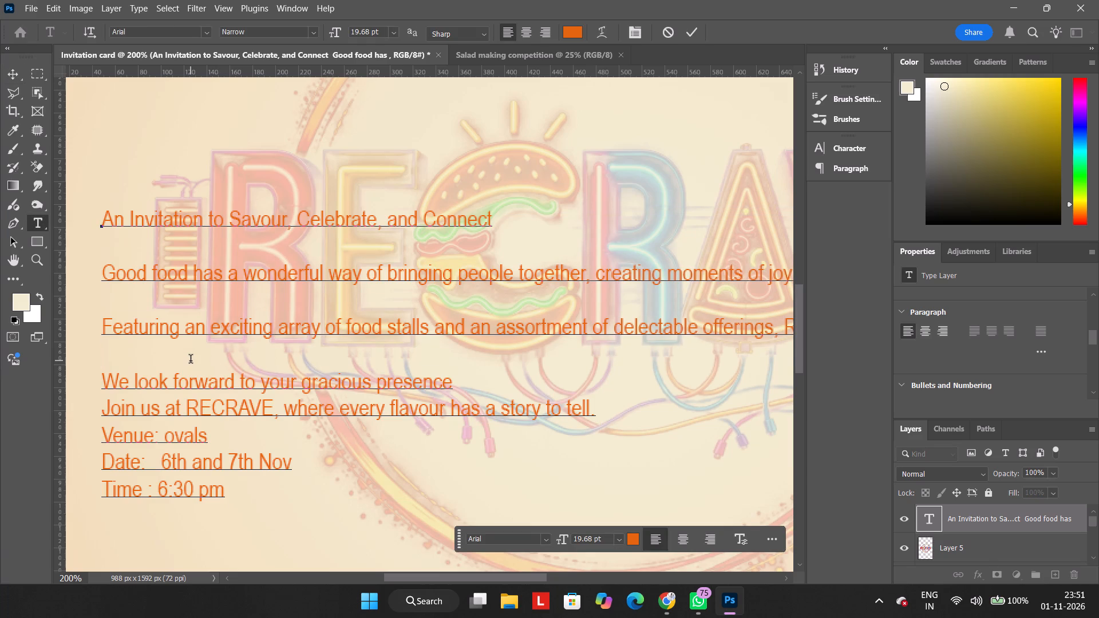
{"action": "key", "text": "BackSpace"}
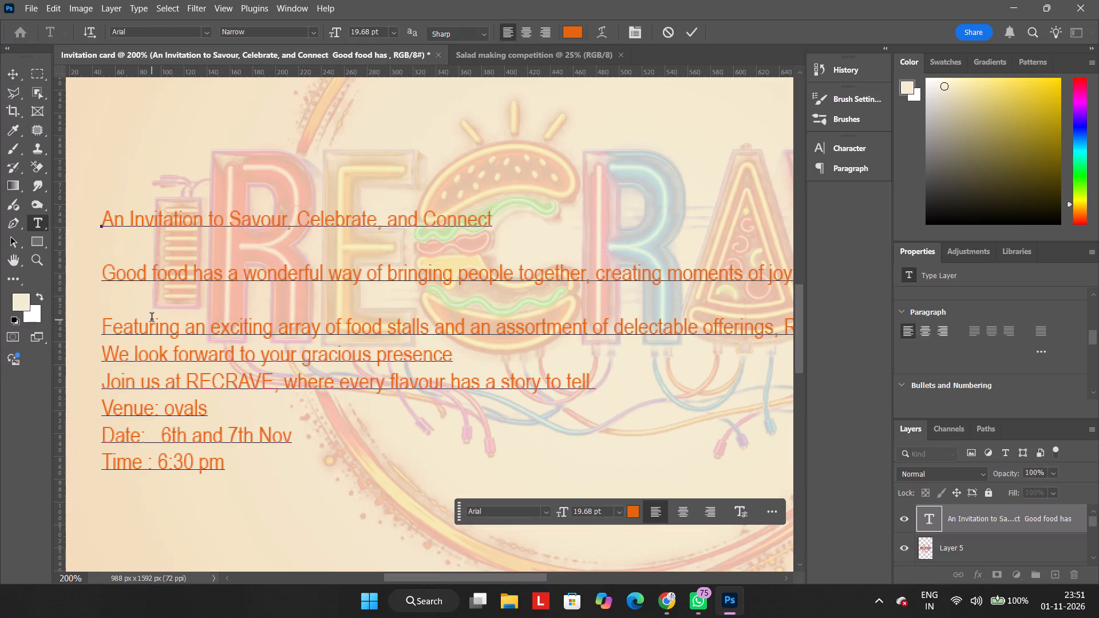
{"action": "left_click", "coordinate": [122, 290]}
{"action": "key", "text": "BackSpace"}
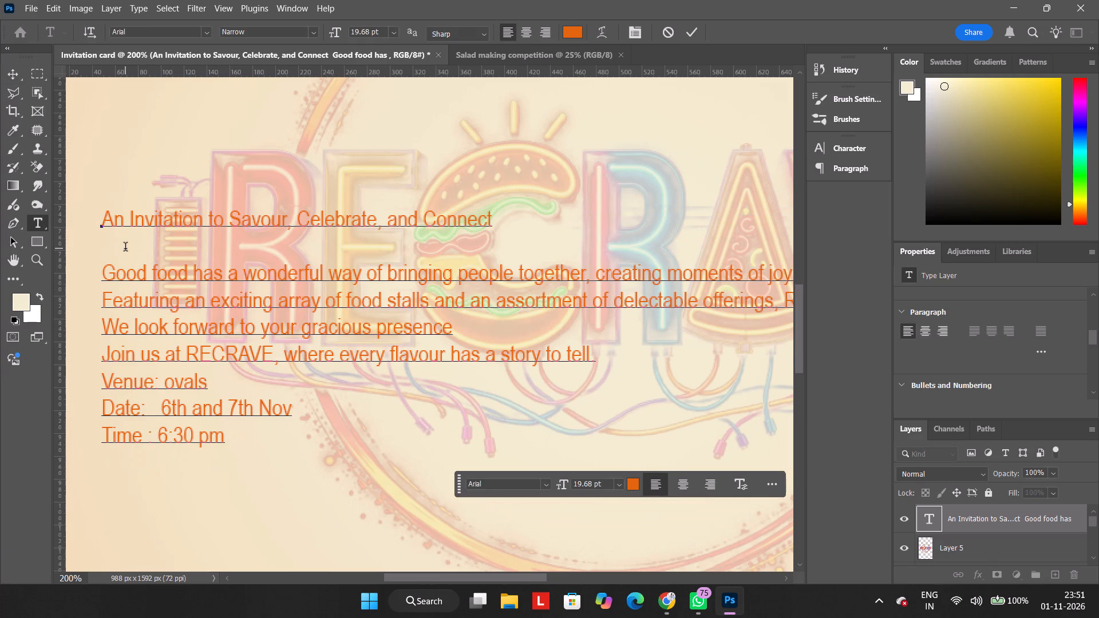
{"action": "left_click", "coordinate": [125, 248]}
{"action": "key", "text": "BackSpace"}
{"action": "key", "text": "BackSpace"}
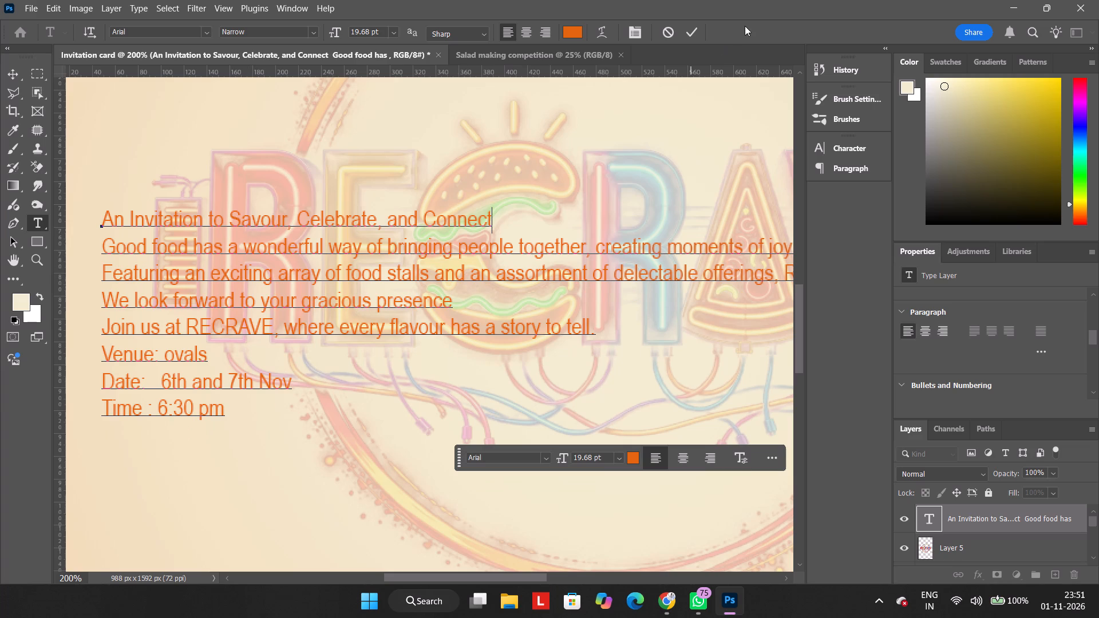
{"action": "left_click", "coordinate": [698, 27]}
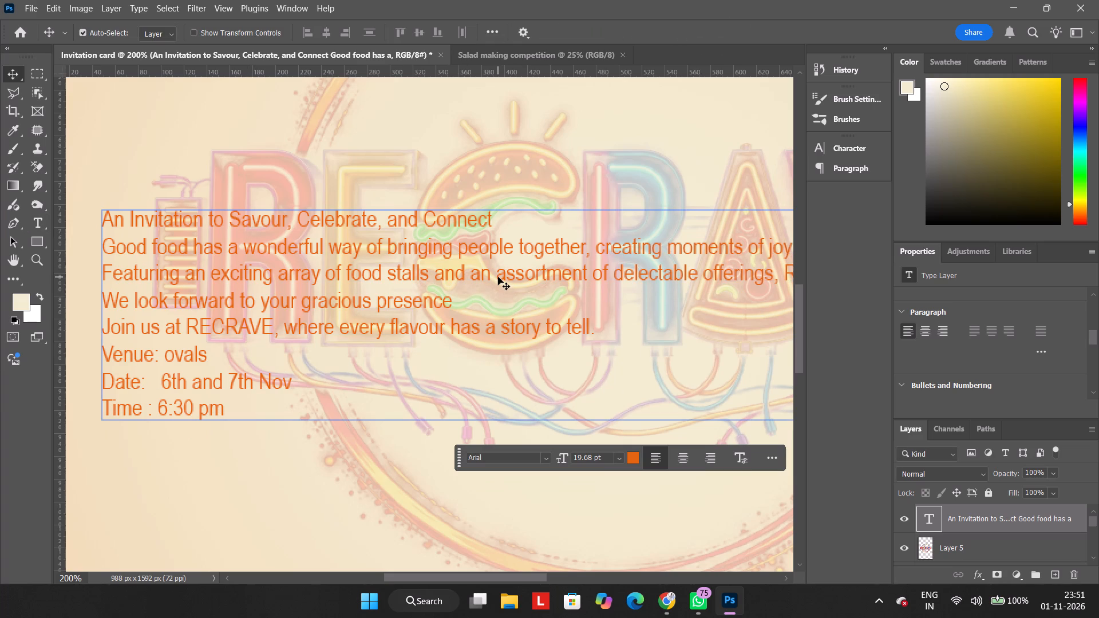
Move the invitation text block up about 380 px and slightly right, to the area above the RECRAVE lettering.
{"action": "left_click", "coordinate": [498, 277]}
{"action": "key", "text": "ctrl+minus"}
{"action": "key", "text": "ctrl+minus"}
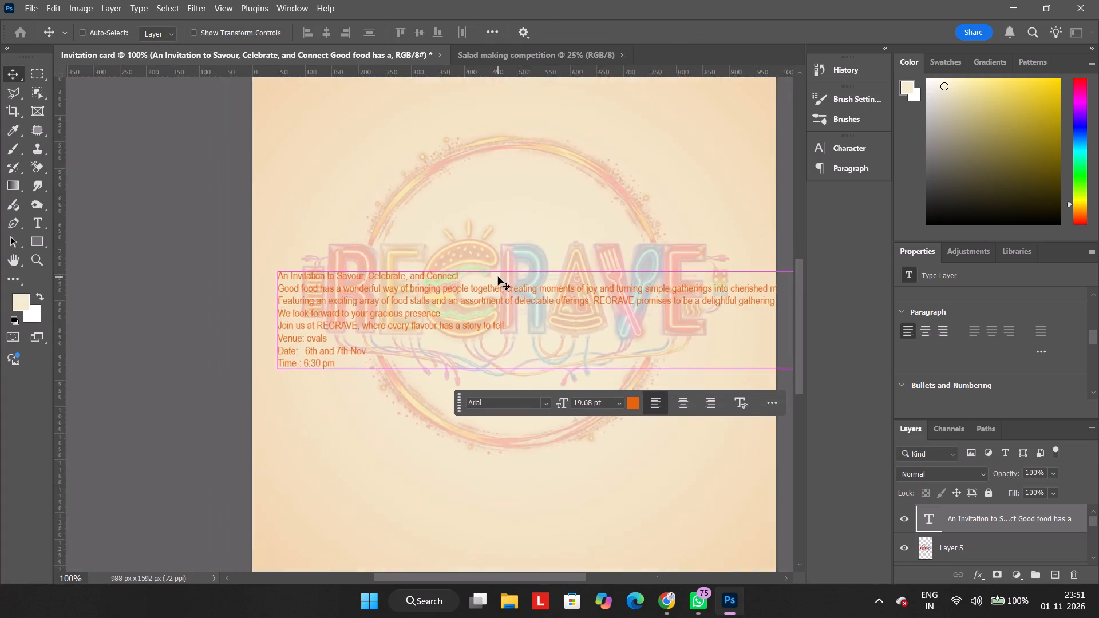
{"action": "double_click", "coordinate": [576, 301]}
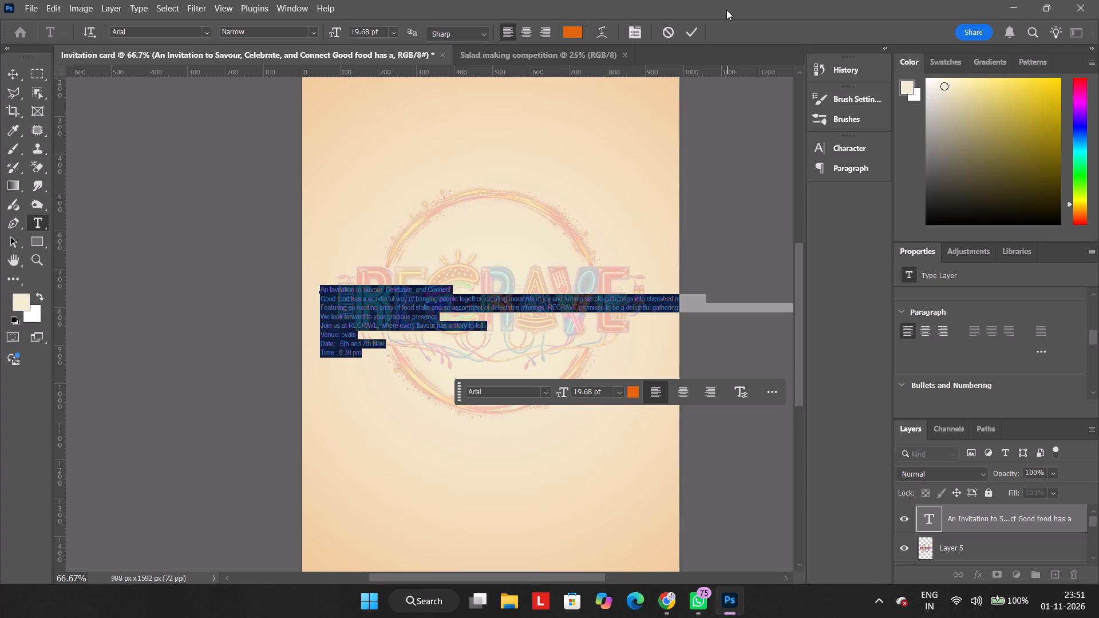
{"action": "left_click", "coordinate": [689, 34]}
{"action": "left_click_drag", "start_coordinate": [382, 325], "coordinate": [396, 208]}
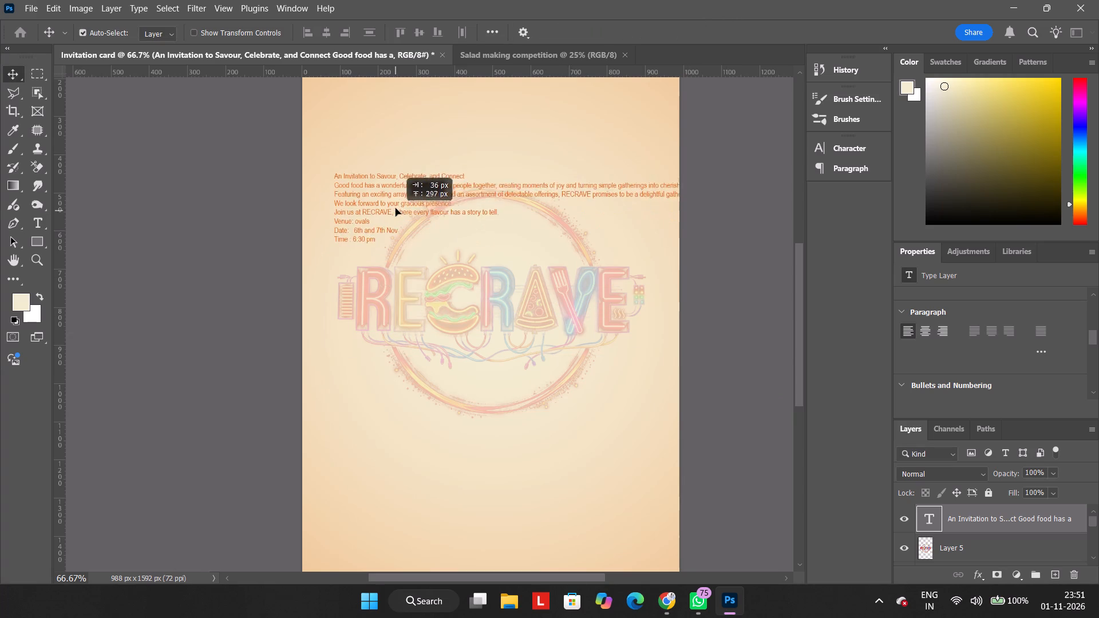
{"action": "left_click_drag", "start_coordinate": [396, 208], "coordinate": [388, 183]}
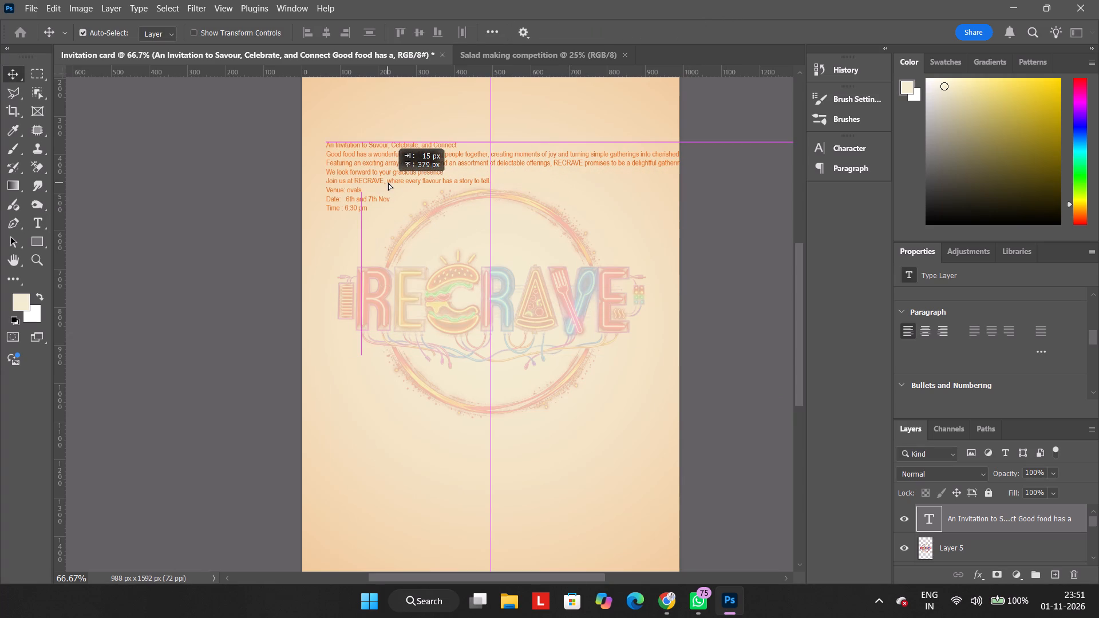
{"action": "left_click_drag", "start_coordinate": [388, 183], "coordinate": [390, 183]}
Add the greeting "Dear Sir/Mam," above the invitation text, followed by a blank line, and commit it.
{"action": "triple_click", "coordinate": [390, 183]}
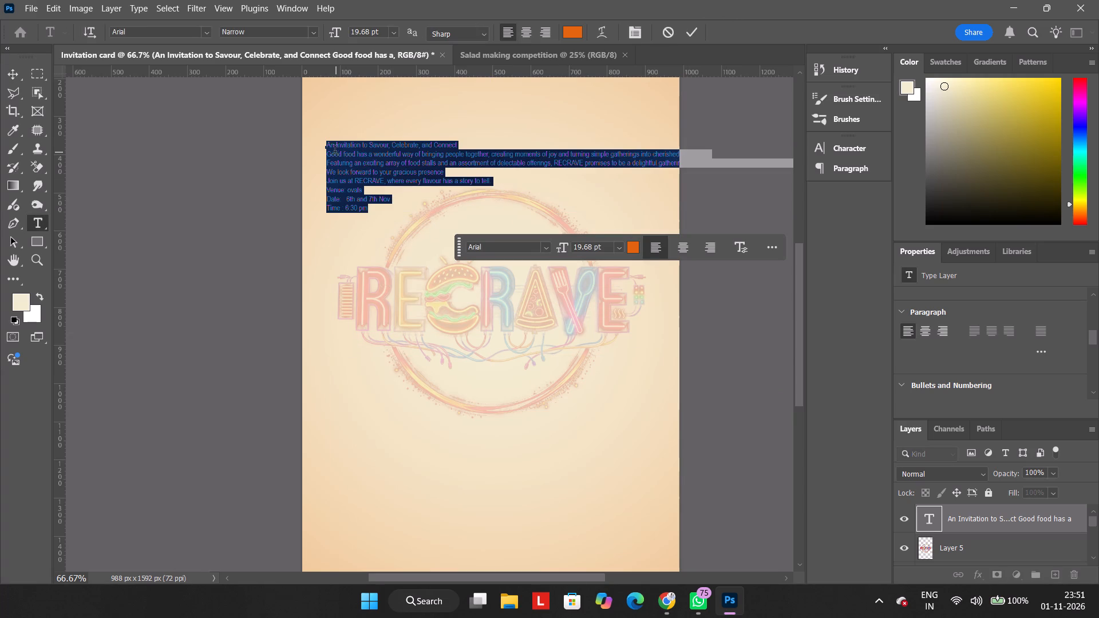
{"action": "left_click", "coordinate": [328, 148]}
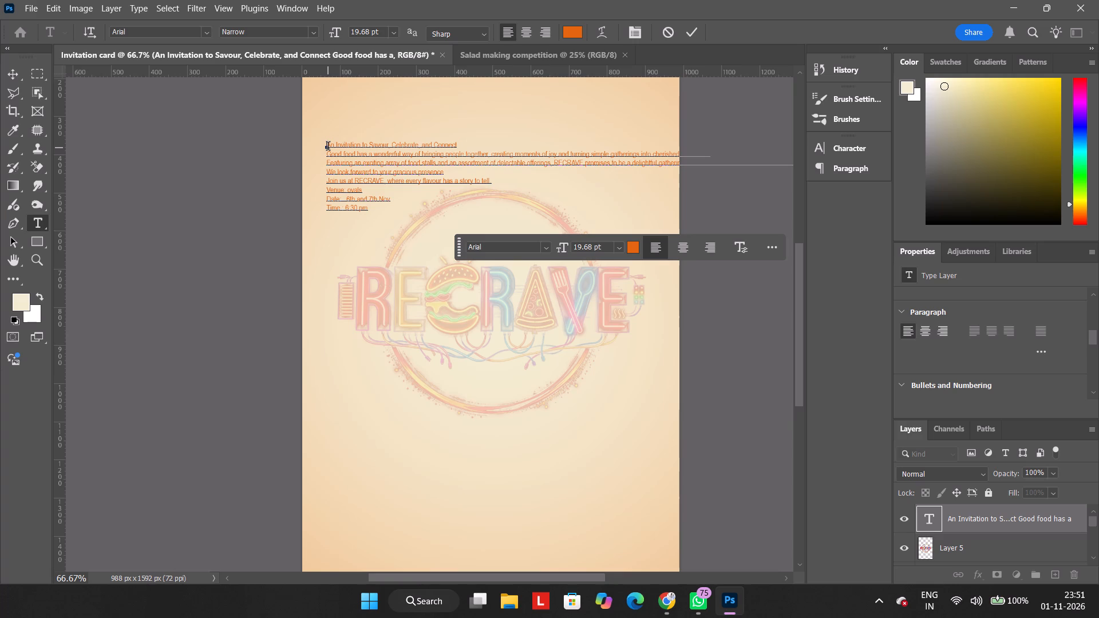
{"action": "key", "text": "Return"}
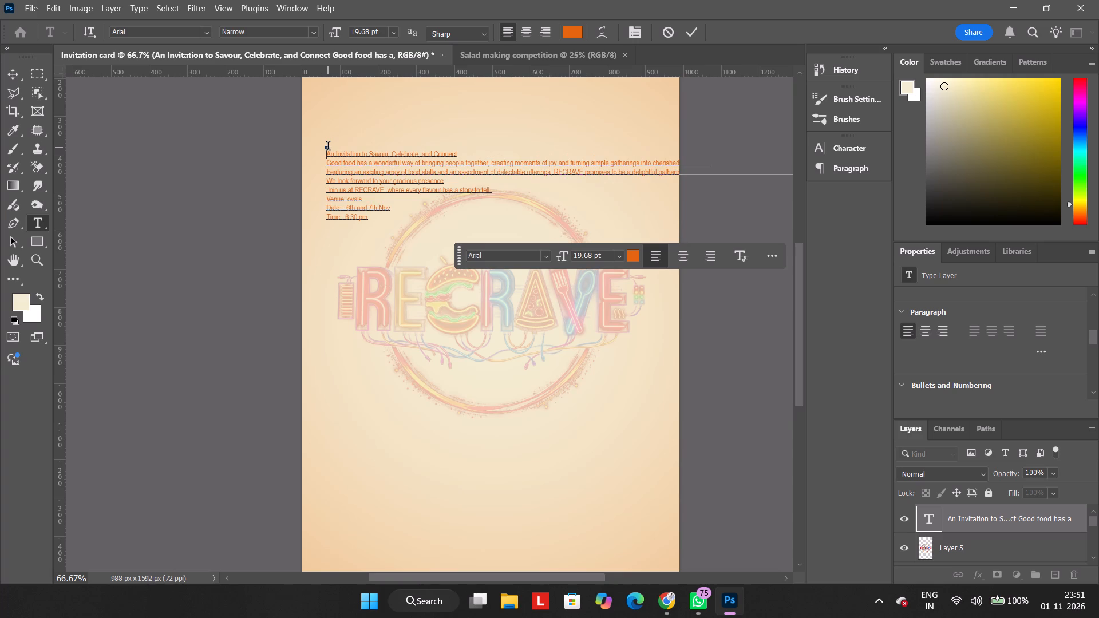
{"action": "key", "text": "Up"}
{"action": "key", "text": "Return"}
{"action": "key", "text": "Up"}
{"action": "key", "text": "Up"}
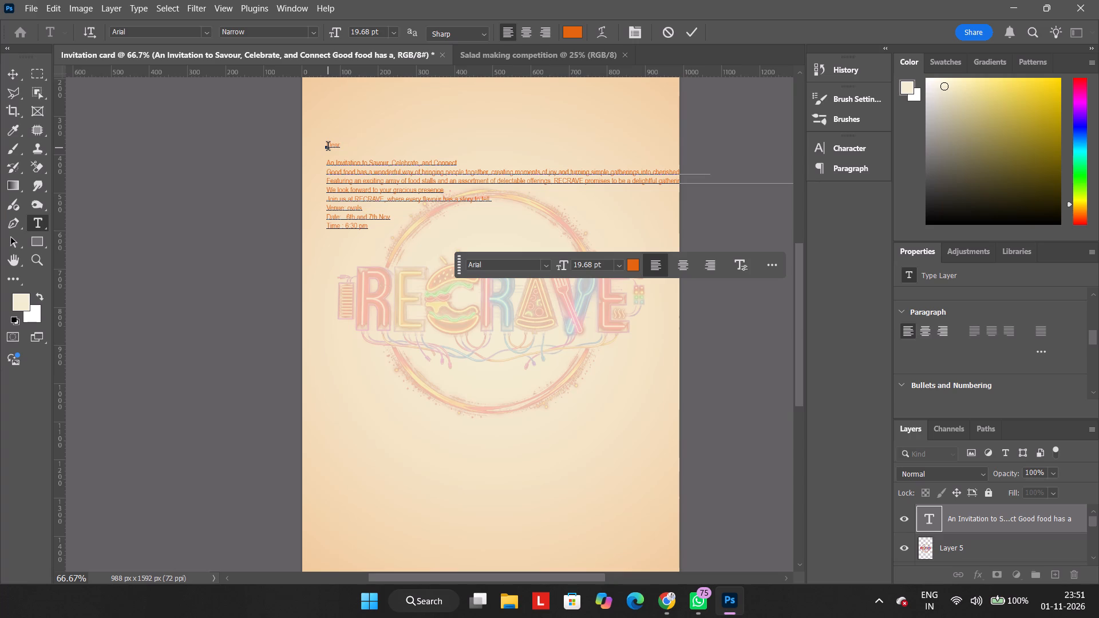
{"action": "type", "text": "SI"}
{"action": "key", "text": "BackSpace"}
{"action": "type", "text": "ir"}
{"action": "key", "text": "slash"}
{"action": "key", "text": "m"}
{"action": "type", "text": "an"}
{"action": "key", "text": "BackSpace"}
{"action": "key", "text": "m"}
{"action": "key", "text": "comma"}
{"action": "left_click", "coordinate": [696, 34]}
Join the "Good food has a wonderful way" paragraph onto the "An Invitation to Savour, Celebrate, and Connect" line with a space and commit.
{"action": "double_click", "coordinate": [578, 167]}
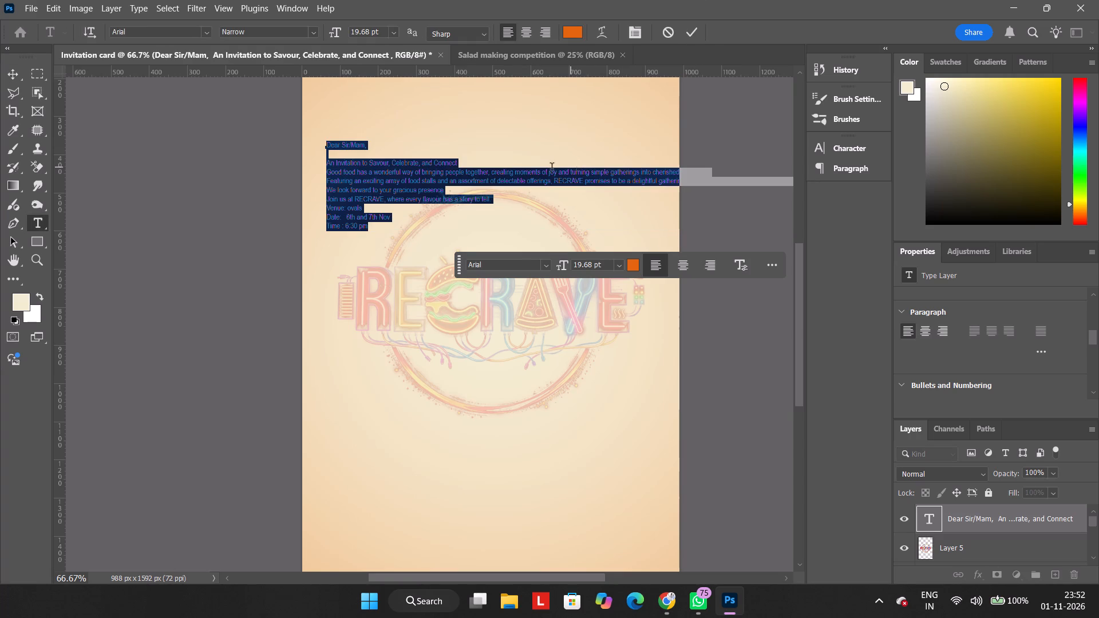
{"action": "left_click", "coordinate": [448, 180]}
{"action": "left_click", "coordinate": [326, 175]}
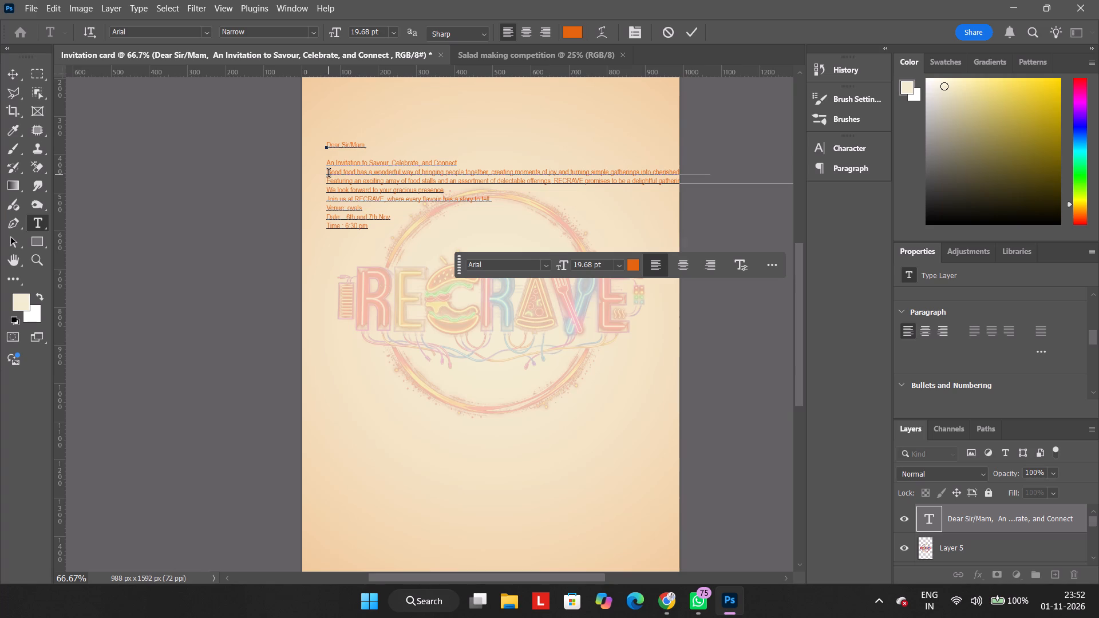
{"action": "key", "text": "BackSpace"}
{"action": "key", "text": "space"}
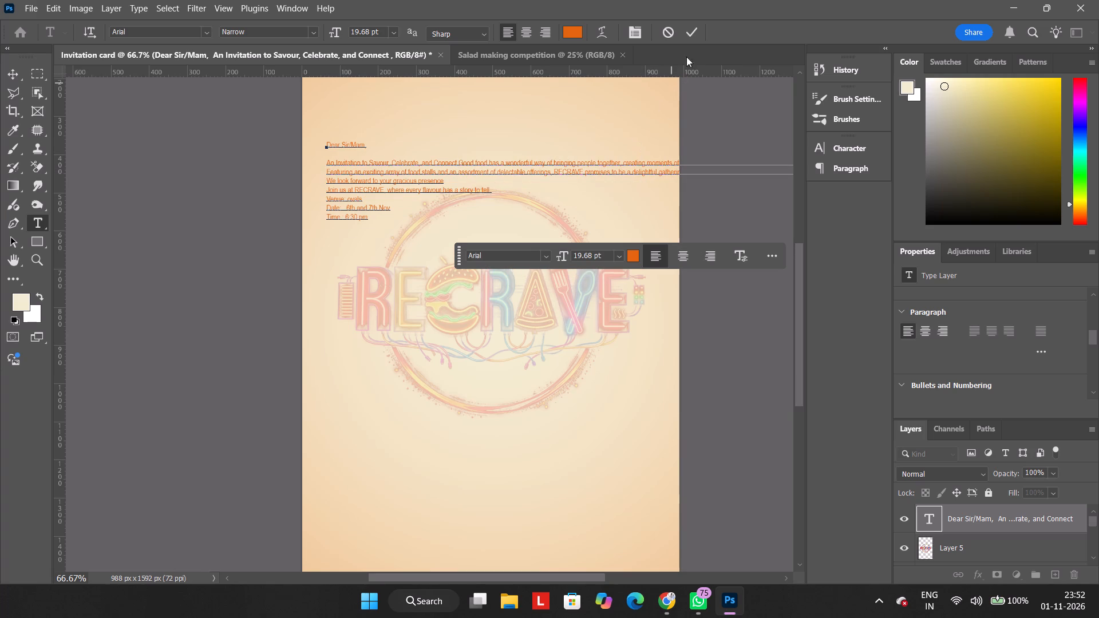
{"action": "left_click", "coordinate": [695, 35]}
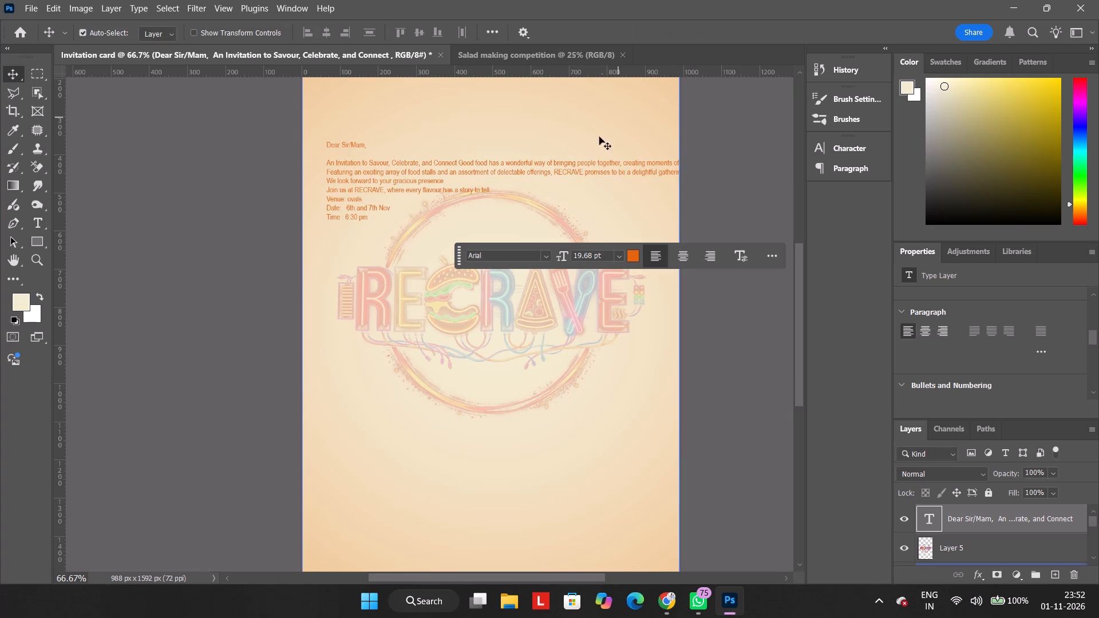
Delete the whole invitation text layer from the card, keeping the gradient background and the RECRAVE logo watermark.
{"action": "left_click", "coordinate": [564, 168]}
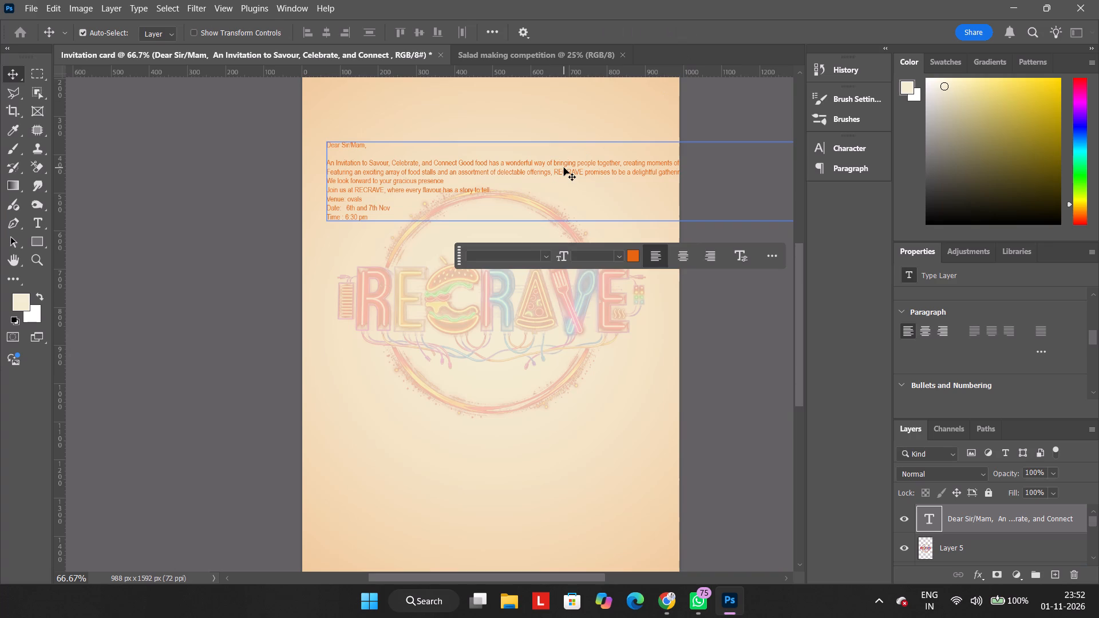
{"action": "key", "text": "Delete"}
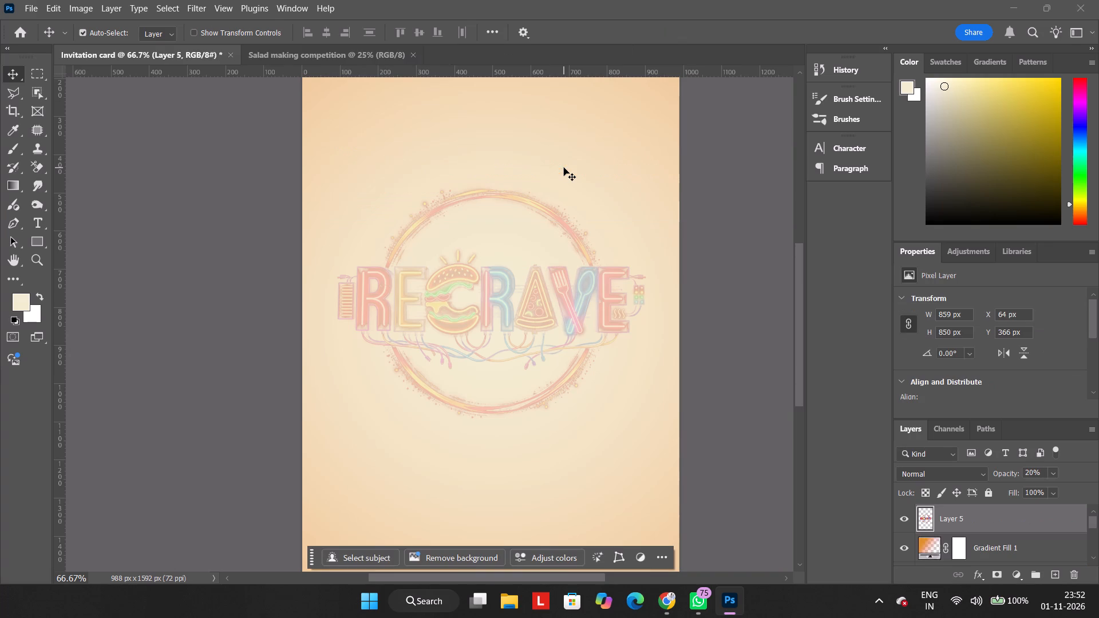
Quick-export the text-free card as the PNG "Invitation card" in Downloads, replacing the existing file.
{"action": "left_click", "coordinate": [31, 0]}
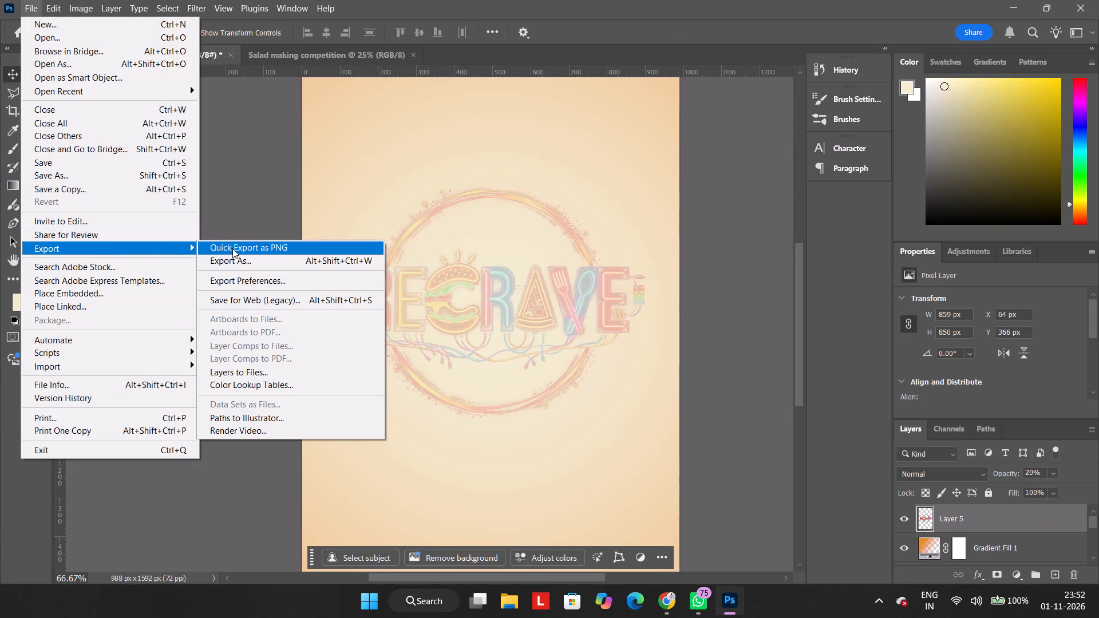
{"action": "left_click", "coordinate": [232, 248]}
{"action": "left_click", "coordinate": [724, 363]}
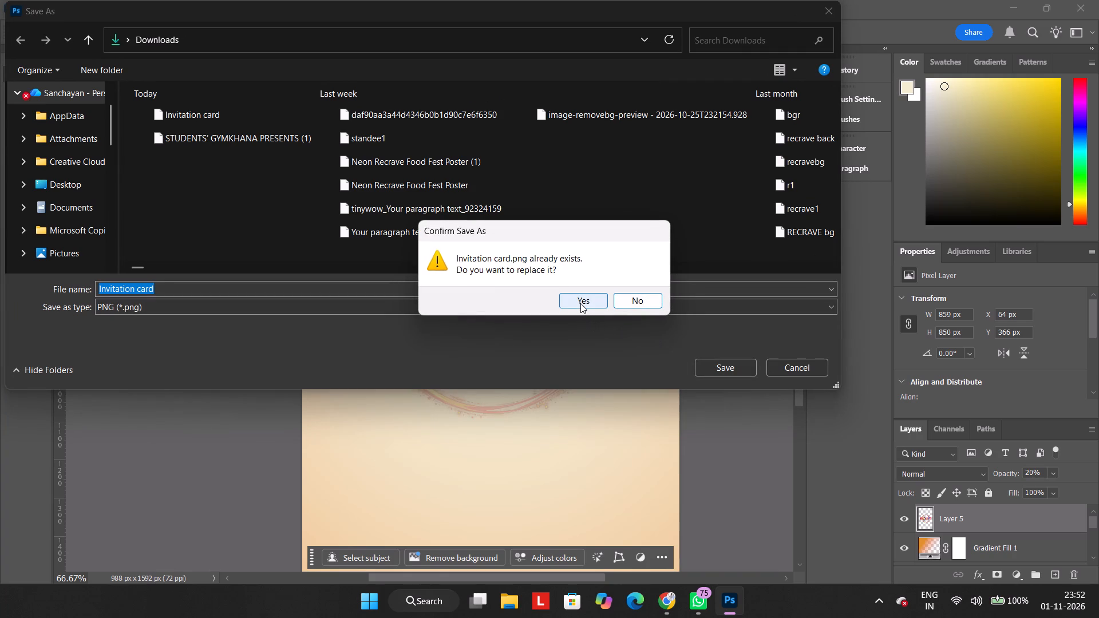
{"action": "left_click", "coordinate": [580, 303]}
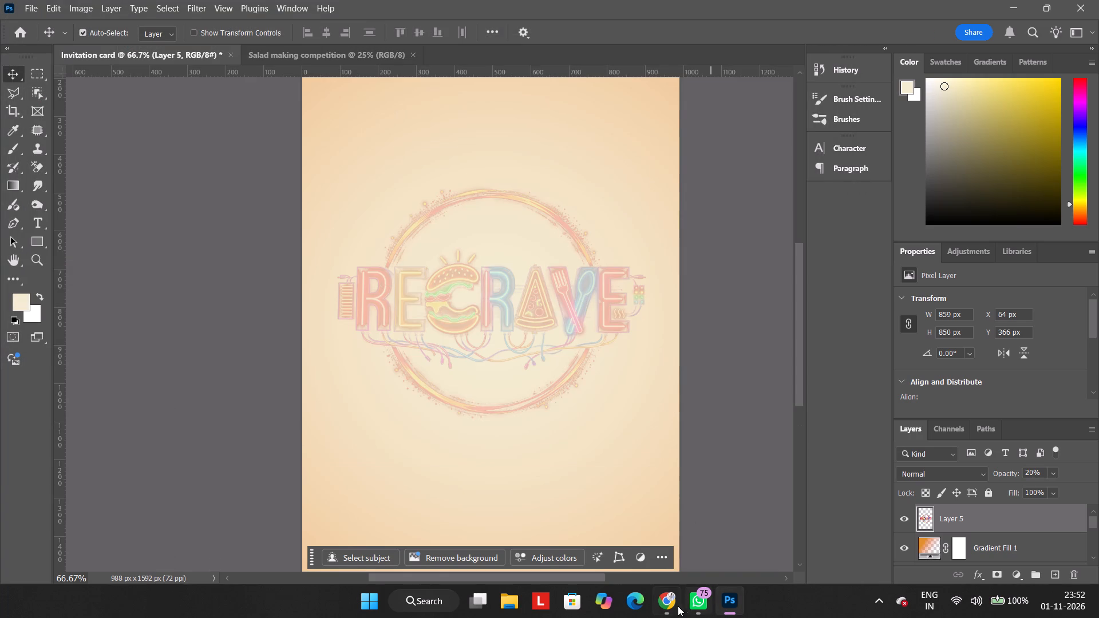
Switch to the STUDENTS' GYMKHANA PRESENTS design in Canva and delete the ornate gold-framed background image from page 2.
{"action": "left_click", "coordinate": [675, 607]}
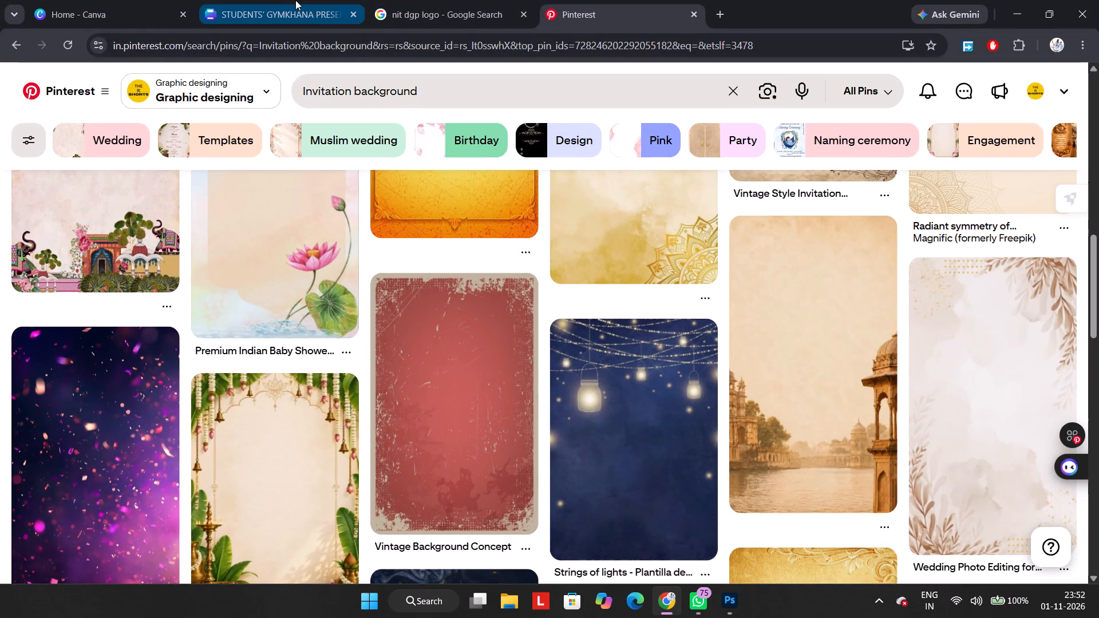
{"action": "left_click", "coordinate": [295, 0]}
{"action": "key", "text": "Delete"}
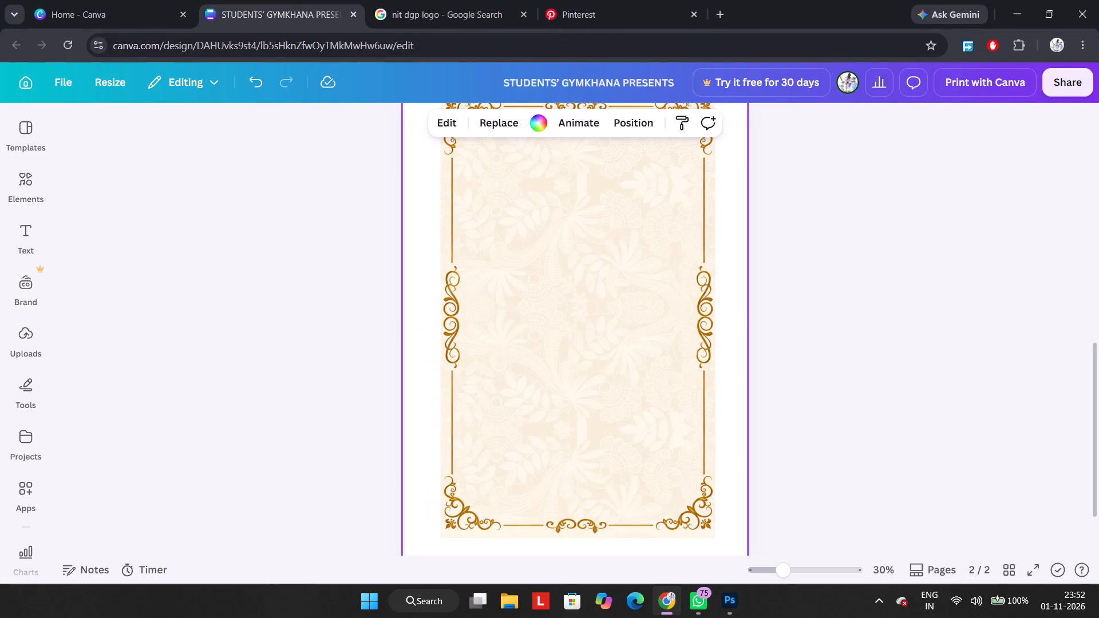
{"action": "left_click", "coordinate": [809, 351]}
{"action": "left_click", "coordinate": [646, 326]}
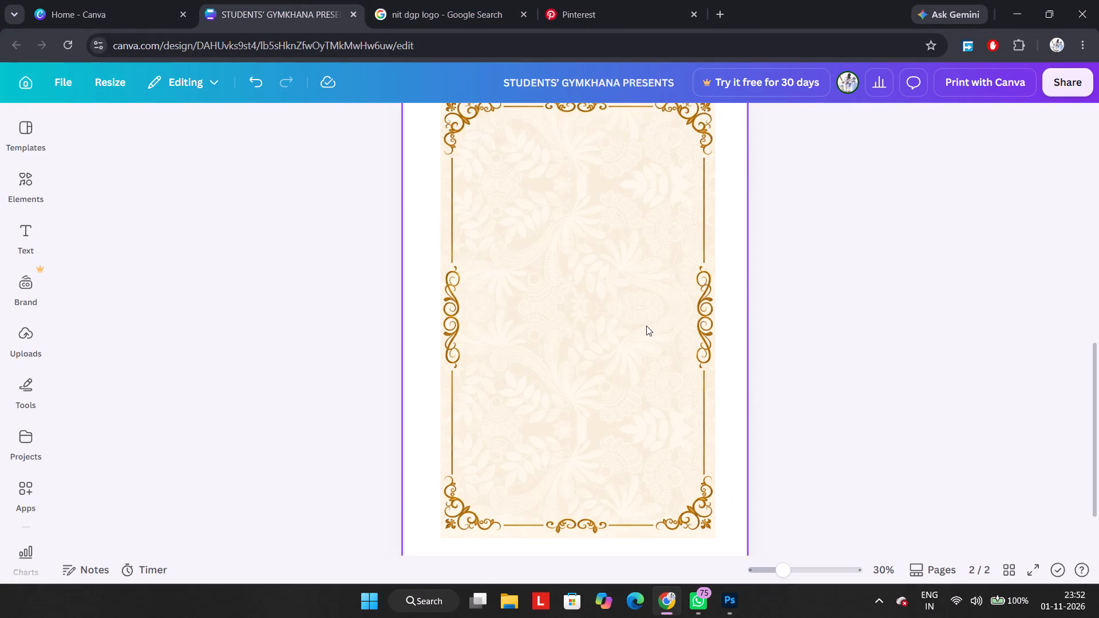
{"action": "key", "text": "Delete"}
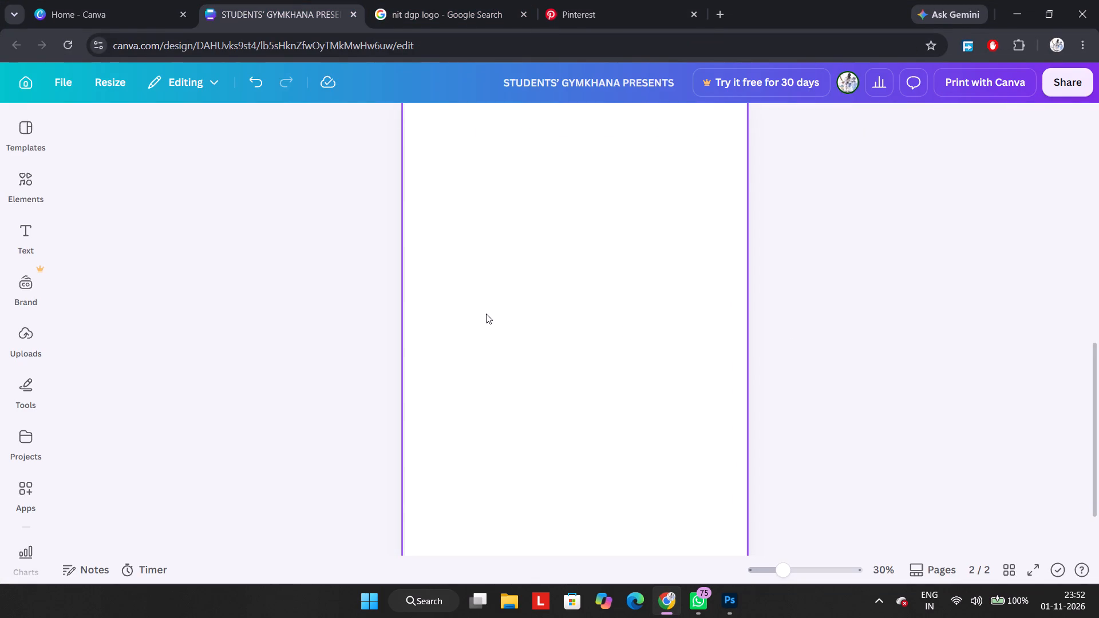
{"action": "scroll", "coordinate": [486, 314], "scroll_direction": "up", "scroll_amount": 3}
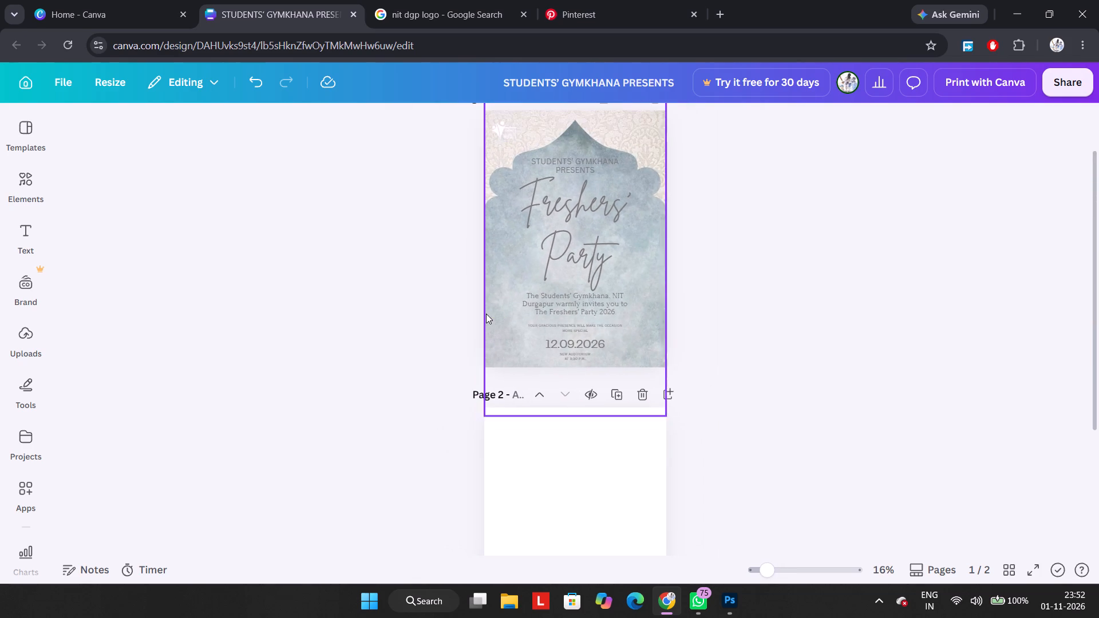
Start creating a custom-size design from the Canva home page, with px as the unit and the width ready for entry.
{"action": "left_click", "coordinate": [175, 1]}
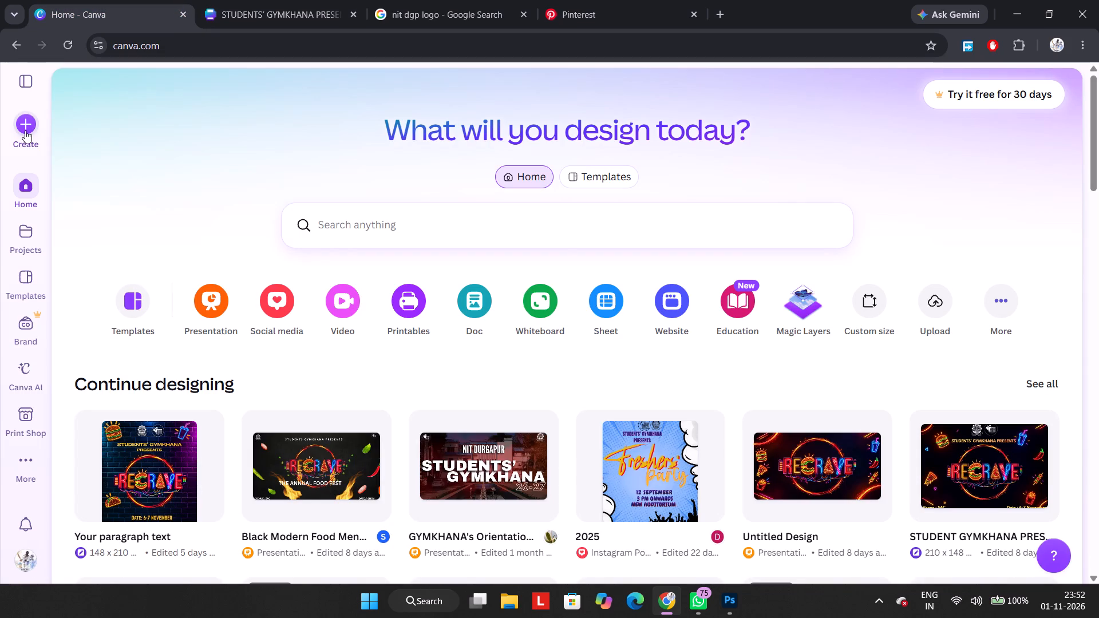
{"action": "left_click", "coordinate": [25, 130]}
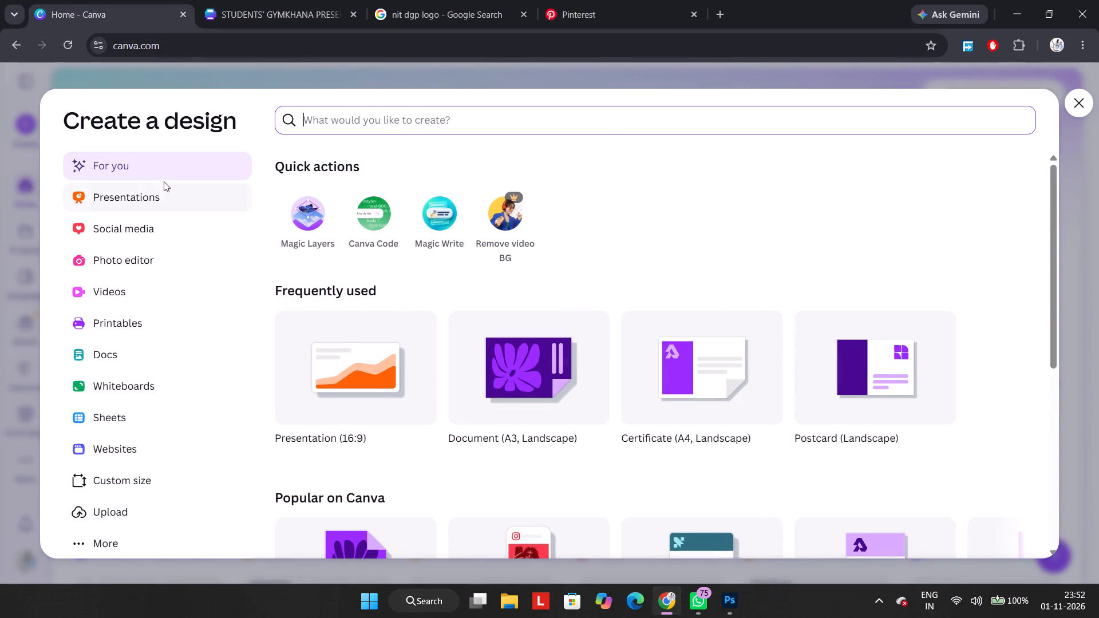
{"action": "scroll", "coordinate": [419, 374], "scroll_direction": "down", "scroll_amount": 4}
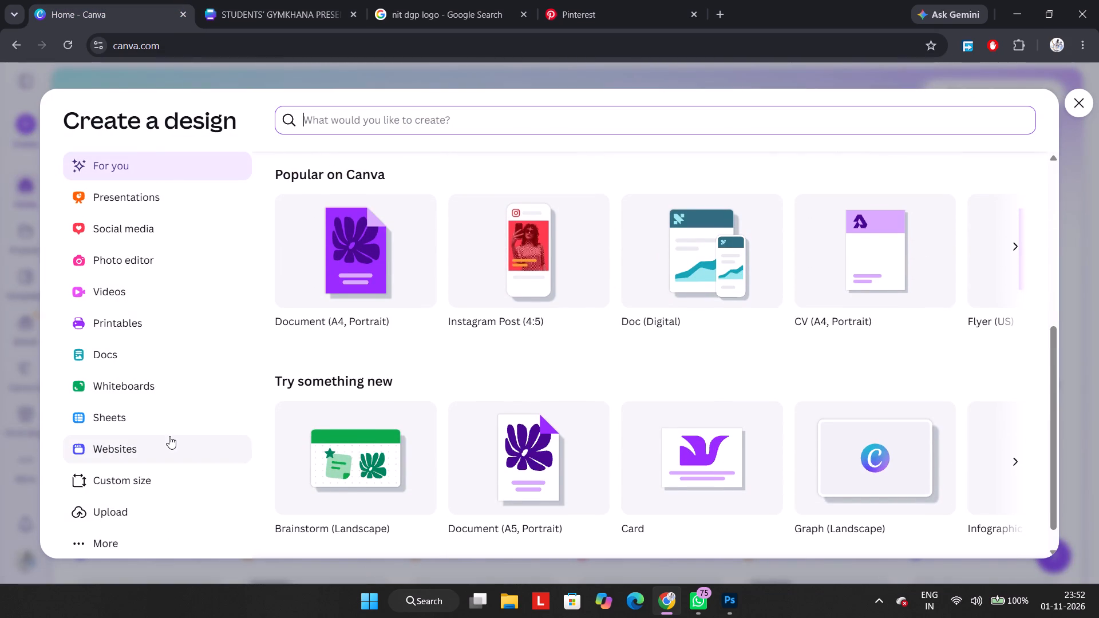
{"action": "scroll", "coordinate": [169, 436], "scroll_direction": "down", "scroll_amount": 1}
{"action": "left_click", "coordinate": [169, 472]}
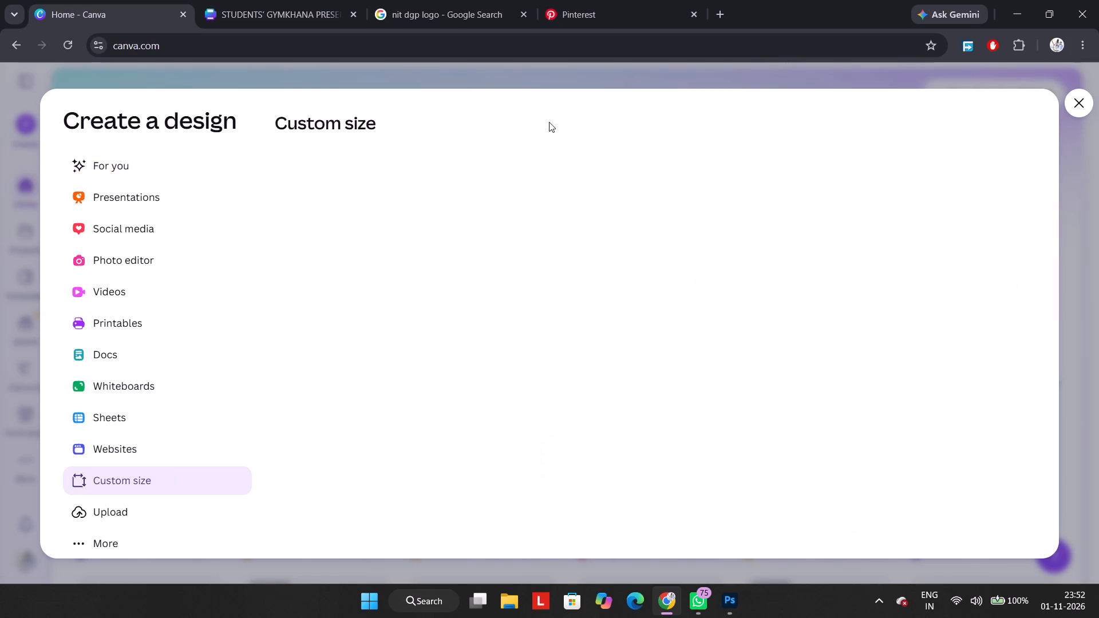
{"action": "left_click", "coordinate": [756, 171]}
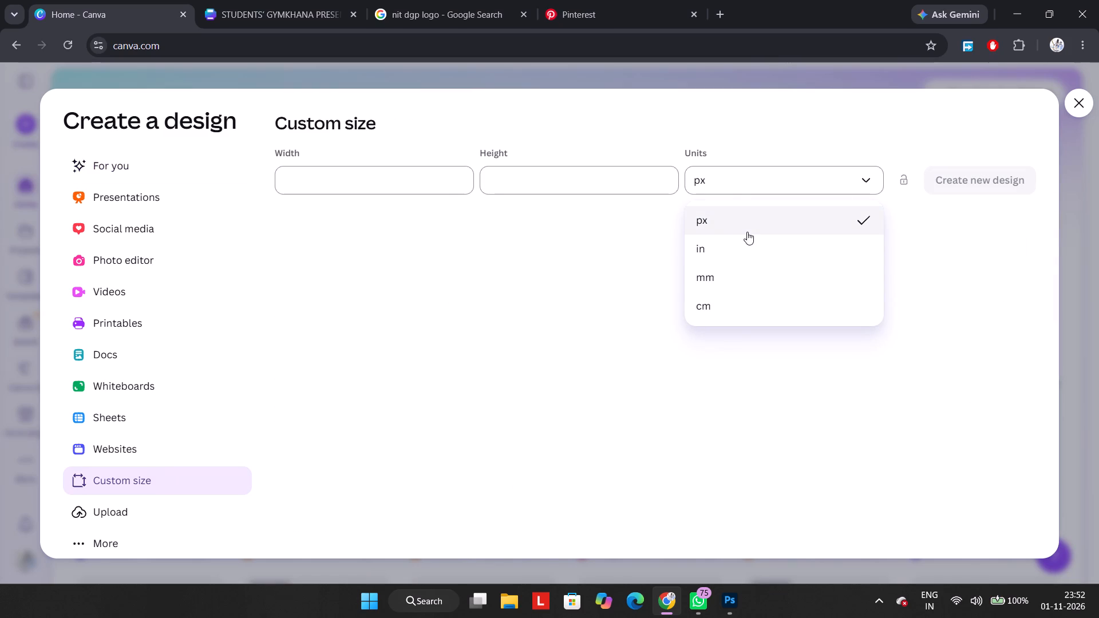
{"action": "left_click", "coordinate": [375, 180]}
Switch to Photoshop and examine the invitation card's Background layer and its properties for the card's dimensions.
{"action": "left_click", "coordinate": [722, 592]}
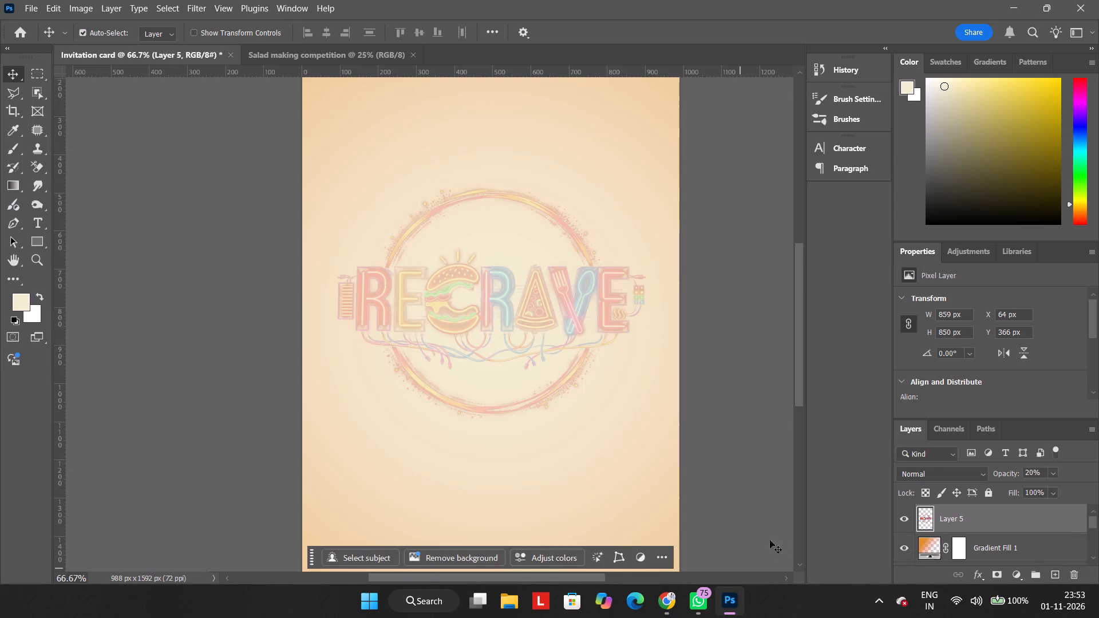
{"action": "scroll", "coordinate": [967, 537], "scroll_direction": "down", "scroll_amount": 5}
{"action": "left_click", "coordinate": [967, 537]}
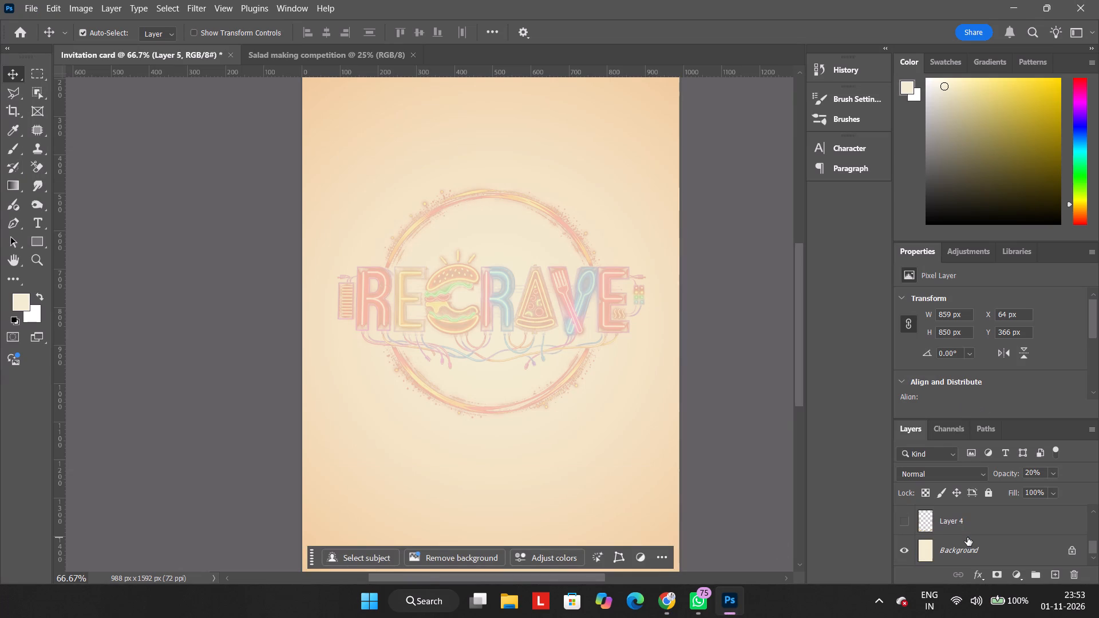
{"action": "left_click", "coordinate": [967, 546]}
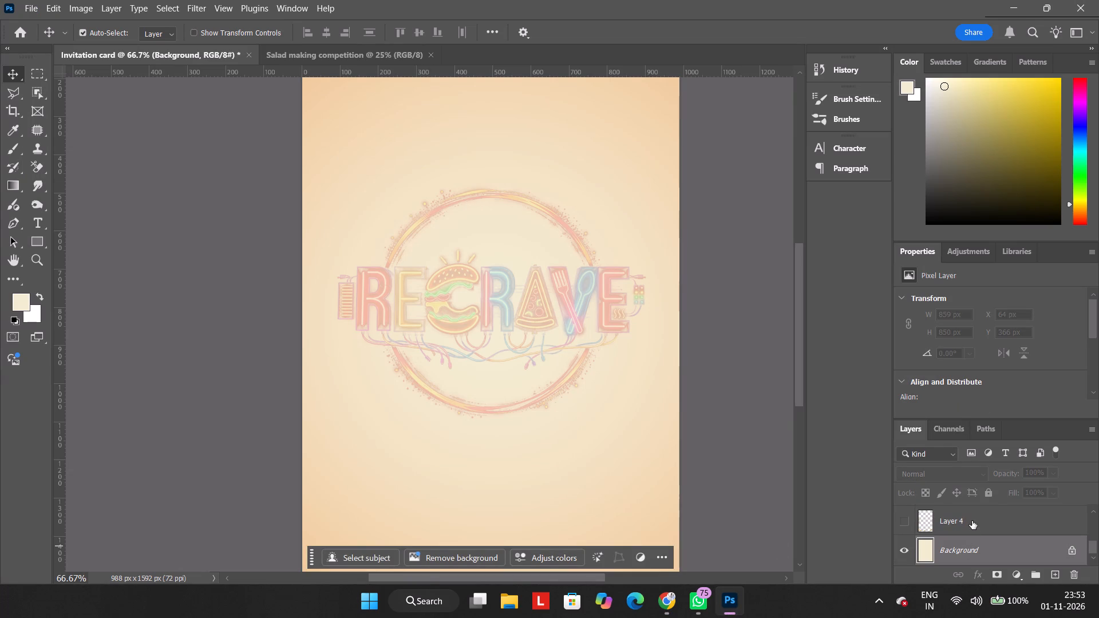
{"action": "scroll", "coordinate": [916, 326], "scroll_direction": "down", "scroll_amount": 1}
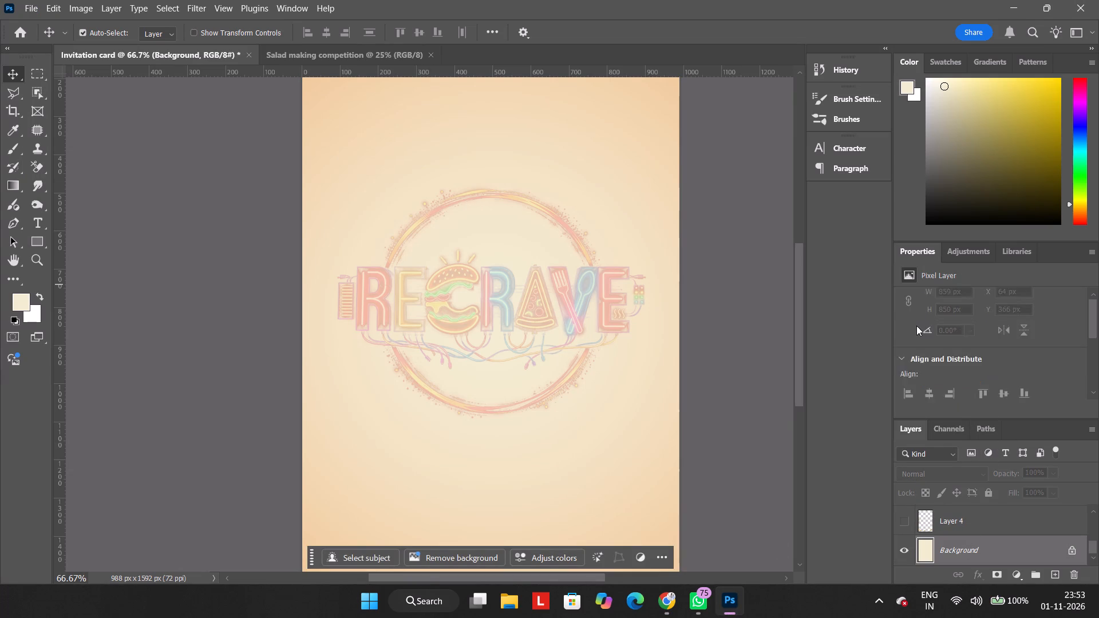
{"action": "scroll", "coordinate": [916, 326], "scroll_direction": "down", "scroll_amount": 2}
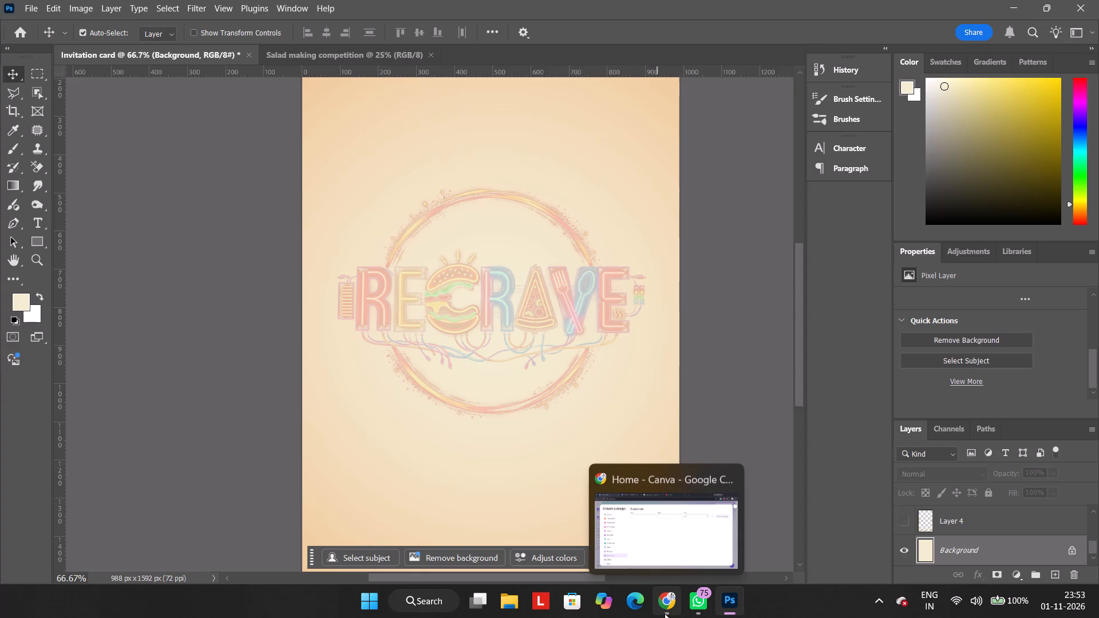
Switch back to the custom-size design form in Canva.
{"action": "left_click", "coordinate": [665, 613]}
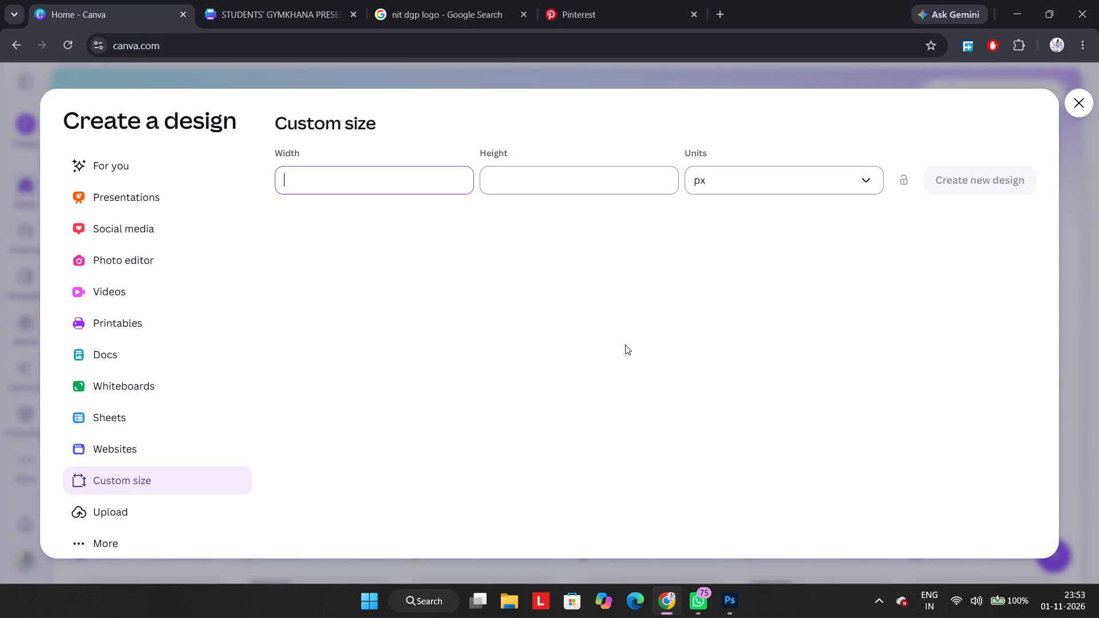
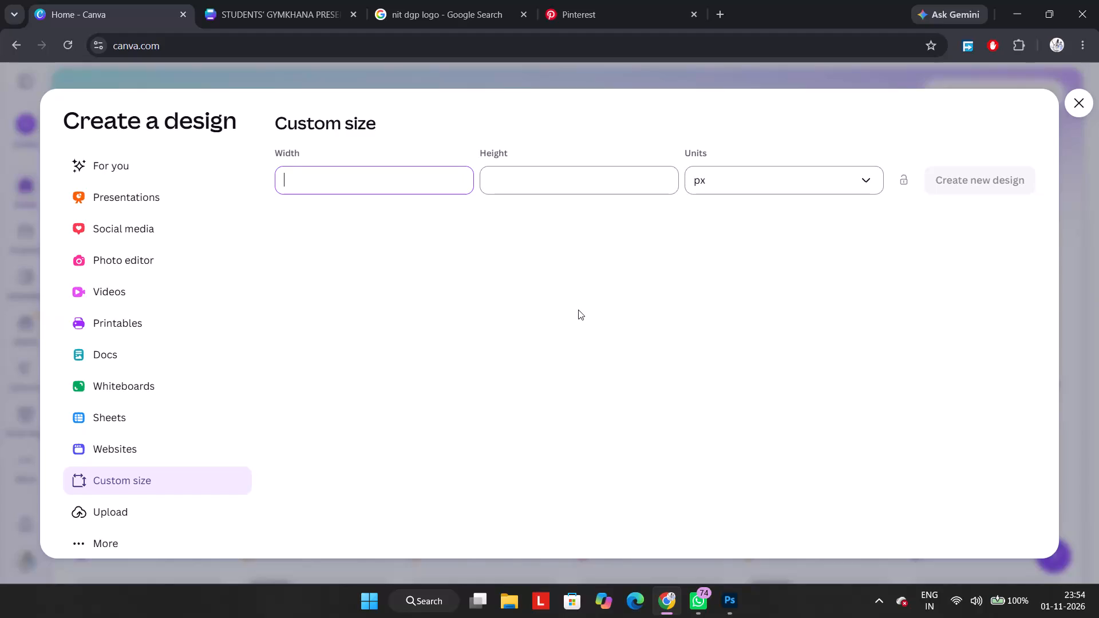
Create a new custom-size design 988 px wide and 1592 px high.
{"action": "type", "text": "988"}
{"action": "left_click", "coordinate": [562, 191]}
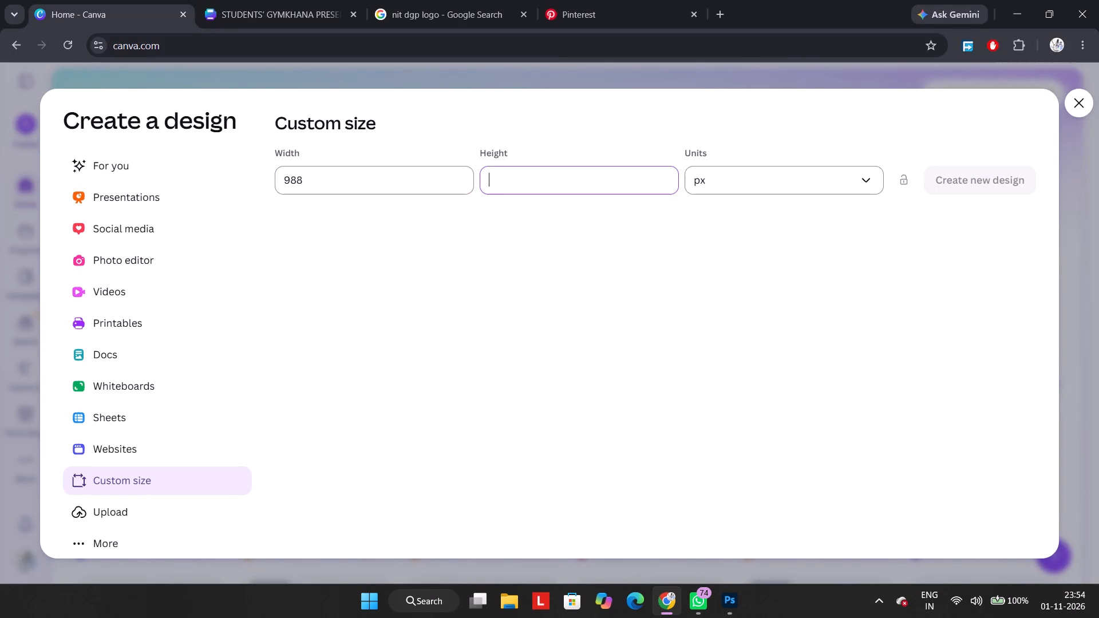
{"action": "type", "text": "1592"}
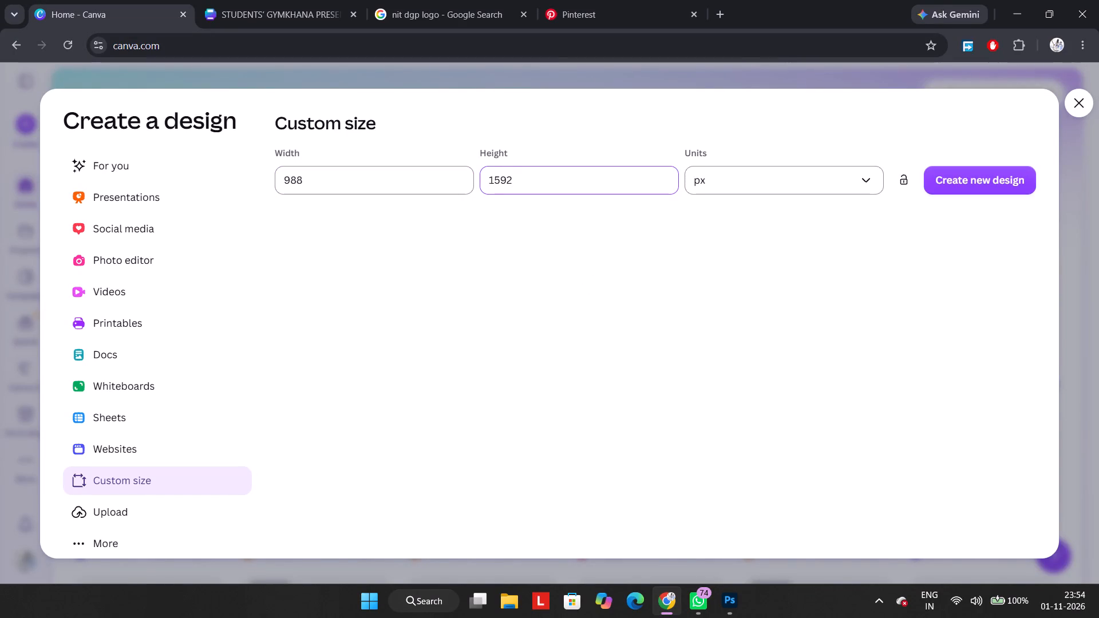
{"action": "left_click", "coordinate": [949, 179]}
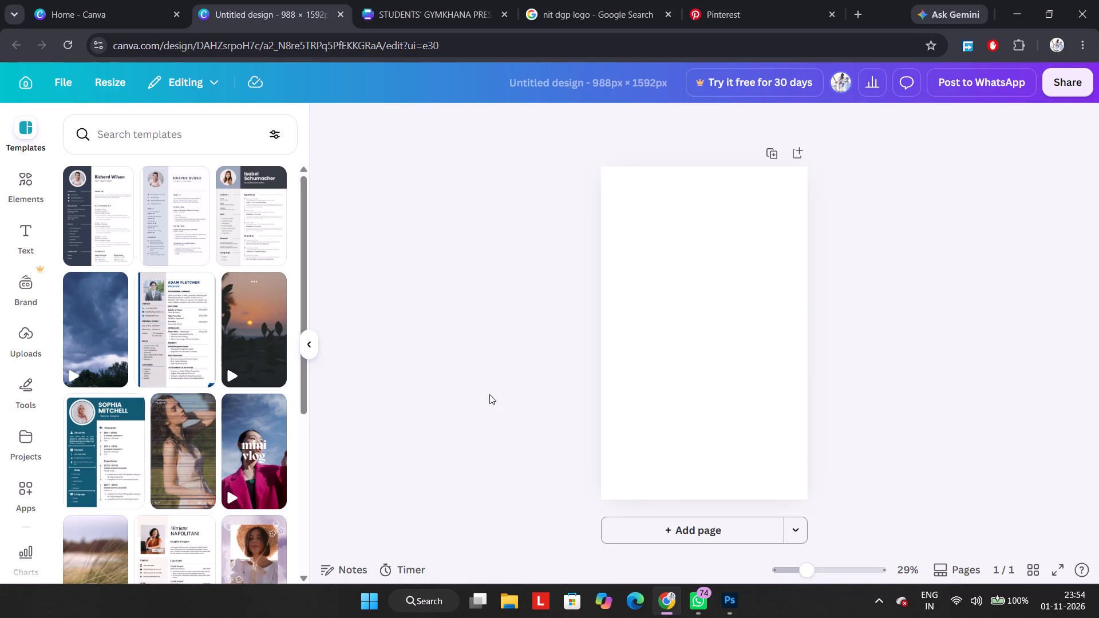
{"action": "left_click", "coordinate": [311, 335]}
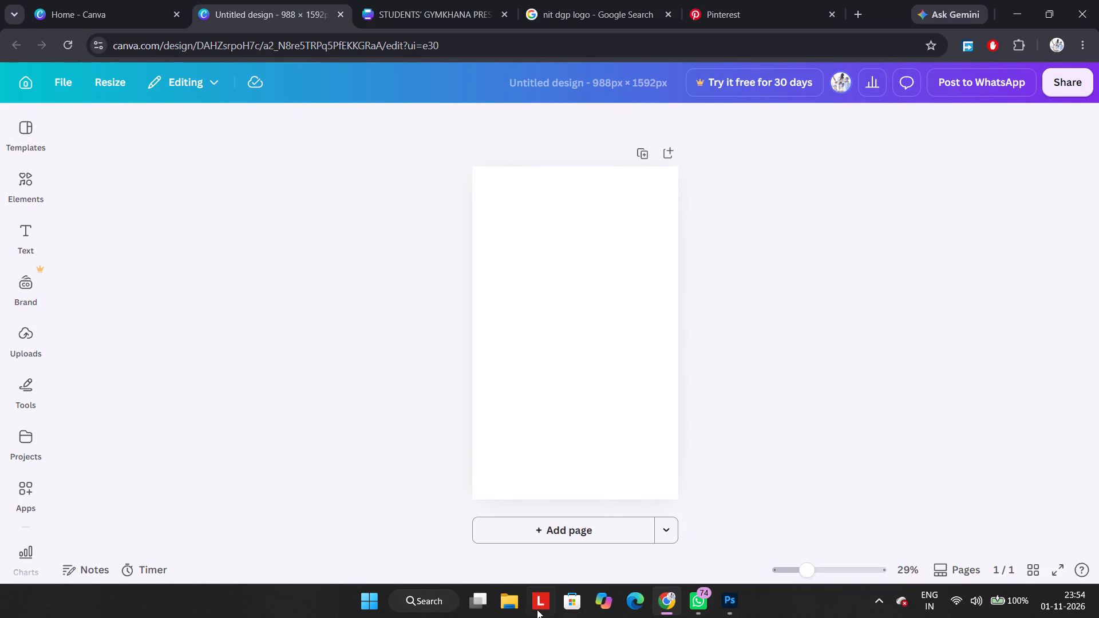
Switch to File Explorer, check the Invitation card PNG in Downloads, and bring it into the new Canva design.
{"action": "left_click", "coordinate": [508, 607]}
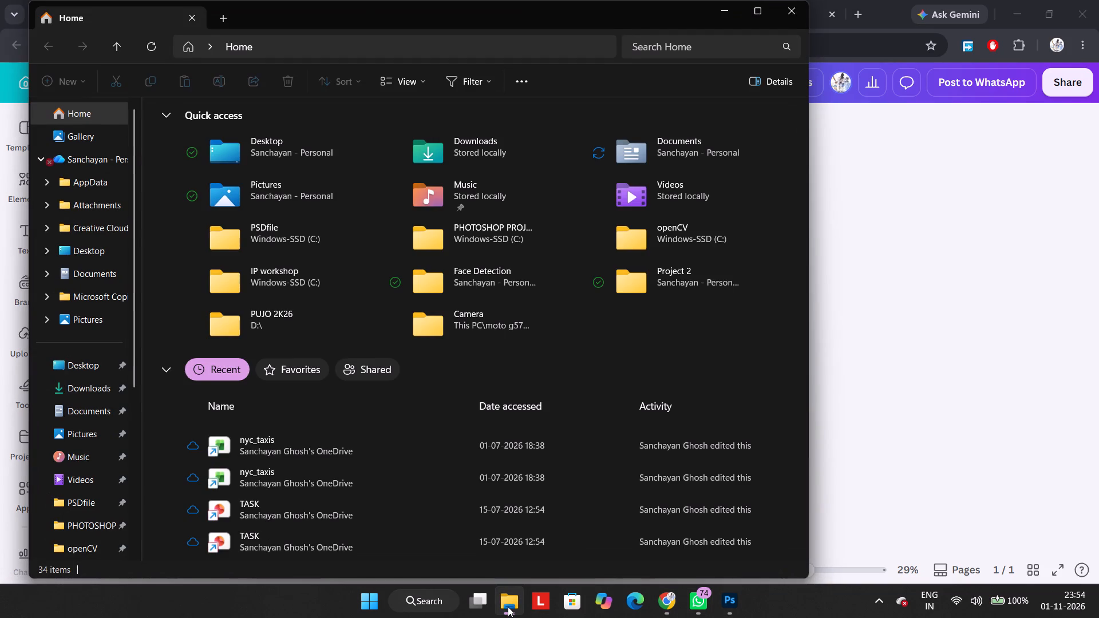
{"action": "left_click", "coordinate": [60, 385]}
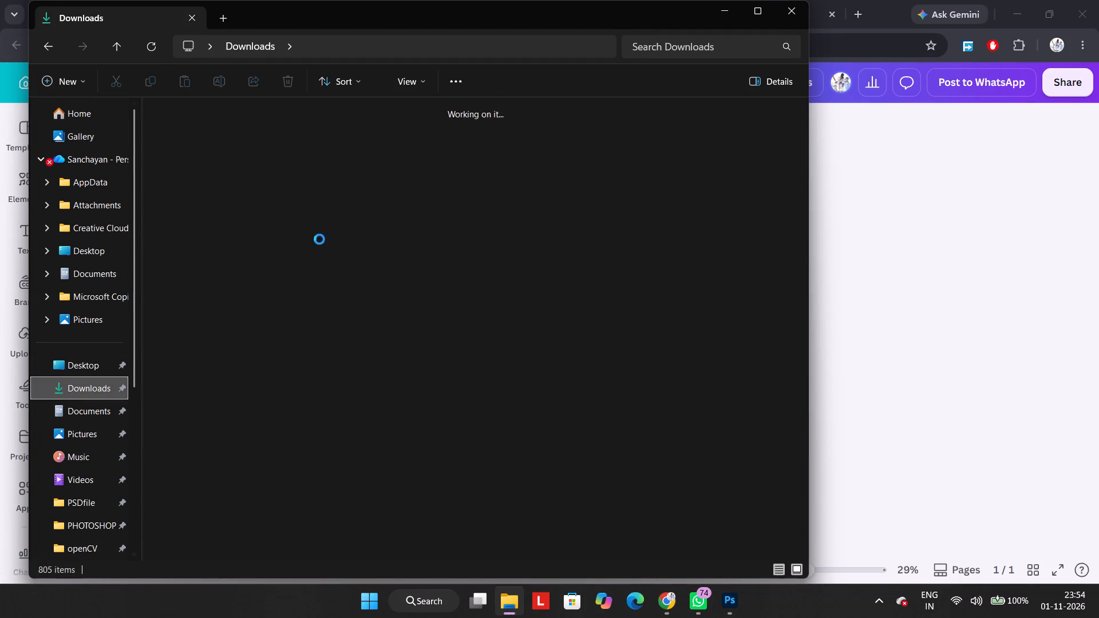
{"action": "left_click_drag", "start_coordinate": [373, 148], "coordinate": [367, 149]}
{"action": "left_click", "coordinate": [368, 187]}
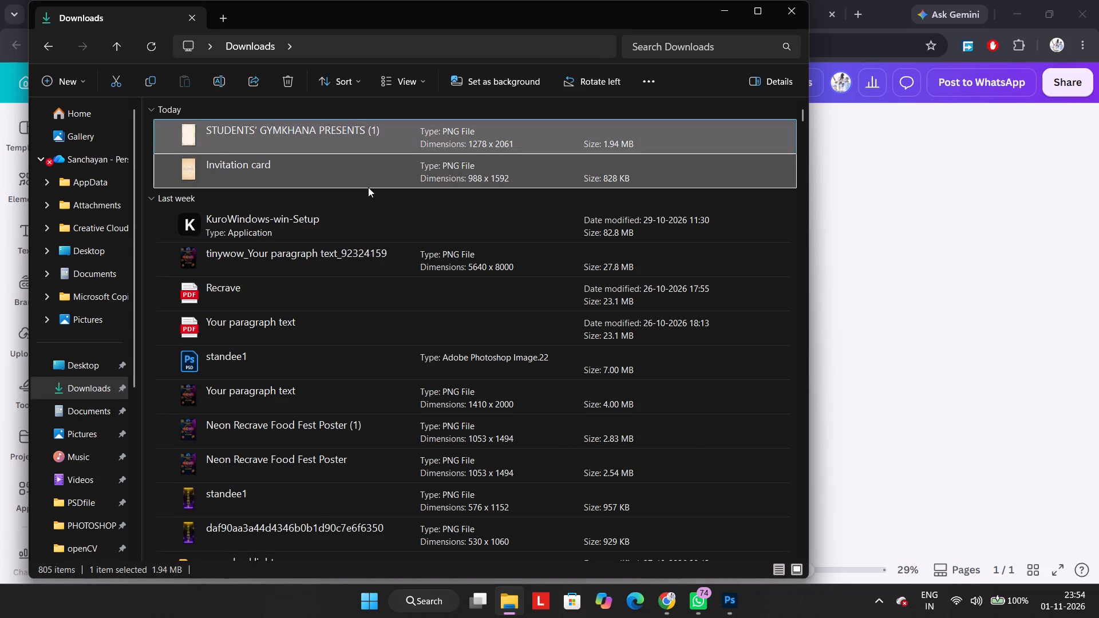
{"action": "left_click_drag", "start_coordinate": [368, 187], "coordinate": [835, 31]}
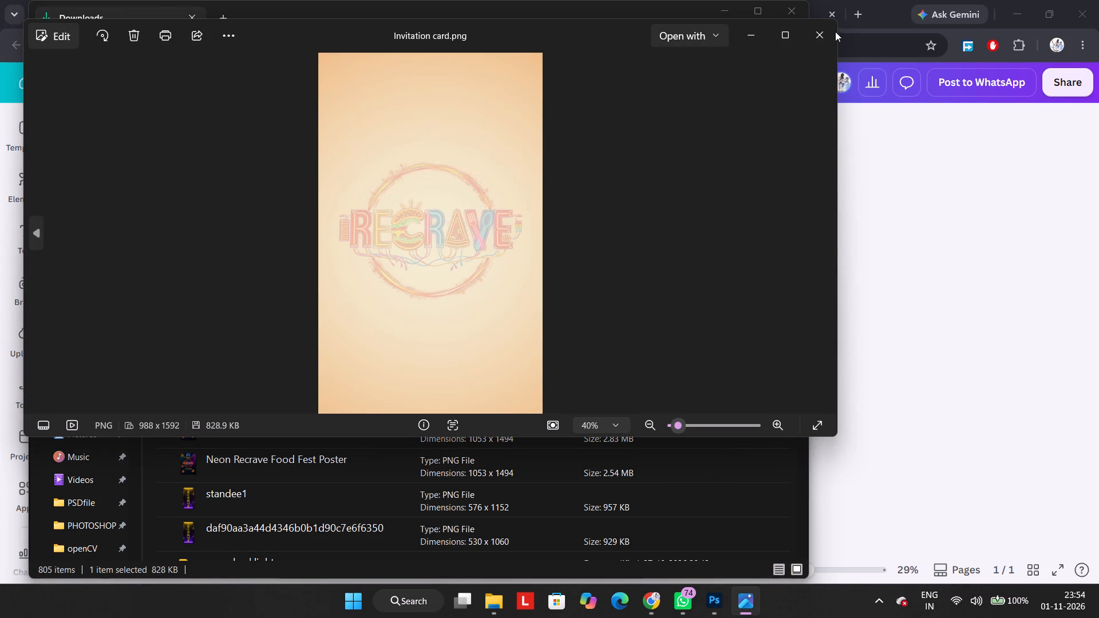
{"action": "left_click_drag", "start_coordinate": [835, 31], "coordinate": [833, 34]}
{"action": "left_click", "coordinate": [819, 31]}
{"action": "left_click_drag", "start_coordinate": [641, 165], "coordinate": [889, 210]}
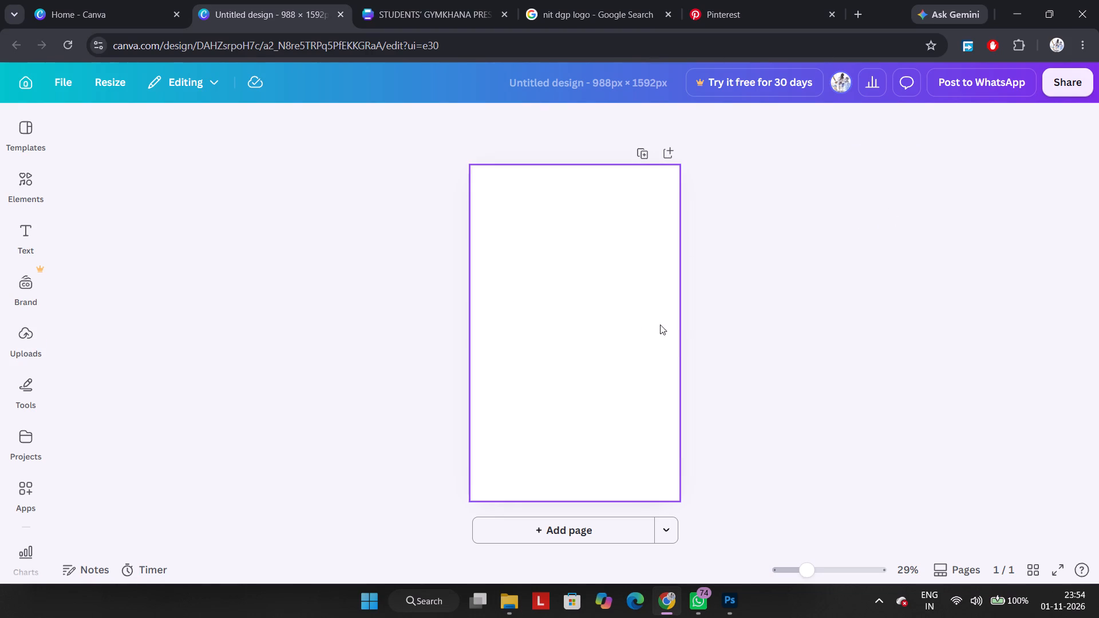
Place the uploaded Invitation card image on the blank page and scale it from the top-left corner to fill the page.
{"action": "left_click", "coordinate": [21, 330]}
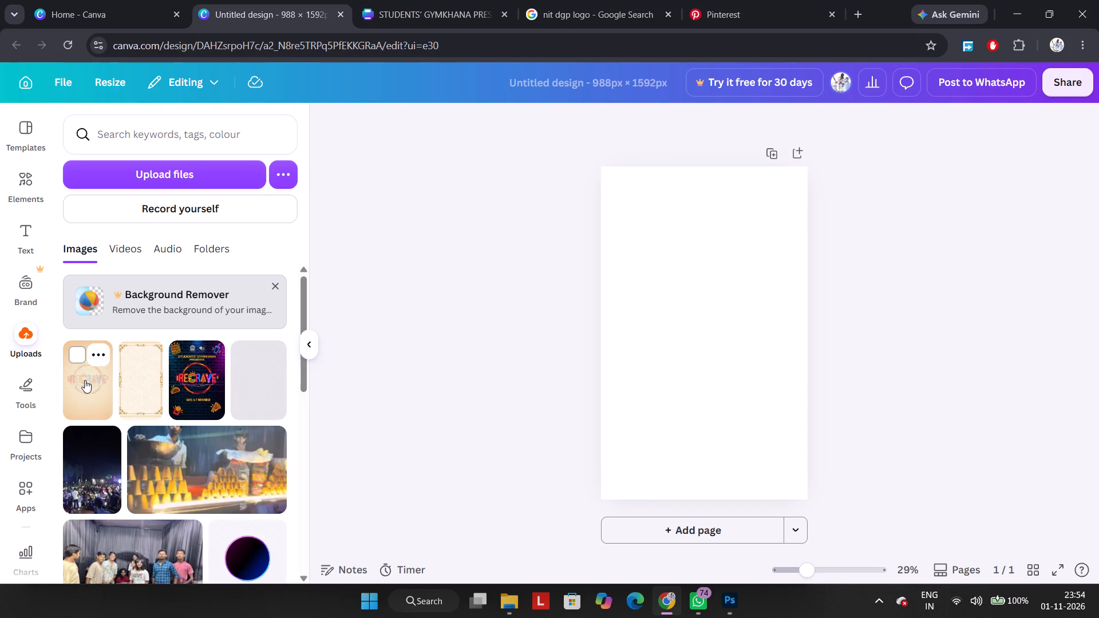
{"action": "left_click", "coordinate": [85, 380]}
{"action": "left_click", "coordinate": [310, 340]}
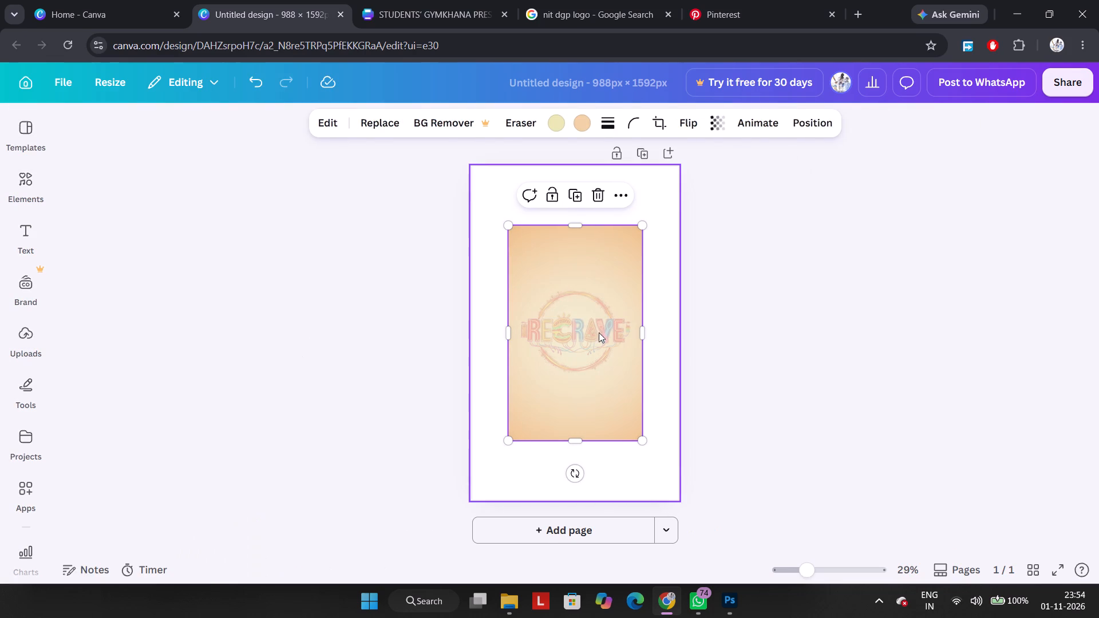
{"action": "left_click_drag", "start_coordinate": [619, 335], "coordinate": [582, 278]}
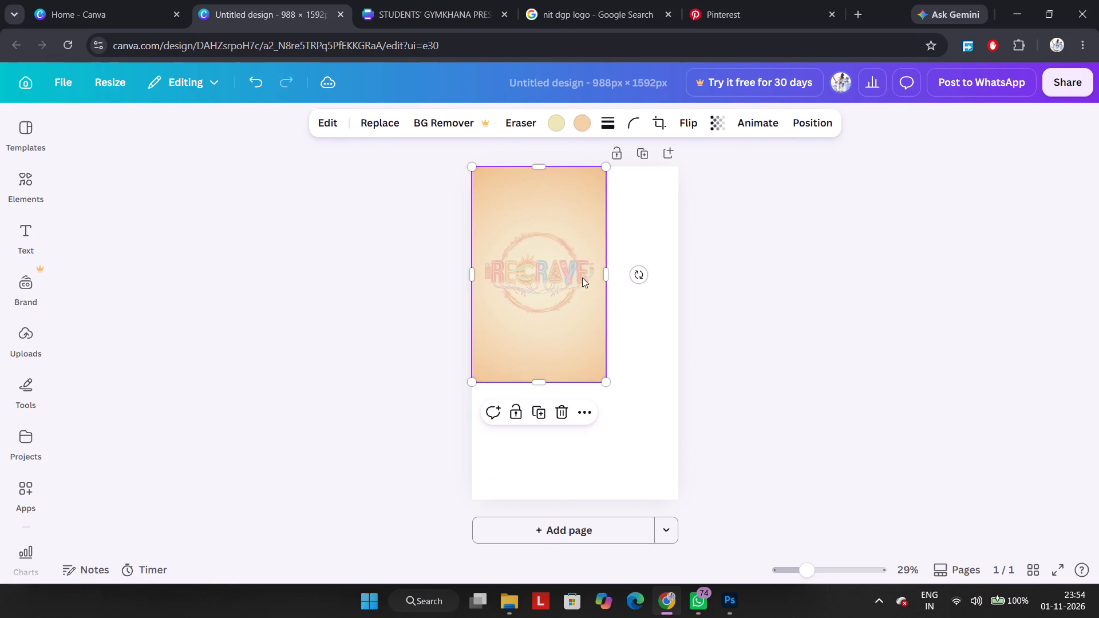
{"action": "left_click_drag", "start_coordinate": [606, 382], "coordinate": [678, 489]}
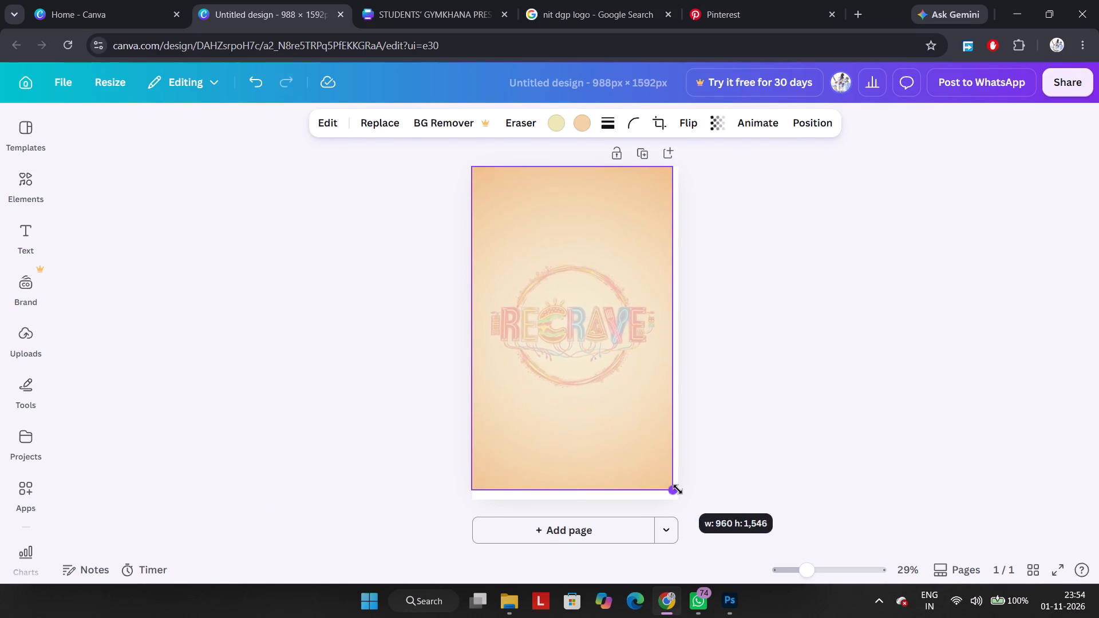
{"action": "left_click_drag", "start_coordinate": [678, 489], "coordinate": [681, 496]}
{"action": "left_click", "coordinate": [106, 180]}
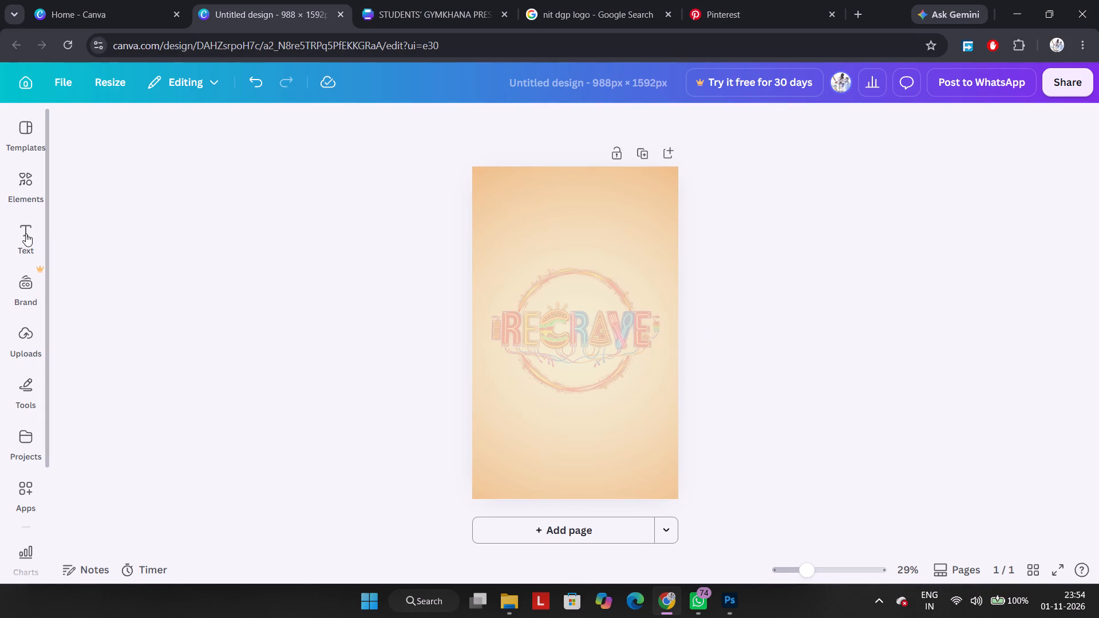
Add a text box and paste the copied RECRAVE invitation text into it.
{"action": "left_click", "coordinate": [26, 233]}
{"action": "left_click", "coordinate": [244, 188]}
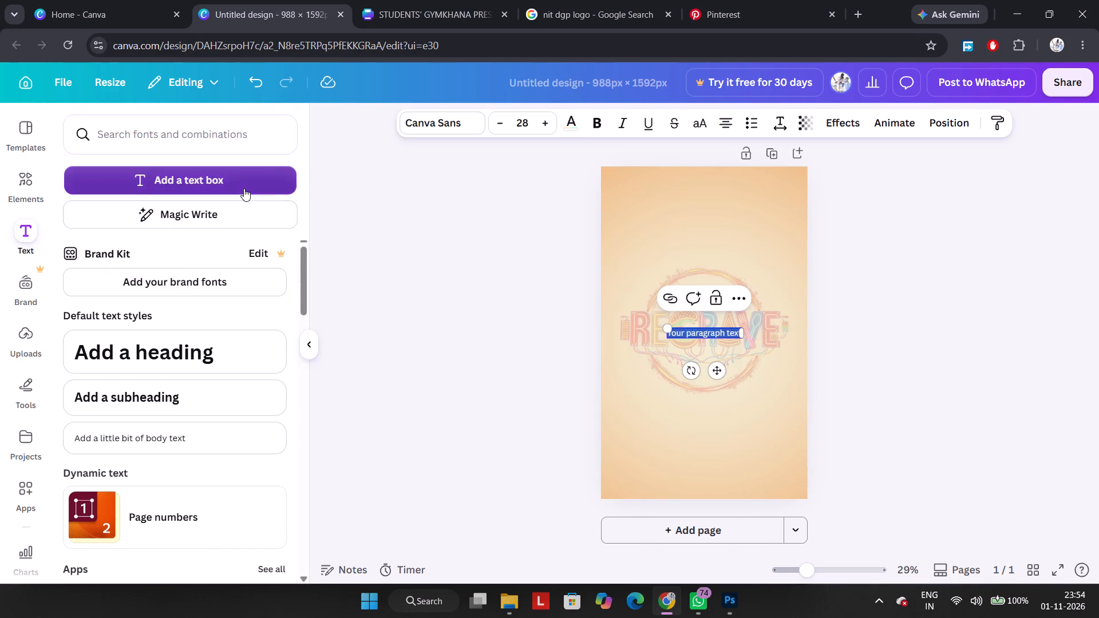
{"action": "left_click", "coordinate": [303, 335]}
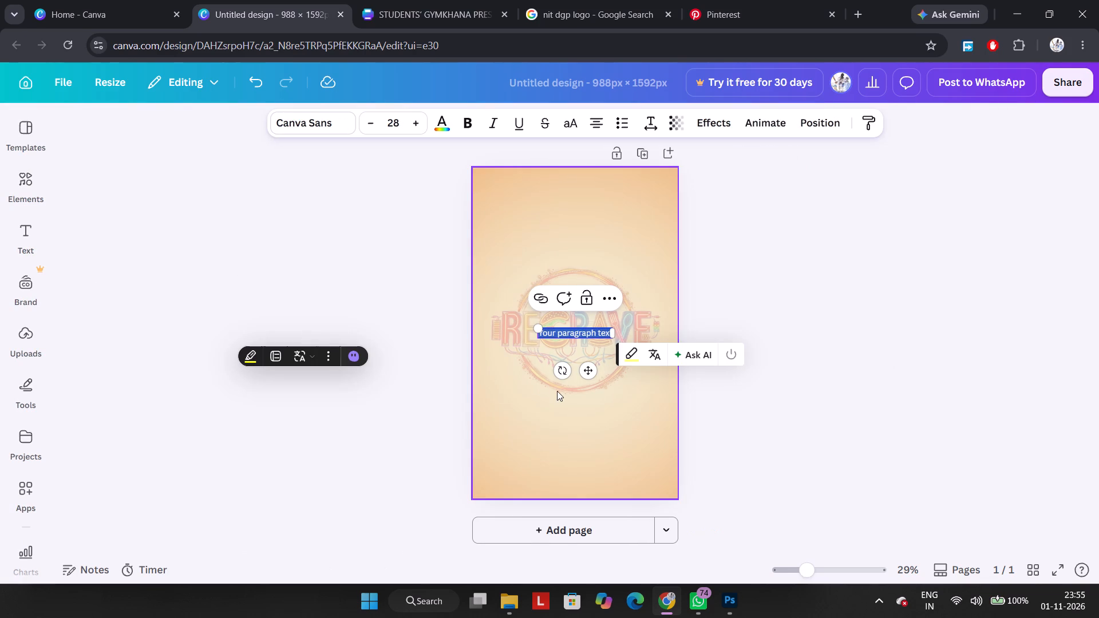
{"action": "key", "text": "ctrl+v"}
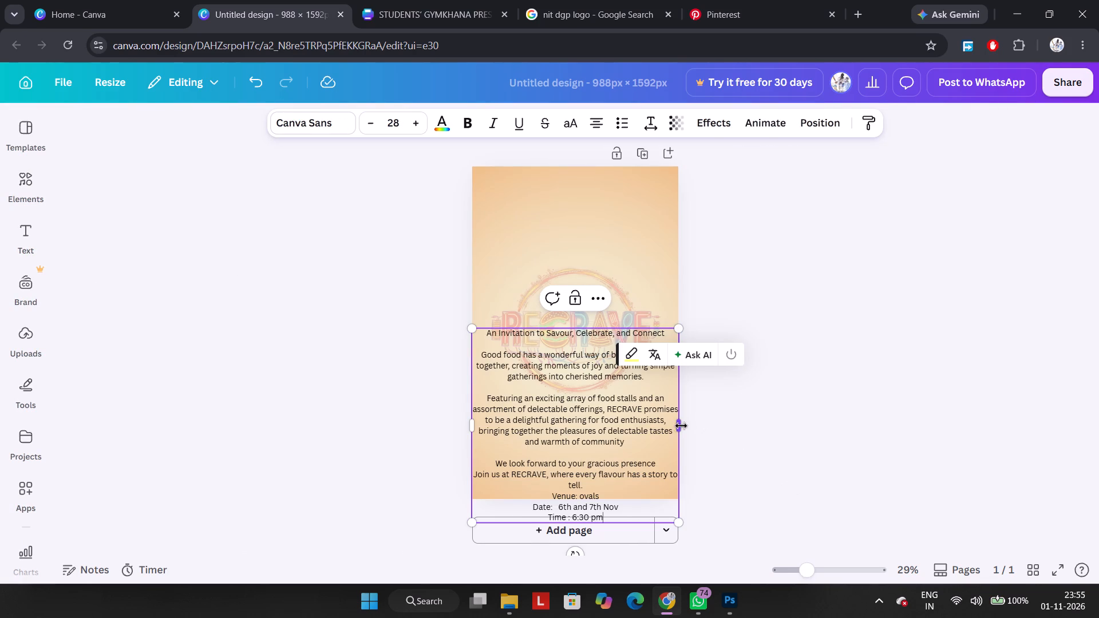
{"action": "left_click", "coordinate": [680, 429]}
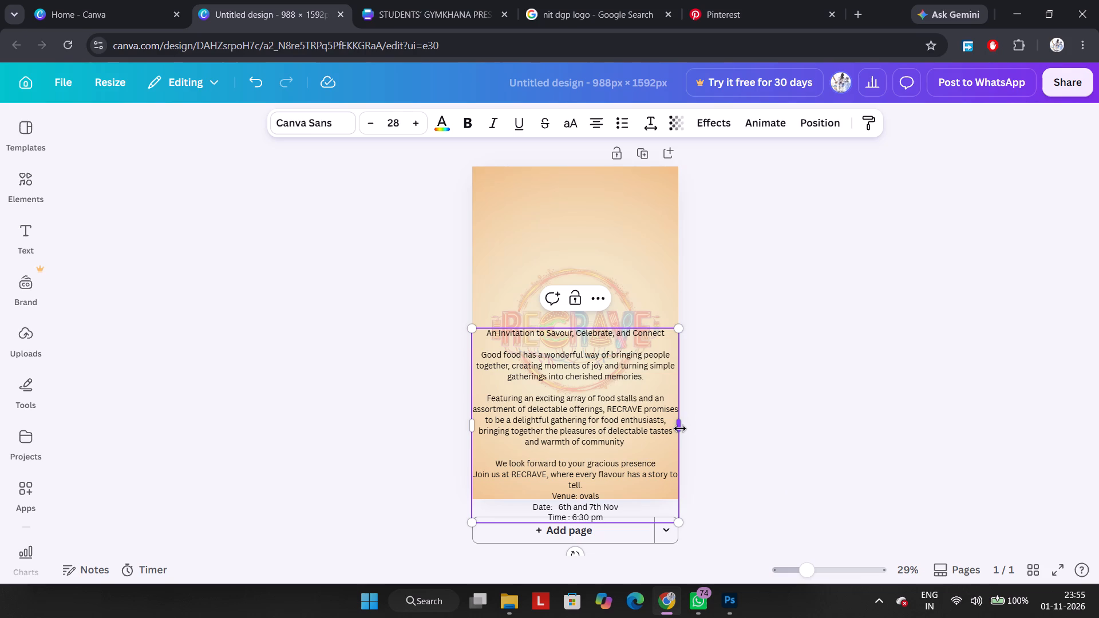
Justify all lines of the invitation text, from the heading line through the venue, date and time.
{"action": "left_click", "coordinate": [598, 124]}
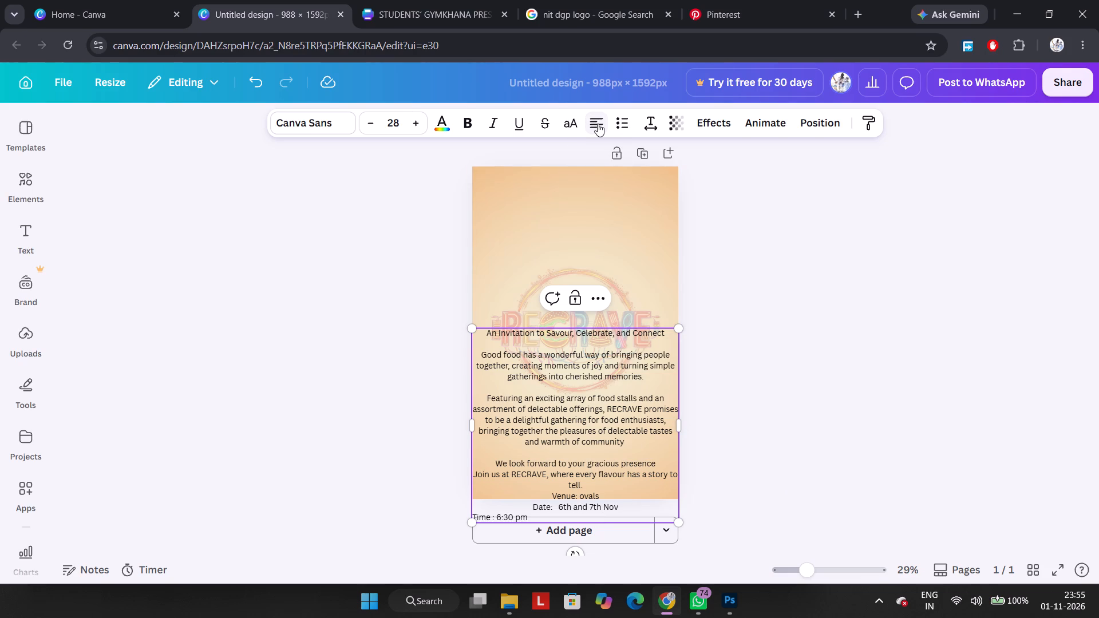
{"action": "left_click", "coordinate": [598, 124]}
{"action": "left_click", "coordinate": [598, 124]}
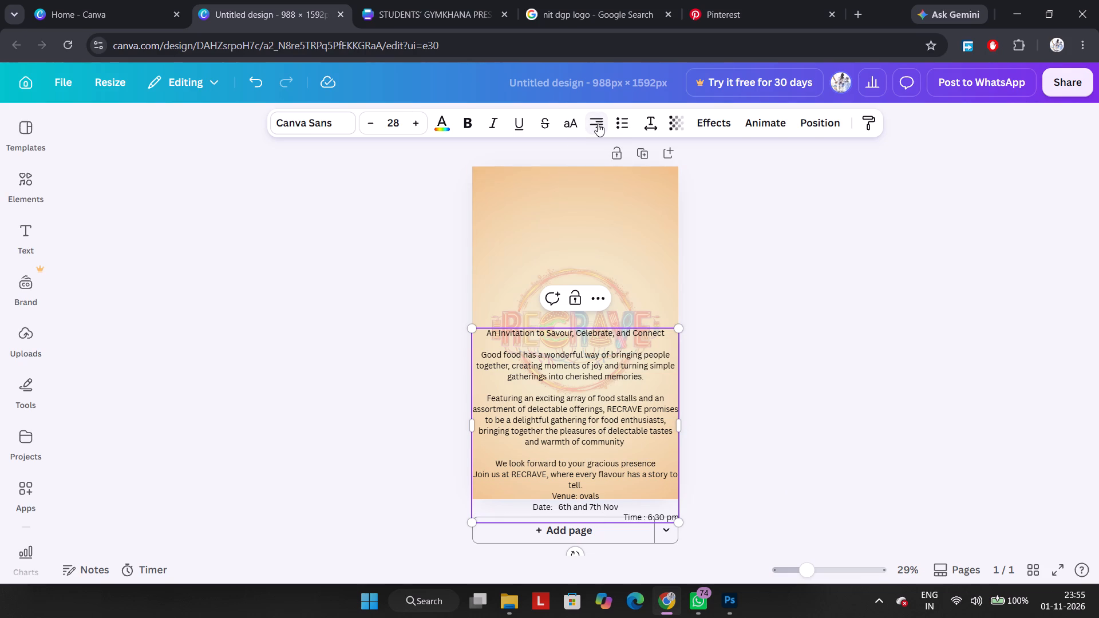
{"action": "left_click", "coordinate": [598, 124]}
{"action": "left_click", "coordinate": [598, 124]}
{"action": "left_click_drag", "start_coordinate": [562, 513], "coordinate": [476, 347]}
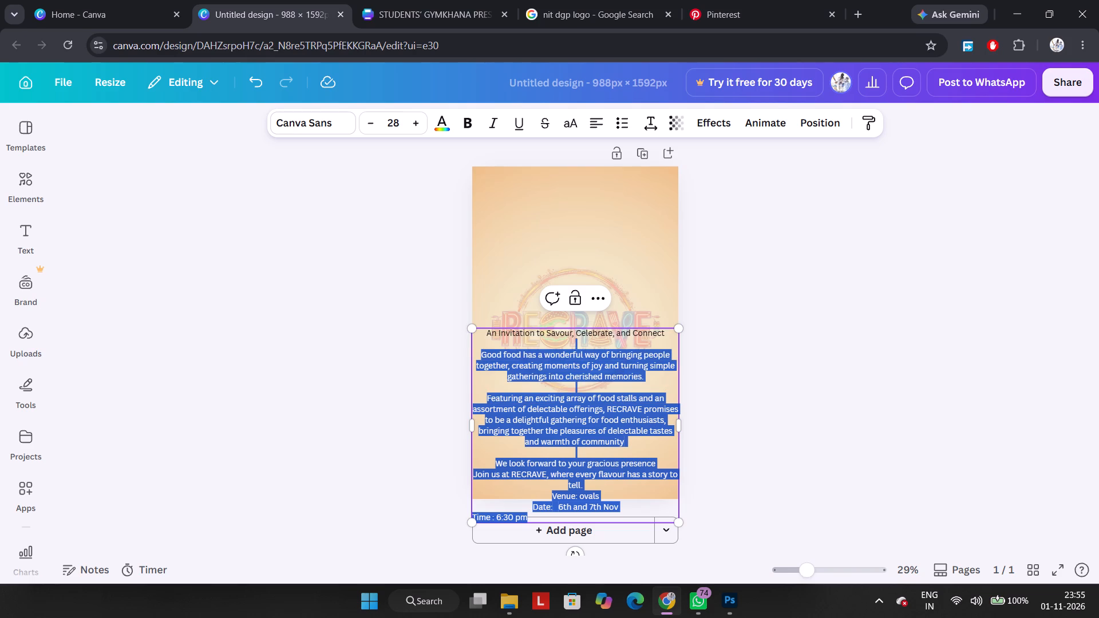
{"action": "left_click_drag", "start_coordinate": [476, 347], "coordinate": [465, 331]}
{"action": "left_click", "coordinate": [596, 120]}
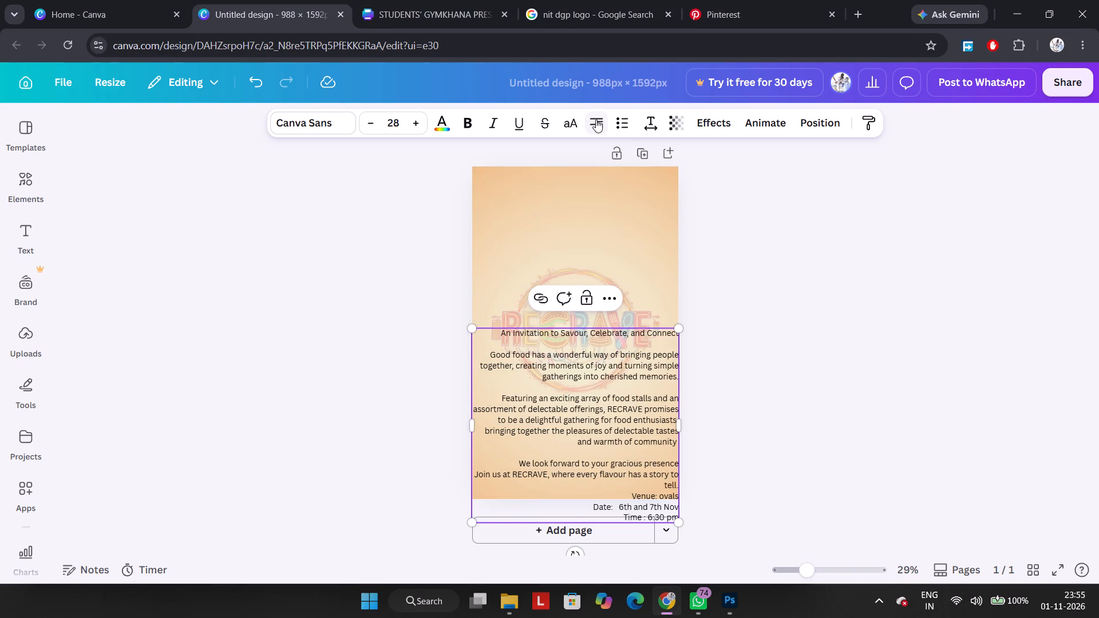
{"action": "left_click", "coordinate": [596, 120]}
{"action": "left_click", "coordinate": [722, 493]}
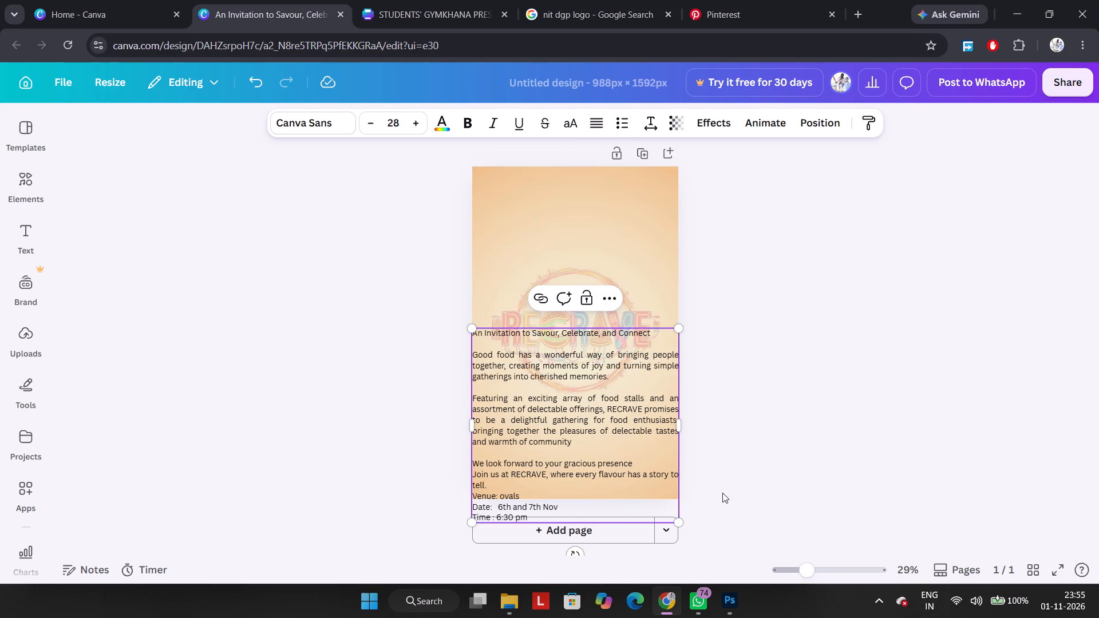
Scale the invitation text to about size 22.5 and position it within the page margins, over the RECRAVE logo.
{"action": "left_click_drag", "start_coordinate": [616, 446], "coordinate": [619, 361]}
{"action": "left_click_drag", "start_coordinate": [679, 439], "coordinate": [618, 385]}
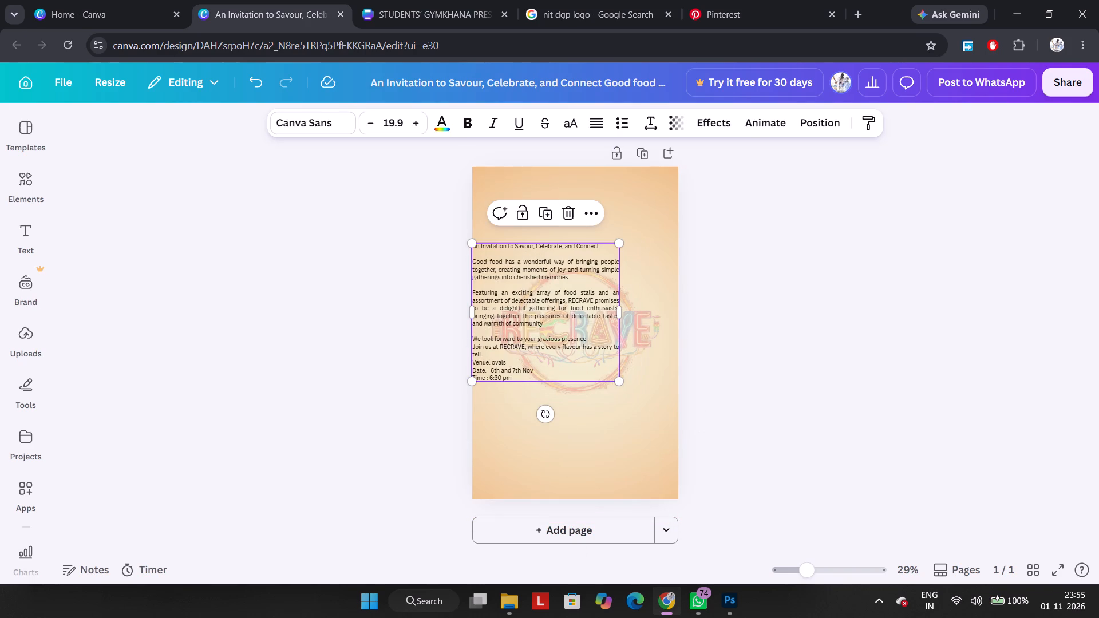
{"action": "left_click_drag", "start_coordinate": [578, 344], "coordinate": [612, 358]}
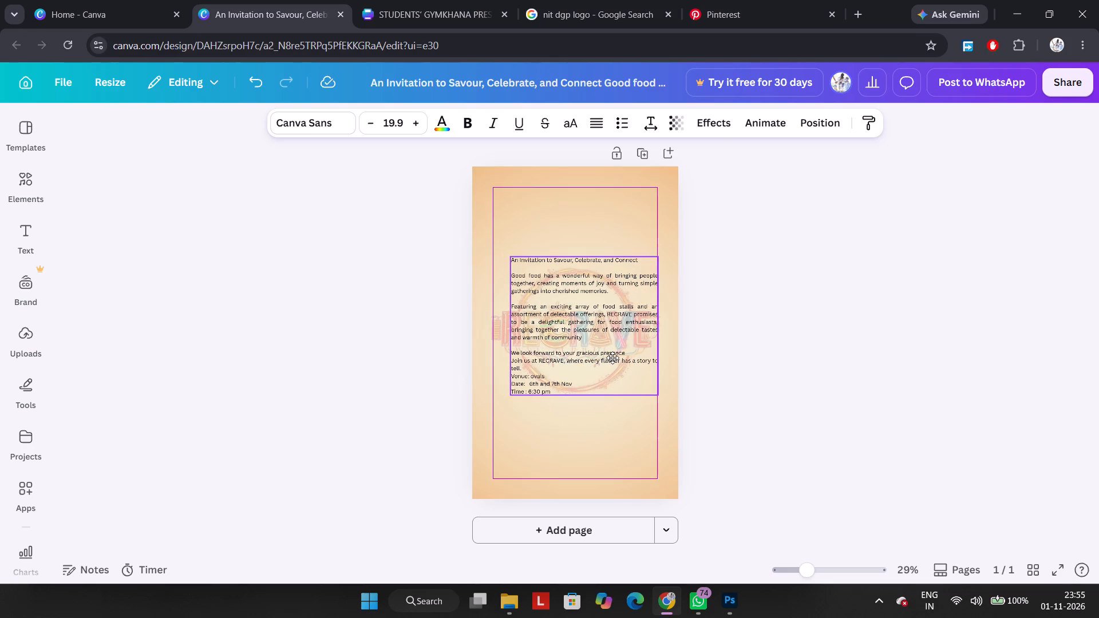
{"action": "left_click_drag", "start_coordinate": [612, 358], "coordinate": [610, 356]}
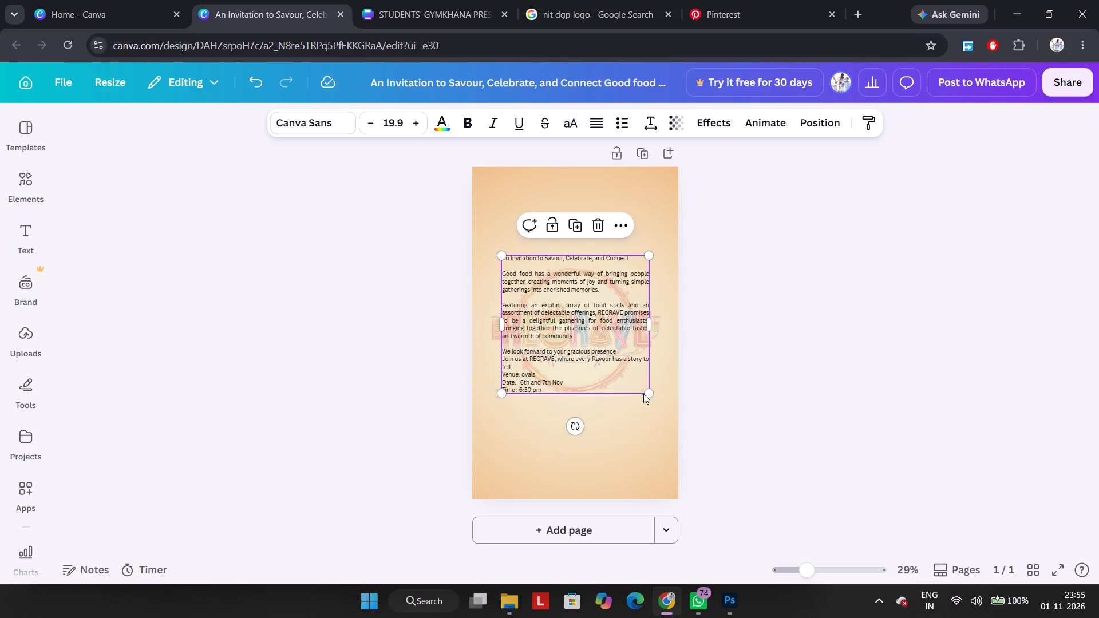
{"action": "left_click_drag", "start_coordinate": [652, 394], "coordinate": [702, 462]}
{"action": "left_click_drag", "start_coordinate": [649, 400], "coordinate": [632, 390]}
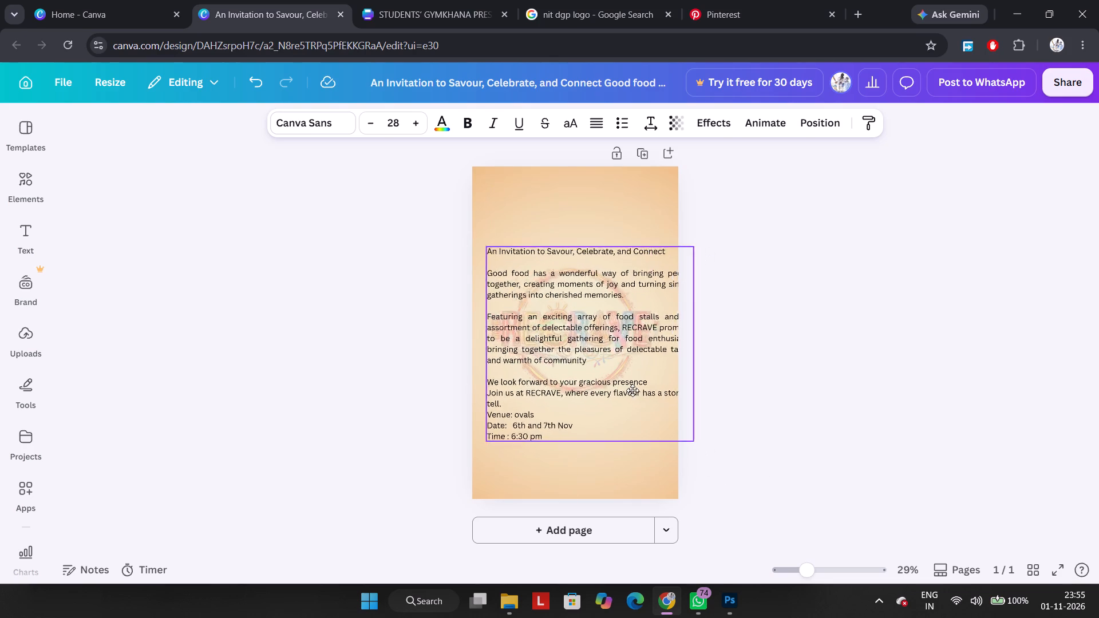
{"action": "left_click_drag", "start_coordinate": [632, 390], "coordinate": [623, 385]}
{"action": "left_click_drag", "start_coordinate": [674, 433], "coordinate": [637, 391]}
{"action": "left_click_drag", "start_coordinate": [594, 361], "coordinate": [614, 375]}
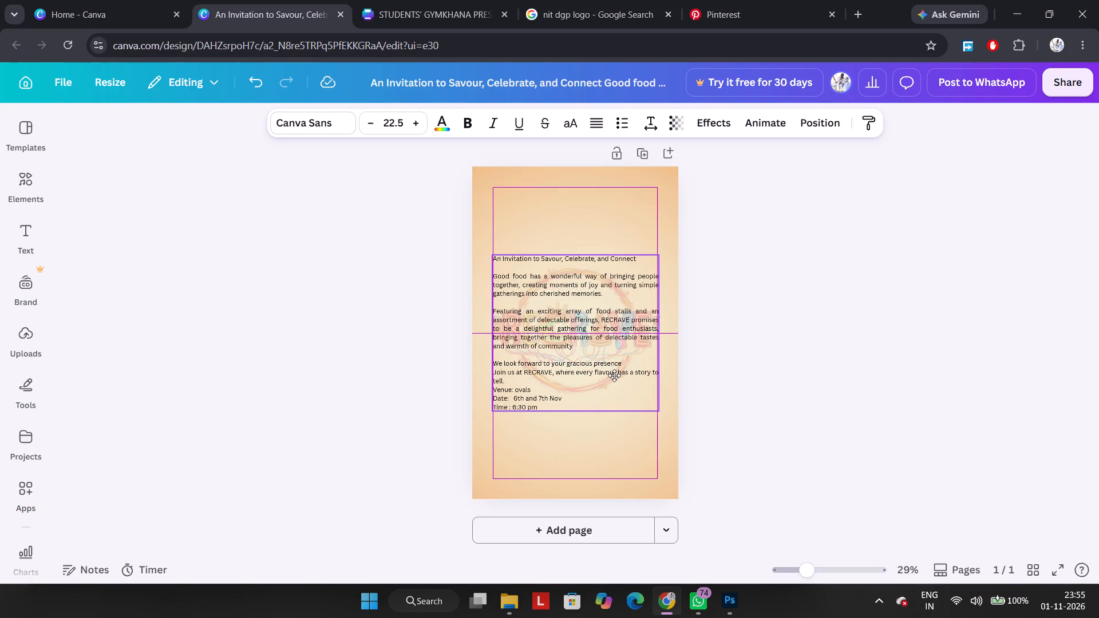
{"action": "left_click_drag", "start_coordinate": [614, 375], "coordinate": [616, 353]}
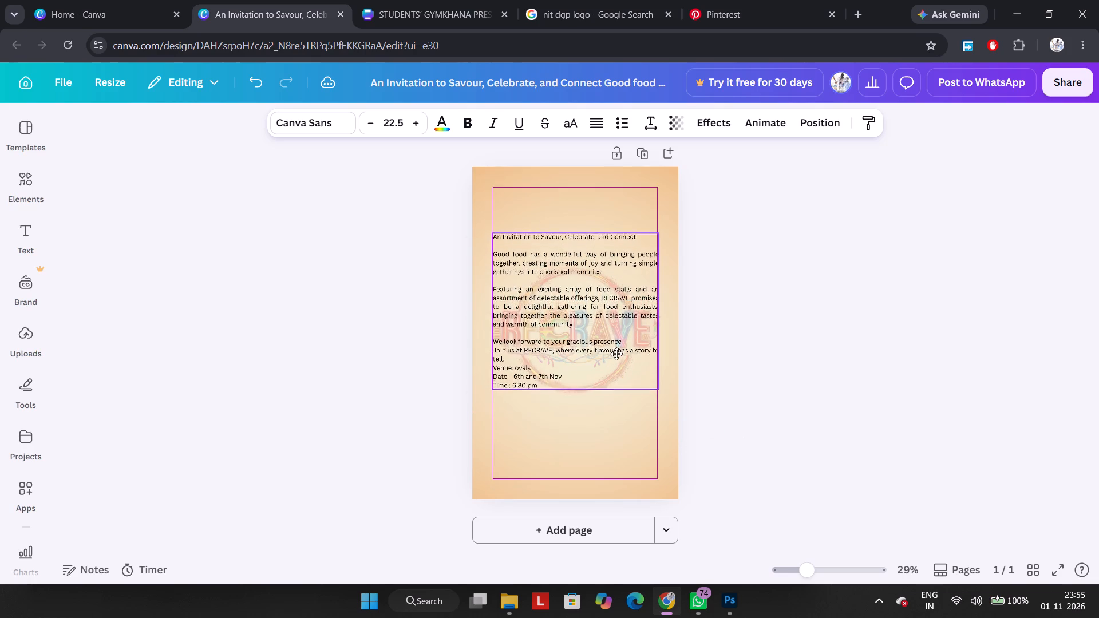
{"action": "left_click_drag", "start_coordinate": [616, 353], "coordinate": [611, 362]}
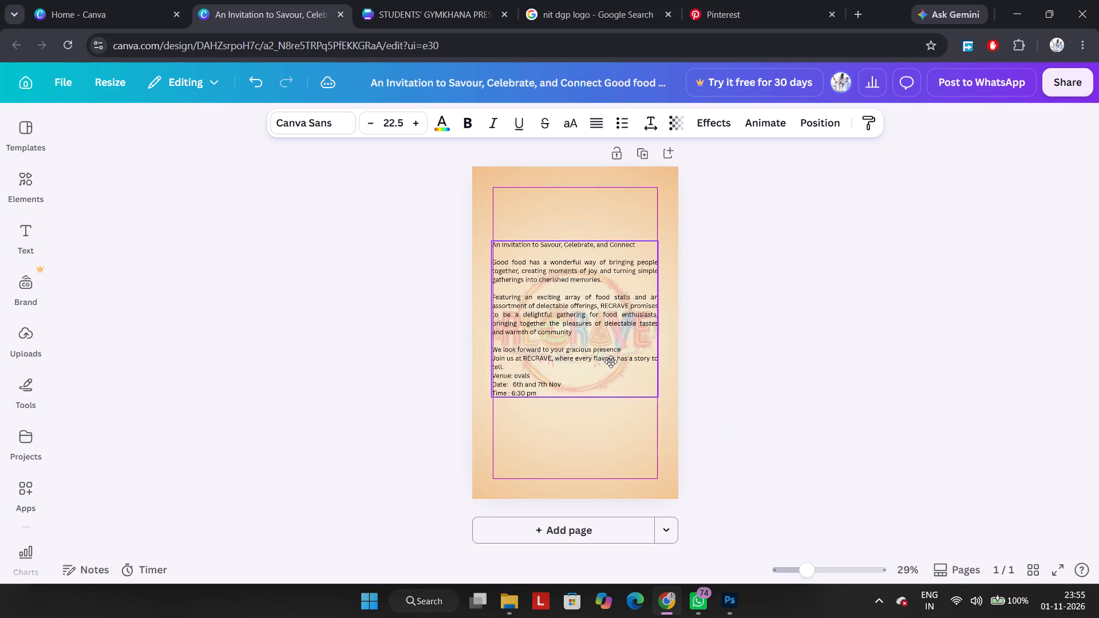
{"action": "left_click_drag", "start_coordinate": [611, 362], "coordinate": [615, 369]}
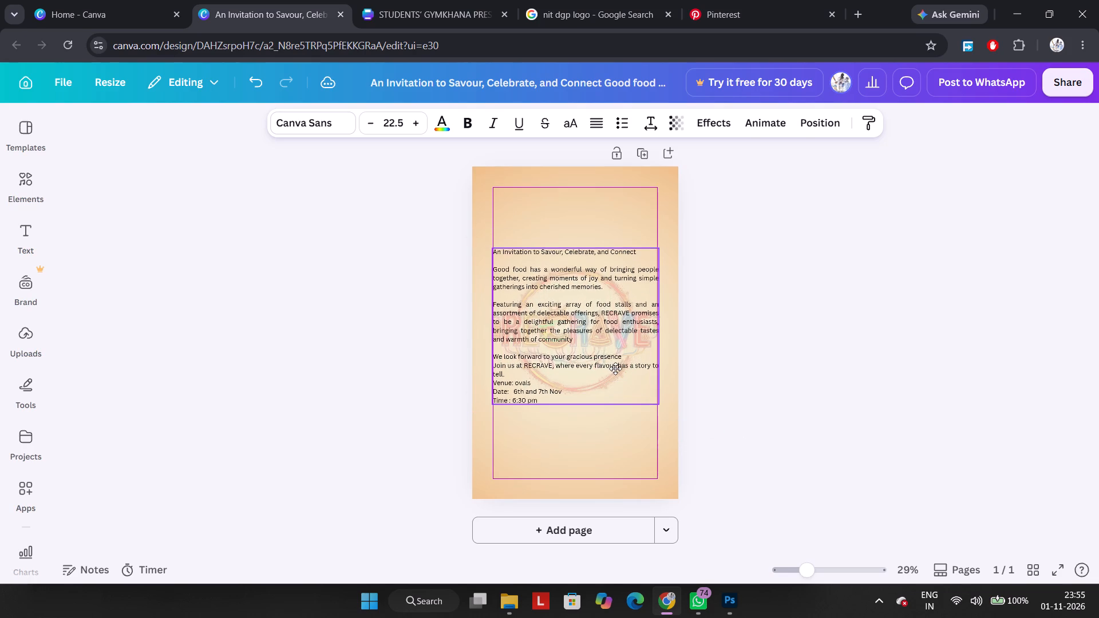
{"action": "left_click_drag", "start_coordinate": [615, 369], "coordinate": [616, 379]}
Remove the blank lines after the heading and first paragraph, and merge the "Featuring an exciting array" paragraph into the first with a space.
{"action": "left_click", "coordinate": [616, 379]}
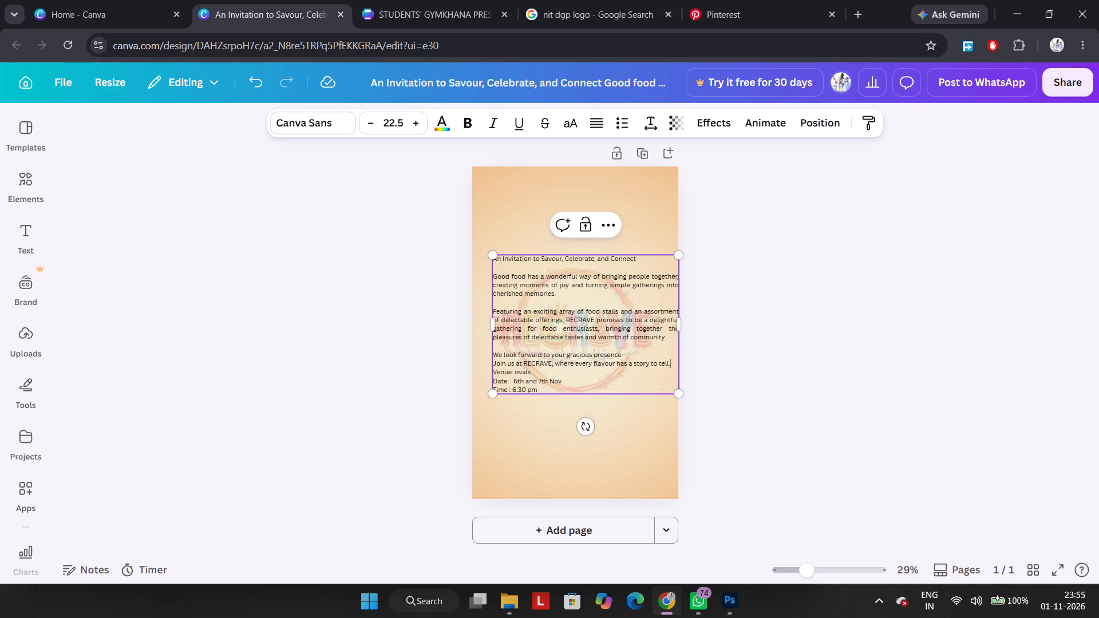
{"action": "left_click", "coordinate": [566, 268]}
{"action": "key", "text": "BackSpace"}
{"action": "left_click", "coordinate": [521, 294]}
{"action": "key", "text": "BackSpace"}
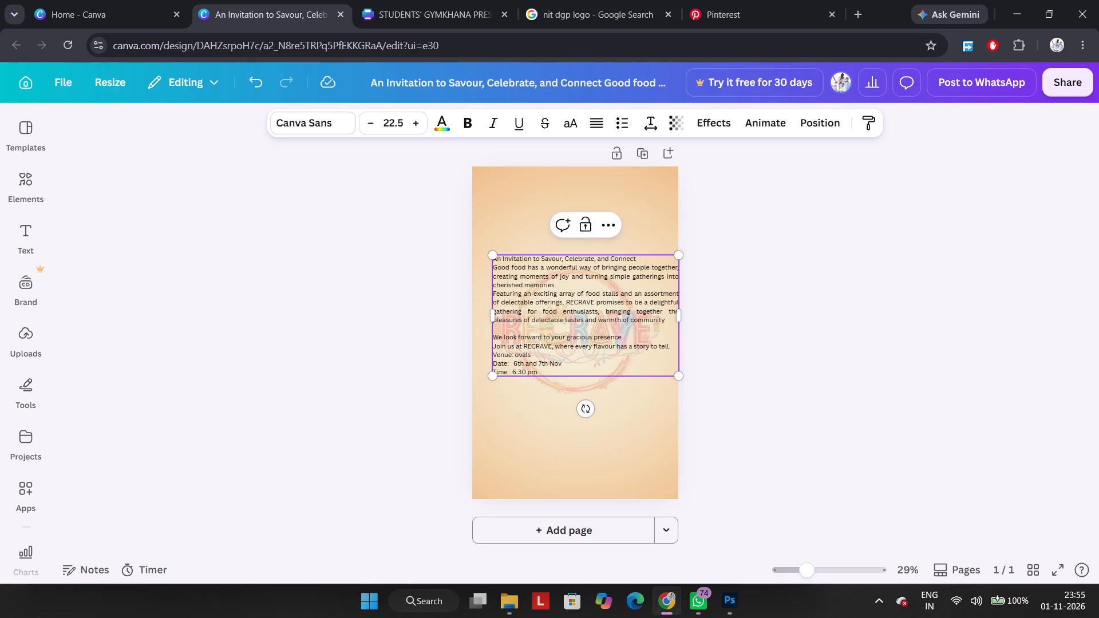
{"action": "left_click", "coordinate": [493, 292]}
{"action": "key", "text": "BackSpace"}
{"action": "key", "text": "space"}
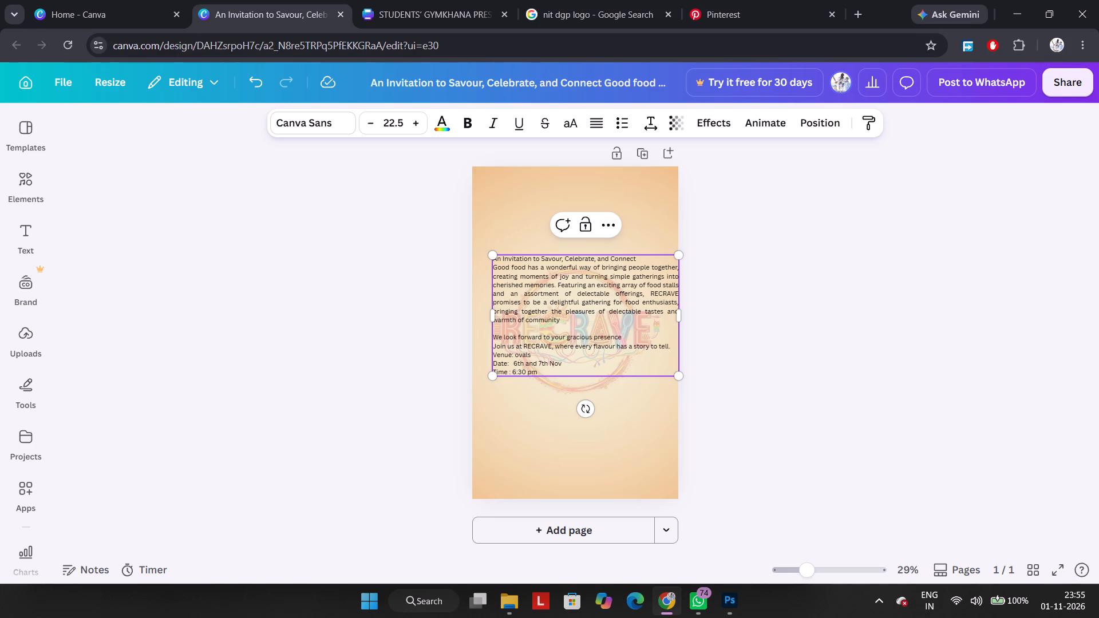
{"action": "left_click", "coordinate": [791, 212]}
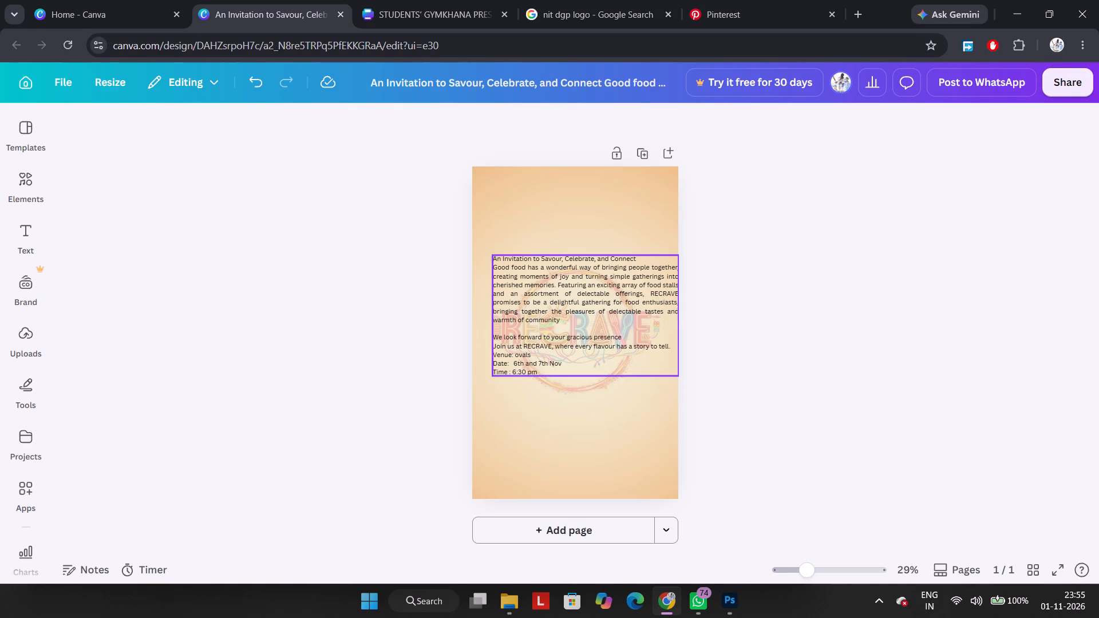
Centre the invitation text block horizontally and vertically on the page, over the RECRAVE logo.
{"action": "left_click_drag", "start_coordinate": [602, 296], "coordinate": [589, 297]}
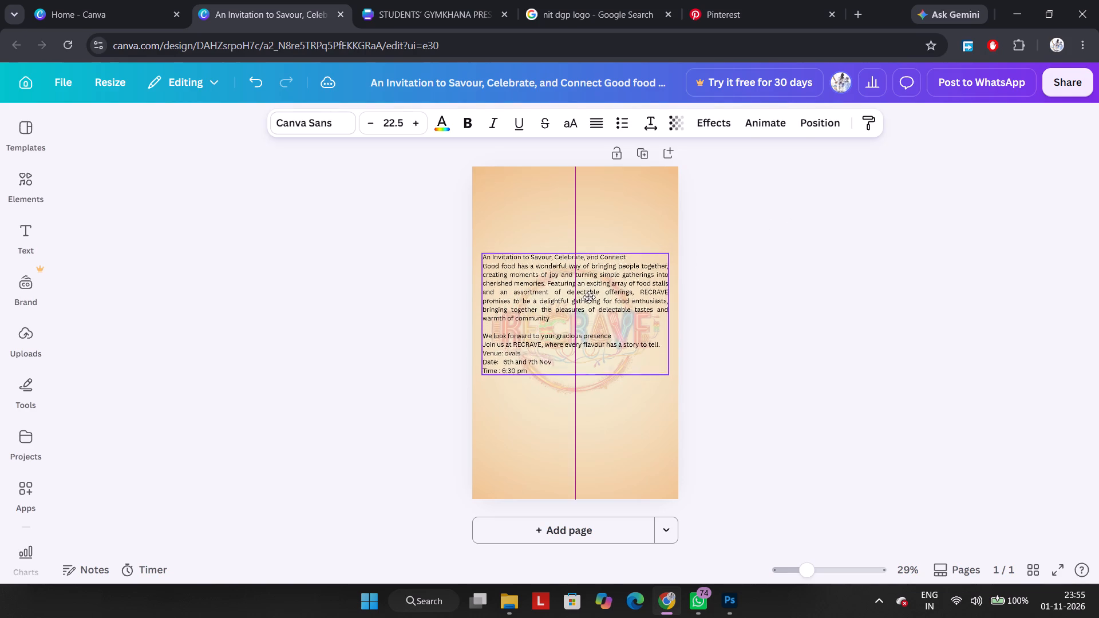
{"action": "left_click_drag", "start_coordinate": [589, 297], "coordinate": [593, 302]}
{"action": "left_click", "coordinate": [593, 302]}
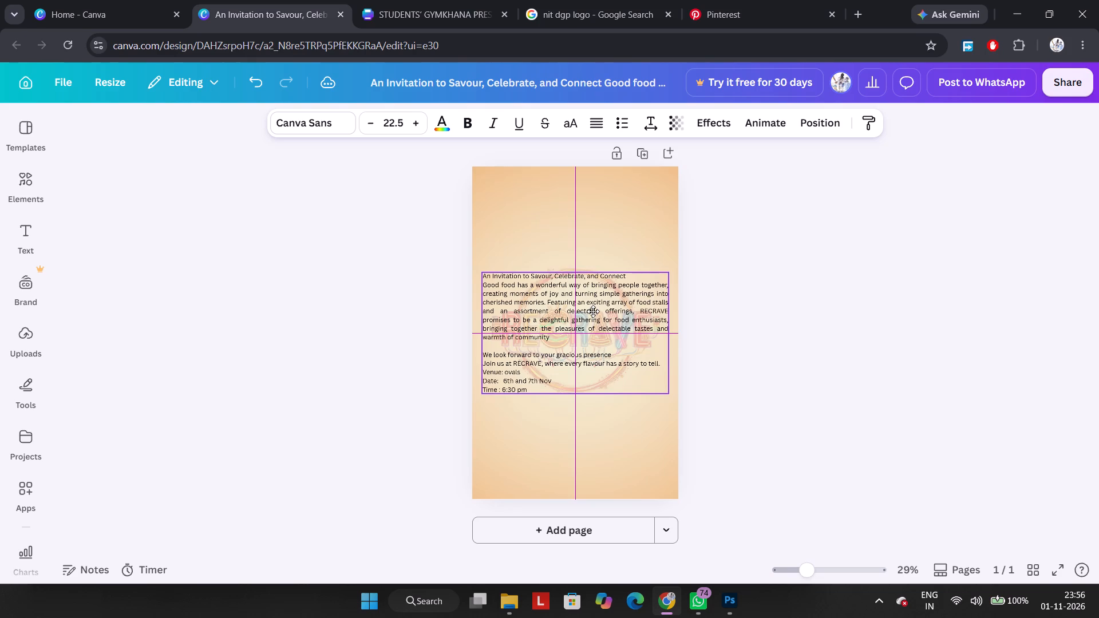
{"action": "left_click", "coordinate": [594, 304]}
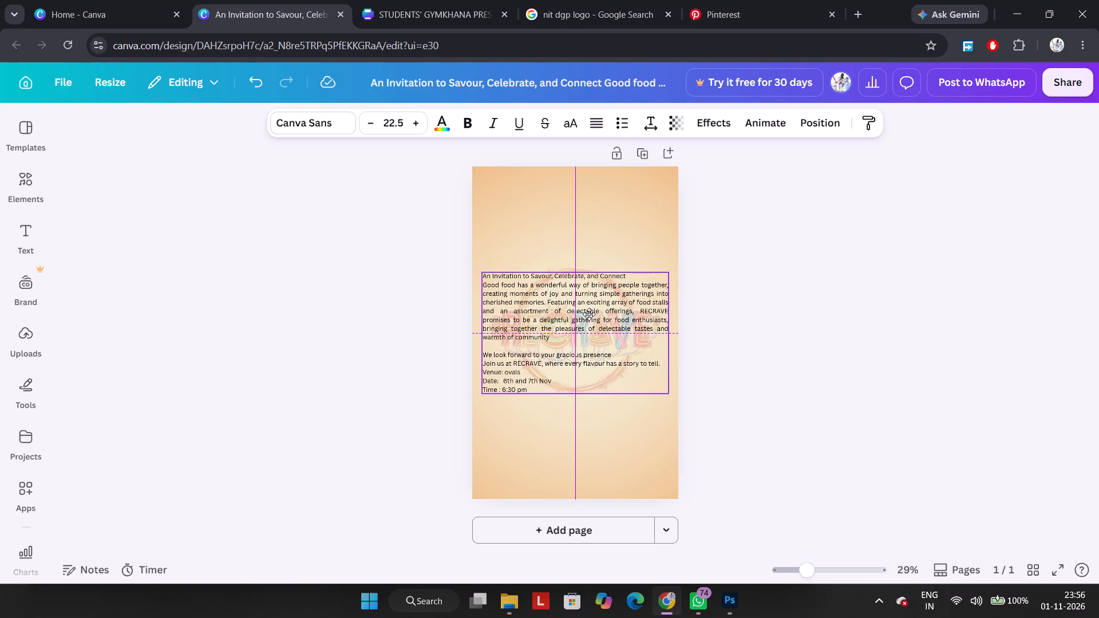
{"action": "left_click", "coordinate": [593, 304]}
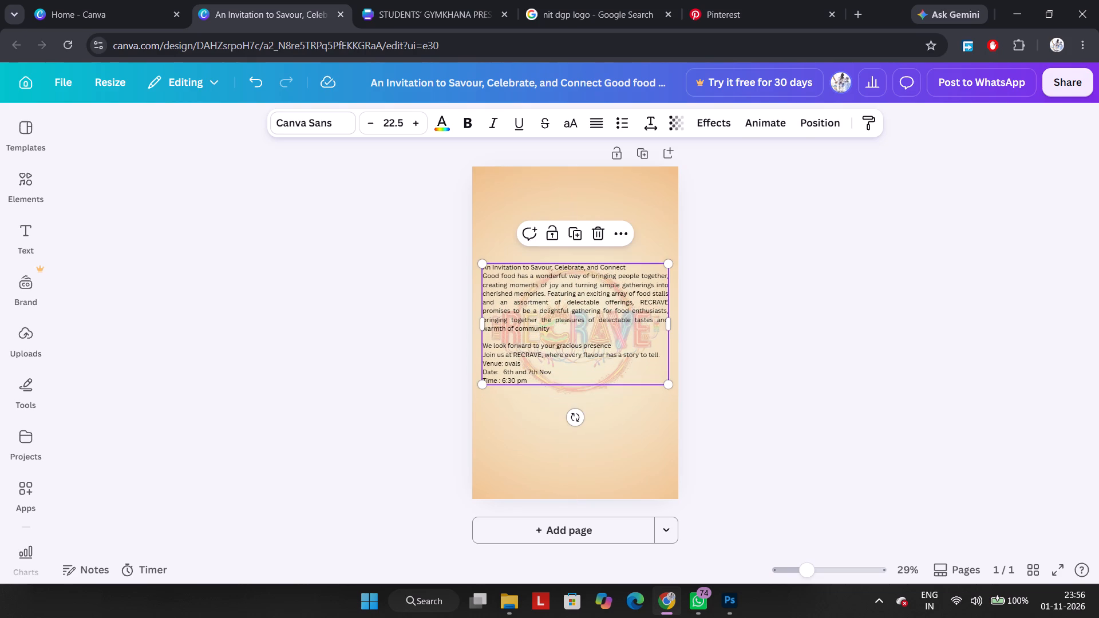
{"action": "left_click", "coordinate": [593, 306]}
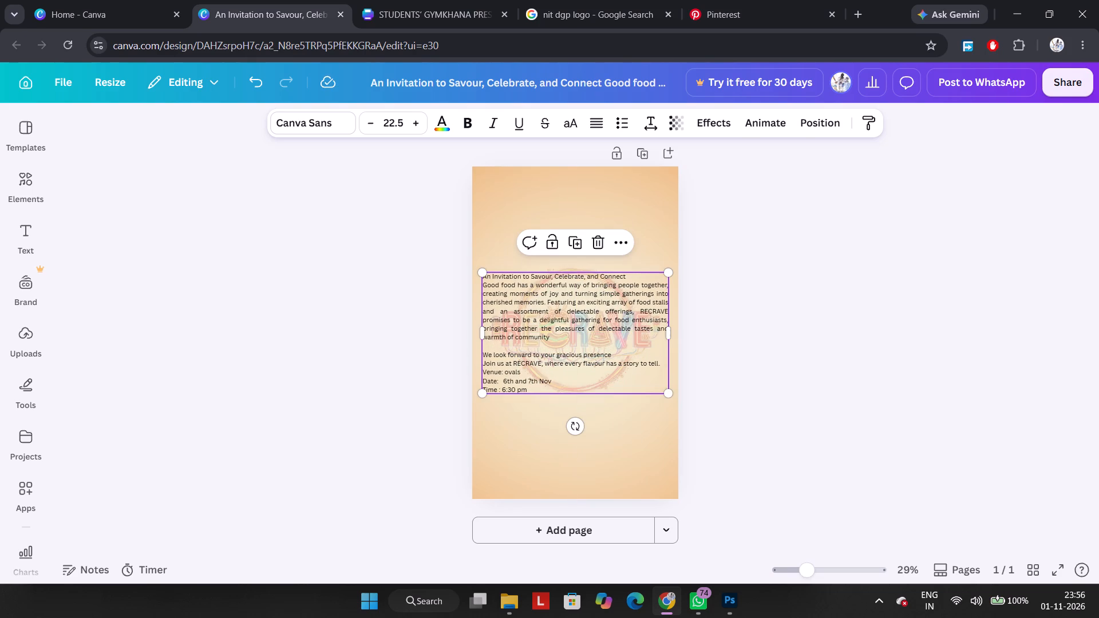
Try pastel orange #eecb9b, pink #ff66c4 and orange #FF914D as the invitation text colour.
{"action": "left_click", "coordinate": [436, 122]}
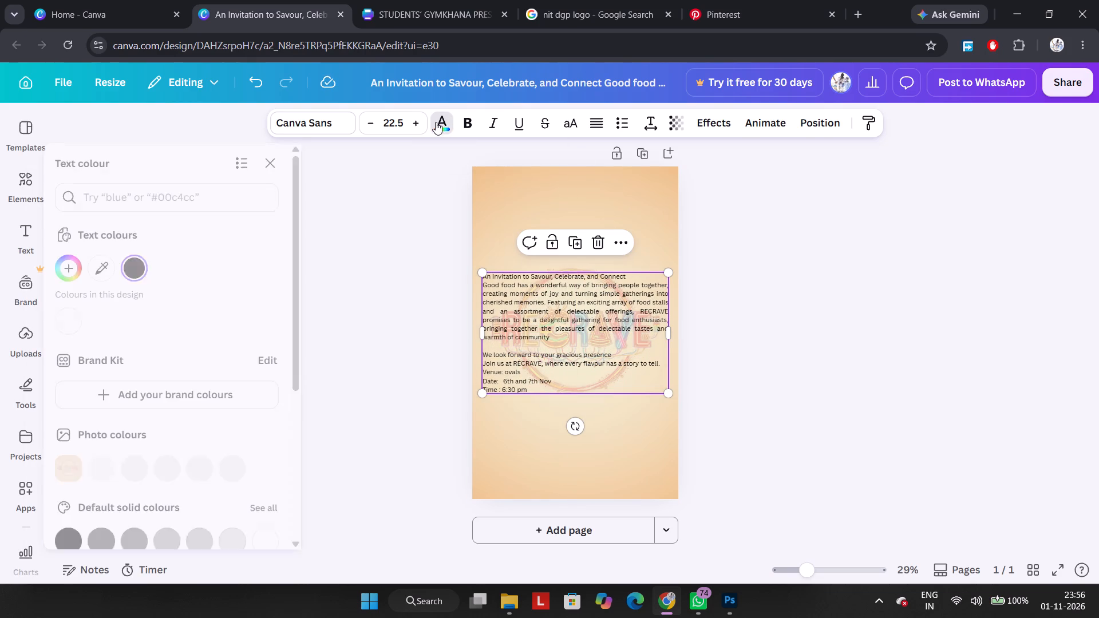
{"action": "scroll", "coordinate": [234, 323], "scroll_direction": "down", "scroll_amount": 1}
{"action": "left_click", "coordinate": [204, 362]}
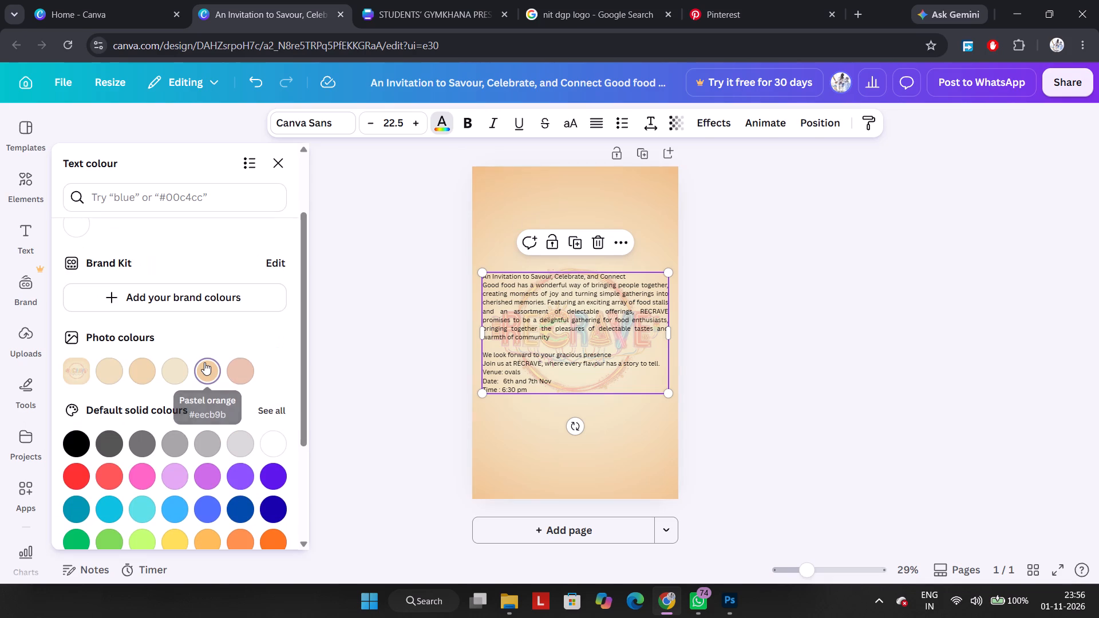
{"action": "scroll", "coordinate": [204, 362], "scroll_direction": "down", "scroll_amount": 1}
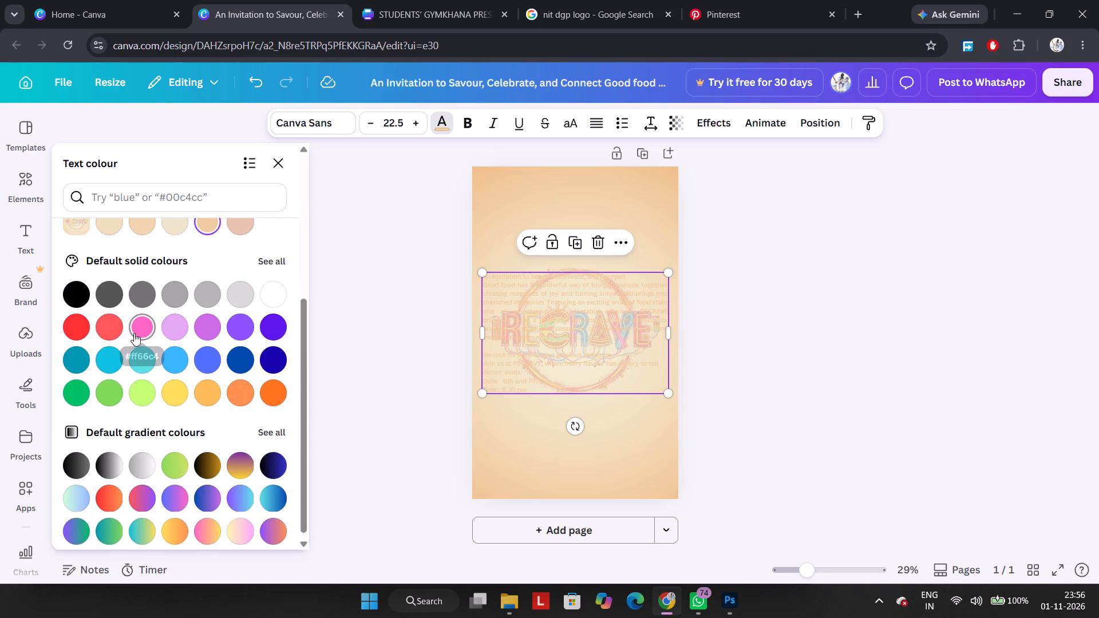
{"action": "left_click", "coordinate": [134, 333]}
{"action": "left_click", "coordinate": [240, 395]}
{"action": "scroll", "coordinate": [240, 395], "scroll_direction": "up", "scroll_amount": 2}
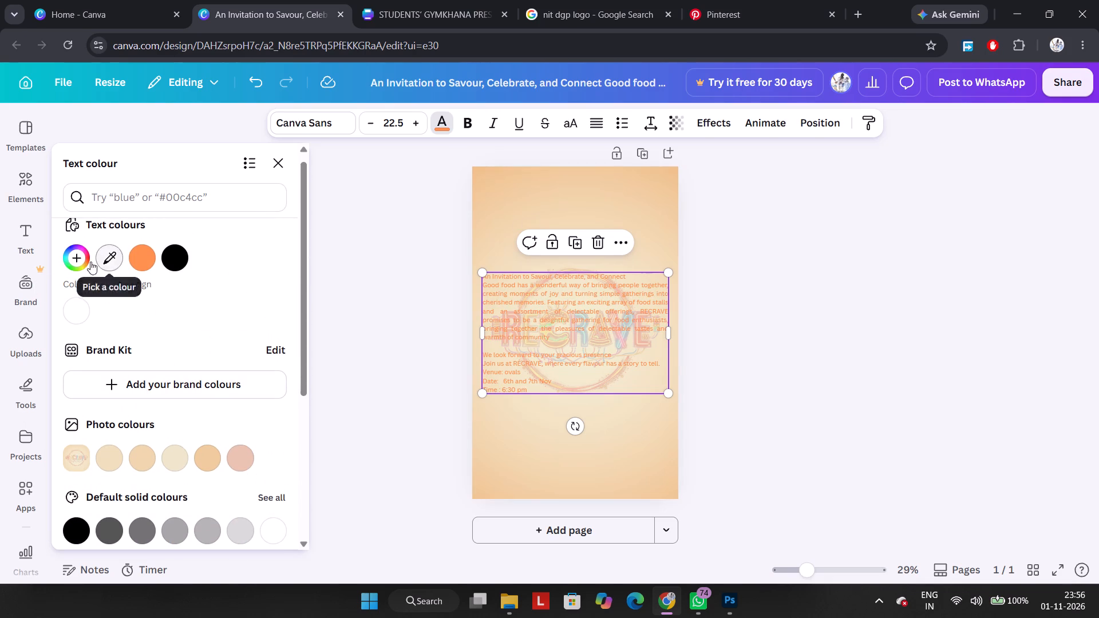
Set a custom solid colour of red #FF0000 for the whole invitation text.
{"action": "left_click", "coordinate": [70, 260]}
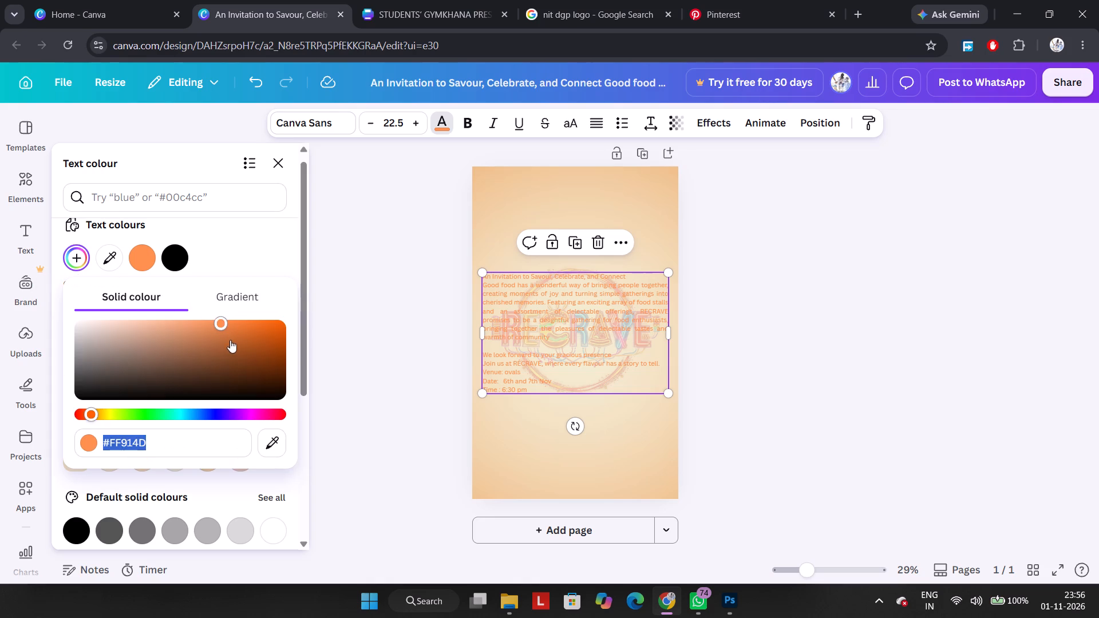
{"action": "left_click_drag", "start_coordinate": [232, 340], "coordinate": [342, 304]}
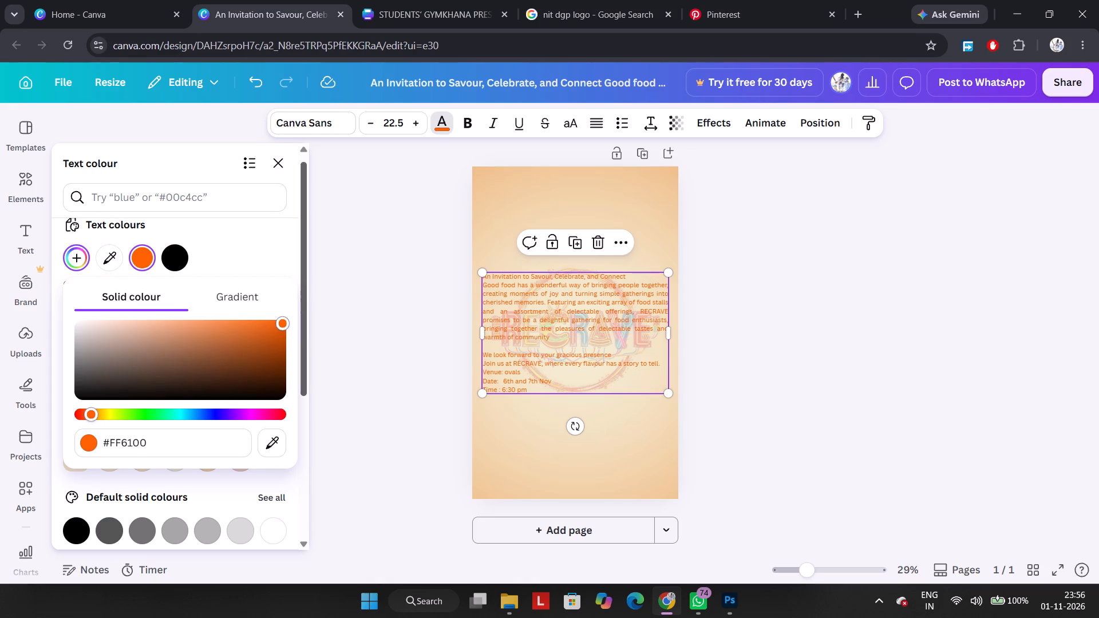
{"action": "left_click_drag", "start_coordinate": [91, 415], "coordinate": [109, 421]}
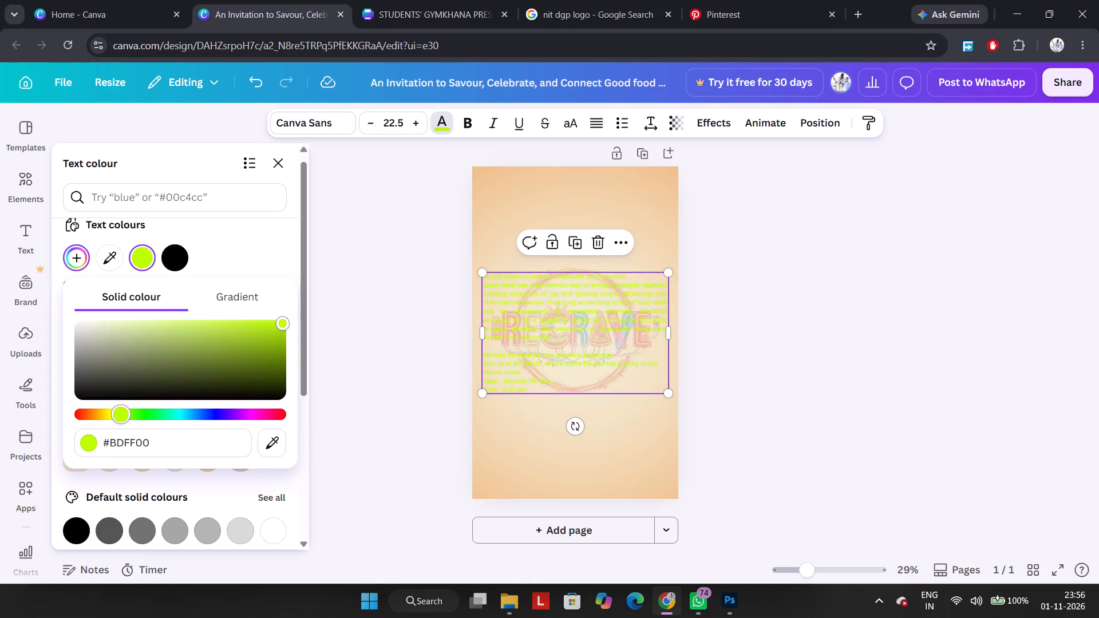
{"action": "left_click_drag", "start_coordinate": [109, 421], "coordinate": [60, 419]}
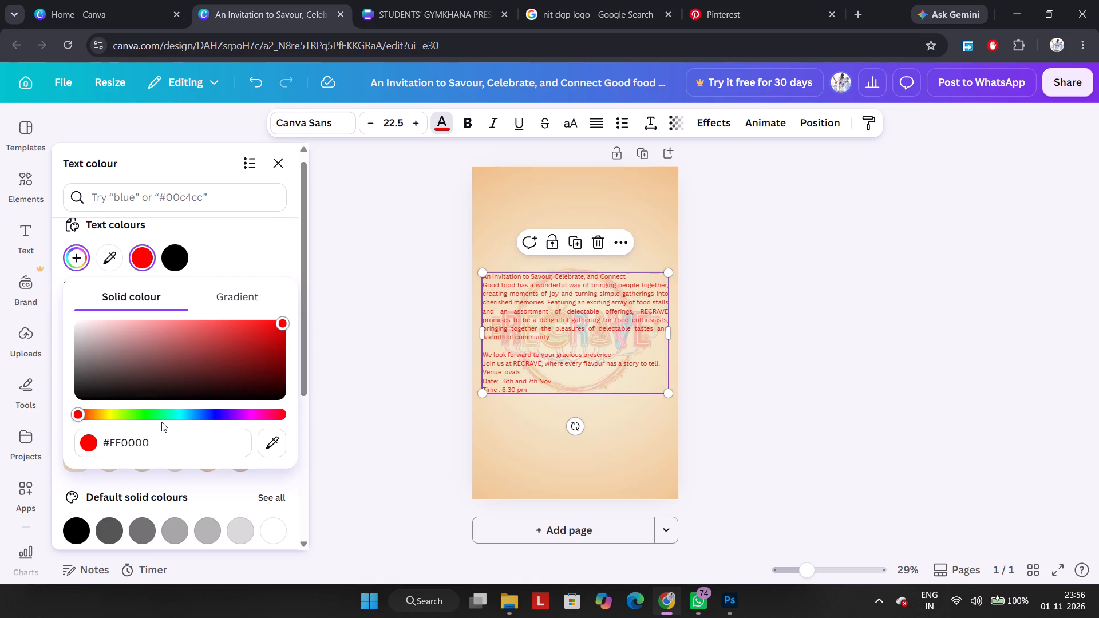
{"action": "left_click_drag", "start_coordinate": [151, 414], "coordinate": [82, 407]}
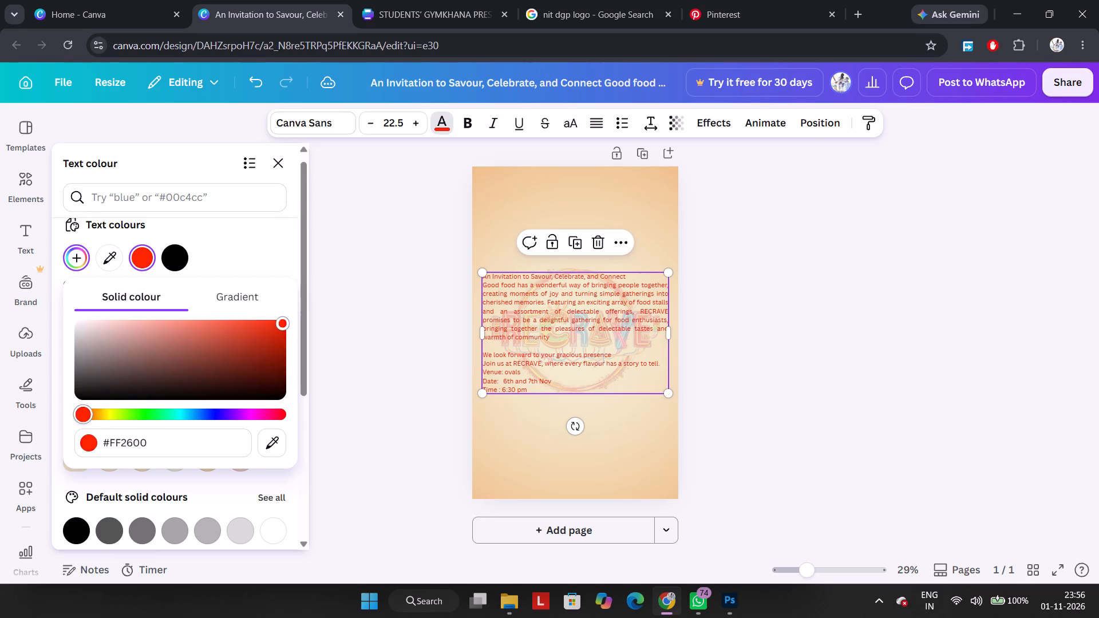
{"action": "left_click_drag", "start_coordinate": [82, 407], "coordinate": [83, 406]}
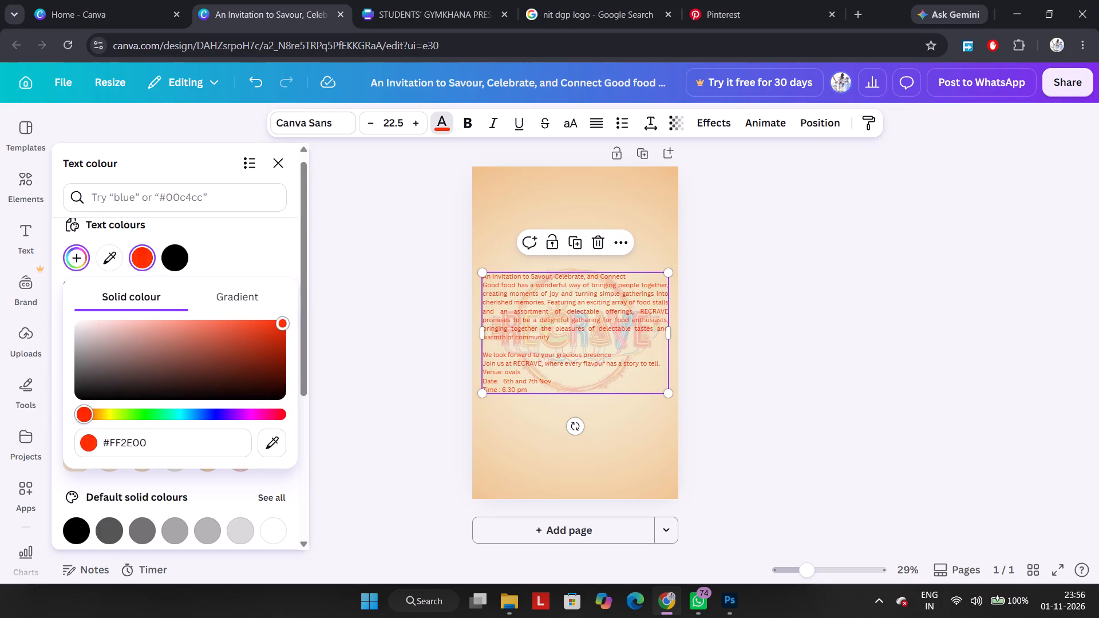
{"action": "left_click_drag", "start_coordinate": [83, 406], "coordinate": [72, 404]}
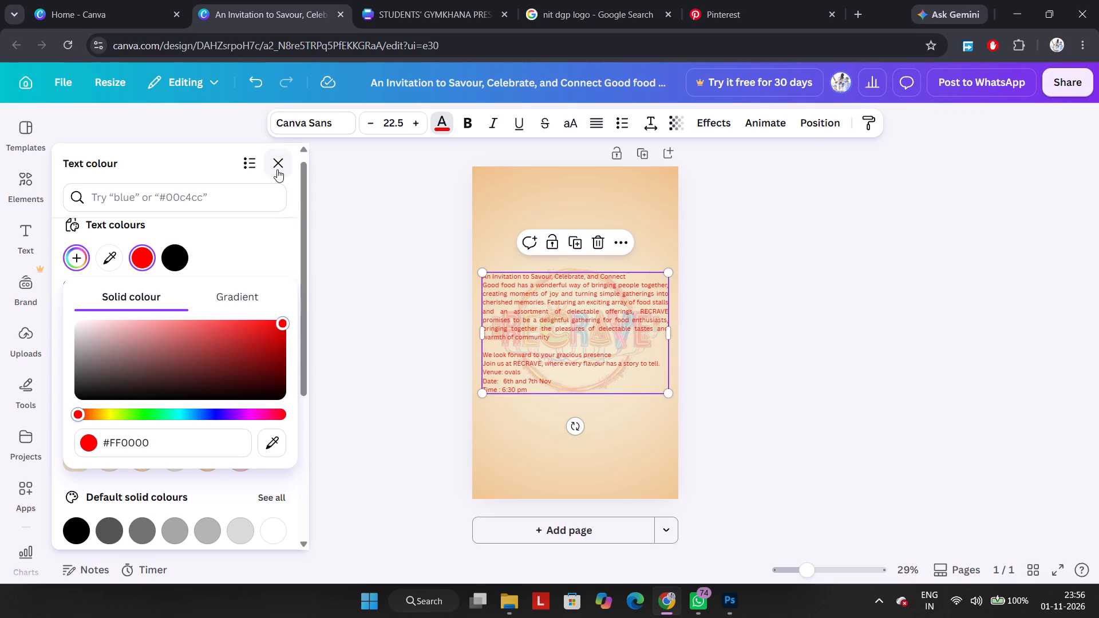
{"action": "left_click", "coordinate": [277, 169]}
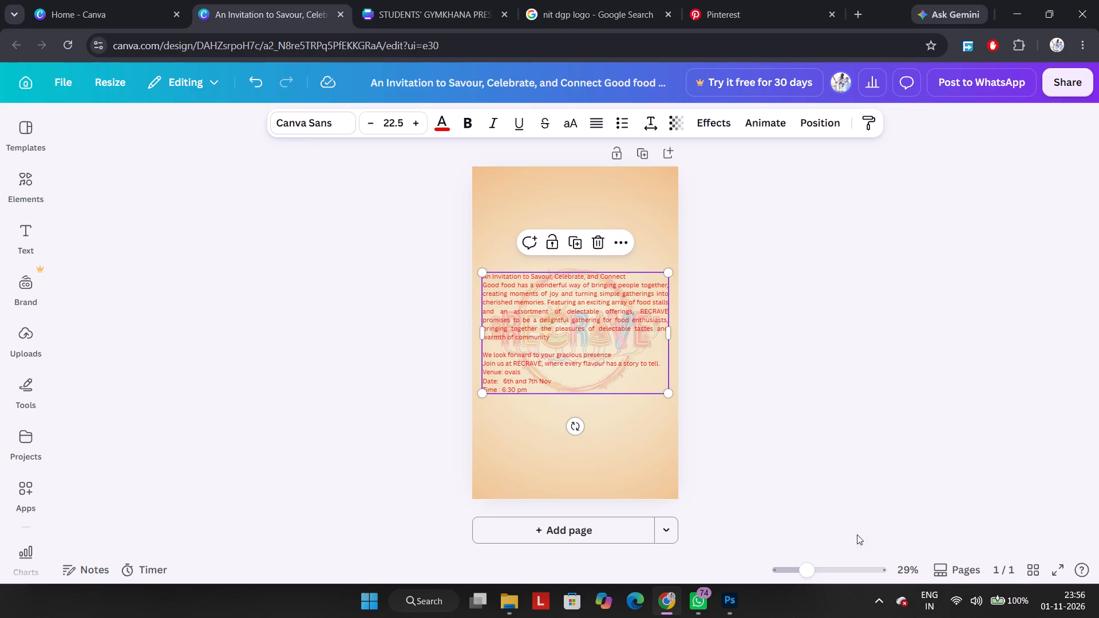
Switch to Photoshop with the Invitation card document.
{"action": "left_click", "coordinate": [721, 600]}
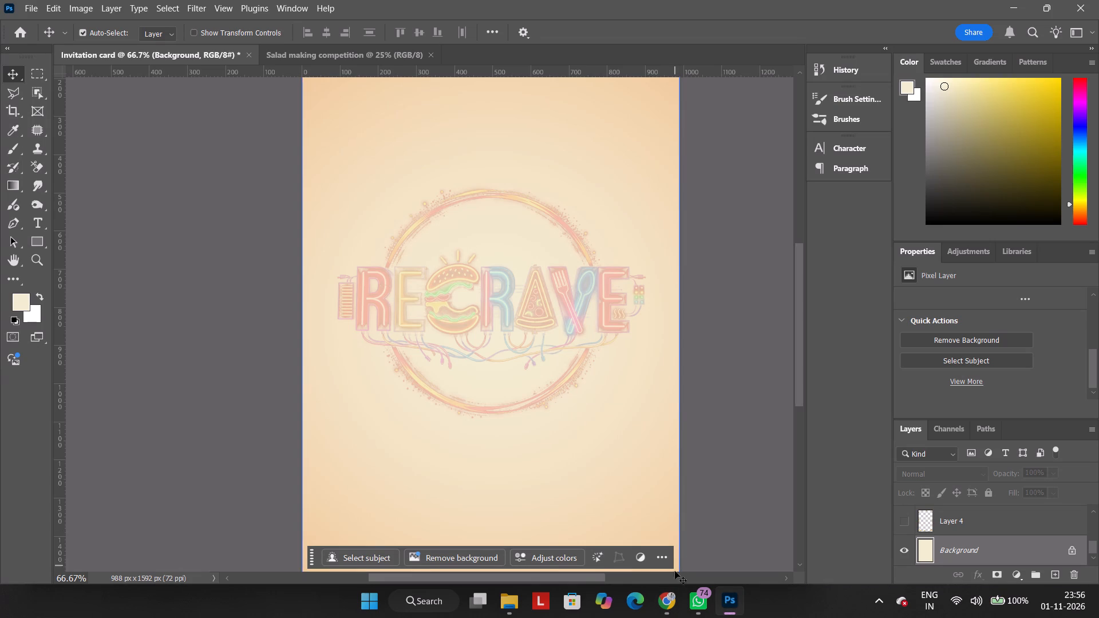
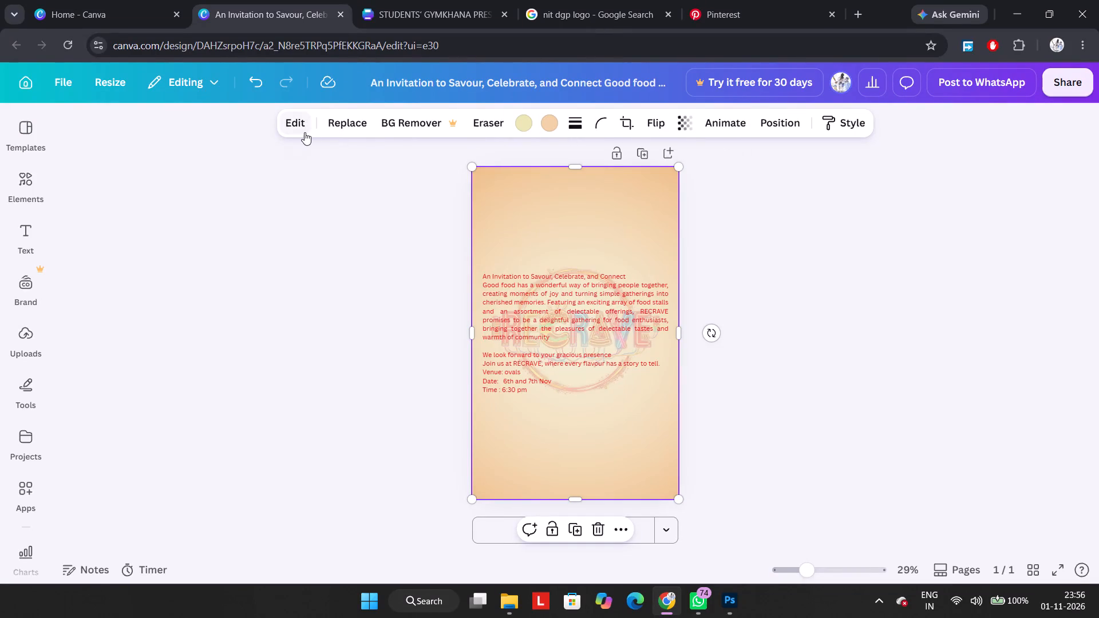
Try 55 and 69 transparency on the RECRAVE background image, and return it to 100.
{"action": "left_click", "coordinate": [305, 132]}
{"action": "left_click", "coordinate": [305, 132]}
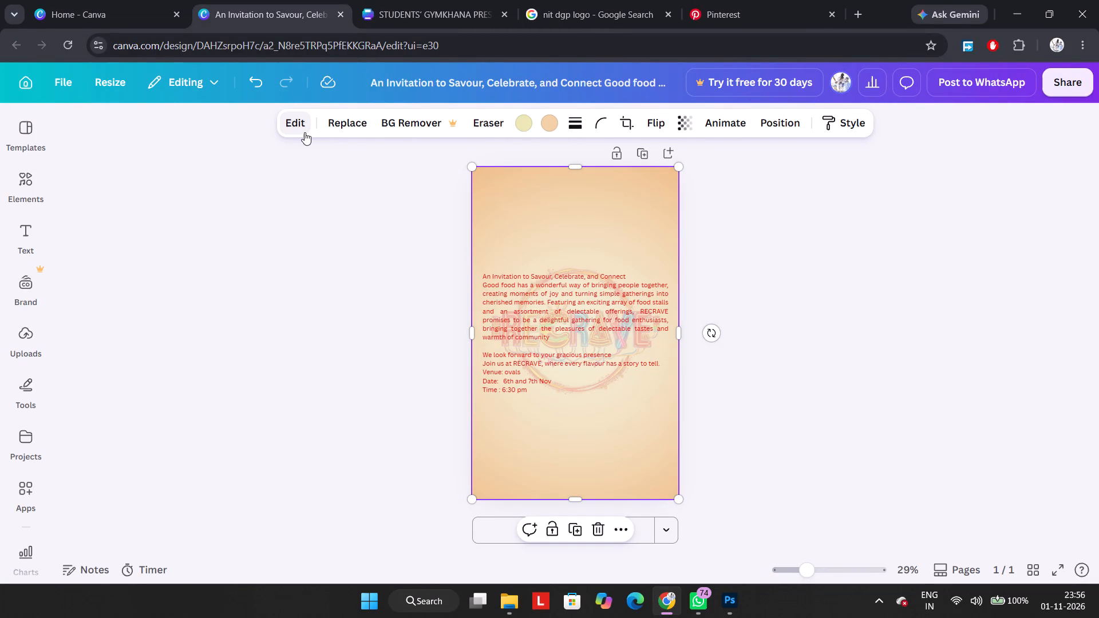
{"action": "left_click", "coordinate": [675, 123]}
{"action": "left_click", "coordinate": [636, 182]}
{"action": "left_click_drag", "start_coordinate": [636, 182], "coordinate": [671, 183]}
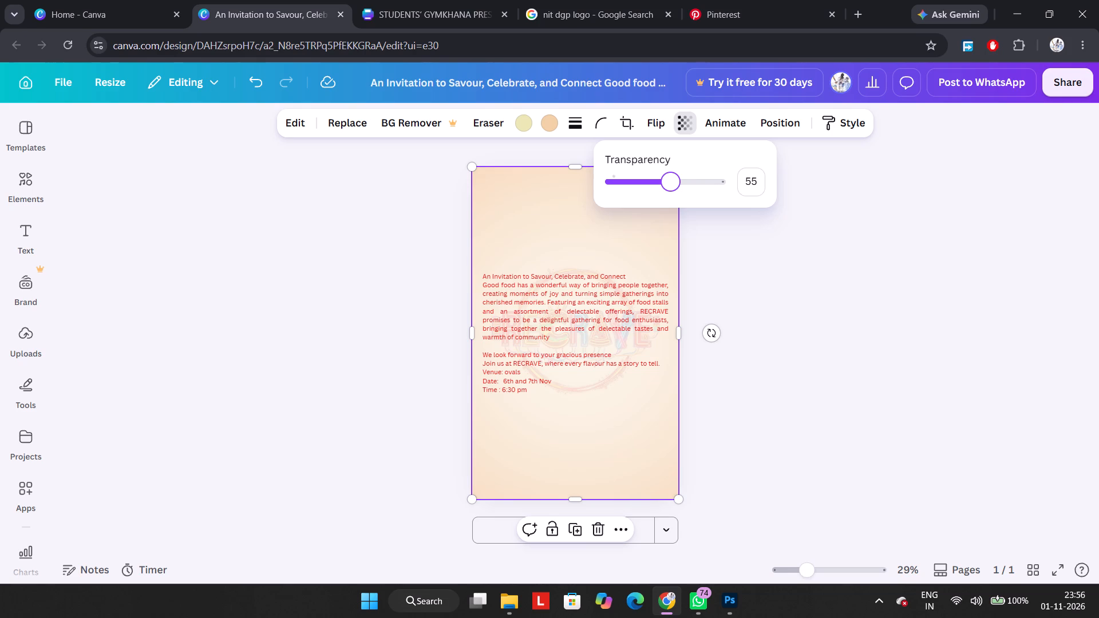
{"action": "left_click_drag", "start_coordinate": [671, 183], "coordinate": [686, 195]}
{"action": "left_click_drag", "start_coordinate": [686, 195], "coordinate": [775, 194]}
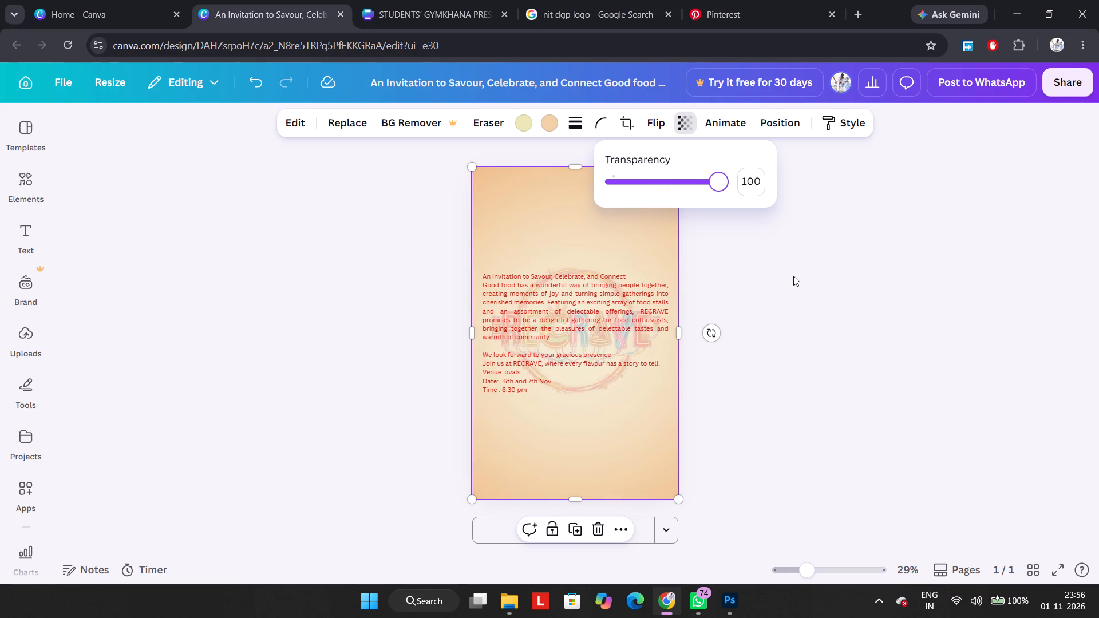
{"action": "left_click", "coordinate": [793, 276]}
Switch to Photoshop and undo the last change to restore the invitation text layer on the Invitation card.
{"action": "left_click", "coordinate": [734, 596]}
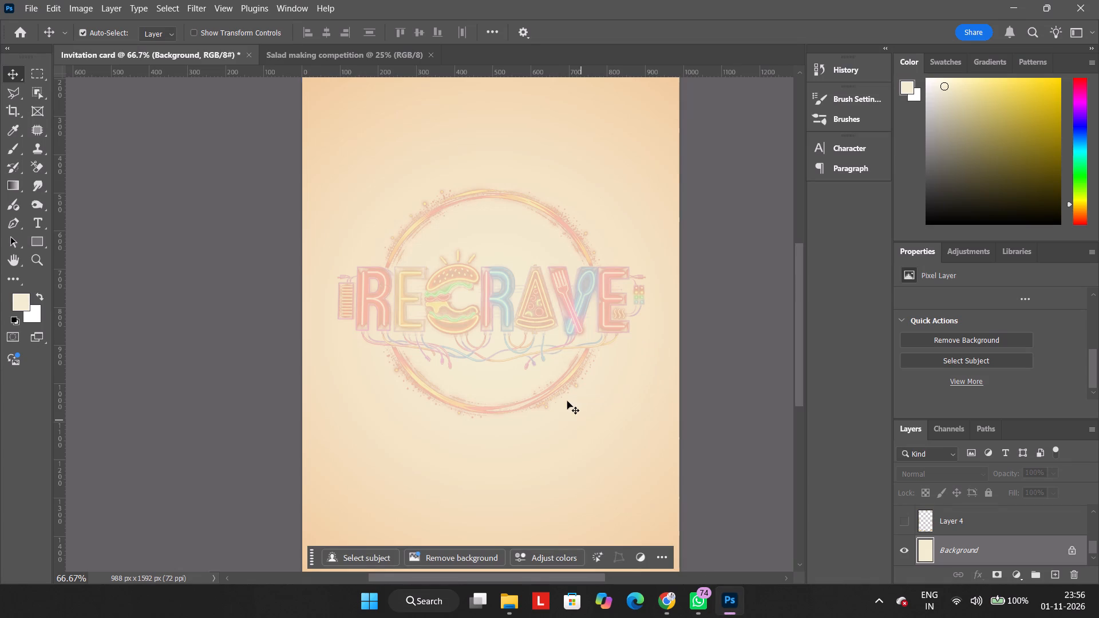
{"action": "key", "text": "ctrl+z"}
{"action": "double_click", "coordinate": [457, 180]}
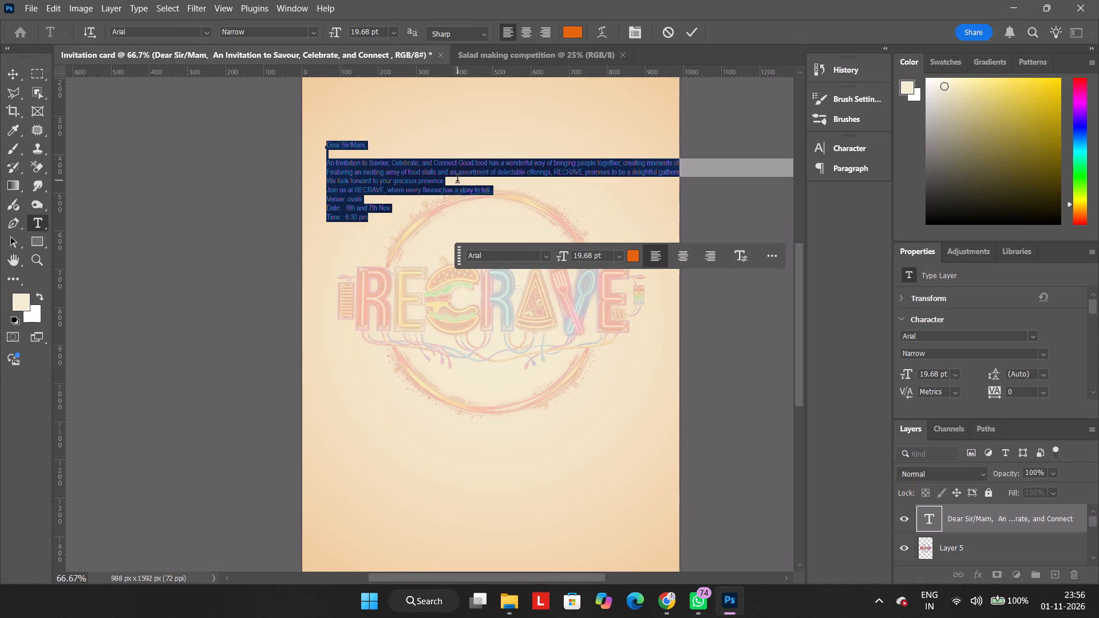
{"action": "left_click", "coordinate": [694, 34]}
{"action": "left_click", "coordinate": [412, 202]}
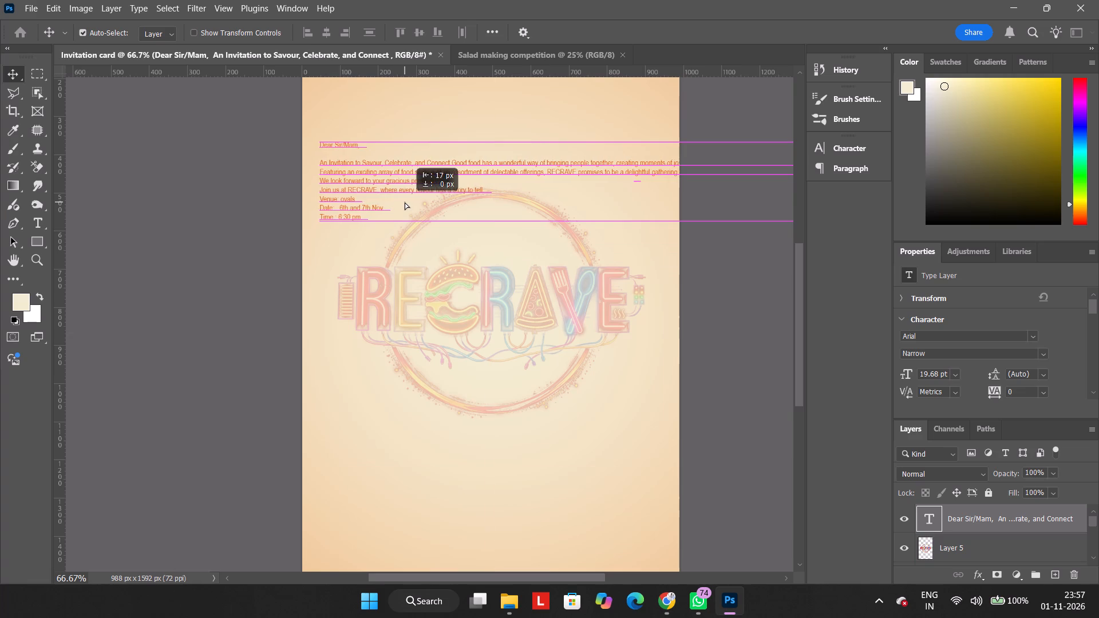
Add line breaks to the invitation text after "bringing people together,", "delectable offerings," and "the pleasures of".
{"action": "double_click", "coordinate": [543, 159]}
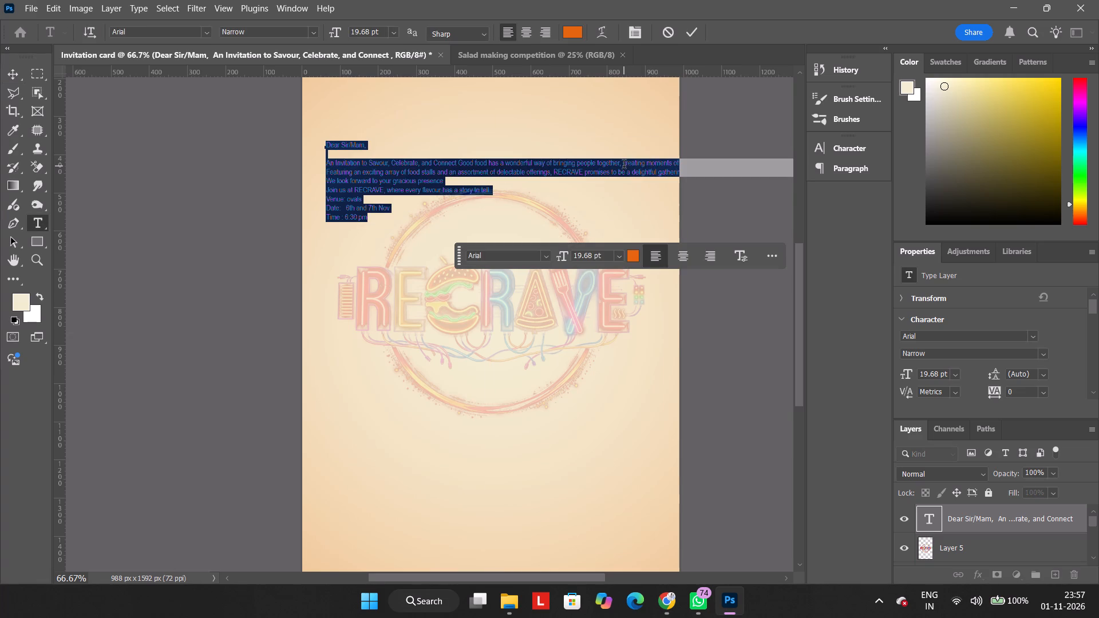
{"action": "left_click", "coordinate": [624, 166]}
{"action": "key", "text": "Return"}
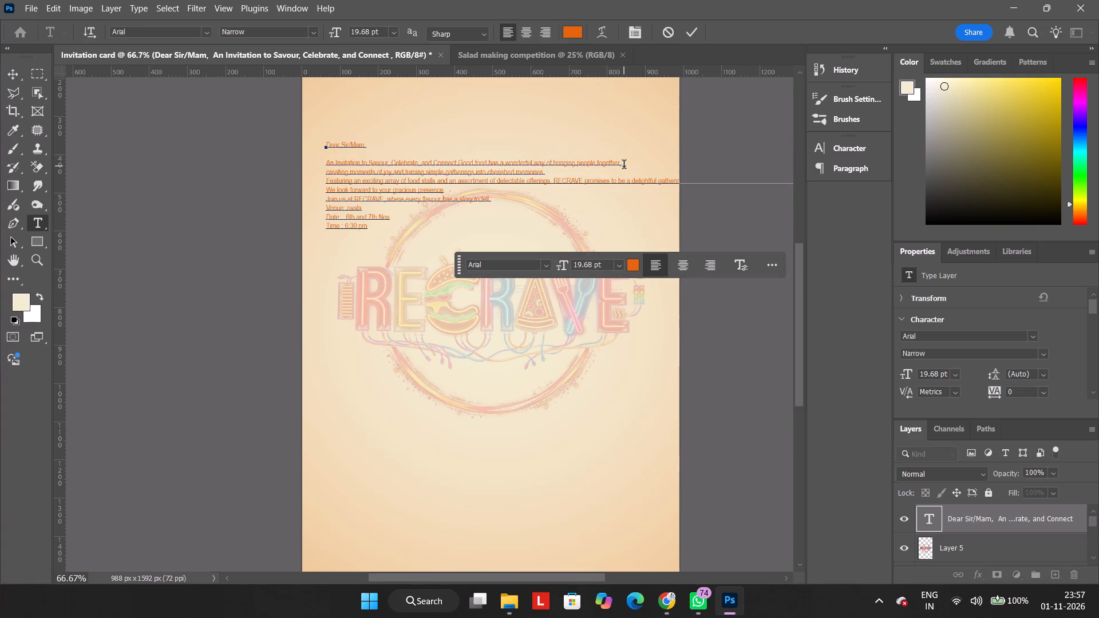
{"action": "key", "text": "Return"}
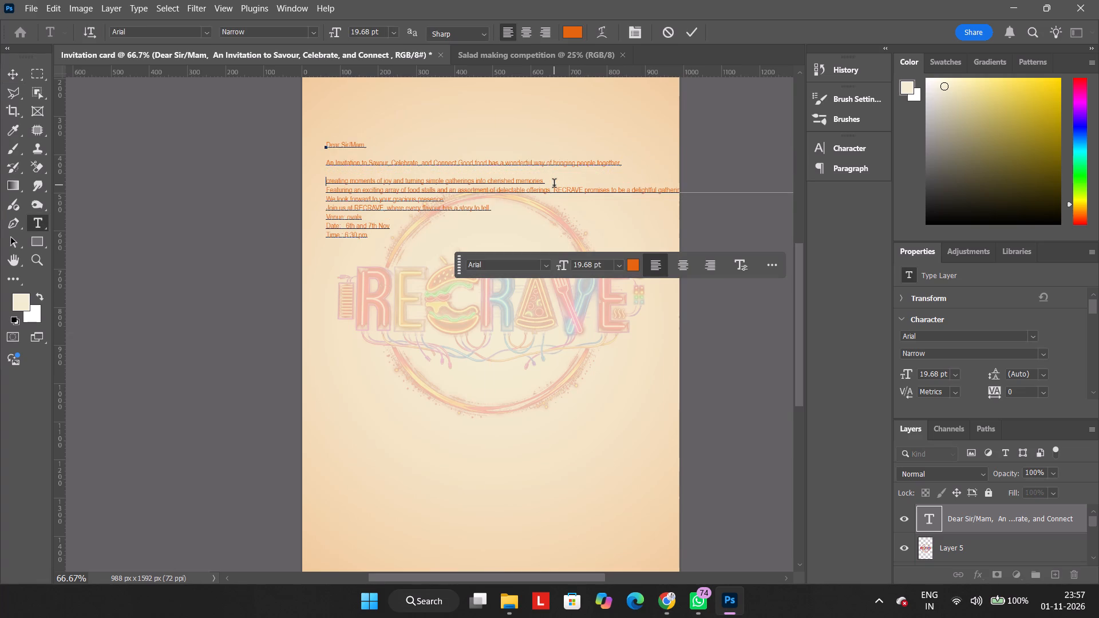
{"action": "key", "text": "BackSpace"}
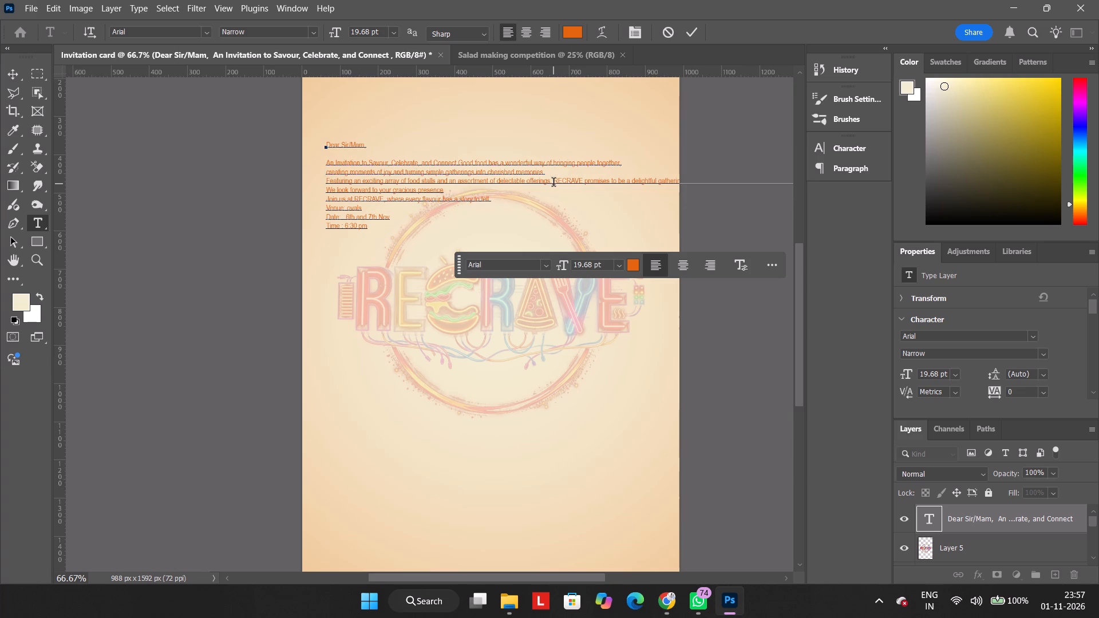
{"action": "left_click", "coordinate": [553, 184]}
{"action": "key", "text": "Return"}
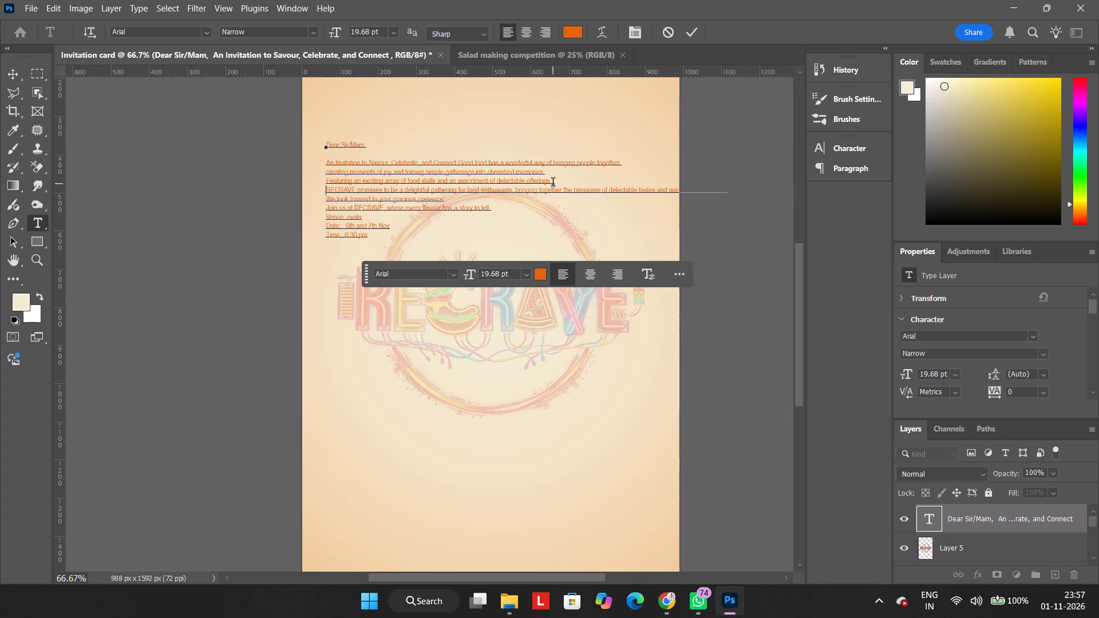
{"action": "left_click", "coordinate": [606, 192]}
{"action": "left_click", "coordinate": [608, 192]}
{"action": "key", "text": "Return"}
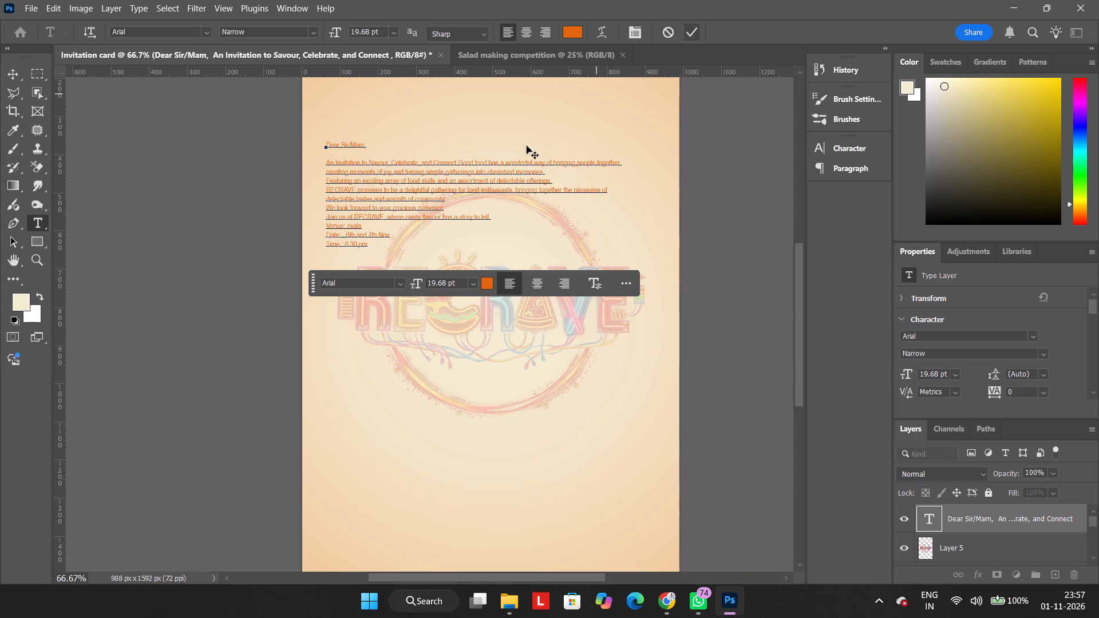
{"action": "left_click", "coordinate": [693, 32]}
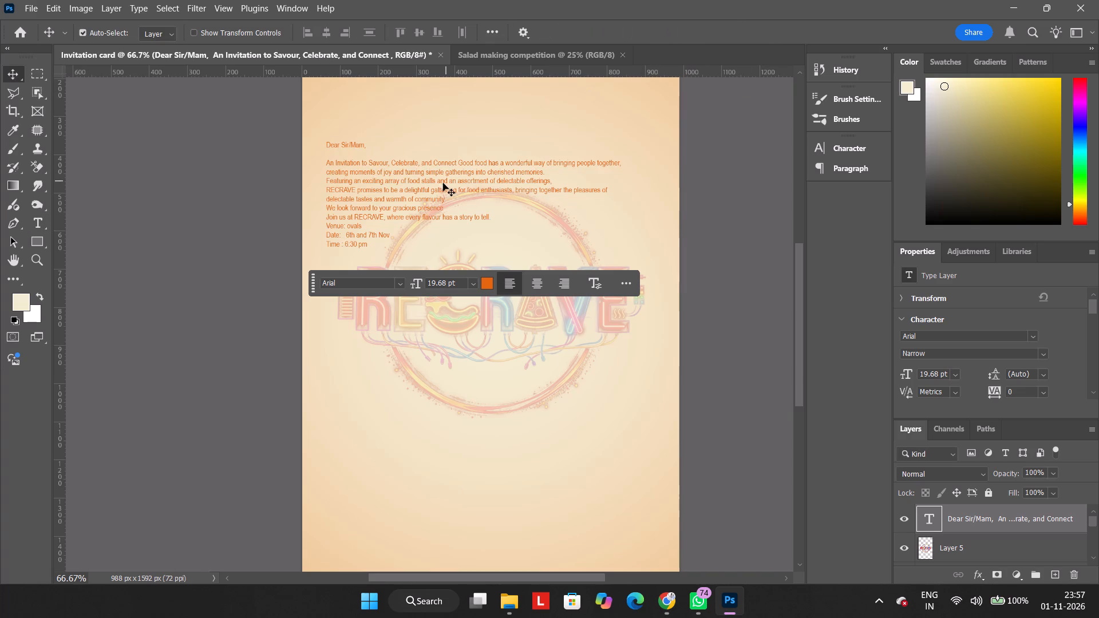
Scale the invitation text block to about 107.4% and move it to about X 481 px, Y 518 px, above the logo.
{"action": "left_click", "coordinate": [425, 193]}
{"action": "key", "text": "ctrl+t"}
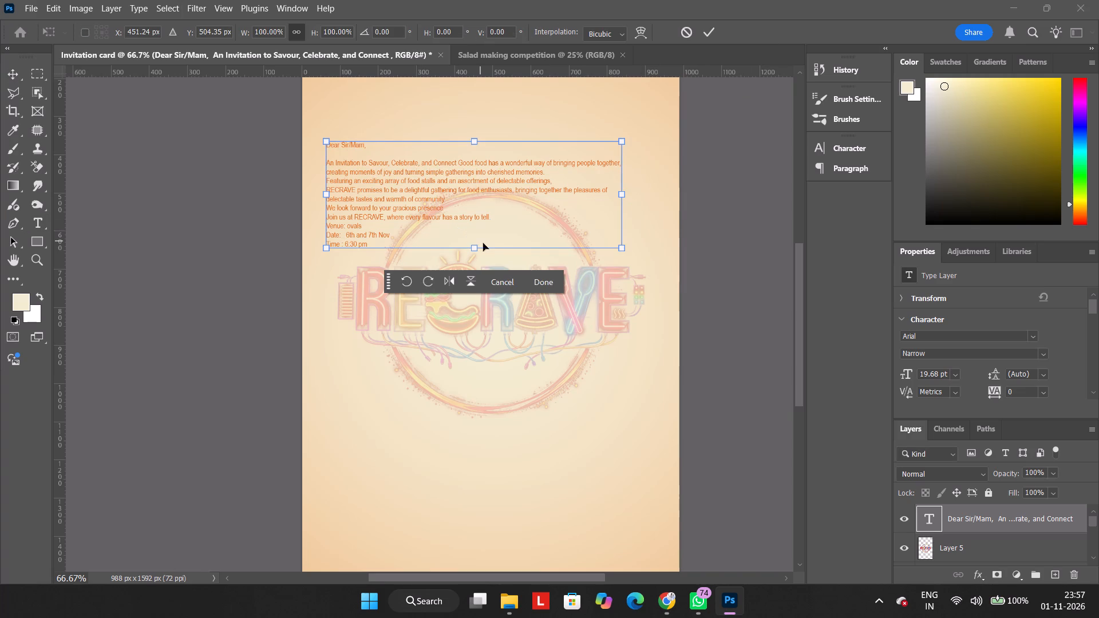
{"action": "left_click_drag", "start_coordinate": [480, 251], "coordinate": [491, 277]}
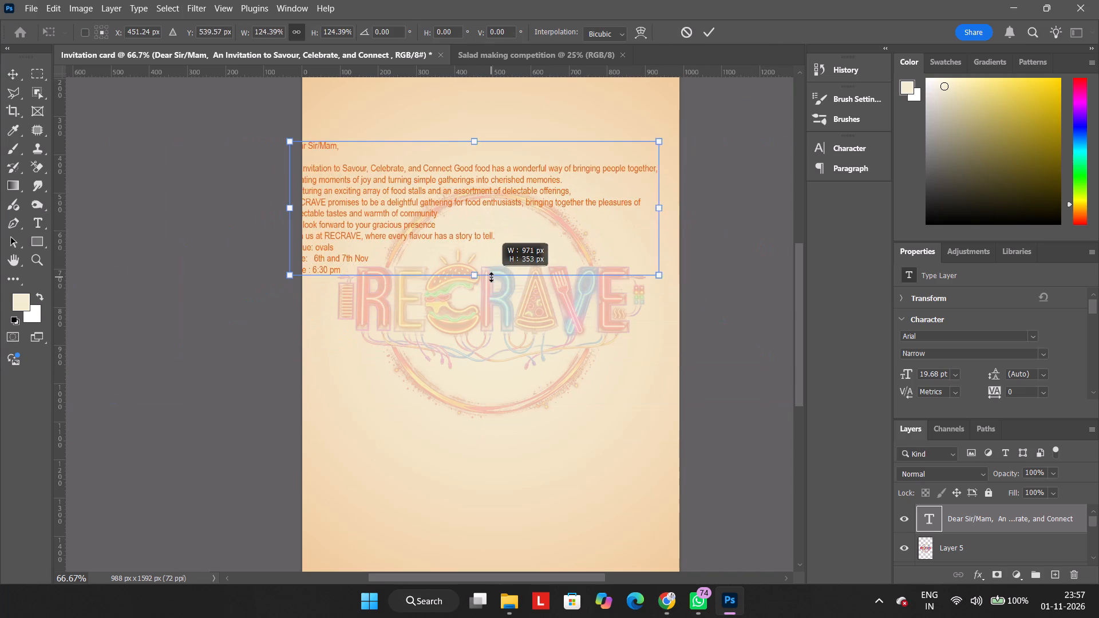
{"action": "left_click_drag", "start_coordinate": [491, 277], "coordinate": [497, 255]}
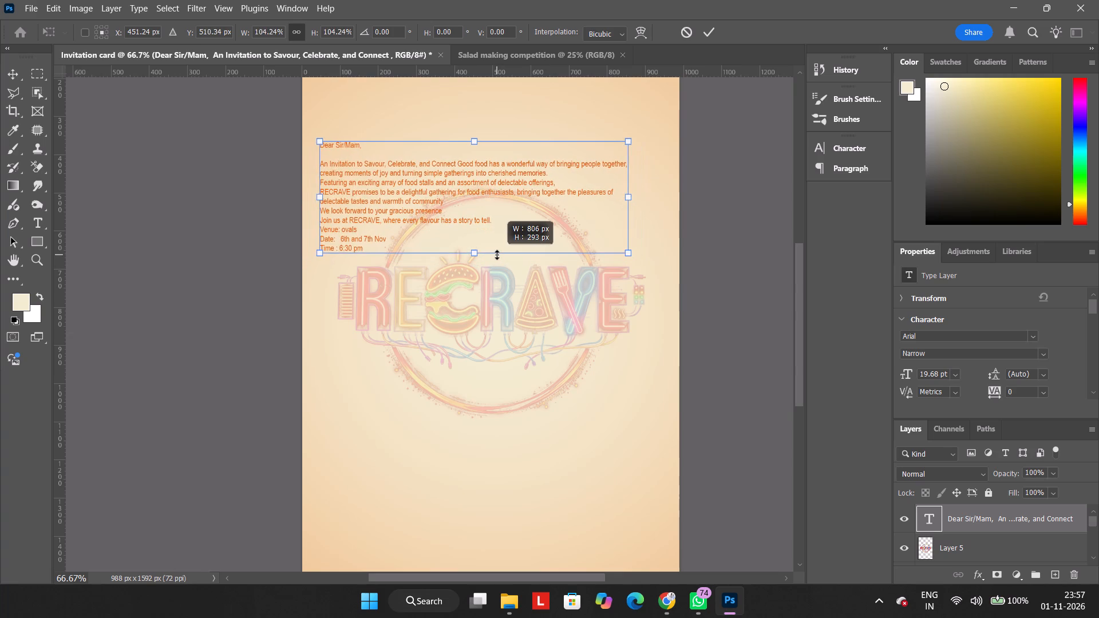
{"action": "left_click_drag", "start_coordinate": [497, 255], "coordinate": [497, 259]}
{"action": "left_click_drag", "start_coordinate": [476, 227], "coordinate": [489, 235]}
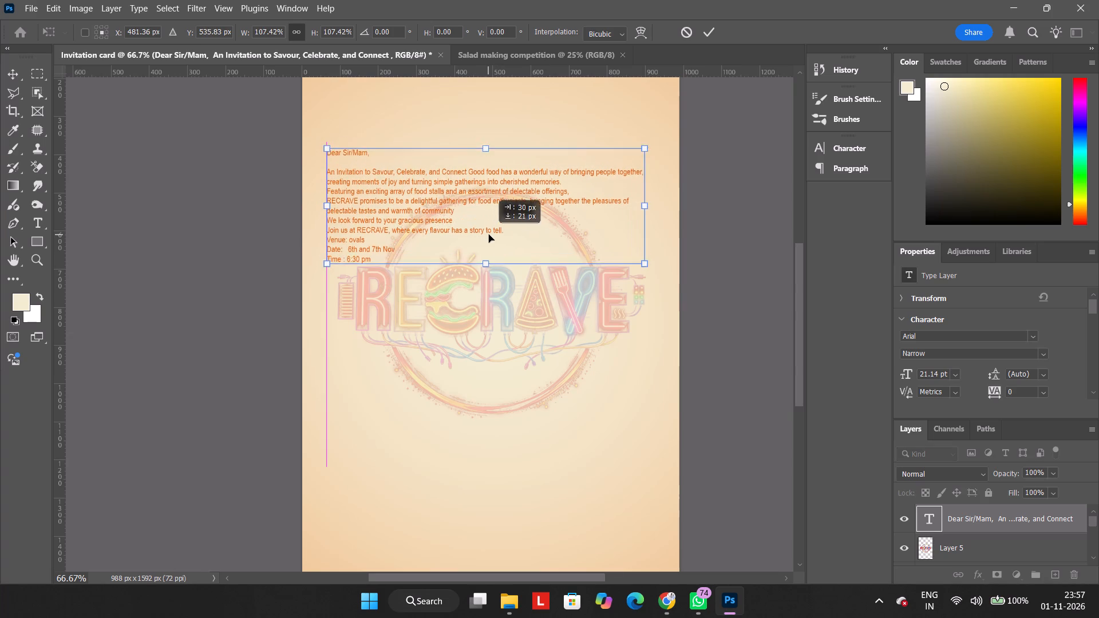
{"action": "left_click_drag", "start_coordinate": [489, 235], "coordinate": [488, 227]}
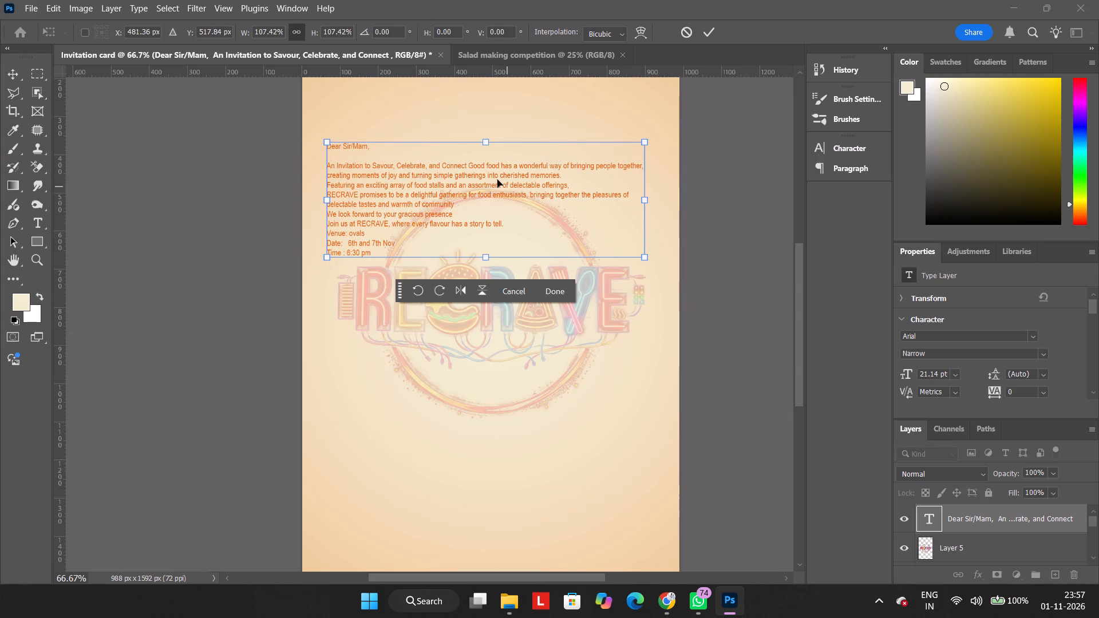
{"action": "double_click", "coordinate": [477, 164]}
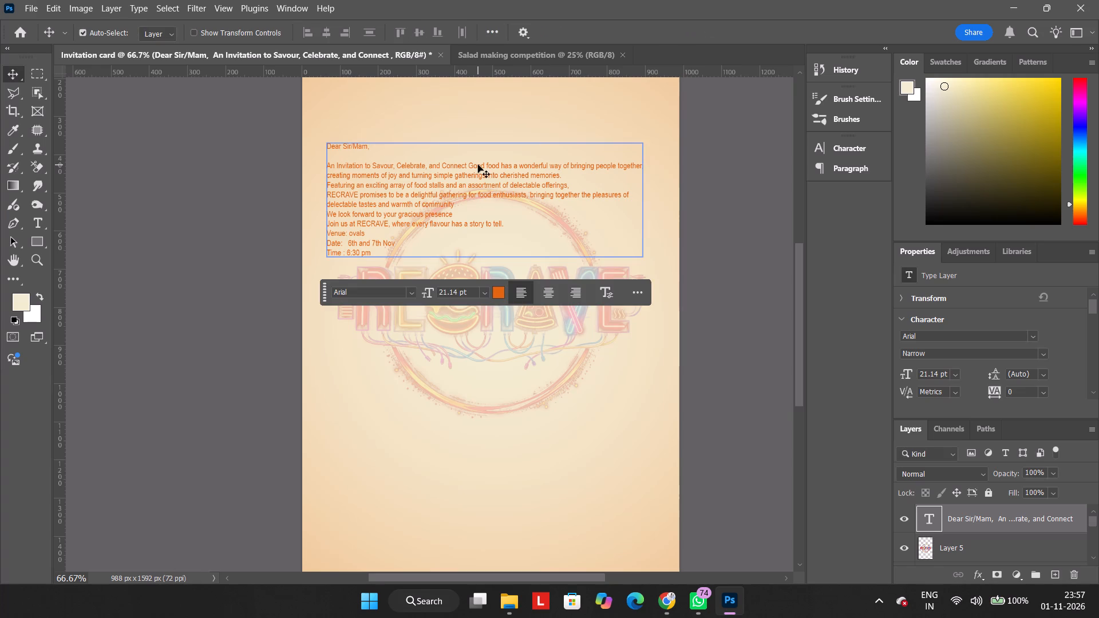
Break the invitation text lines after "Connect Good" and after "turning simple gatherings" to narrow the block.
{"action": "double_click", "coordinate": [484, 168]}
{"action": "left_click", "coordinate": [484, 168]}
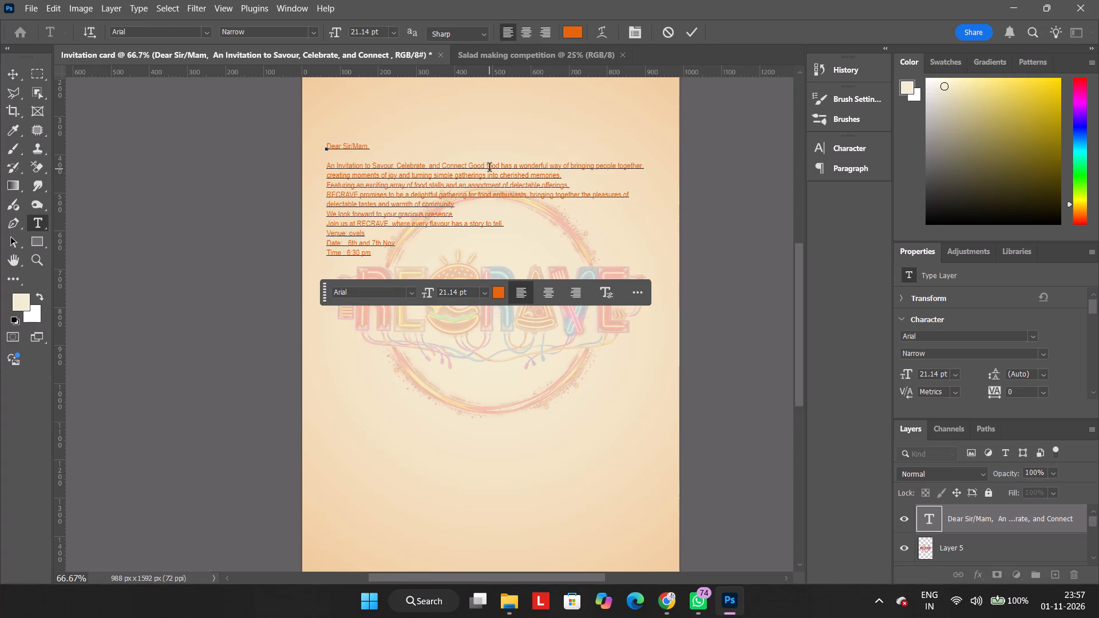
{"action": "left_click", "coordinate": [485, 169]}
{"action": "key", "text": "Return"}
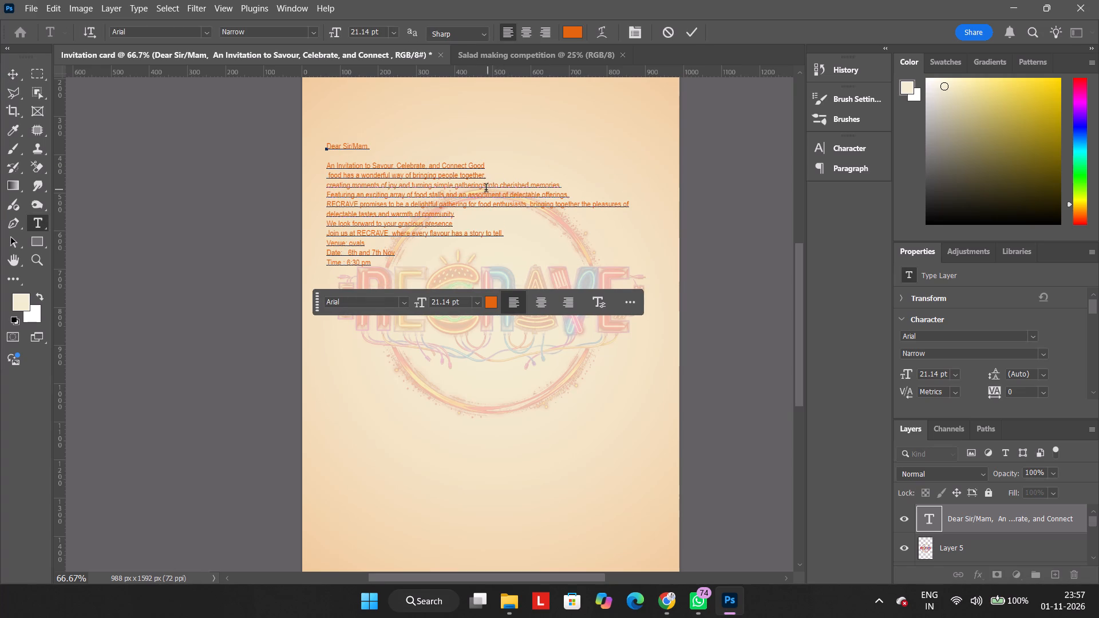
{"action": "key", "text": "Return"}
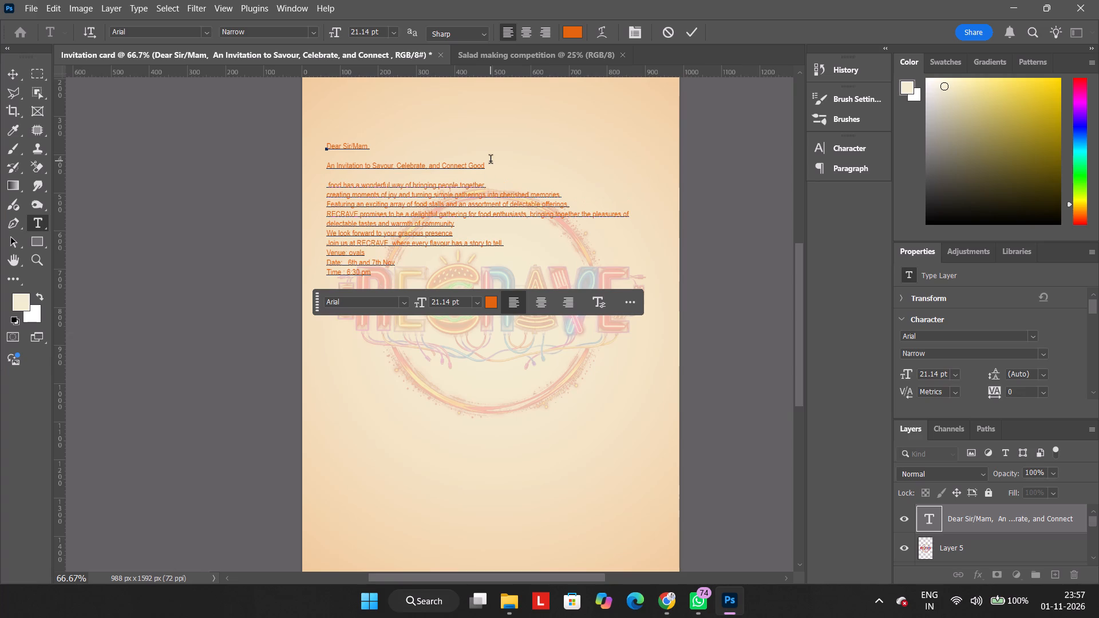
{"action": "key", "text": "BackSpace"}
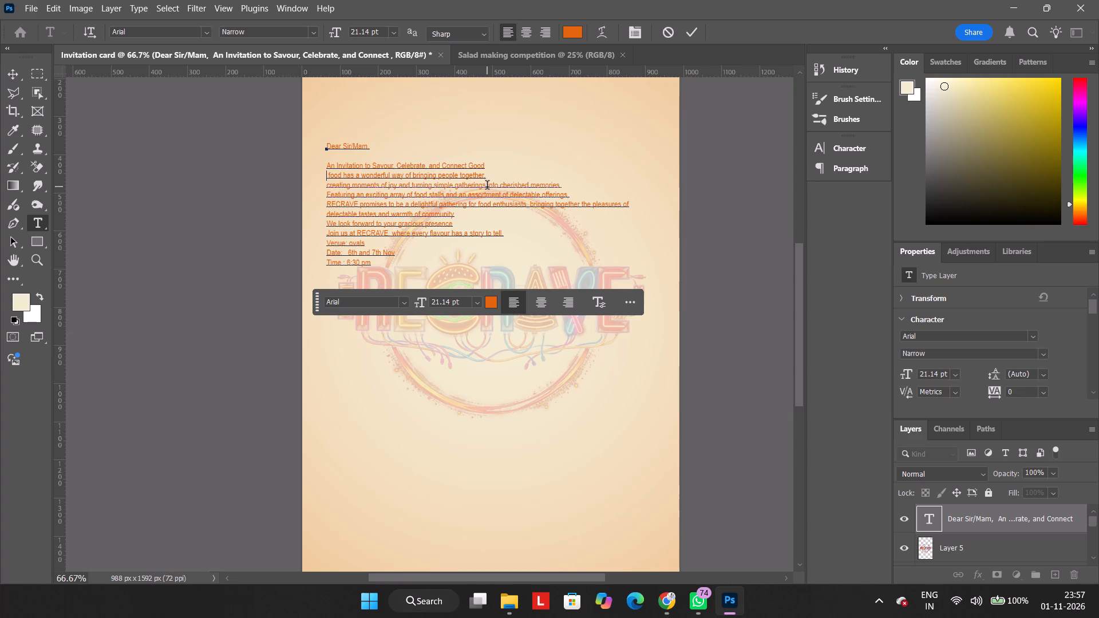
{"action": "left_click", "coordinate": [487, 187]}
{"action": "key", "text": "Return"}
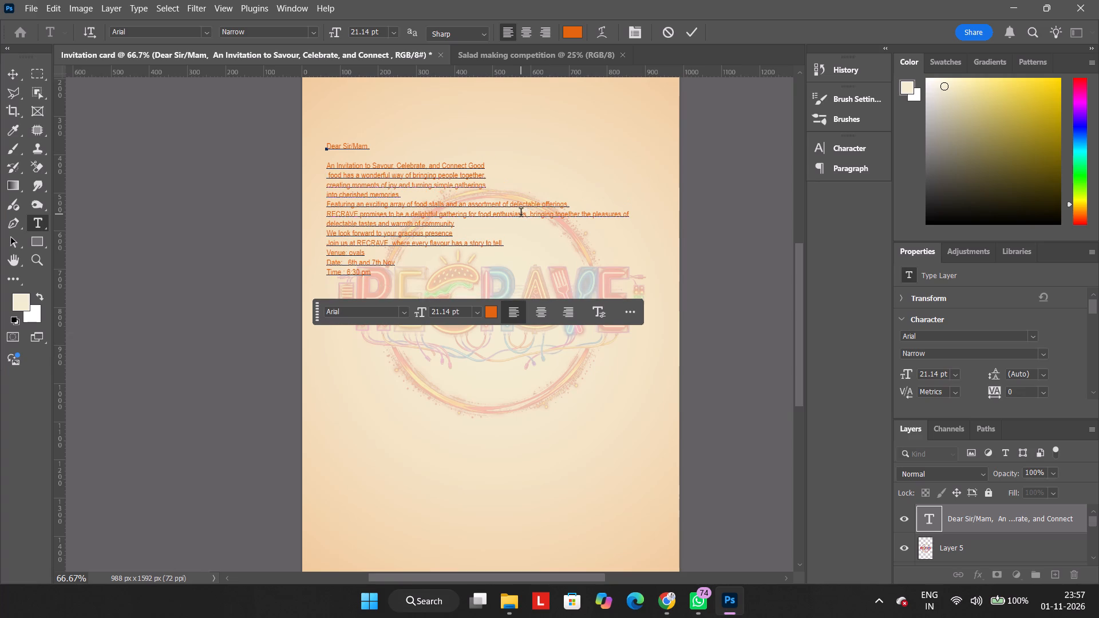
Join the "Featuring" line to "into cherished memories." and break it after "an exciting array of food".
{"action": "left_click", "coordinate": [329, 203]}
{"action": "key", "text": "Left"}
{"action": "key", "text": "BackSpace"}
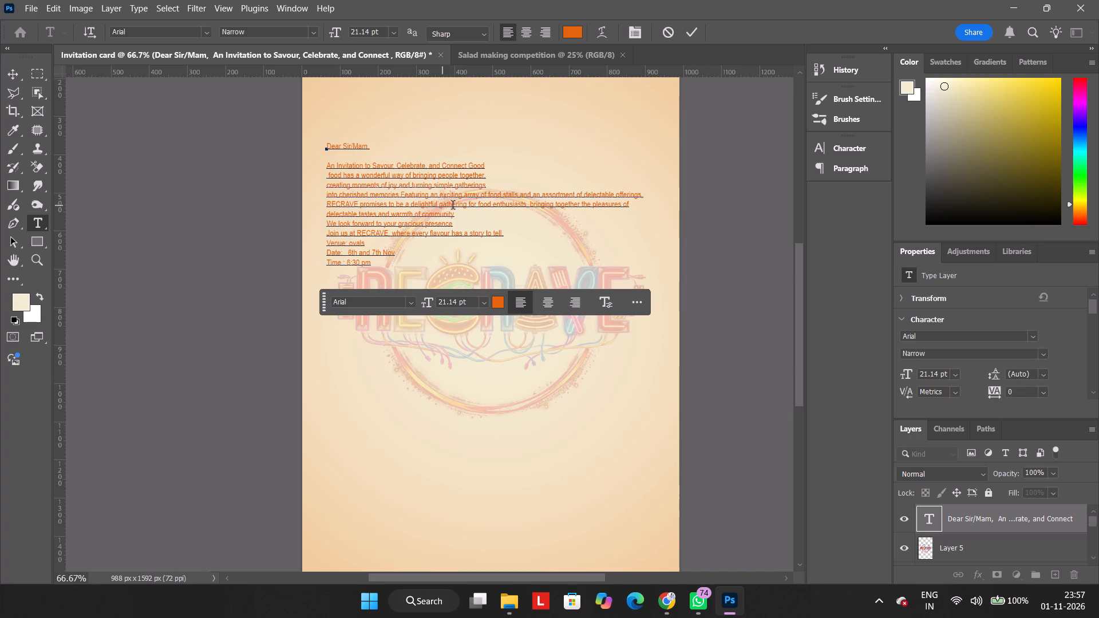
{"action": "left_click", "coordinate": [505, 199]}
{"action": "left_click", "coordinate": [500, 196]}
{"action": "key", "text": "Return"}
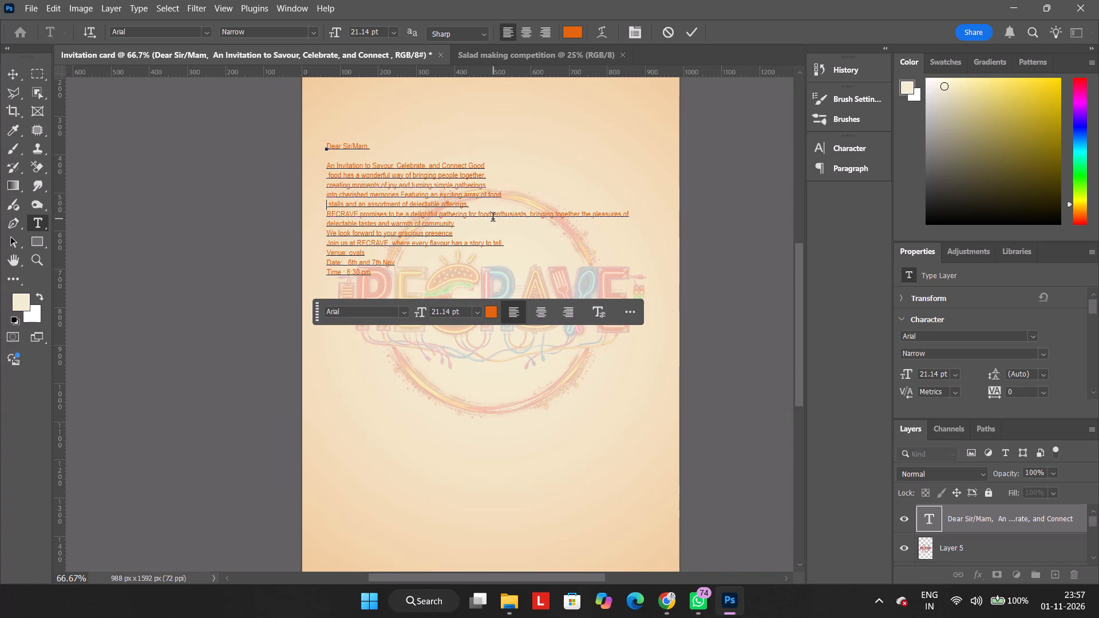
Break the "RECRAVE promises" line after "gathering for food" and the "Join us" line after "every flavour has".
{"action": "left_click", "coordinate": [492, 218]}
{"action": "key", "text": "Return"}
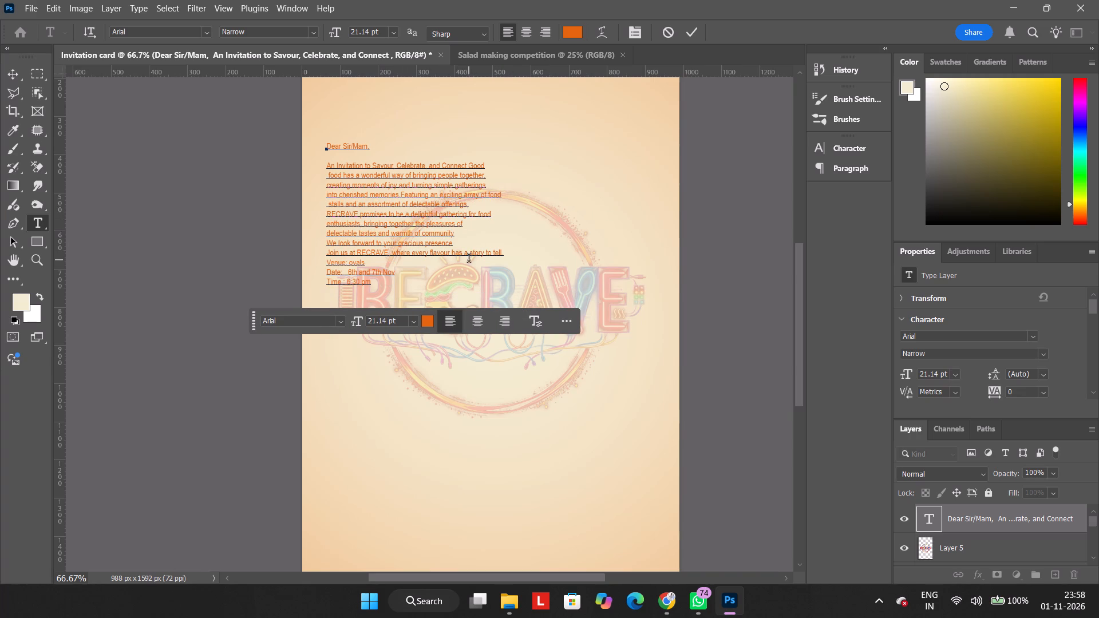
{"action": "left_click", "coordinate": [461, 256]}
{"action": "key", "text": "Return"}
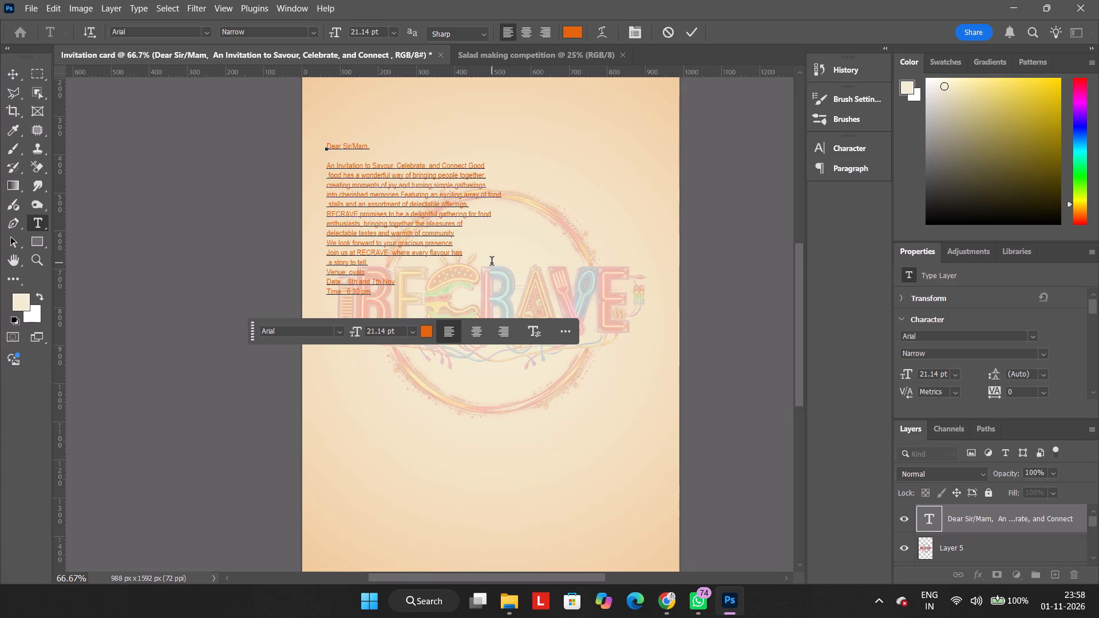
Join the "Venue: ovals" line to the end of "a story to tell." in the invitation text.
{"action": "left_click", "coordinate": [326, 270]}
{"action": "key", "text": "BackSpace"}
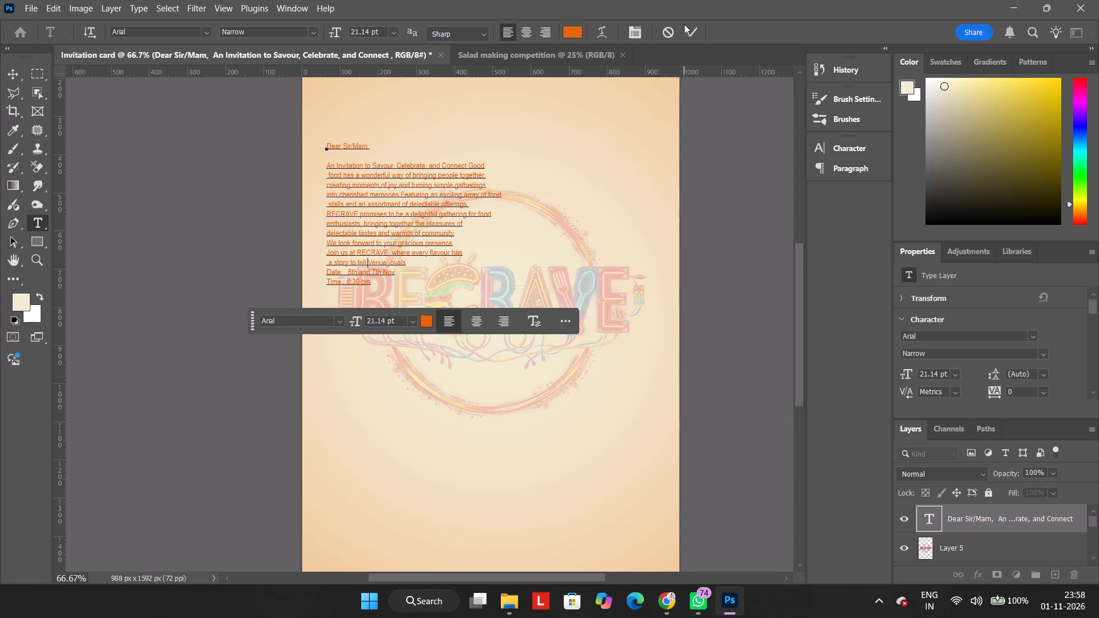
{"action": "left_click", "coordinate": [690, 30]}
Scale the invitation text block to about 189.2% and place it at about X 496 px, Y 796 px, over the logo.
{"action": "left_click", "coordinate": [405, 175]}
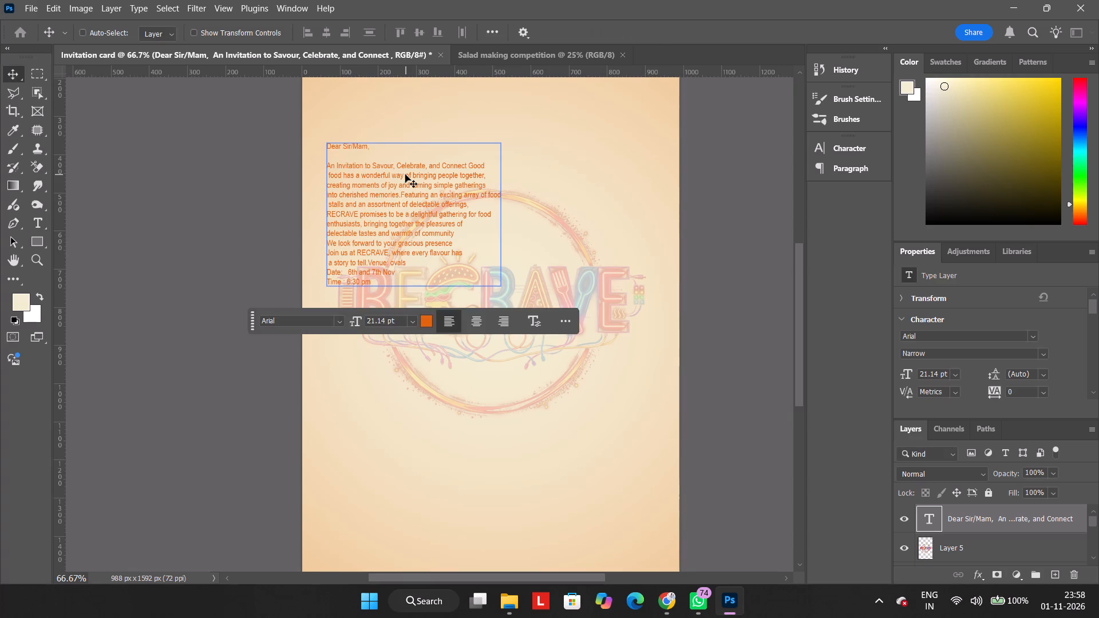
{"action": "key", "text": "ctrl+t"}
{"action": "left_click_drag", "start_coordinate": [412, 284], "coordinate": [421, 511]}
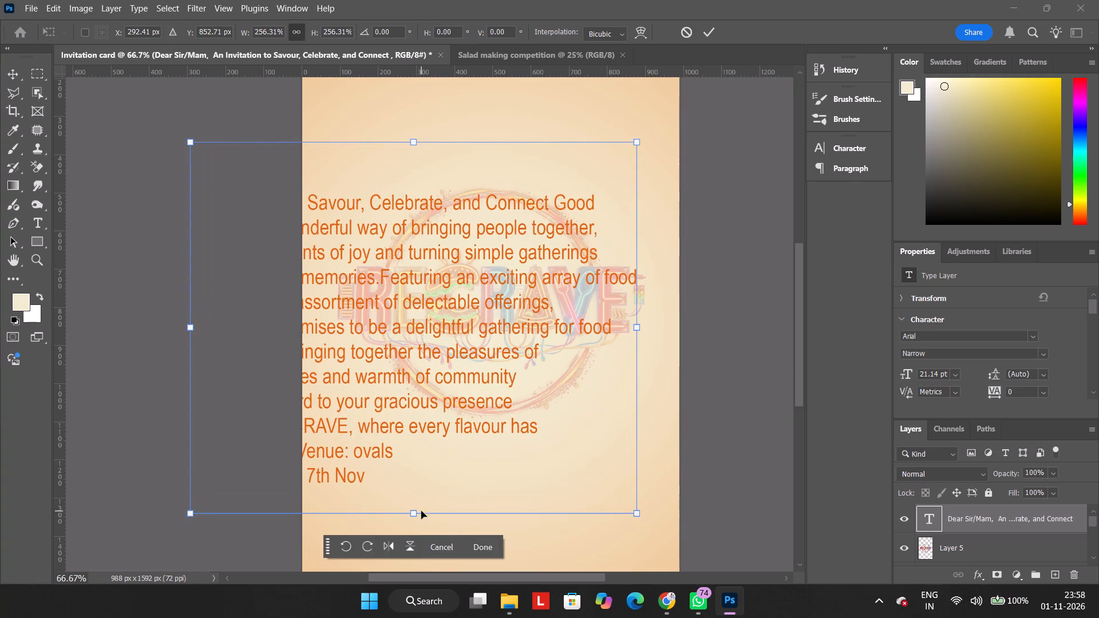
{"action": "left_click_drag", "start_coordinate": [412, 513], "coordinate": [414, 416]}
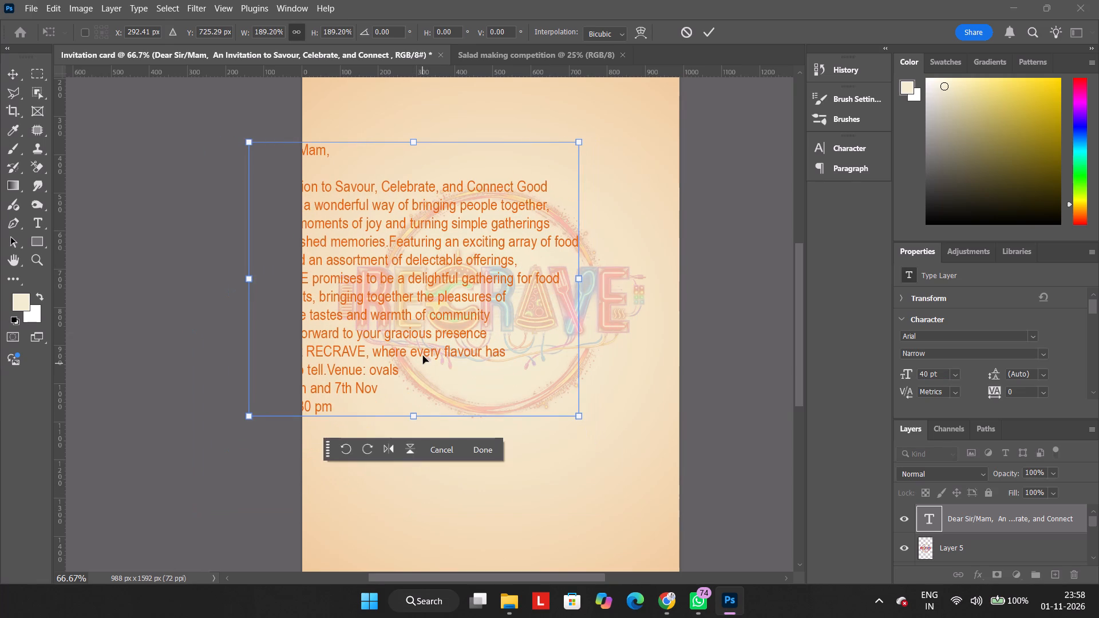
{"action": "left_click_drag", "start_coordinate": [423, 356], "coordinate": [501, 389]}
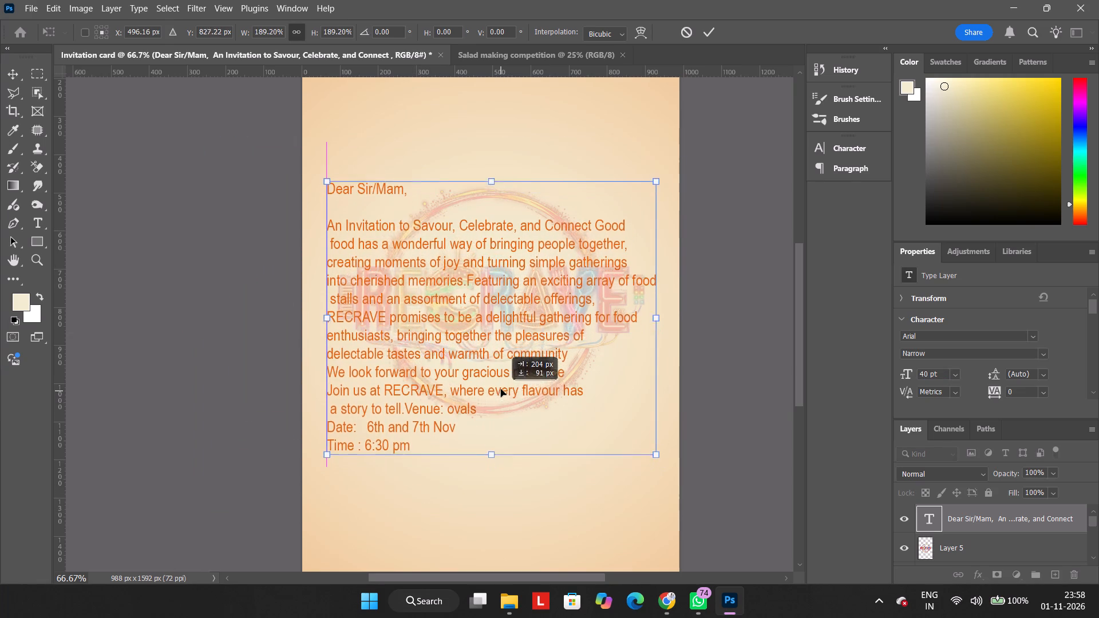
{"action": "left_click_drag", "start_coordinate": [501, 389], "coordinate": [502, 386]}
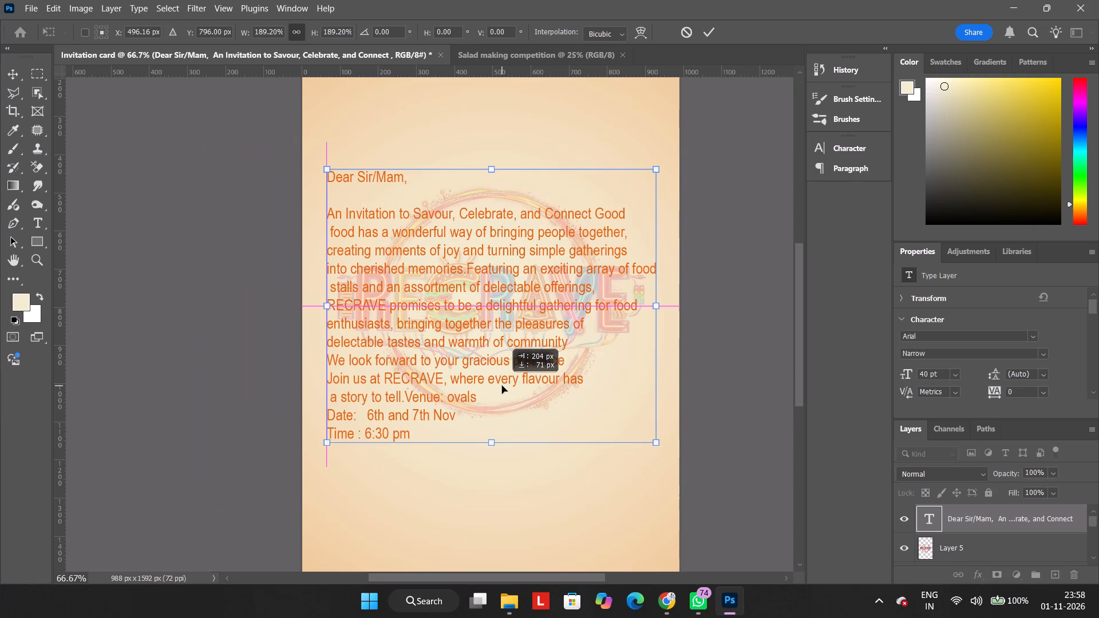
{"action": "left_click_drag", "start_coordinate": [502, 386], "coordinate": [503, 385]}
{"action": "left_click", "coordinate": [707, 33]}
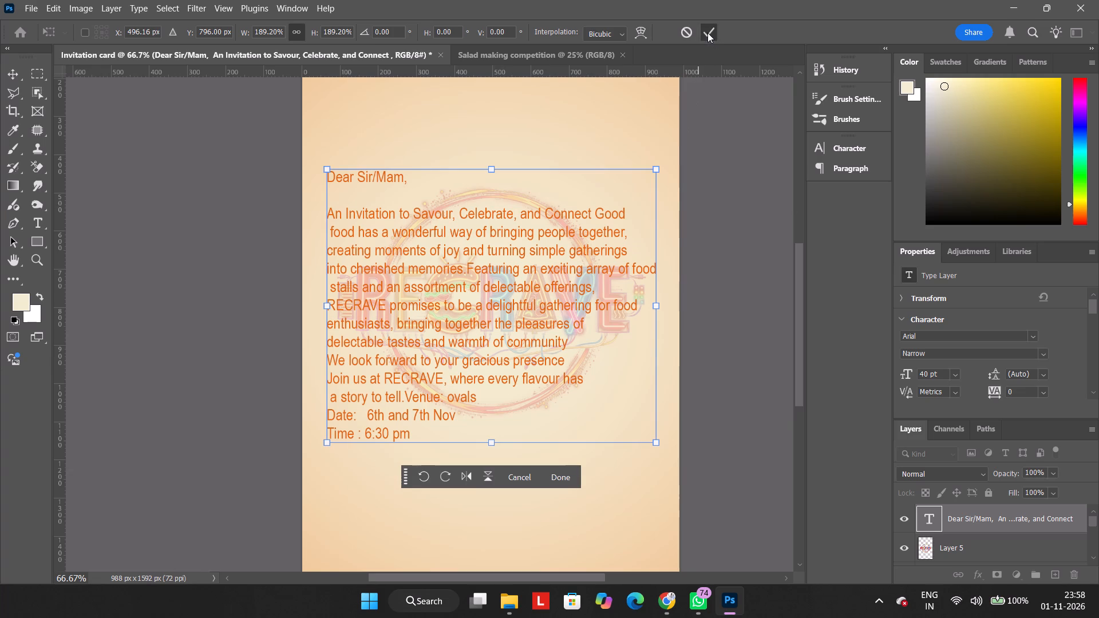
Move the enlarged invitation text block up and slightly left so its greeting sits higher above the logo ring.
{"action": "key", "text": "ctrl+minus"}
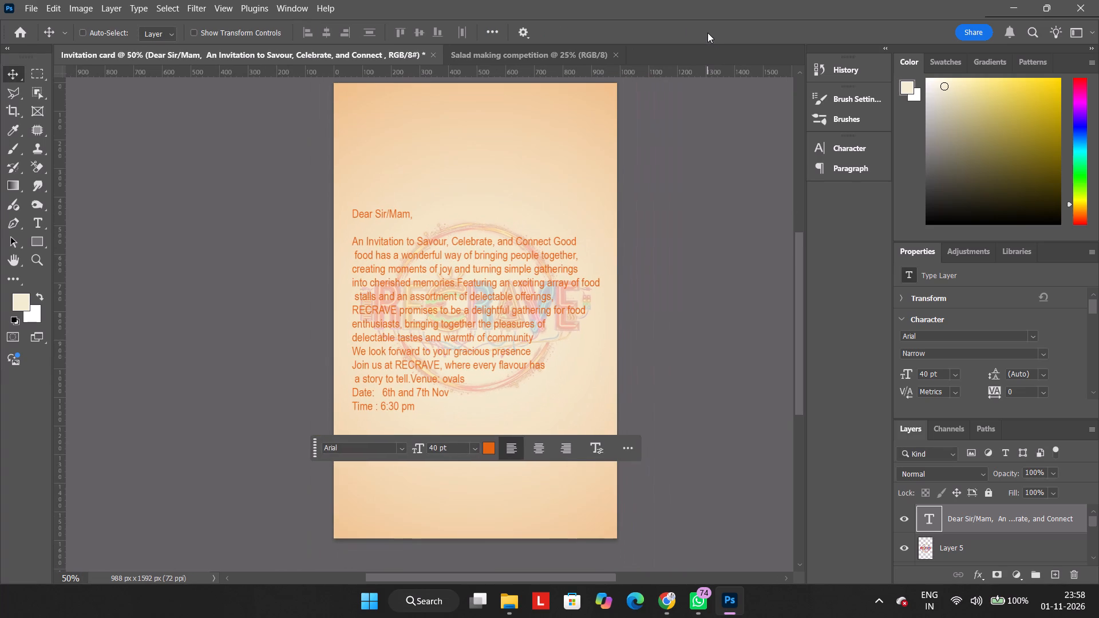
{"action": "left_click_drag", "start_coordinate": [549, 320], "coordinate": [546, 301]}
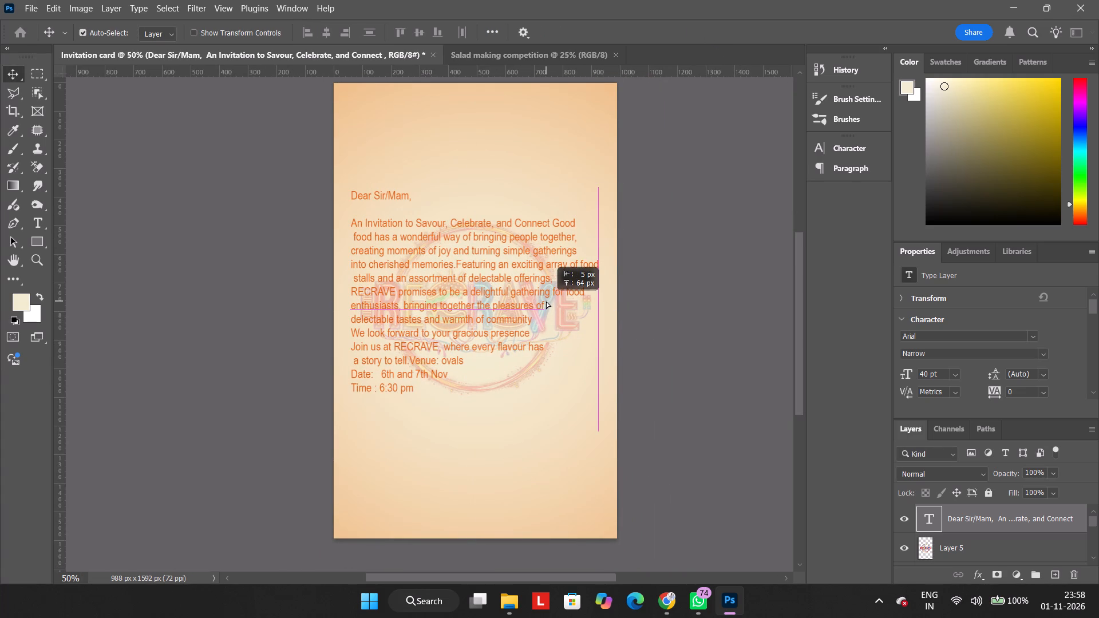
{"action": "left_click_drag", "start_coordinate": [546, 301], "coordinate": [546, 285]}
{"action": "left_click", "coordinate": [649, 301]}
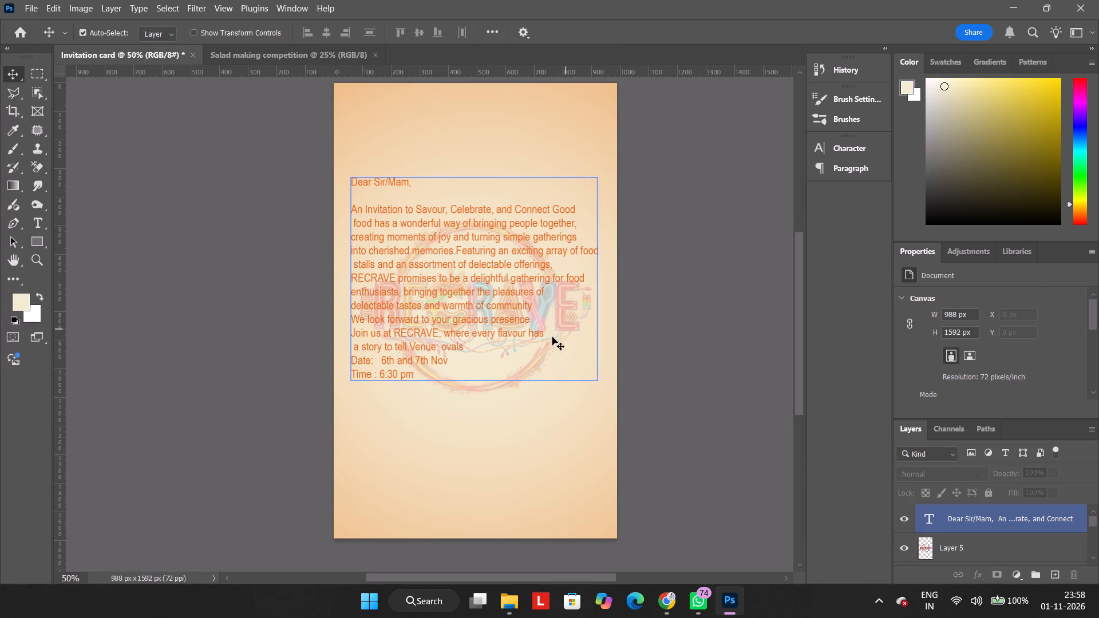
Set the fill of the logo layer, Layer 5, to 65%.
{"action": "left_click", "coordinate": [962, 541]}
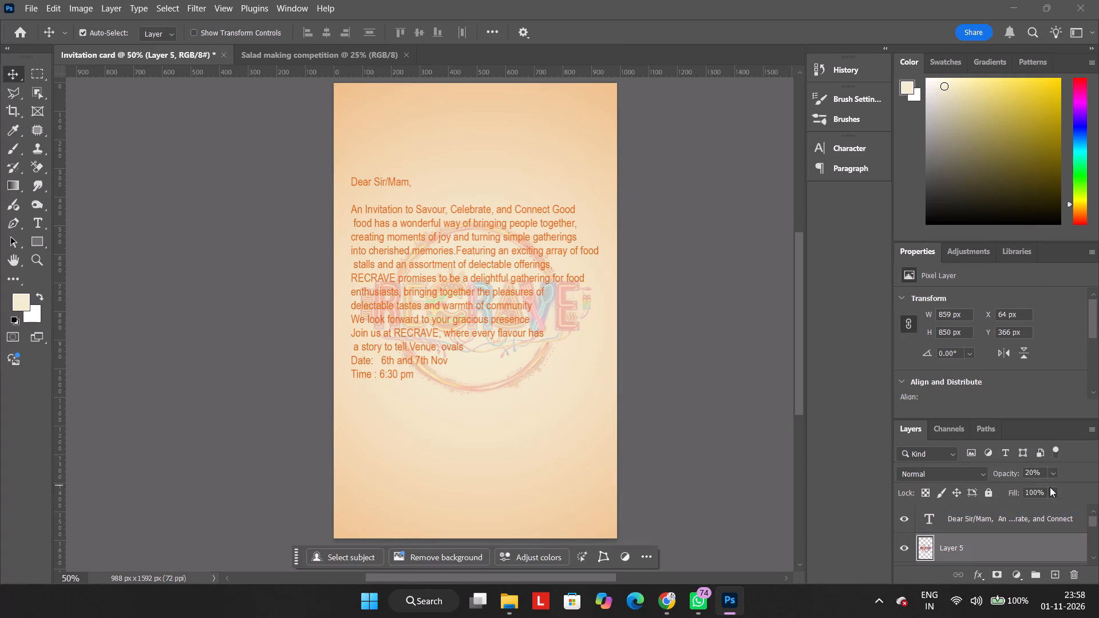
{"action": "left_click", "coordinate": [1050, 487]}
{"action": "left_click", "coordinate": [1046, 508]}
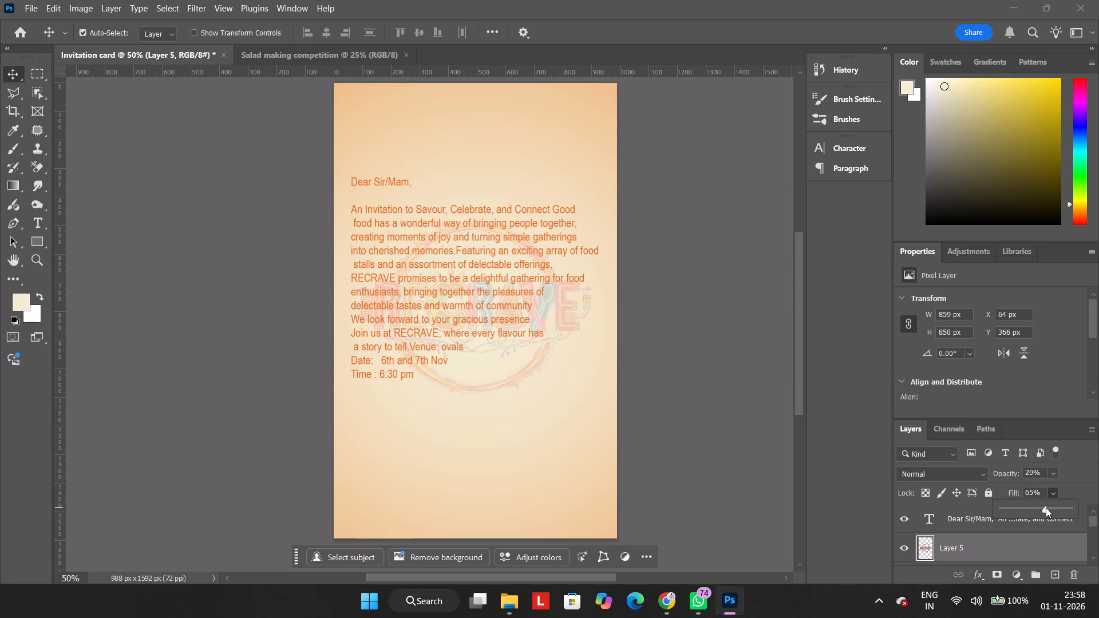
{"action": "left_click_drag", "start_coordinate": [1046, 508], "coordinate": [1008, 504]}
{"action": "left_click_drag", "start_coordinate": [1008, 504], "coordinate": [1031, 506]}
{"action": "left_click", "coordinate": [1031, 506]}
{"action": "left_click_drag", "start_coordinate": [1031, 506], "coordinate": [1049, 513]}
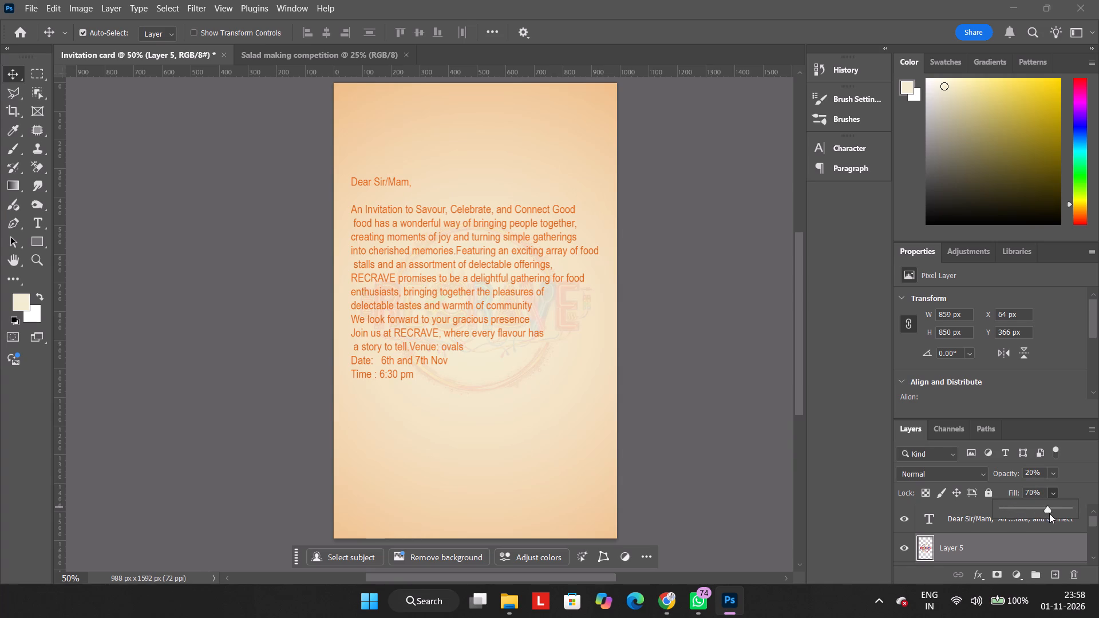
{"action": "left_click_drag", "start_coordinate": [1049, 513], "coordinate": [1051, 513]}
{"action": "left_click", "coordinate": [1051, 513]}
{"action": "left_click_drag", "start_coordinate": [1051, 513], "coordinate": [1042, 513]}
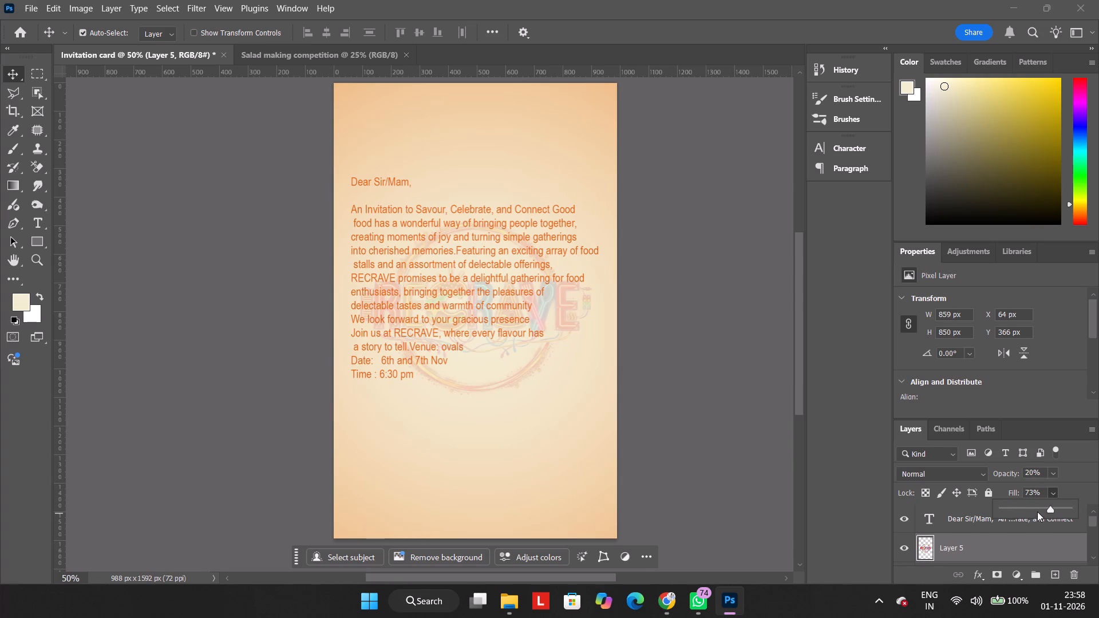
{"action": "left_click", "coordinate": [1032, 509]}
{"action": "left_click_drag", "start_coordinate": [1032, 509], "coordinate": [1046, 515]}
{"action": "left_click", "coordinate": [790, 405]}
Change the colour of the whole invitation text to dark brown #5f3713.
{"action": "double_click", "coordinate": [548, 235]}
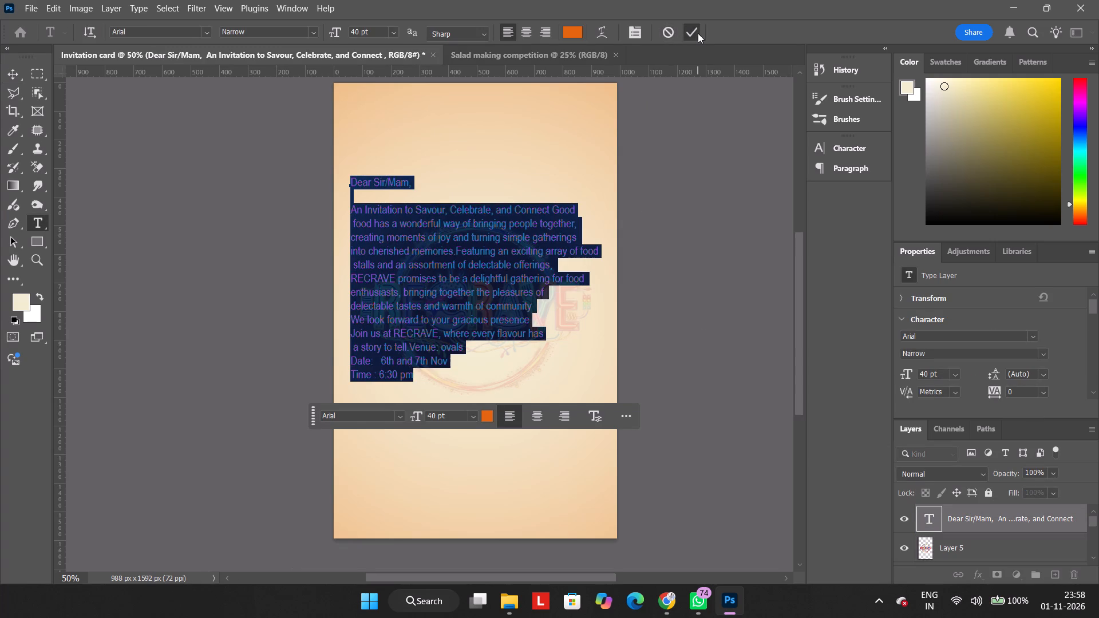
{"action": "left_click", "coordinate": [698, 33]}
{"action": "left_click", "coordinate": [450, 249]}
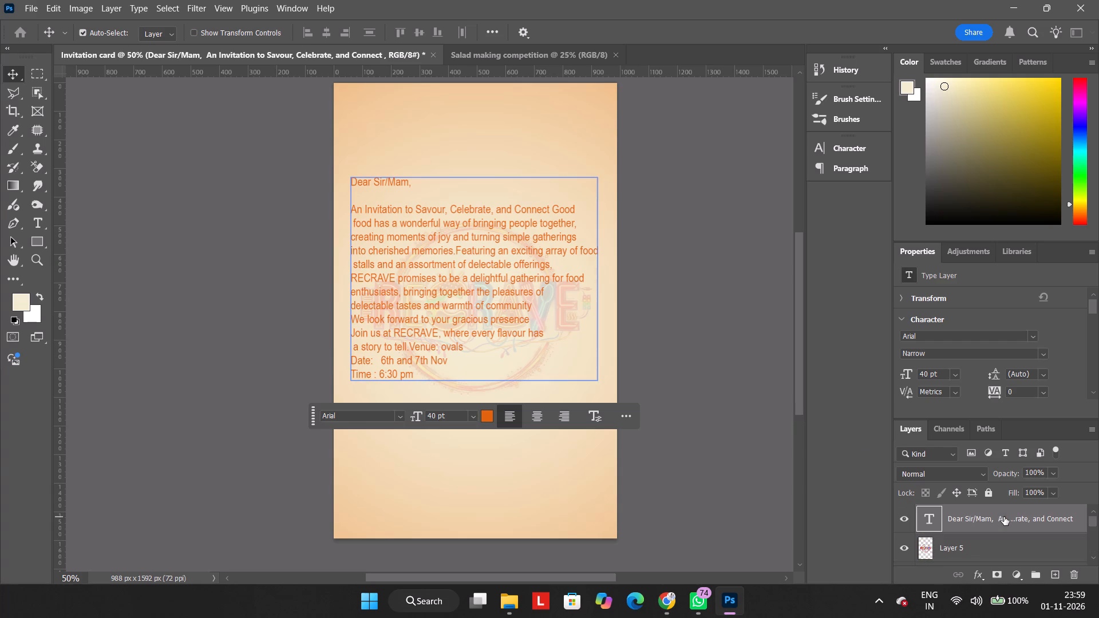
{"action": "scroll", "coordinate": [1004, 517], "scroll_direction": "up", "scroll_amount": 1}
{"action": "left_click", "coordinate": [433, 307]}
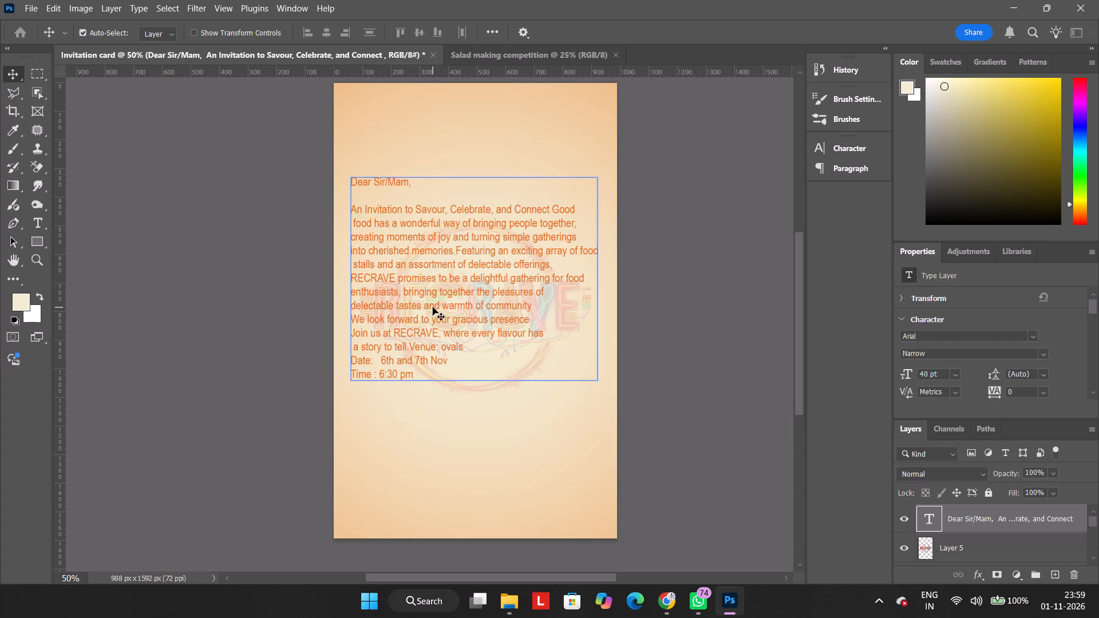
{"action": "left_click", "coordinate": [487, 422]}
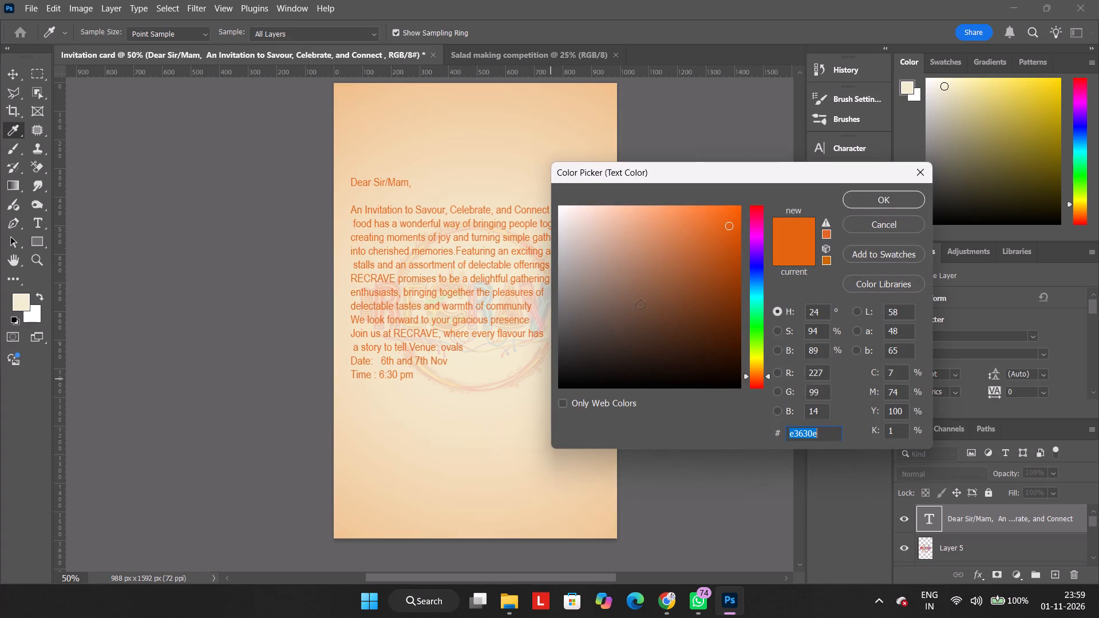
{"action": "left_click_drag", "start_coordinate": [658, 284], "coordinate": [579, 225]}
{"action": "left_click_drag", "start_coordinate": [579, 225], "coordinate": [545, 461]}
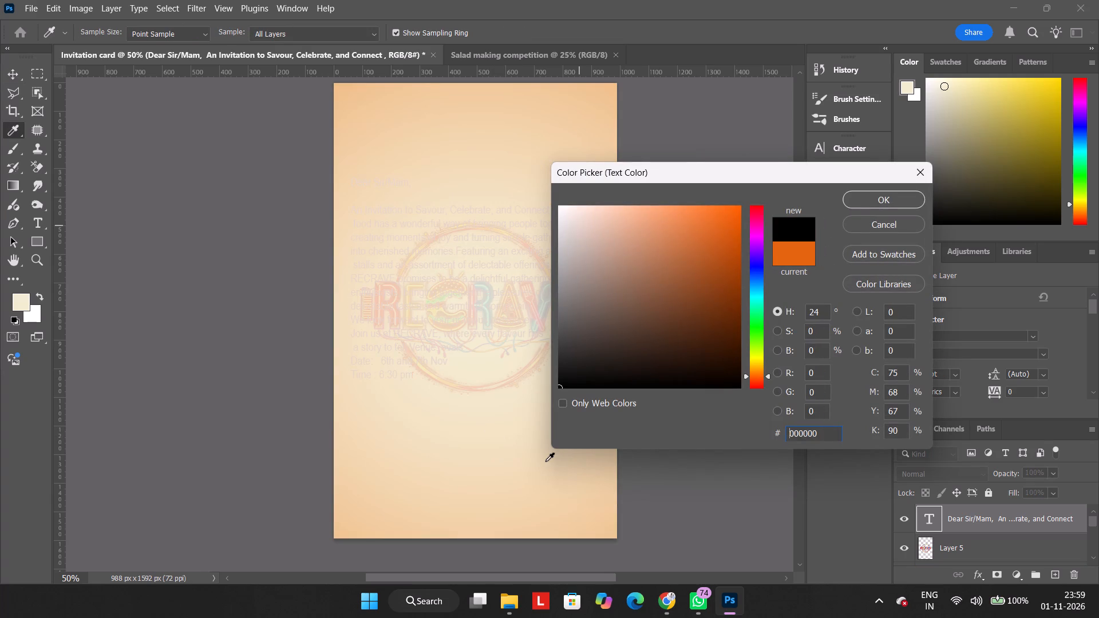
{"action": "left_click_drag", "start_coordinate": [674, 355], "coordinate": [699, 354]}
{"action": "left_click_drag", "start_coordinate": [699, 354], "coordinate": [714, 327]}
{"action": "double_click", "coordinate": [714, 327]}
{"action": "left_click", "coordinate": [714, 327]}
{"action": "left_click_drag", "start_coordinate": [714, 327], "coordinate": [702, 295]}
{"action": "left_click_drag", "start_coordinate": [702, 295], "coordinate": [695, 245]}
{"action": "left_click_drag", "start_coordinate": [695, 245], "coordinate": [692, 355]}
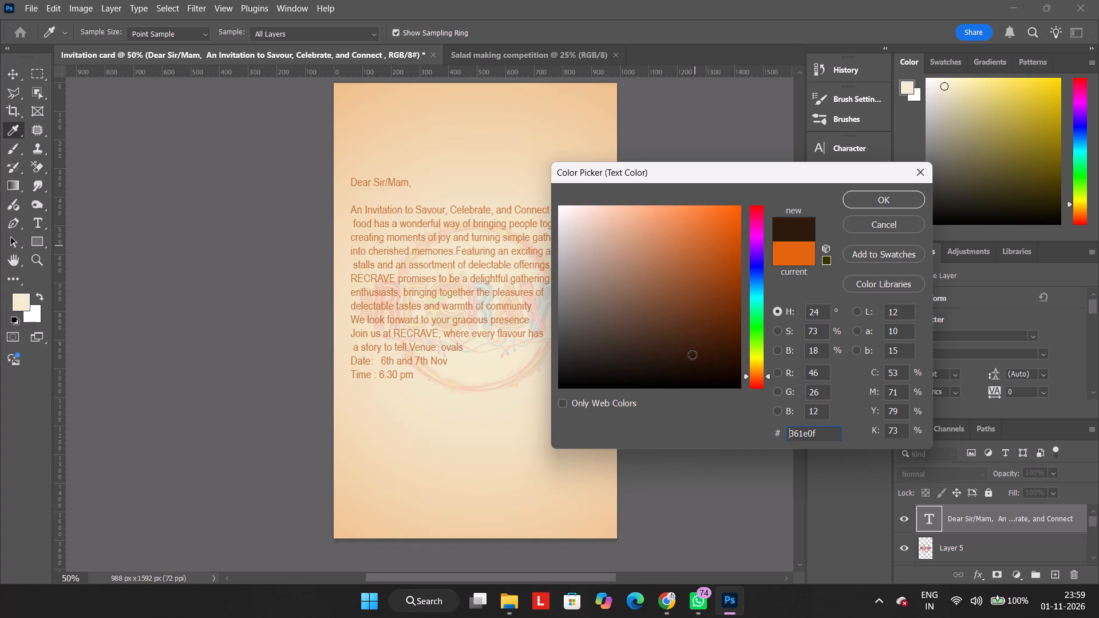
{"action": "left_click_drag", "start_coordinate": [692, 355], "coordinate": [700, 297]}
{"action": "left_click", "coordinate": [700, 297]}
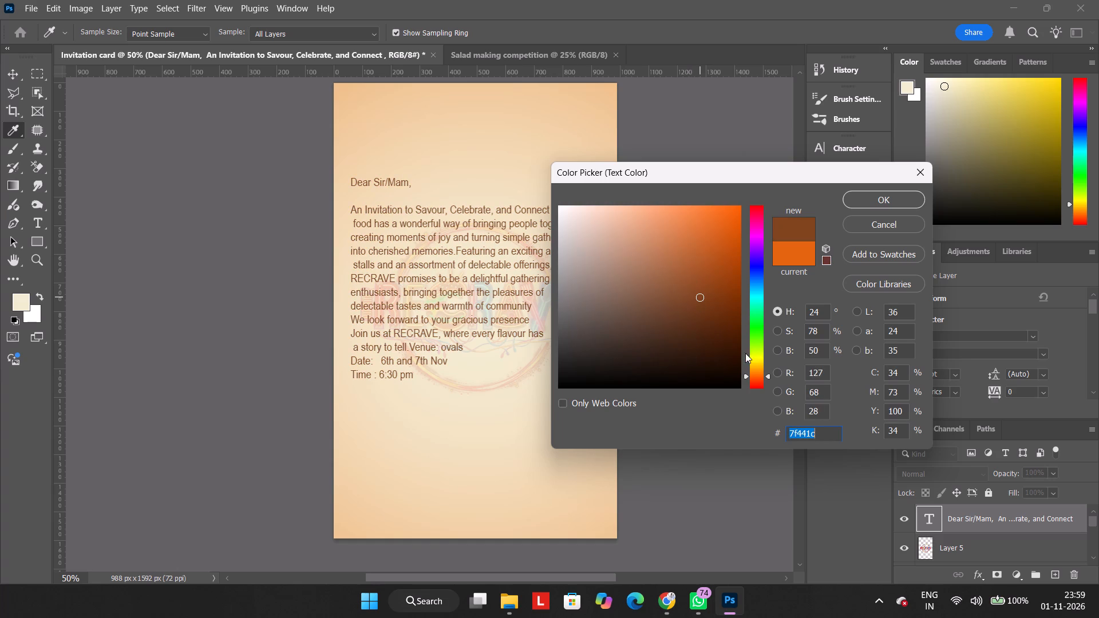
{"action": "left_click_drag", "start_coordinate": [761, 379], "coordinate": [763, 410]}
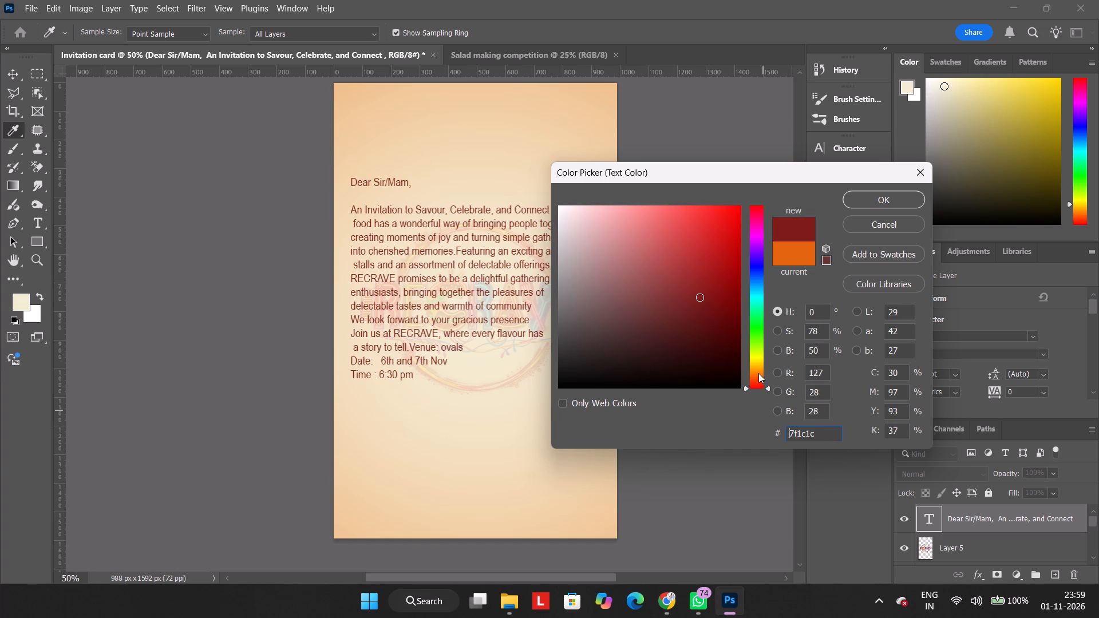
{"action": "left_click", "coordinate": [758, 373]}
{"action": "left_click", "coordinate": [758, 373]}
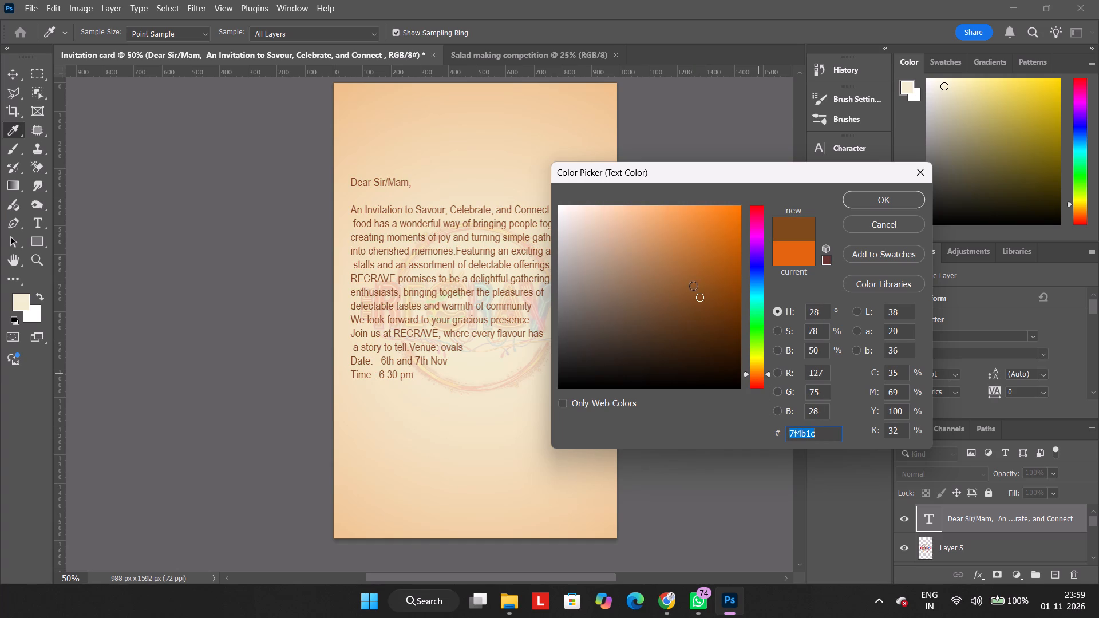
{"action": "left_click_drag", "start_coordinate": [693, 286], "coordinate": [707, 265]}
{"action": "left_click_drag", "start_coordinate": [707, 265], "coordinate": [726, 320]}
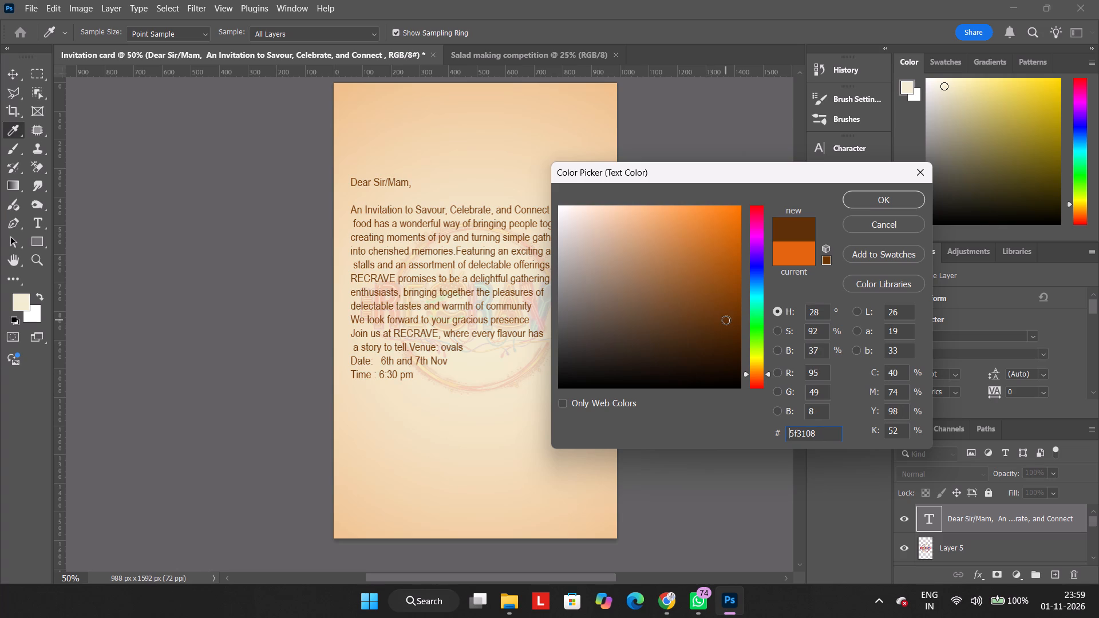
{"action": "left_click_drag", "start_coordinate": [726, 320], "coordinate": [705, 320]}
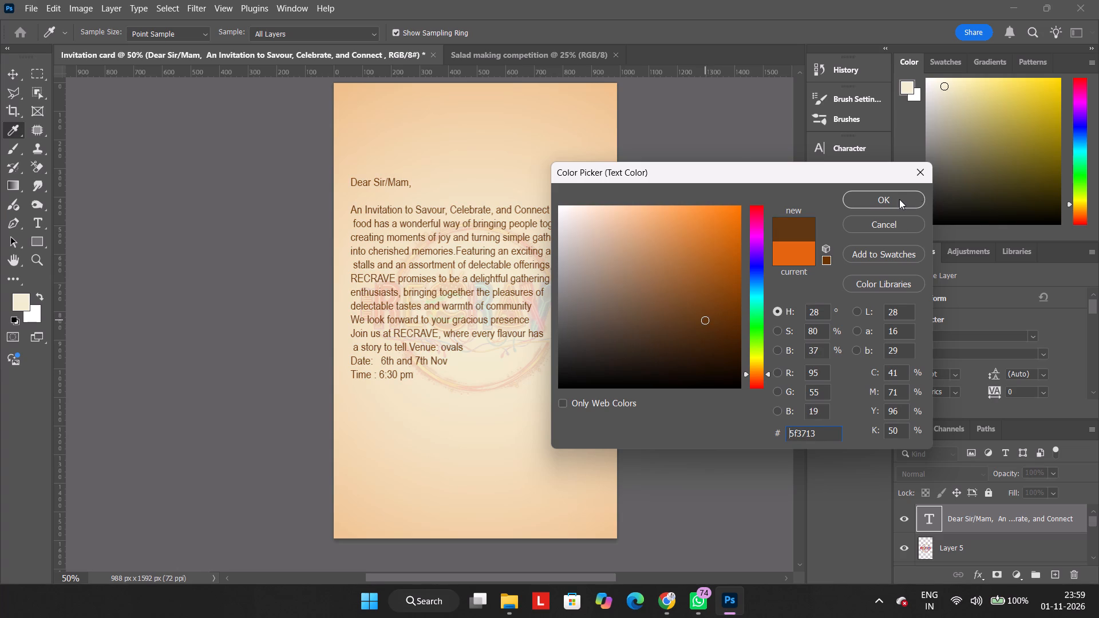
{"action": "left_click", "coordinate": [899, 199]}
{"action": "left_click", "coordinate": [507, 217]}
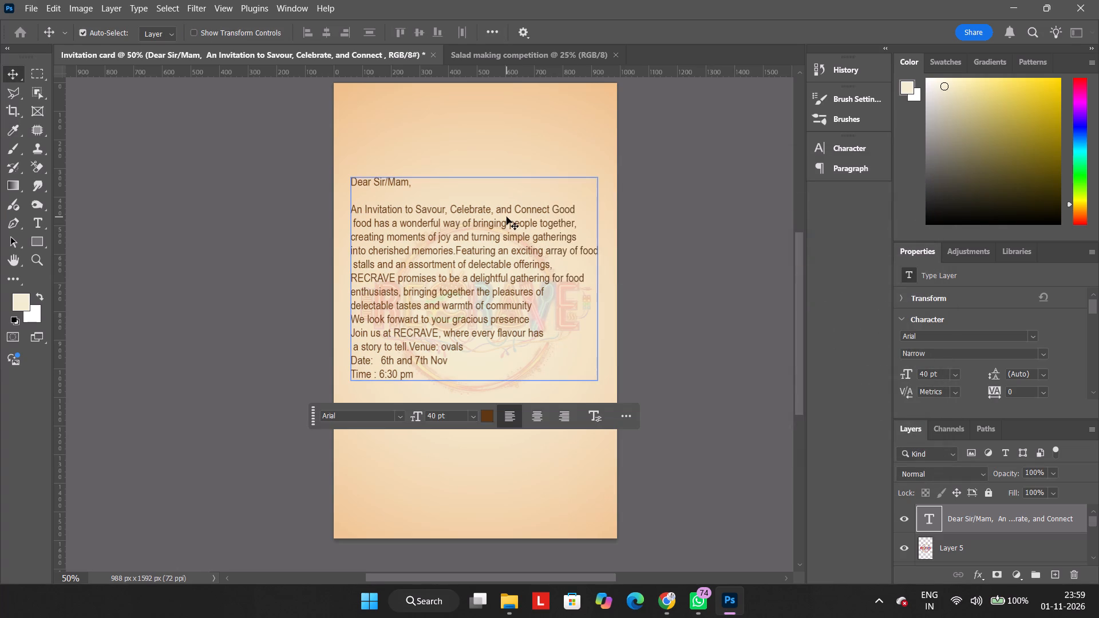
{"action": "left_click", "coordinate": [648, 240]}
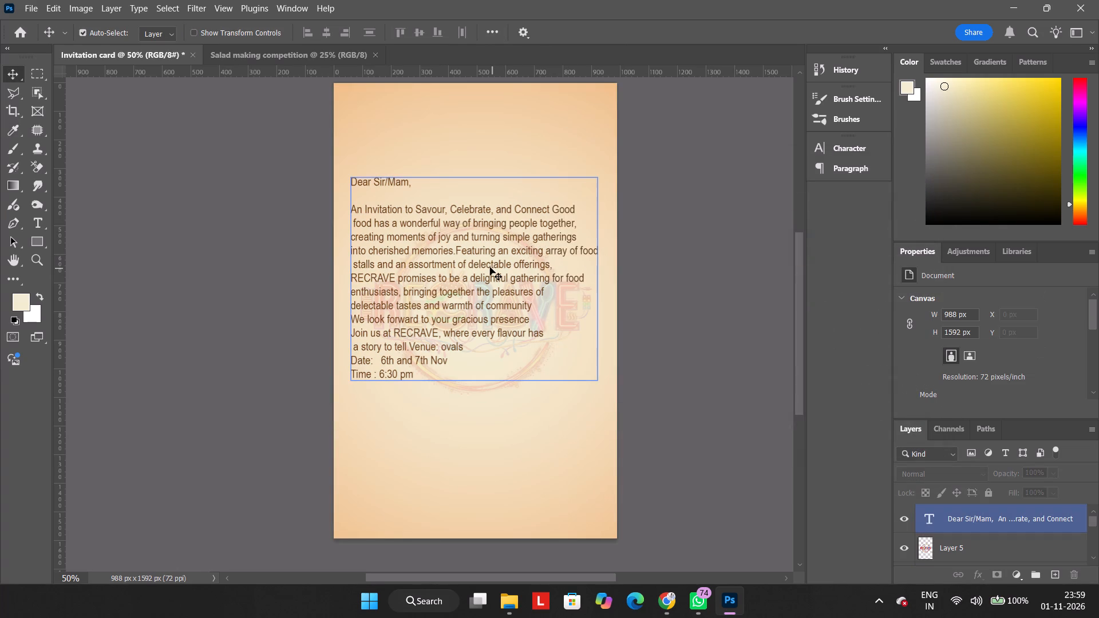
Remove the leading spaces before "food has a wonderful way" and "stalls and an assortment" in the invitation text, keeping both line breaks.
{"action": "double_click", "coordinate": [490, 267]}
{"action": "left_click", "coordinate": [354, 227]}
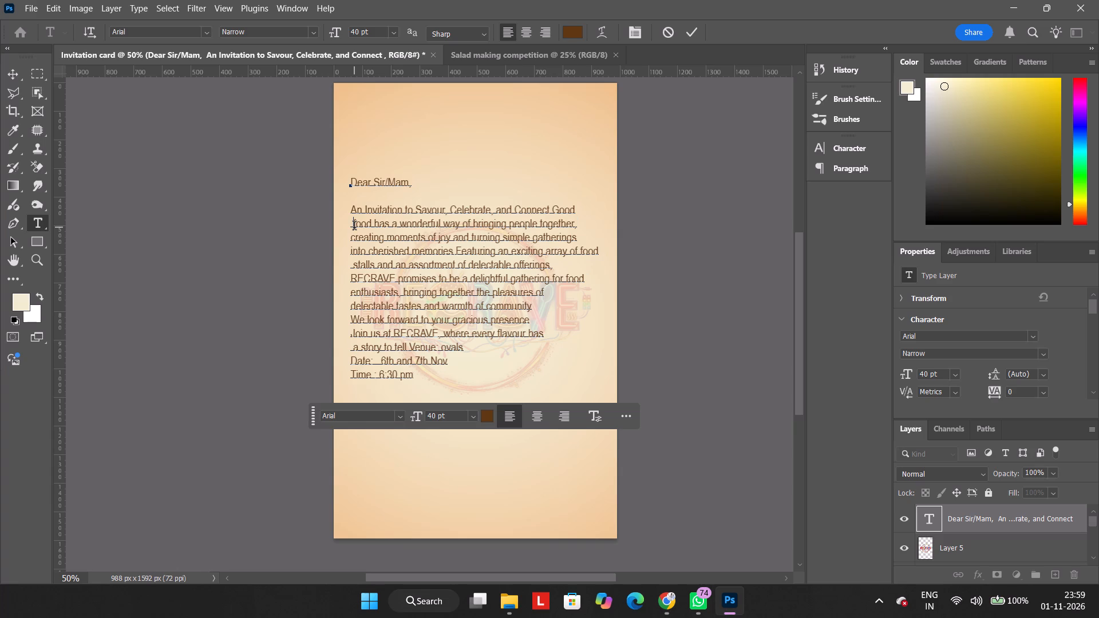
{"action": "key", "text": "BackSpace"}
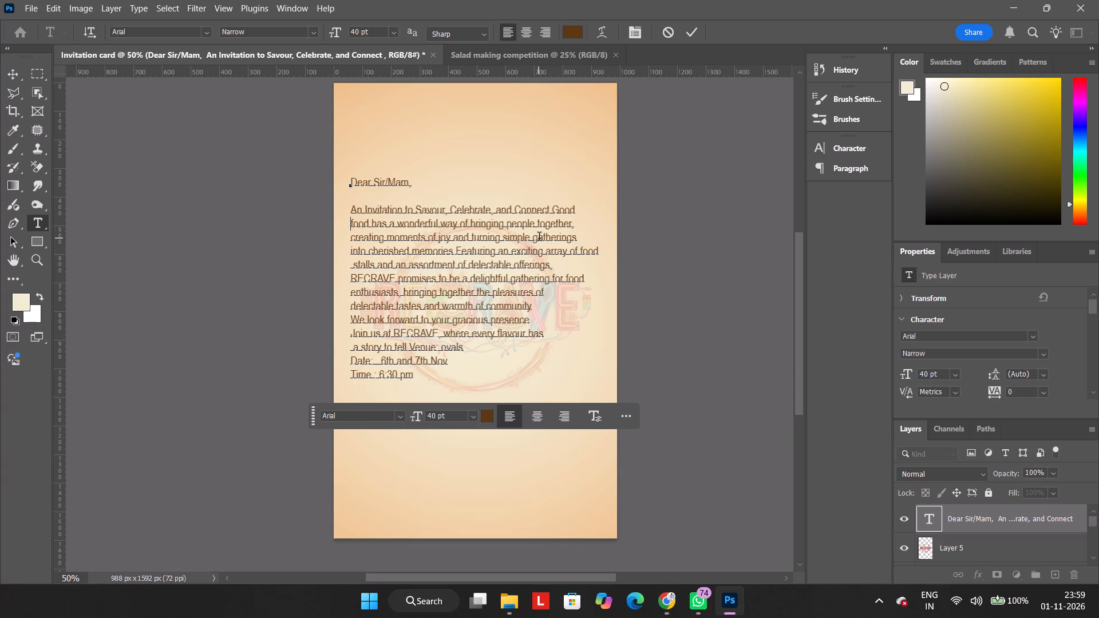
{"action": "left_click", "coordinate": [354, 267]}
{"action": "key", "text": "BackSpace"}
{"action": "key", "text": "BackSpace"}
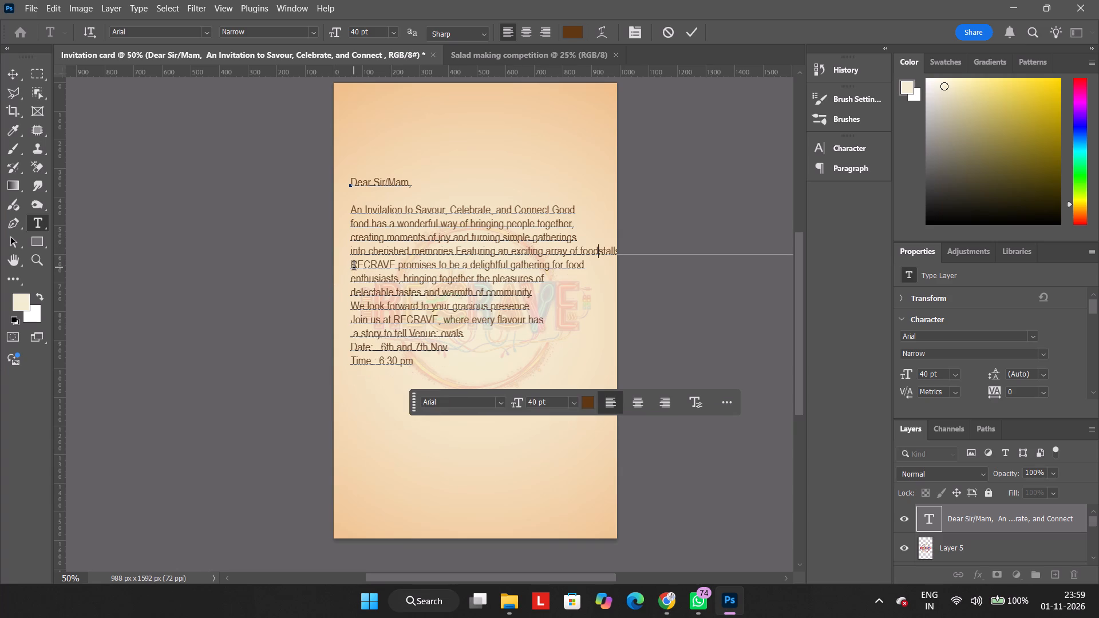
{"action": "key", "text": "space"}
{"action": "key", "text": "BackSpace"}
{"action": "key", "text": "Return"}
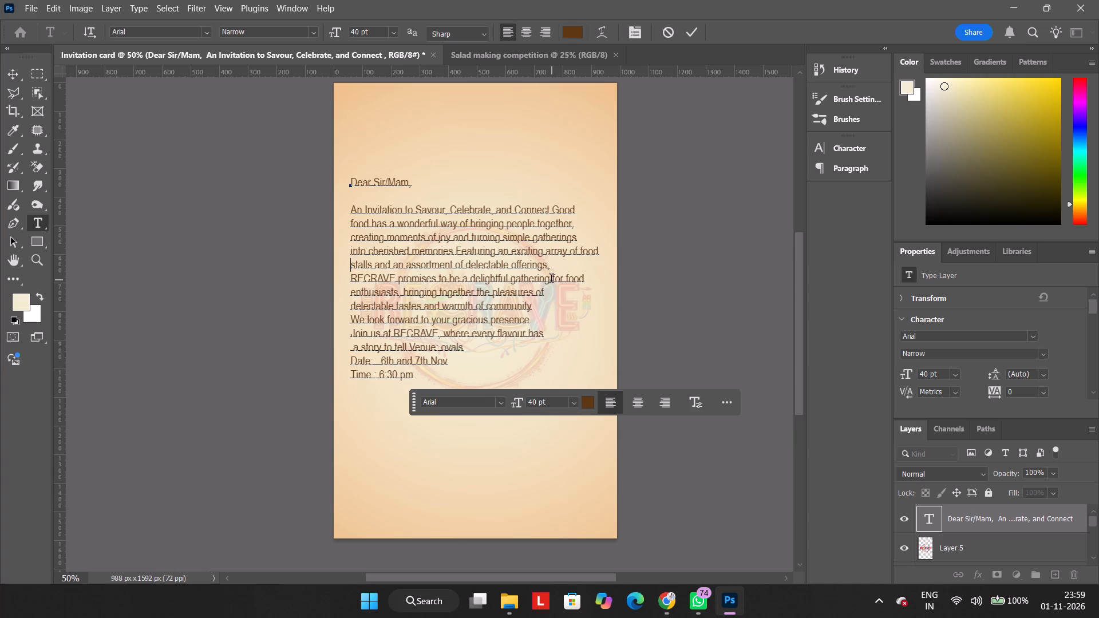
{"action": "left_click", "coordinate": [397, 282]}
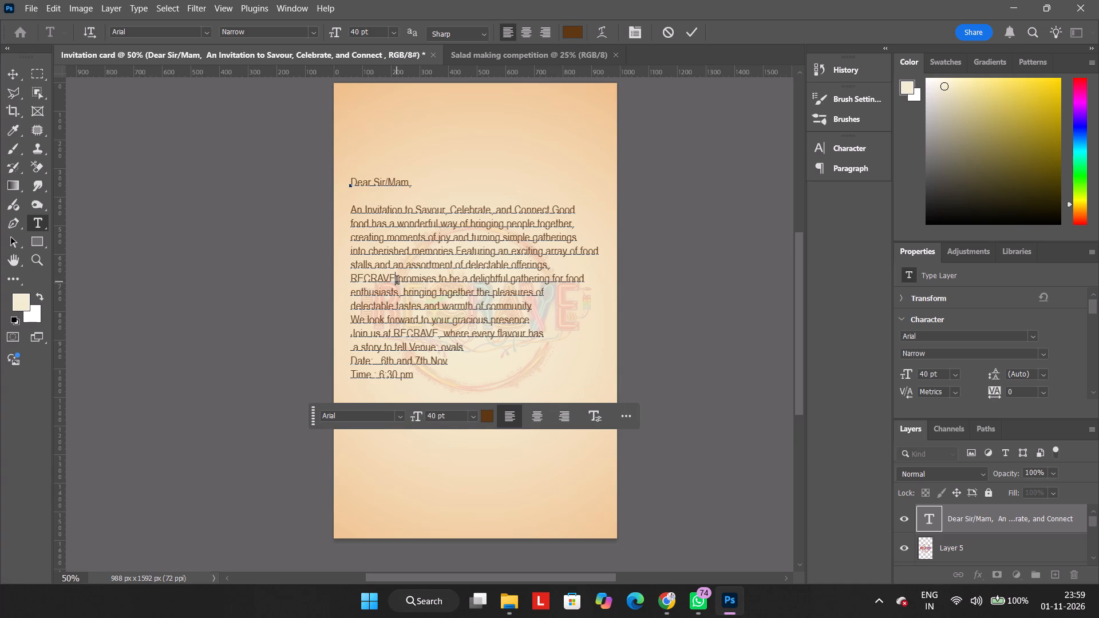
{"action": "left_click", "coordinate": [690, 33]}
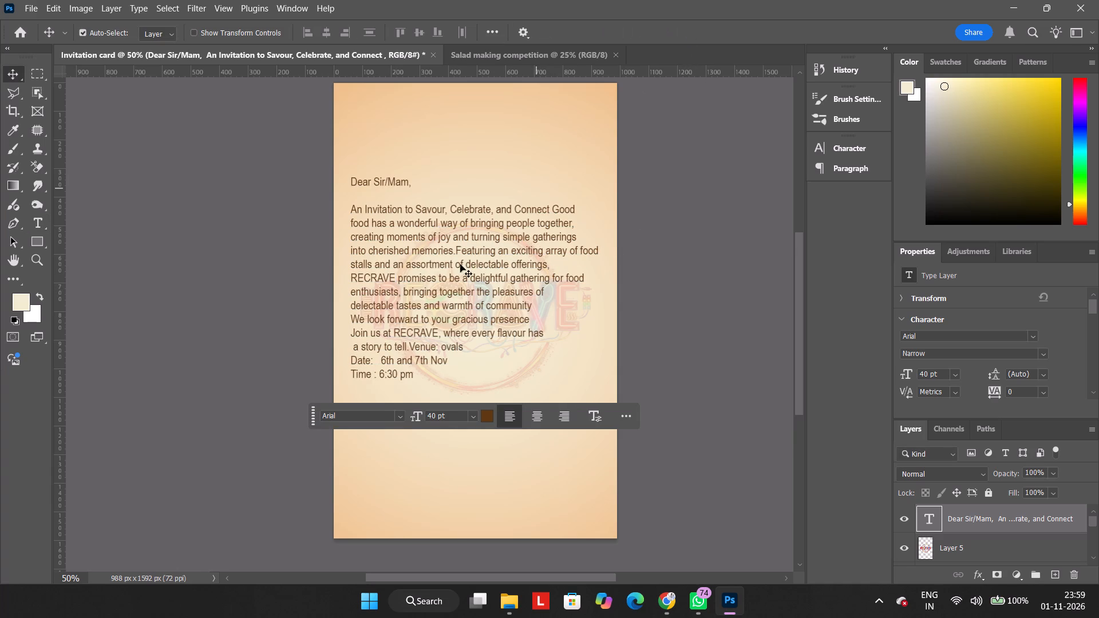
Add a full stop directly after "community" in the invitation text.
{"action": "left_click", "coordinate": [448, 274]}
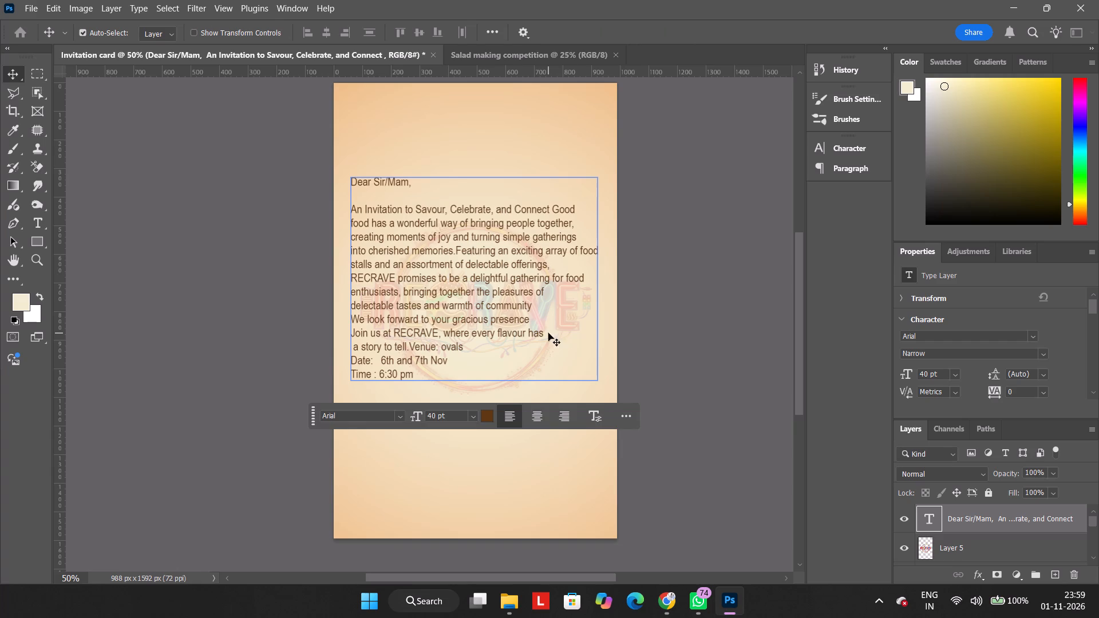
{"action": "left_click", "coordinate": [525, 327]}
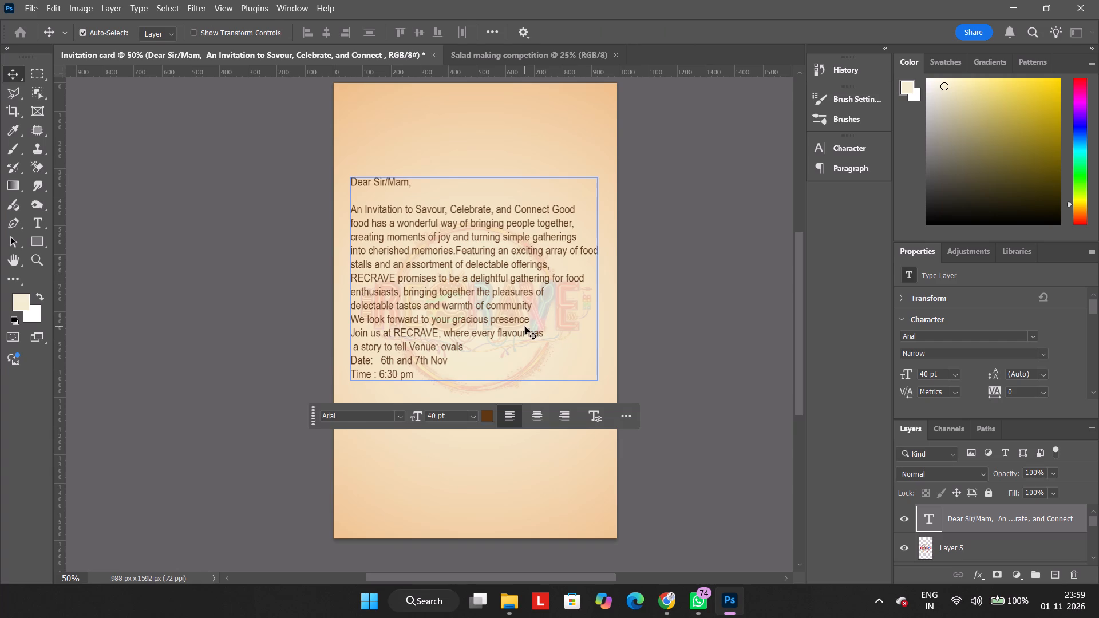
{"action": "double_click", "coordinate": [525, 327]}
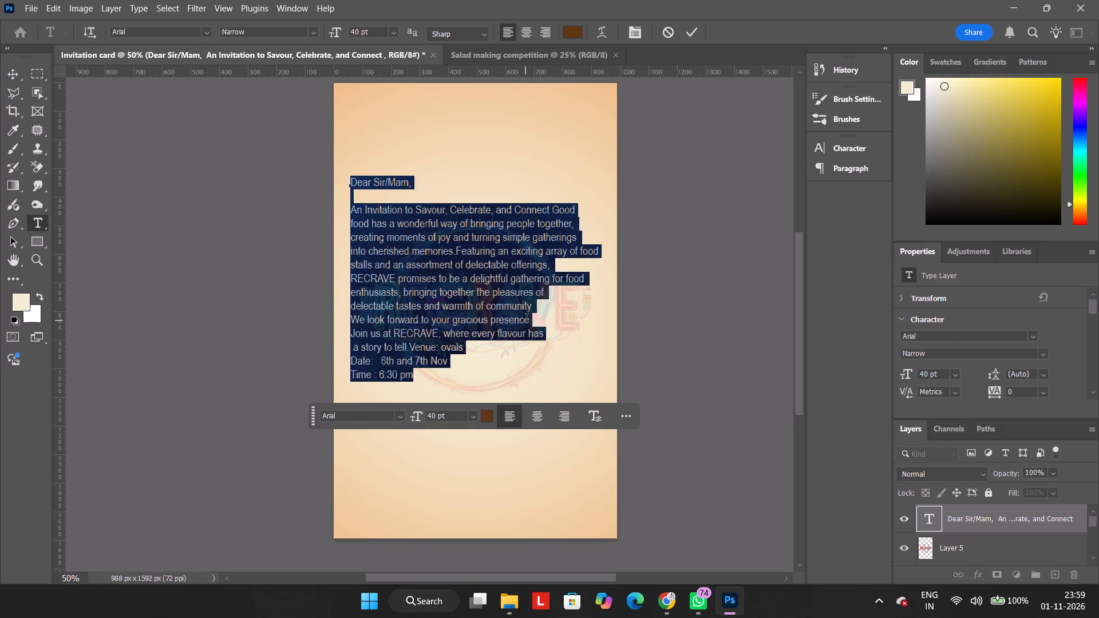
{"action": "left_click", "coordinate": [533, 312]}
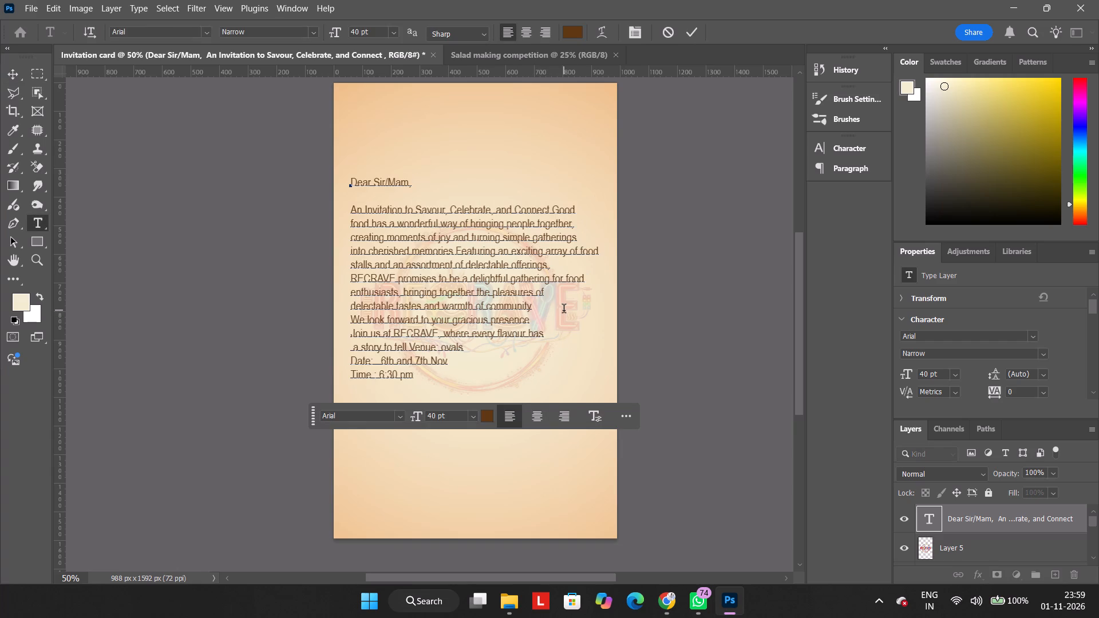
{"action": "key", "text": "BackSpace"}
{"action": "key", "text": "period"}
{"action": "key", "text": "BackSpace"}
{"action": "key", "text": "period"}
Rewrap the "enthusiasts" line to end with "delectable", starting the following line flush with "tastes and warmth of community.".
{"action": "left_click", "coordinate": [353, 320]}
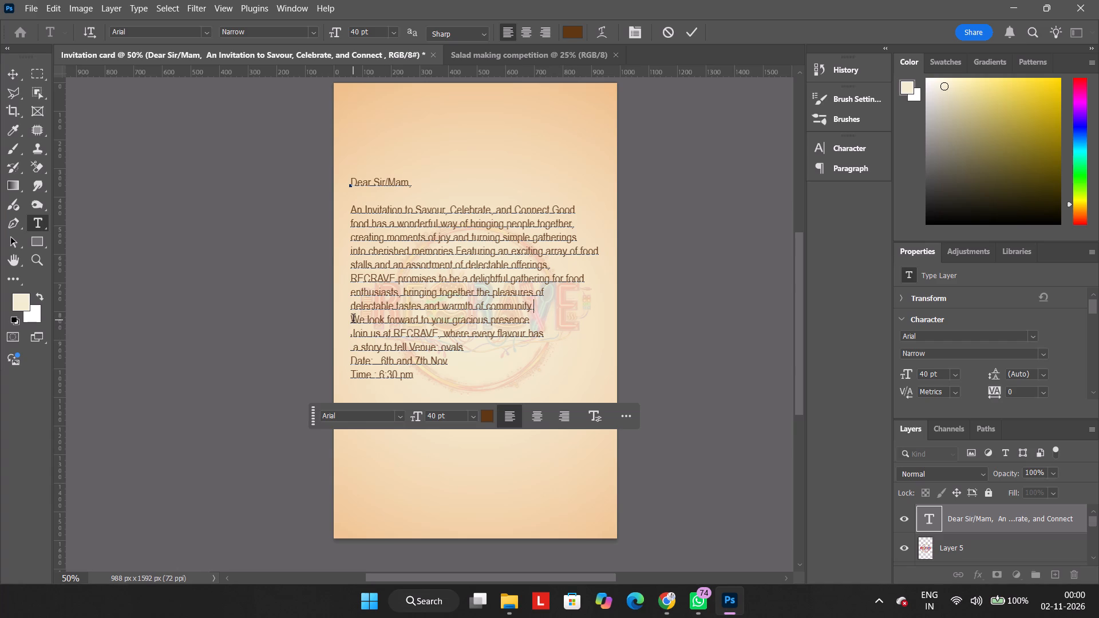
{"action": "left_click", "coordinate": [353, 311]}
{"action": "key", "text": "BackSpace"}
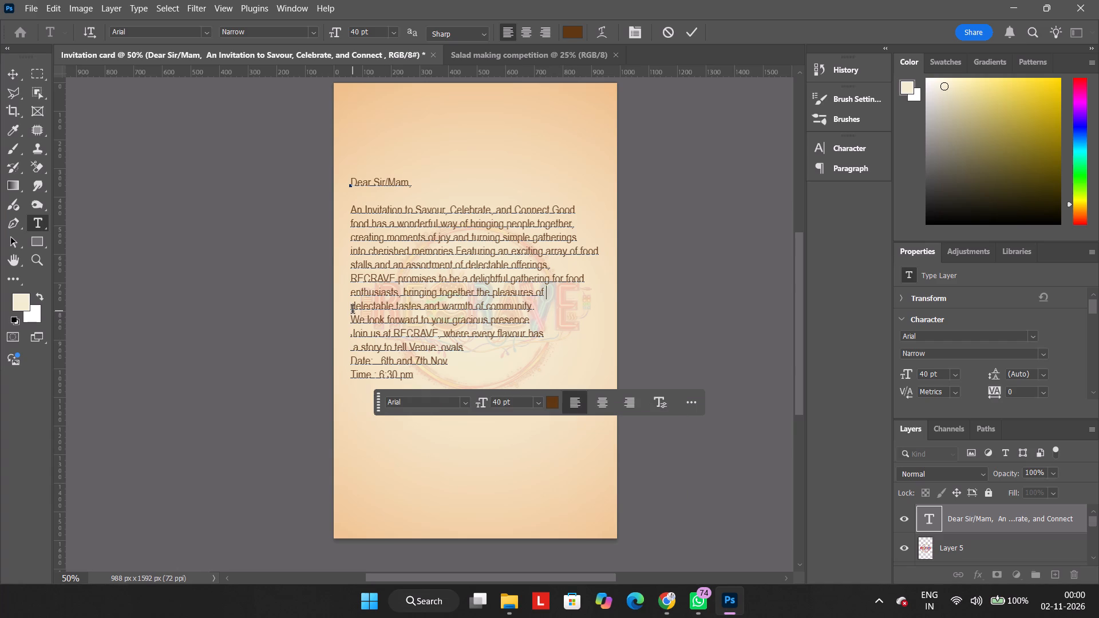
{"action": "key", "text": "Return"}
{"action": "key", "text": "BackSpace"}
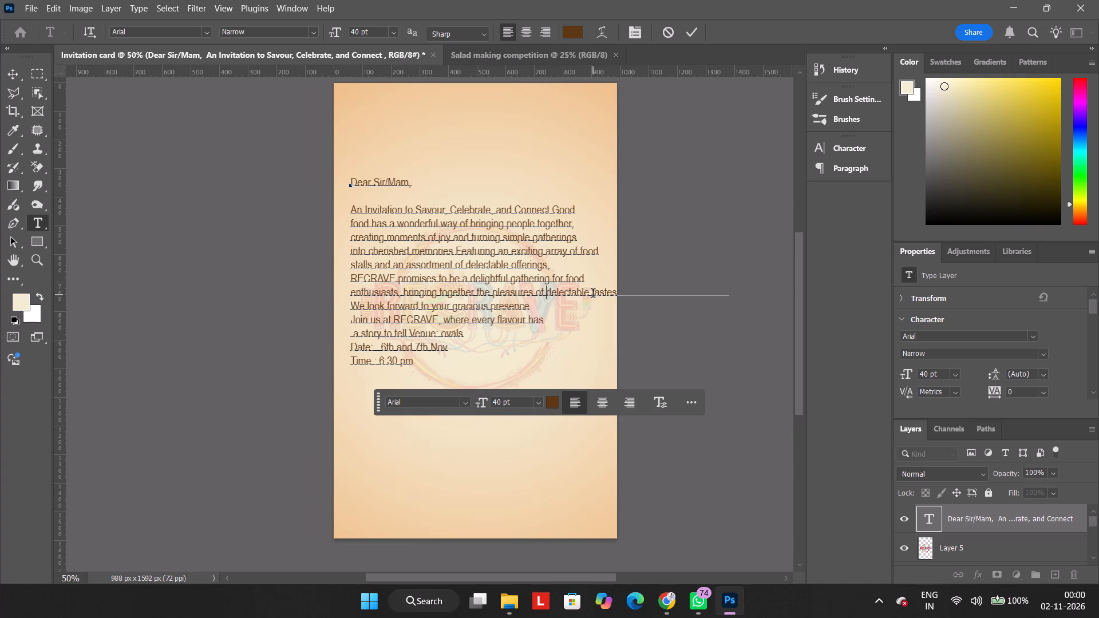
{"action": "left_click", "coordinate": [590, 293]}
{"action": "key", "text": "Return"}
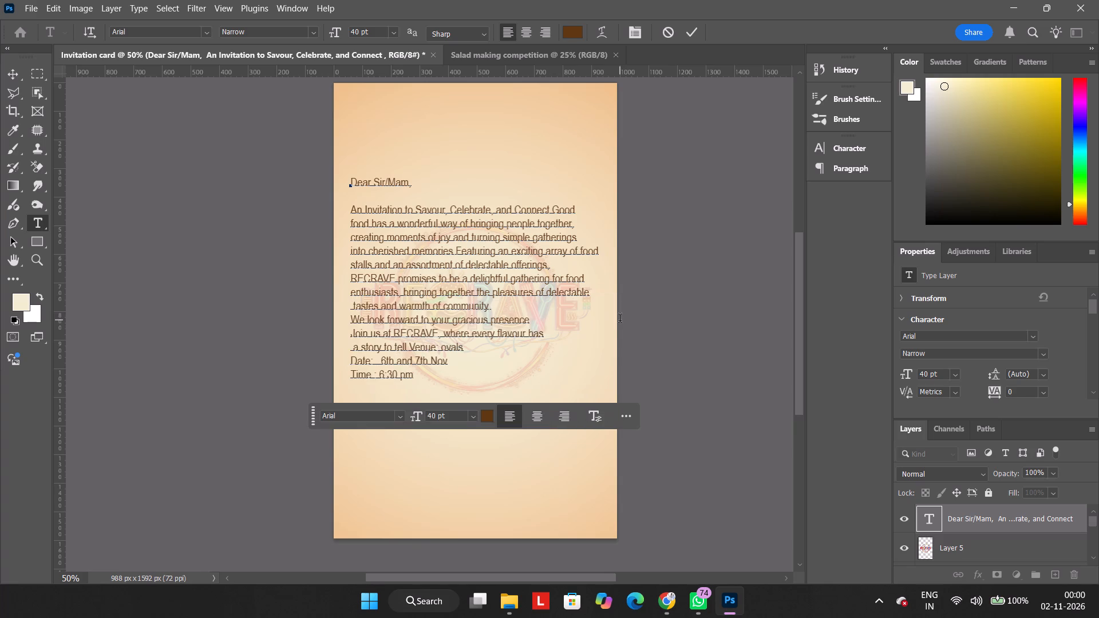
{"action": "key", "text": "Right"}
{"action": "key", "text": "BackSpace"}
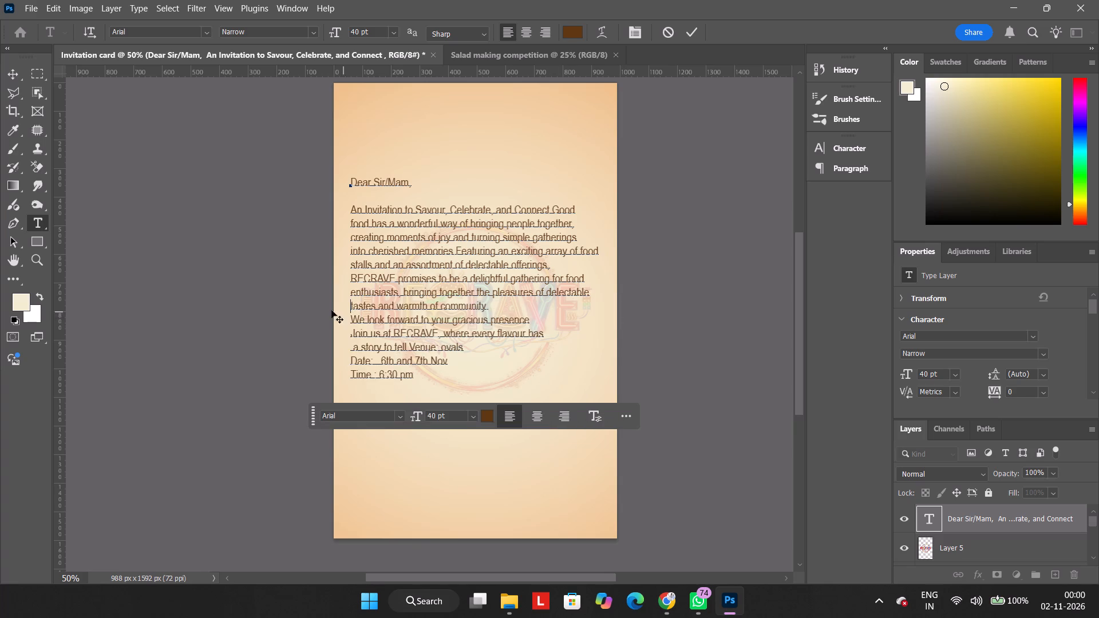
Continue the "tastes and warmth of community." line with "We look forward to", breaking the line before "your gracious presence".
{"action": "left_click", "coordinate": [353, 319]}
{"action": "key", "text": "BackSpace"}
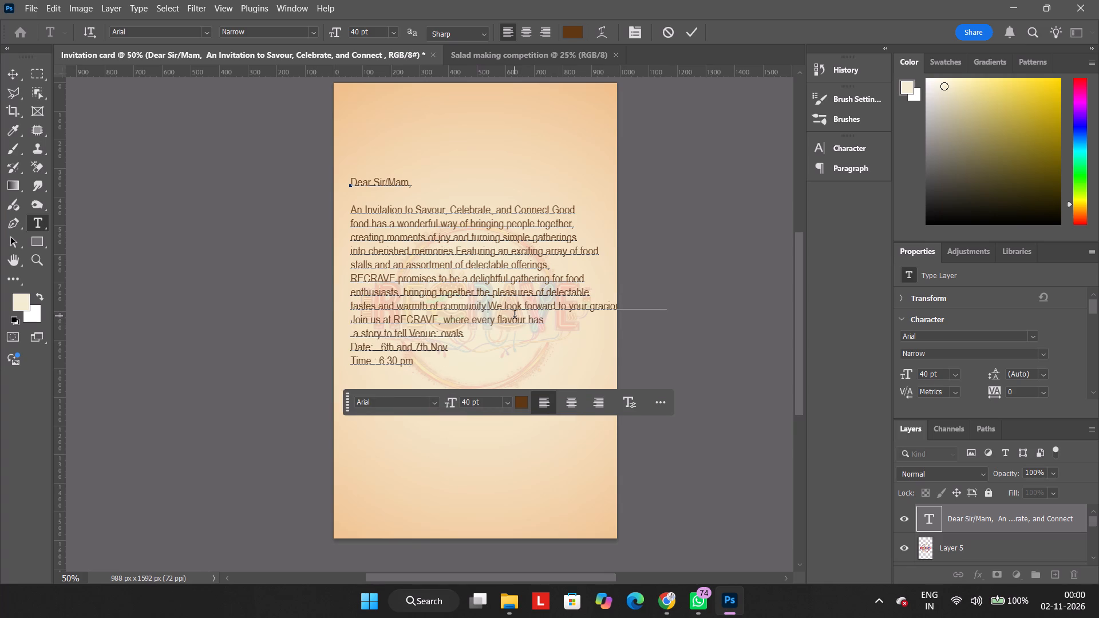
{"action": "key", "text": "period"}
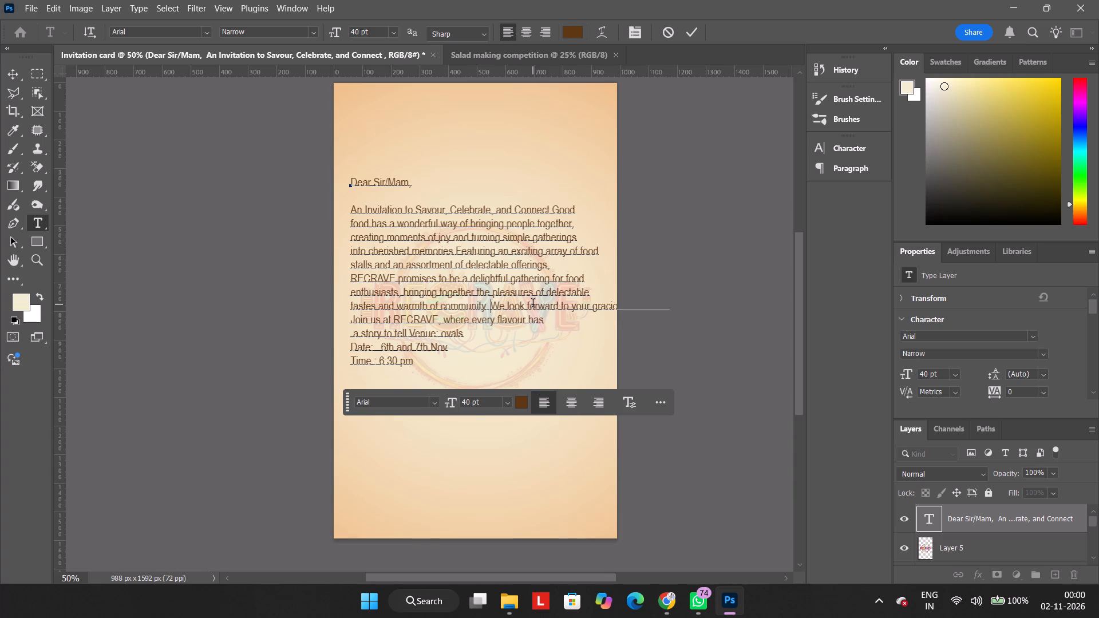
{"action": "key", "text": "BackSpace"}
{"action": "key", "text": "BackSpace"}
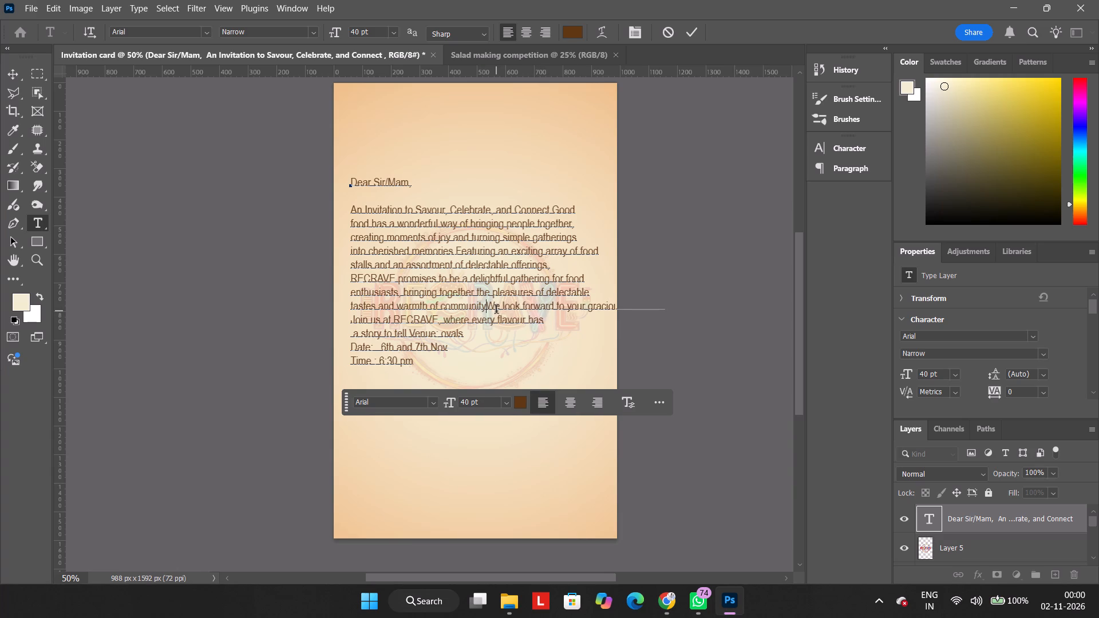
{"action": "key", "text": "period"}
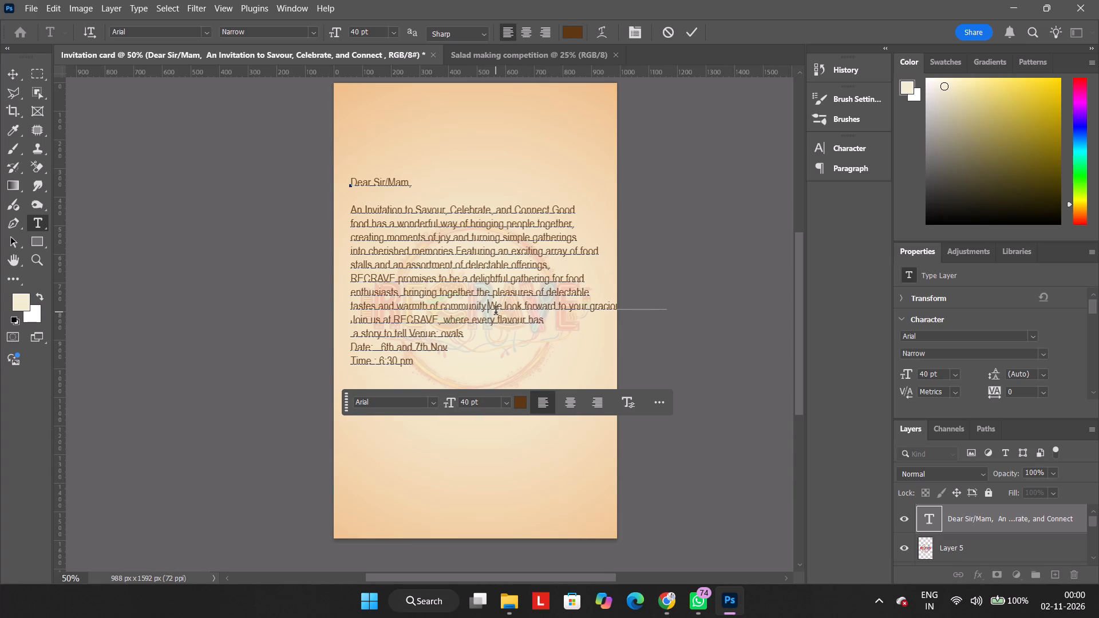
{"action": "key", "text": "Return"}
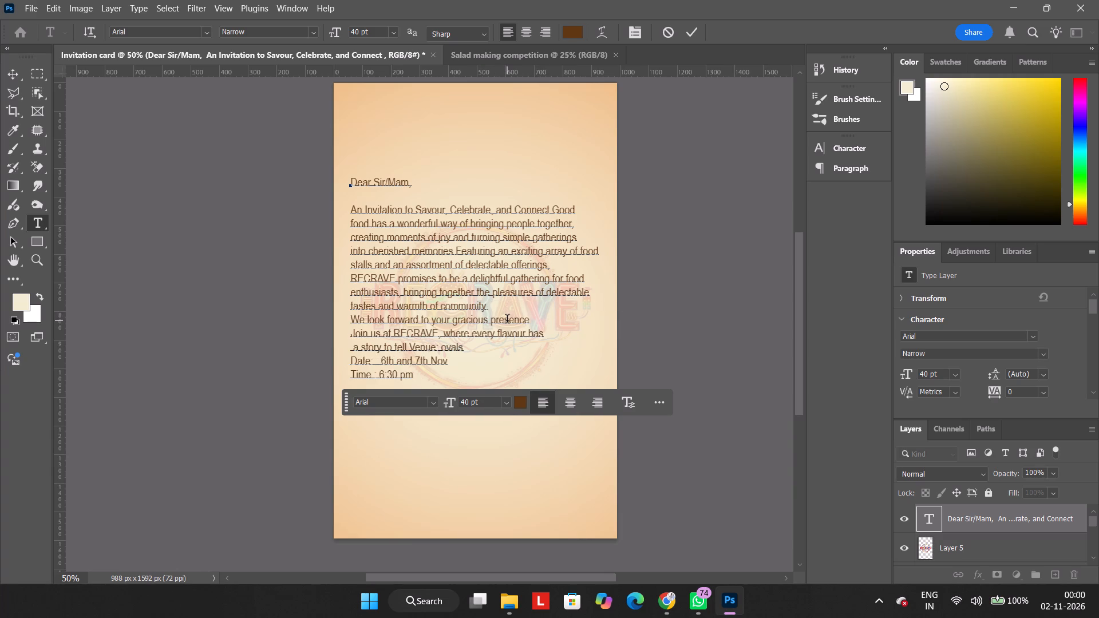
{"action": "key", "text": "BackSpace"}
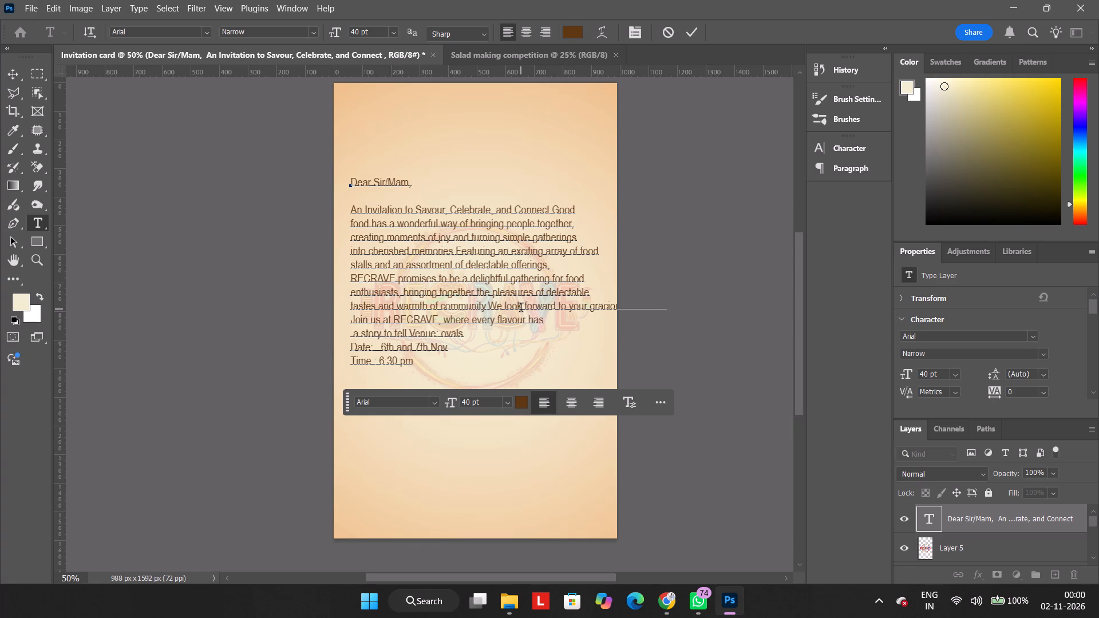
{"action": "key", "text": "space"}
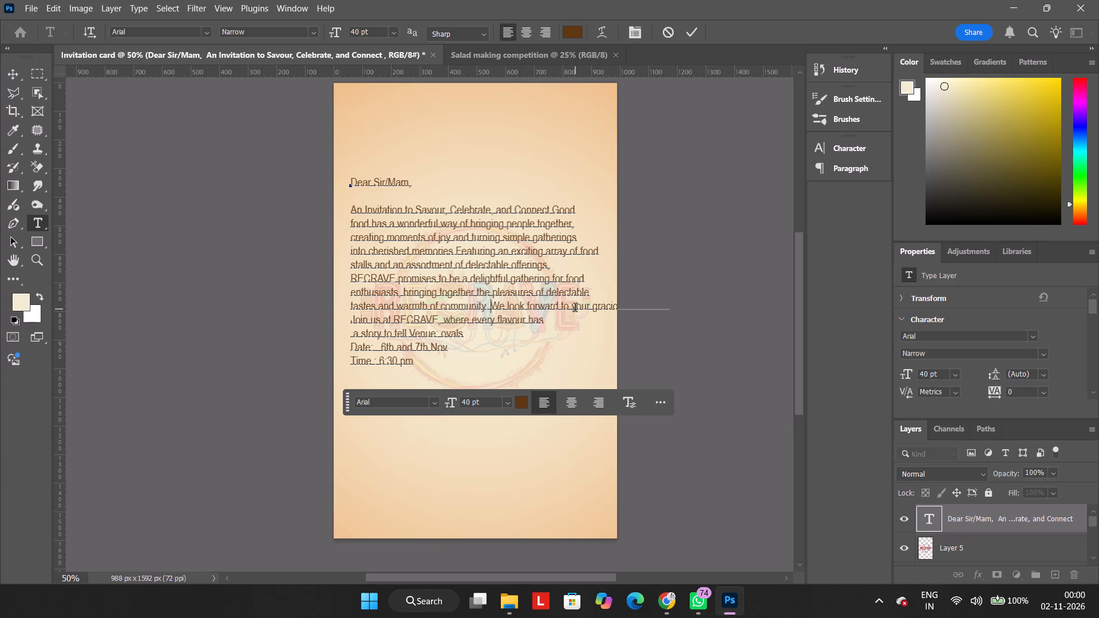
{"action": "left_click", "coordinate": [571, 305]}
{"action": "key", "text": "Return"}
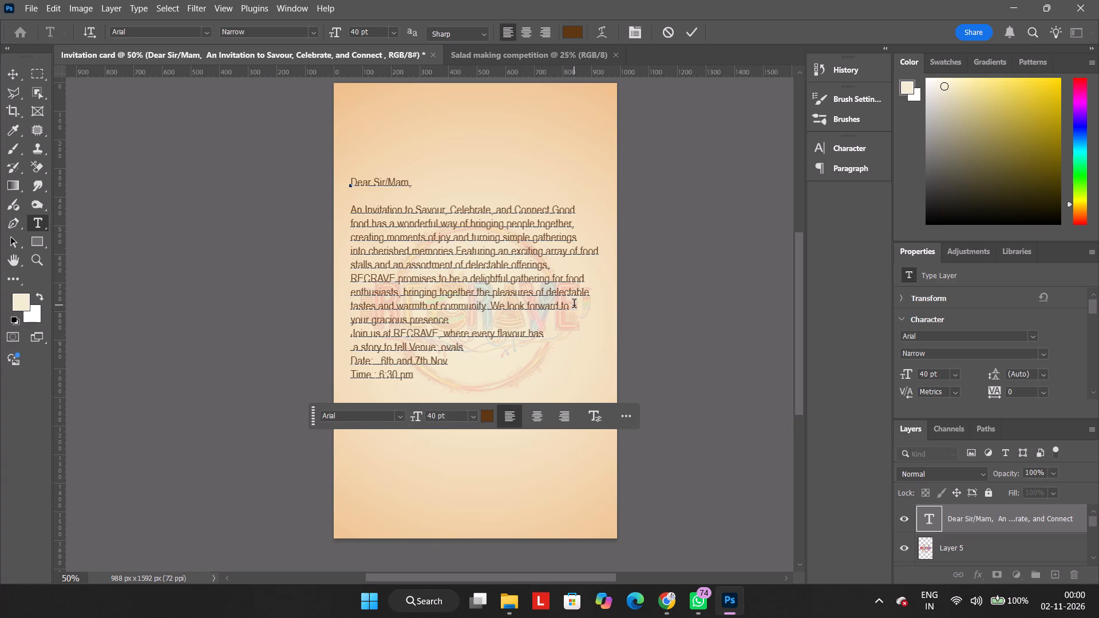
Add a full stop after "your gracious presence".
{"action": "left_click", "coordinate": [352, 334]}
{"action": "double_click", "coordinate": [479, 324]}
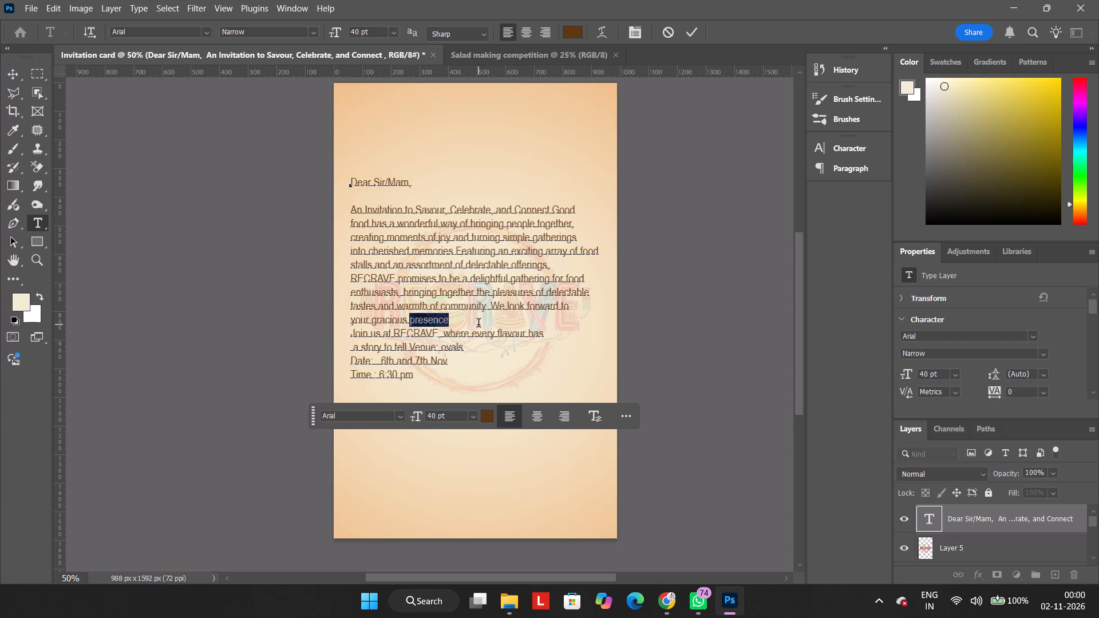
{"action": "left_click", "coordinate": [479, 324]}
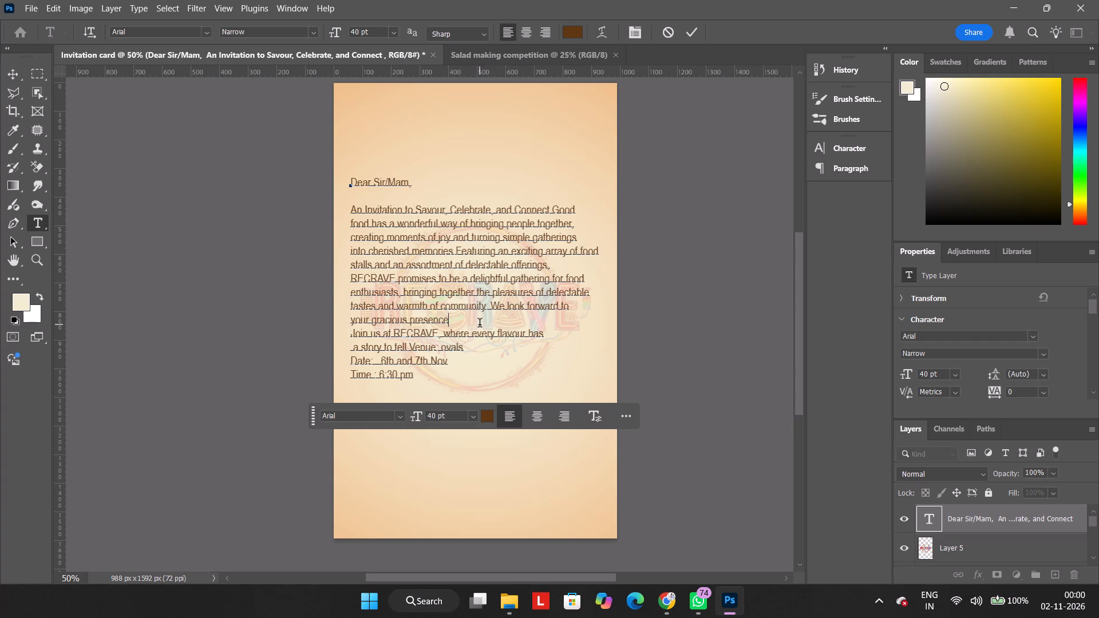
{"action": "key", "text": "period"}
Rewrap the "Join us at RECRAVE" line to end with "a story", leaving "to tell" flush on its own line above "Venue: ovals".
{"action": "left_click", "coordinate": [354, 352]}
{"action": "key", "text": "BackSpace"}
{"action": "key", "text": "BackSpace"}
{"action": "key", "text": "space"}
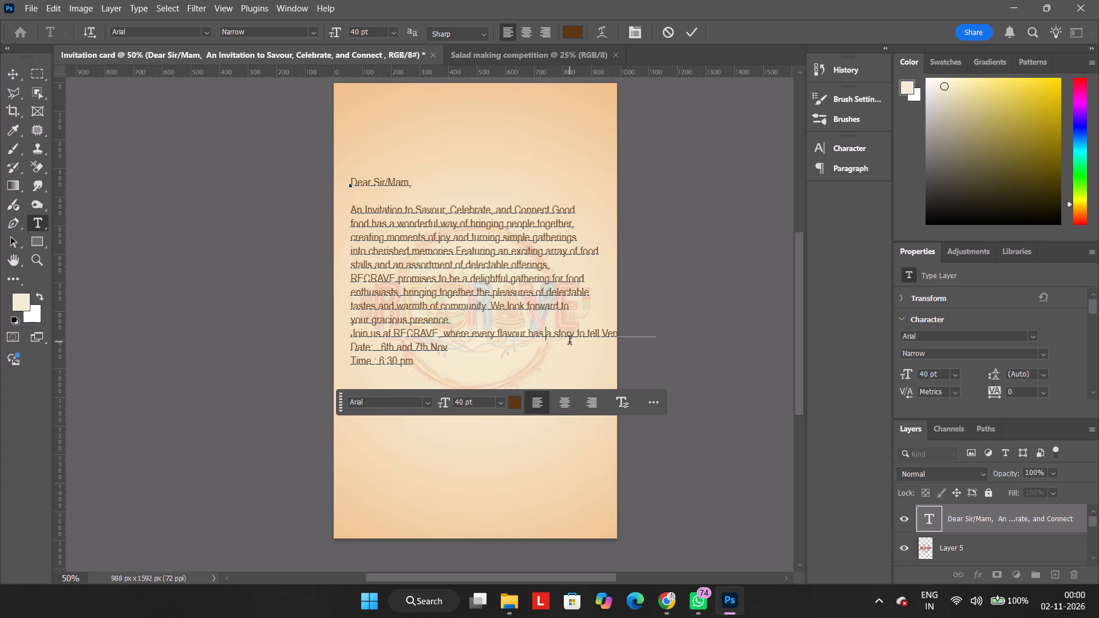
{"action": "left_click", "coordinate": [579, 332]}
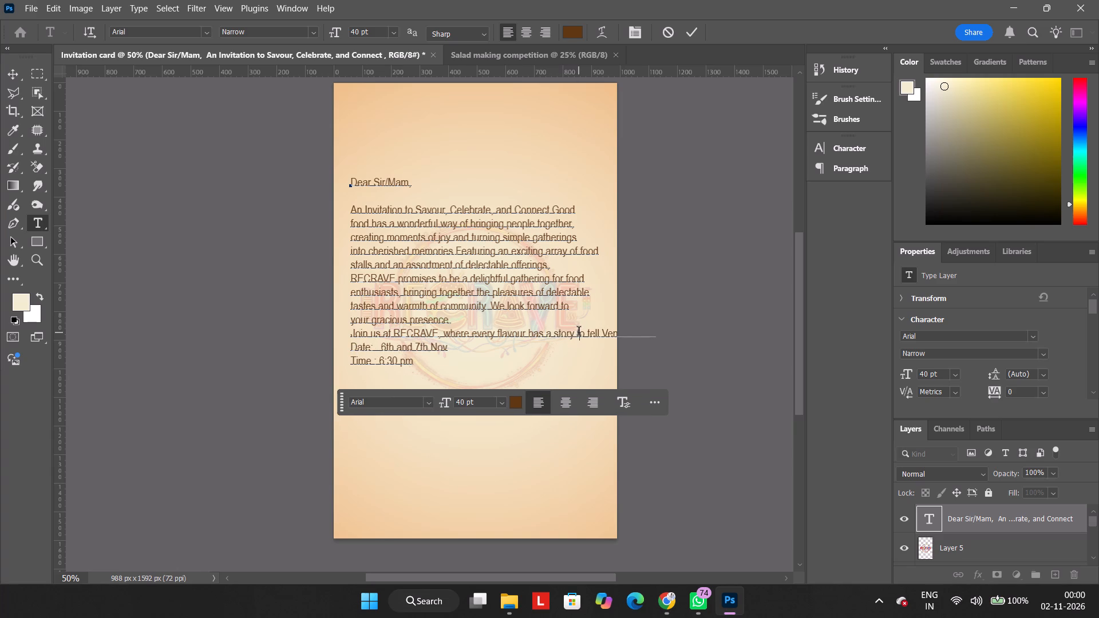
{"action": "key", "text": "Return"}
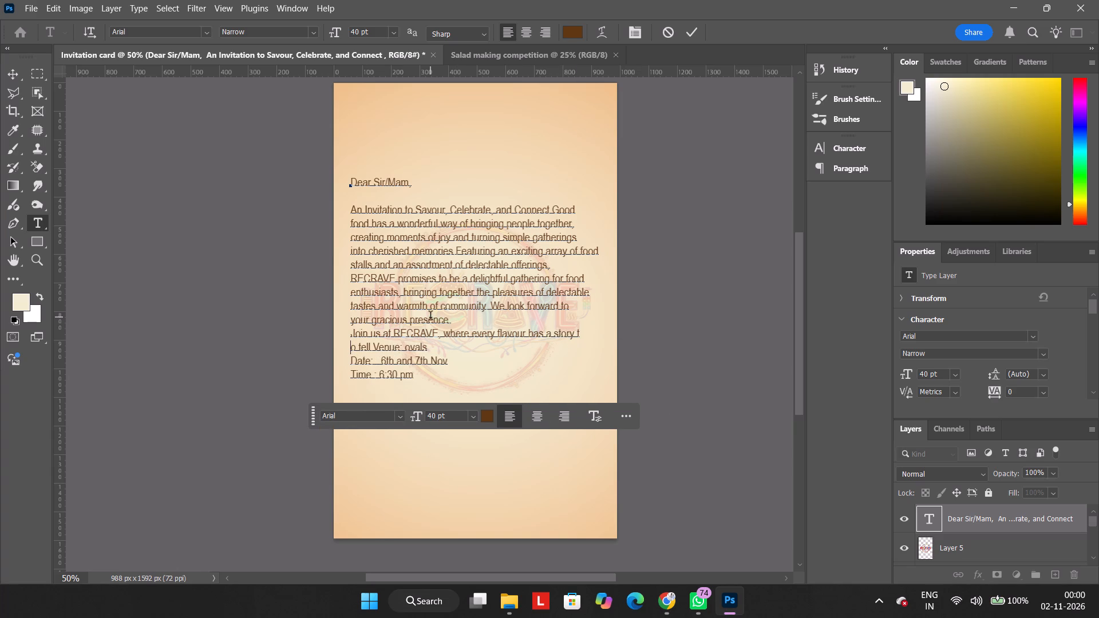
{"action": "left_click", "coordinate": [371, 350]}
{"action": "key", "text": "Return"}
{"action": "left_click", "coordinate": [353, 346]}
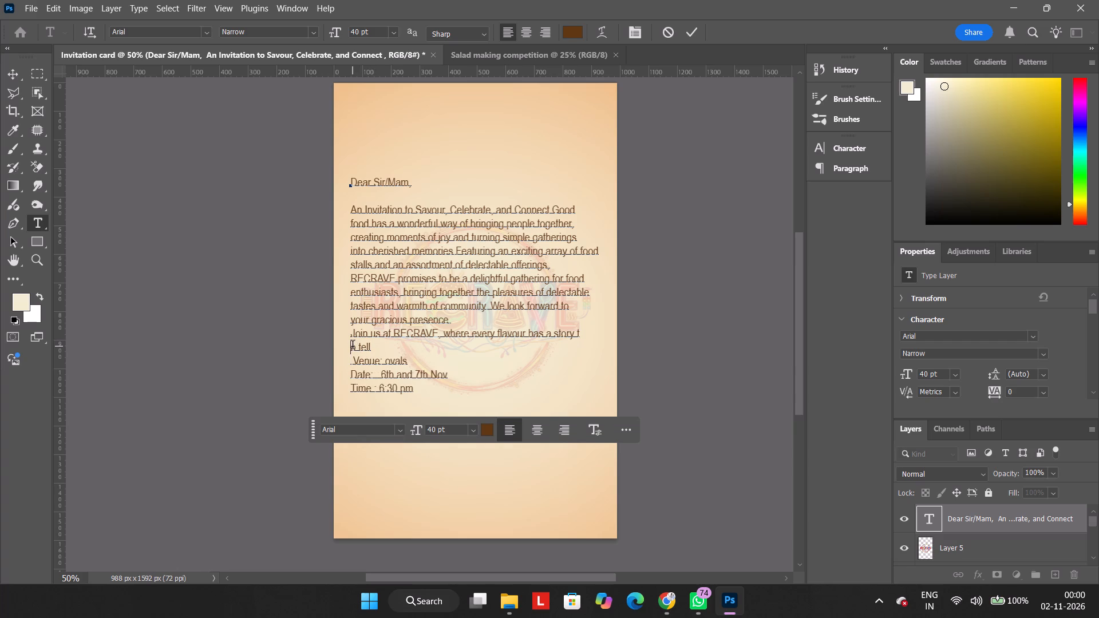
{"action": "key", "text": "BackSpace"}
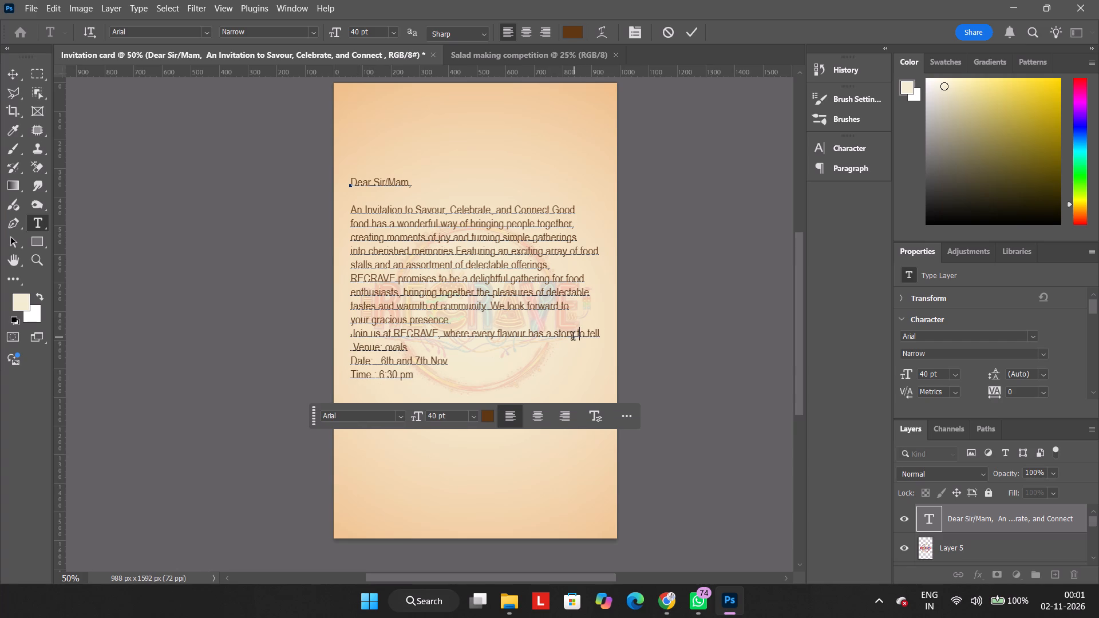
{"action": "left_click", "coordinate": [572, 338]}
{"action": "key", "text": "Return"}
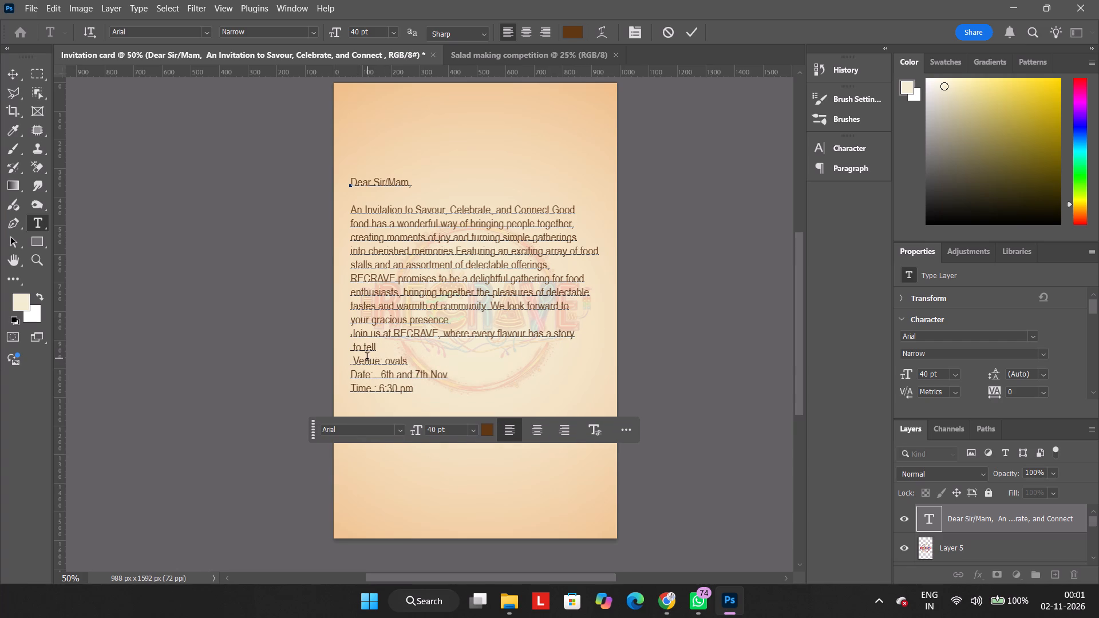
{"action": "key", "text": "Right"}
{"action": "key", "text": "BackSpace"}
Remove the leading space before "Venue: ovals" and commit the text edit.
{"action": "left_click", "coordinate": [354, 364]}
{"action": "key", "text": "BackSpace"}
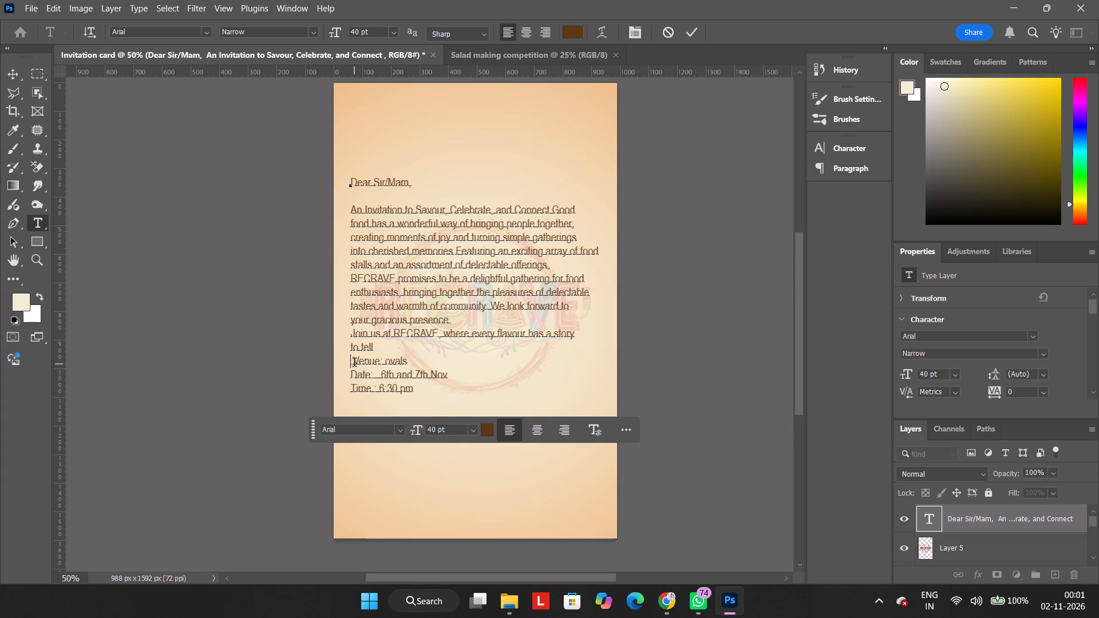
{"action": "left_click", "coordinate": [692, 30]}
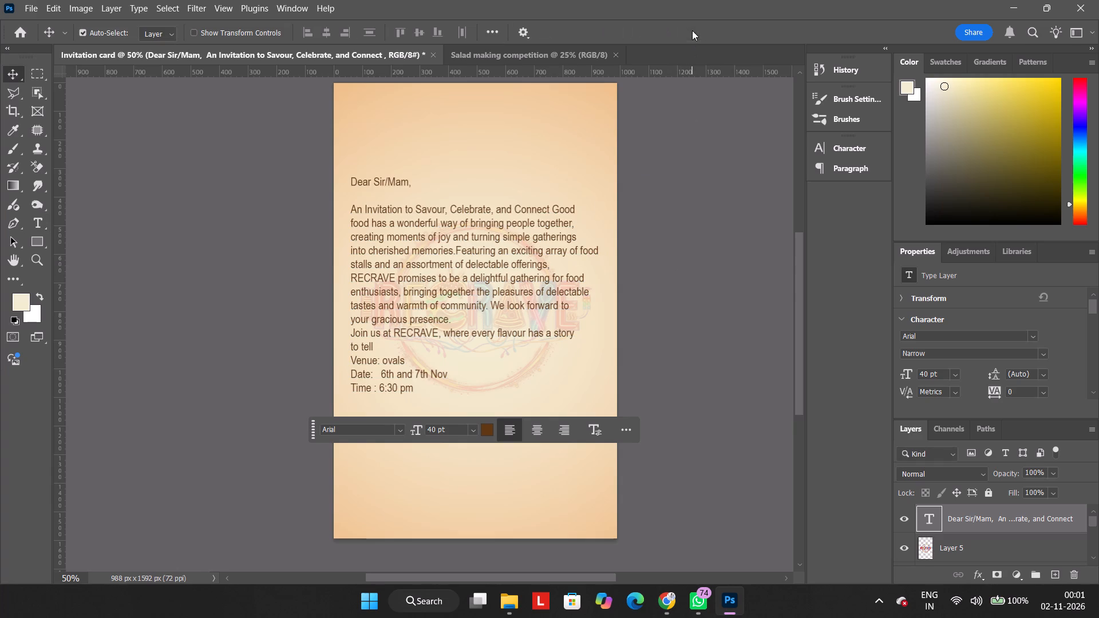
Change the font of the whole invitation text to Velick Regular.
{"action": "left_click", "coordinate": [665, 247]}
{"action": "scroll", "coordinate": [477, 290], "scroll_direction": "up", "scroll_amount": 1}
{"action": "left_click", "coordinate": [477, 290]}
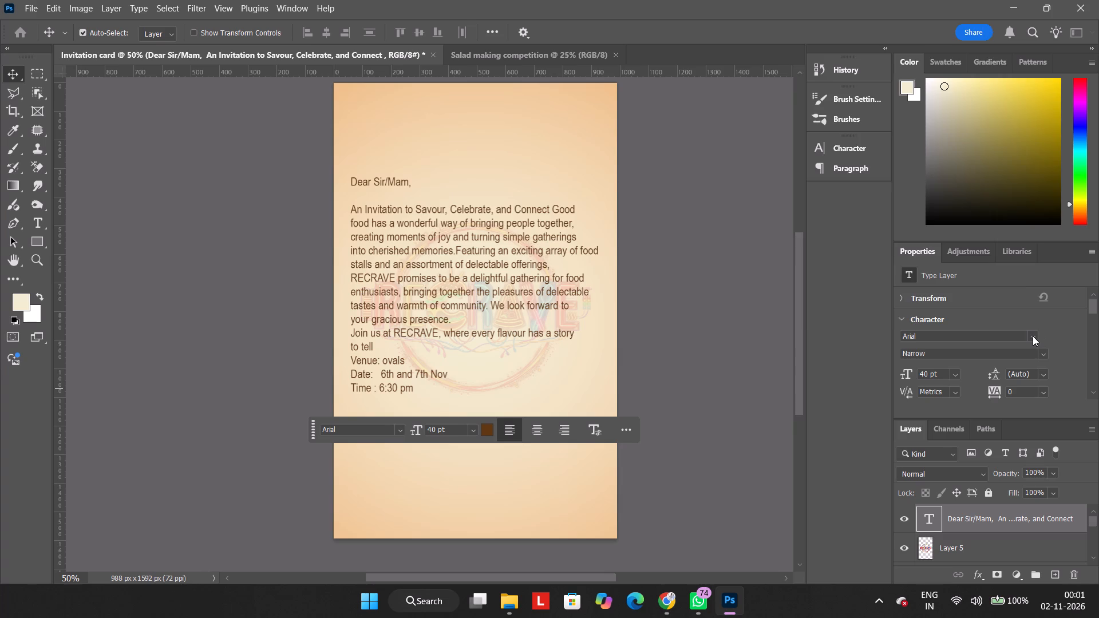
{"action": "left_click", "coordinate": [1033, 336]}
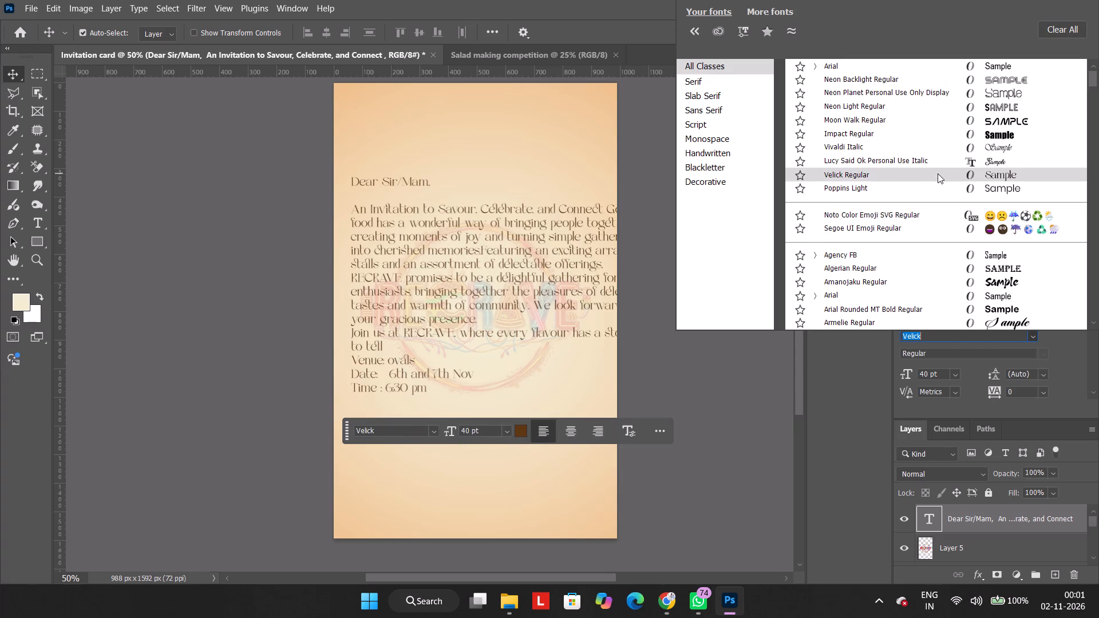
{"action": "scroll", "coordinate": [938, 175], "scroll_direction": "down", "scroll_amount": 1}
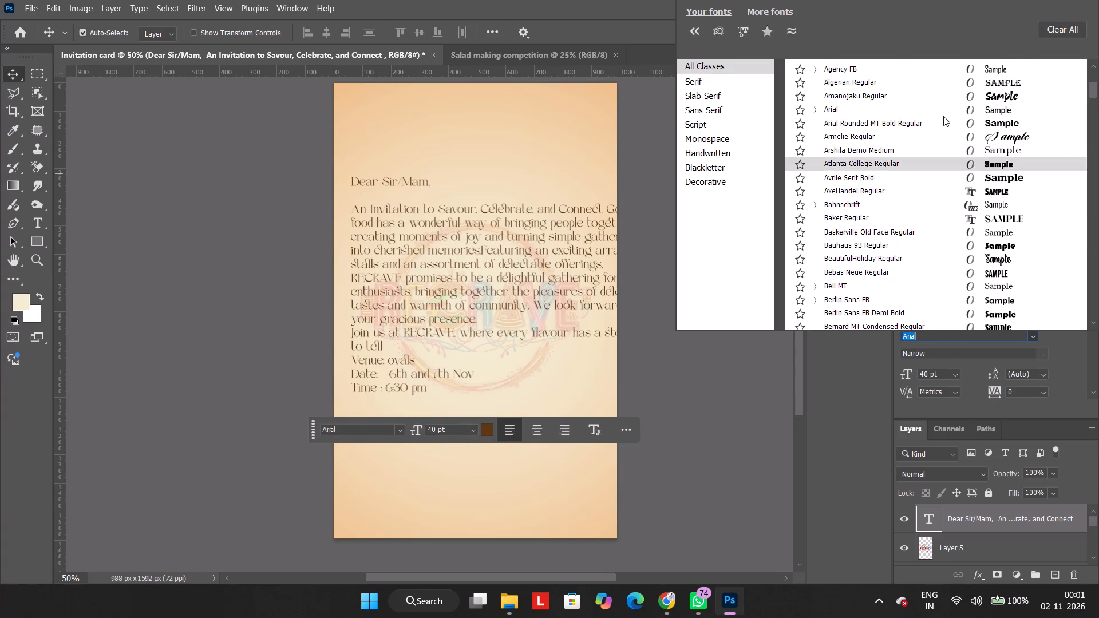
{"action": "scroll", "coordinate": [943, 116], "scroll_direction": "up", "scroll_amount": 4}
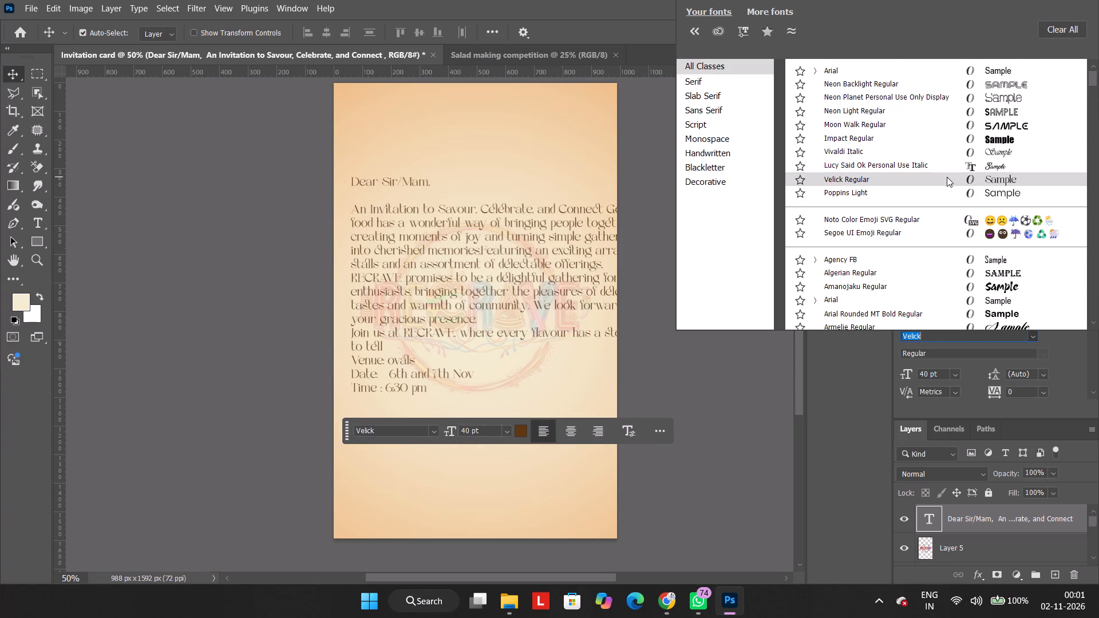
{"action": "left_click", "coordinate": [947, 177]}
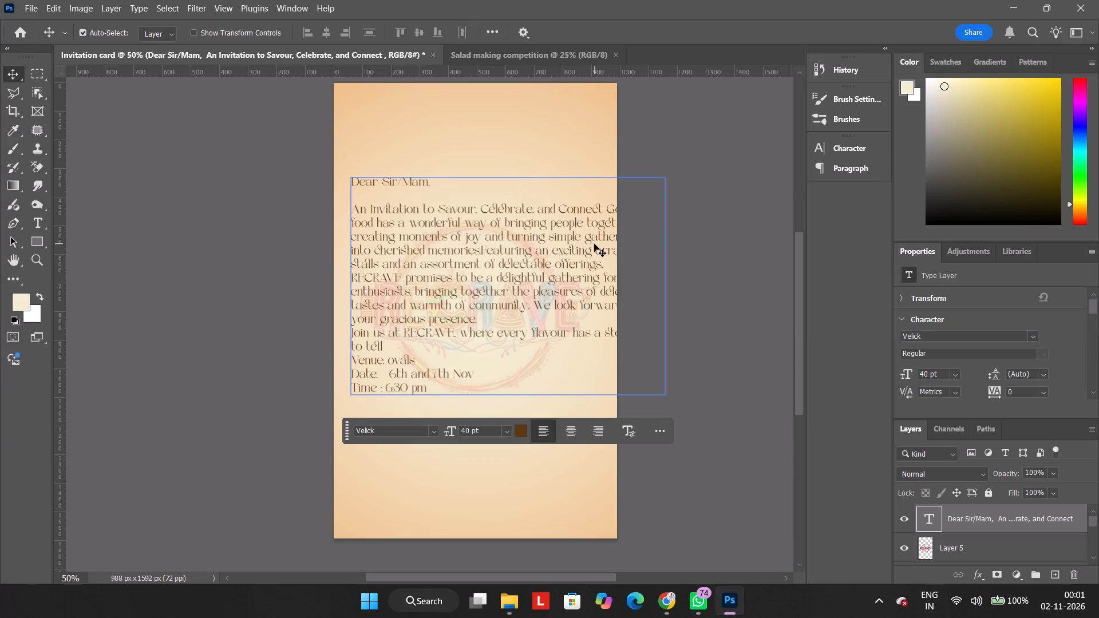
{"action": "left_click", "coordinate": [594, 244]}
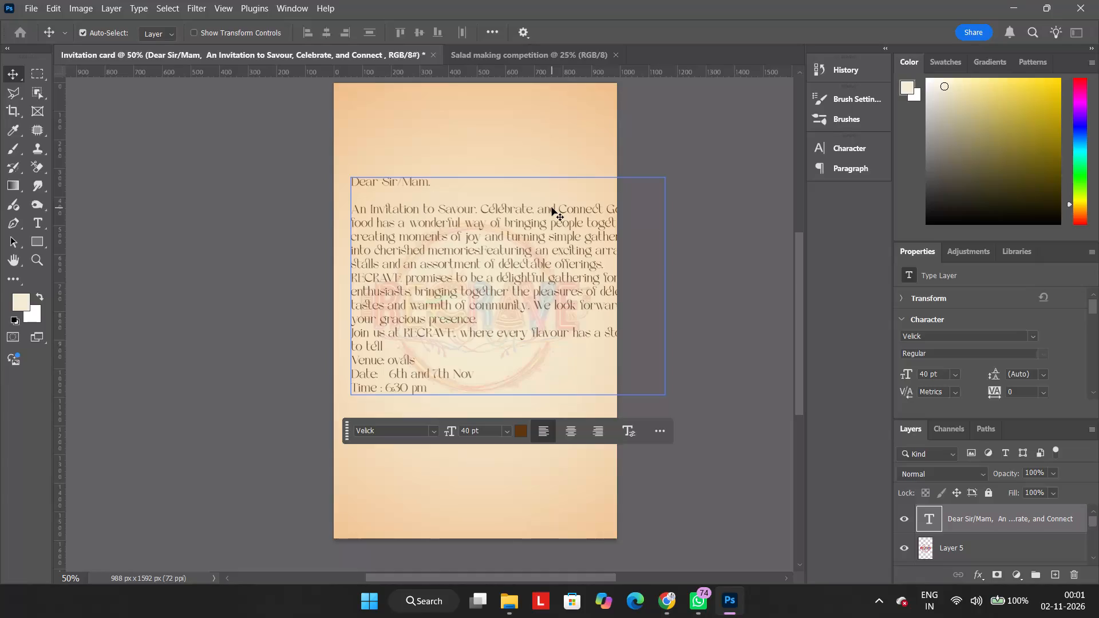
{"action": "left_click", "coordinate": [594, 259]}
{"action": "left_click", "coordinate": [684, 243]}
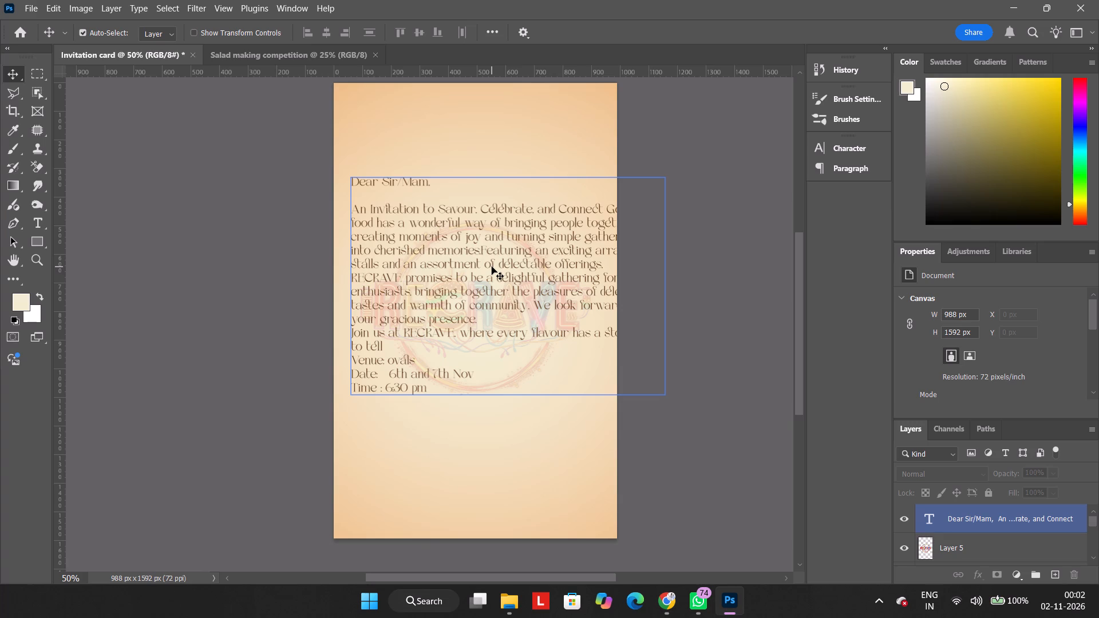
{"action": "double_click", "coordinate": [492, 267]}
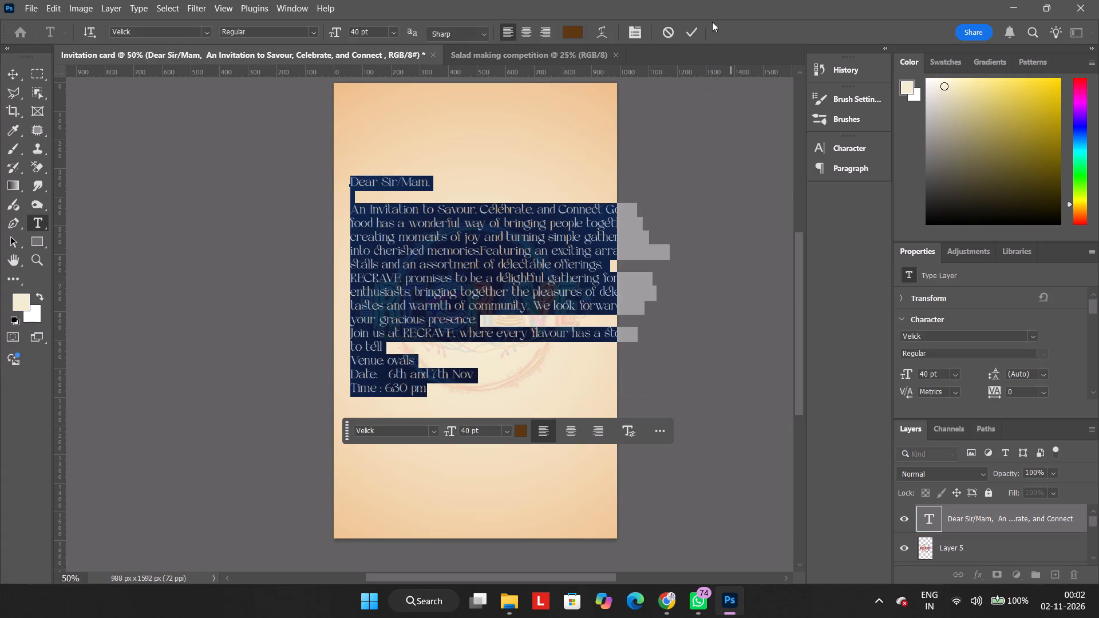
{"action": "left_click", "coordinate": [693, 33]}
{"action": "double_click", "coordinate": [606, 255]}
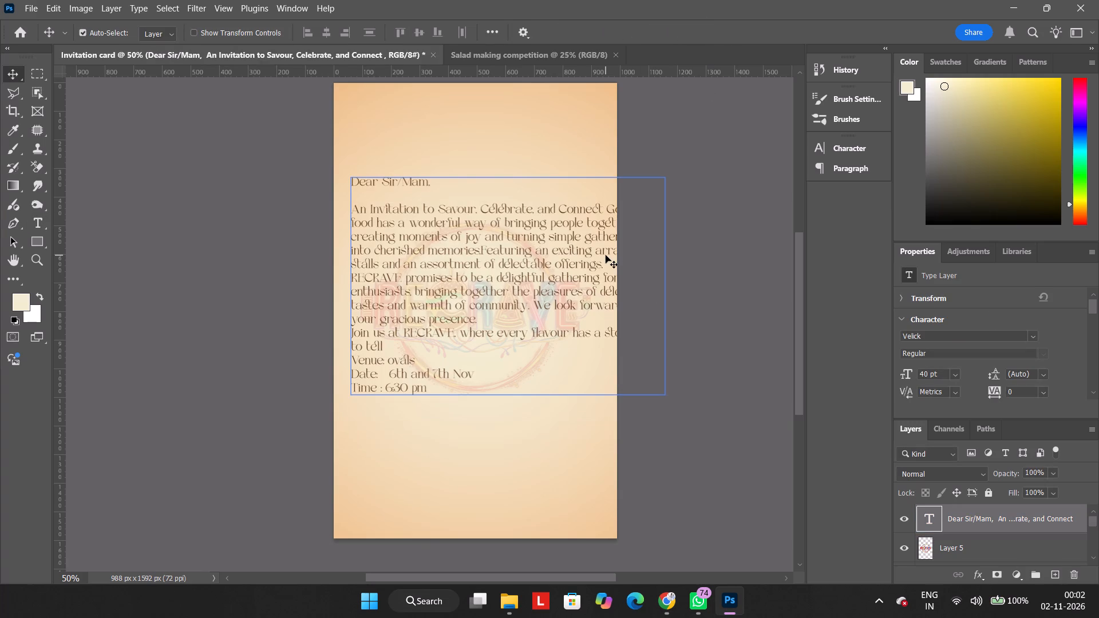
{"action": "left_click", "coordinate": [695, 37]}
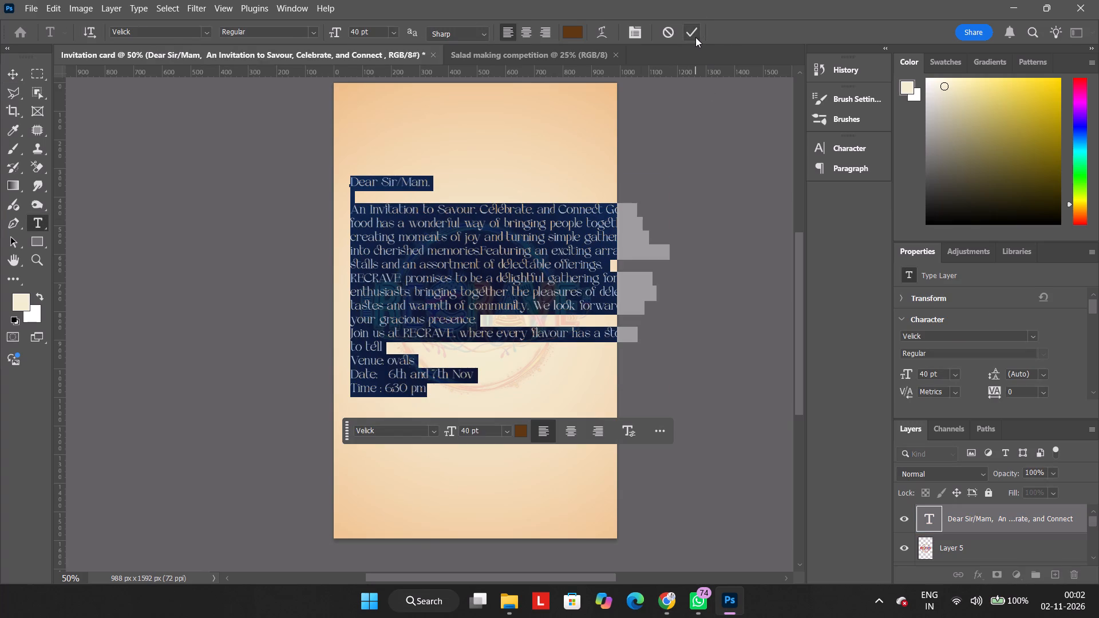
Transform the invitation text proportionally to a scale of about 99.56%.
{"action": "key", "text": "ctrl+t"}
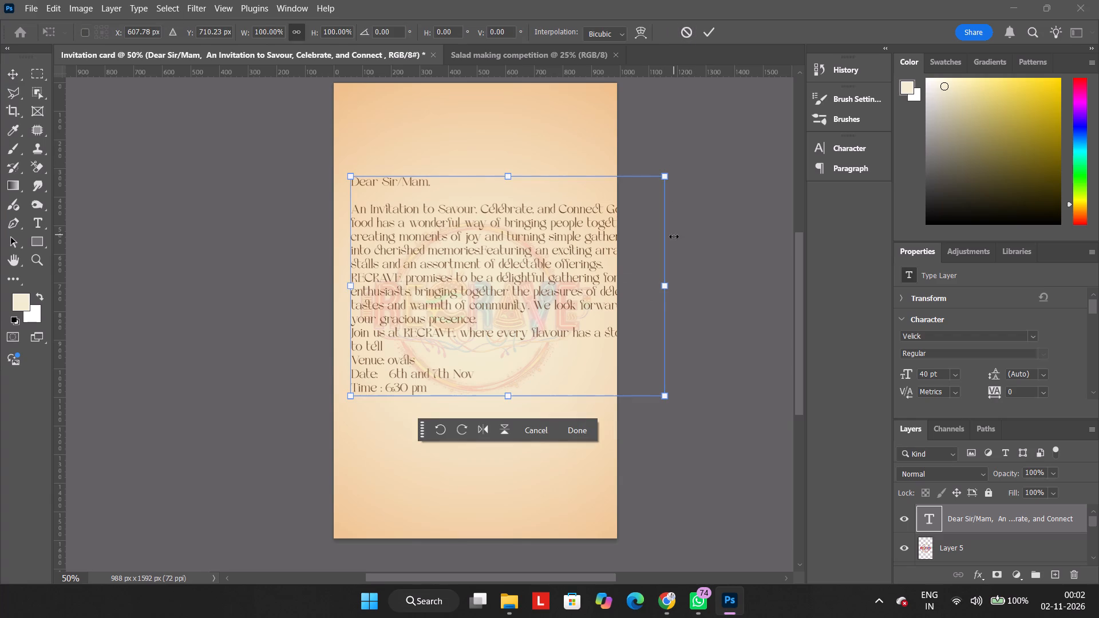
{"action": "left_click_drag", "start_coordinate": [671, 283], "coordinate": [650, 280]}
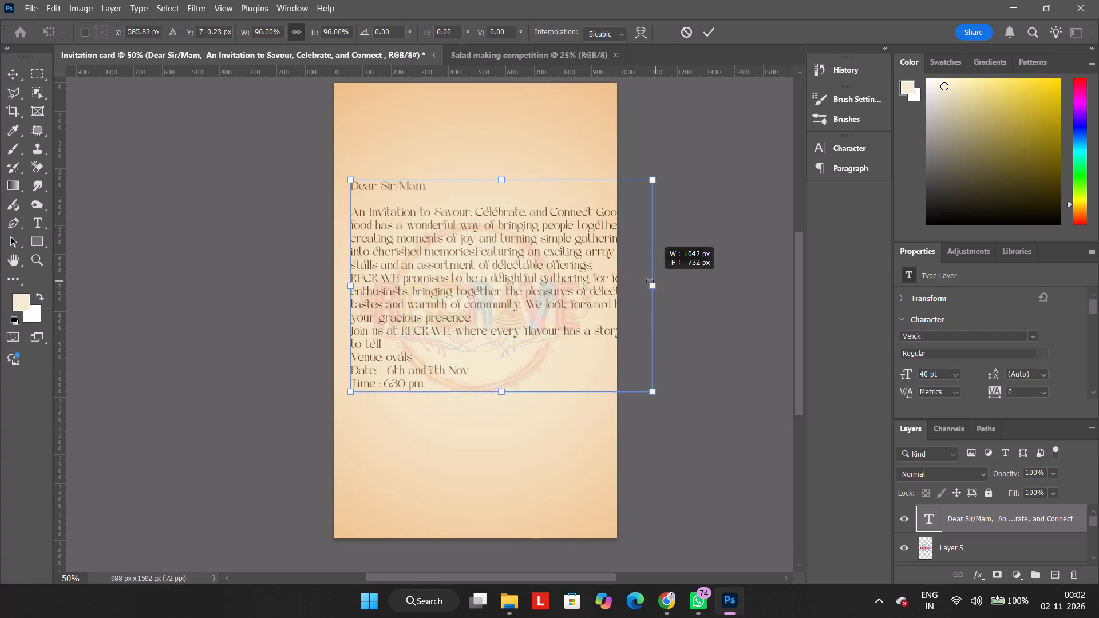
{"action": "left_click_drag", "start_coordinate": [650, 280], "coordinate": [620, 275]}
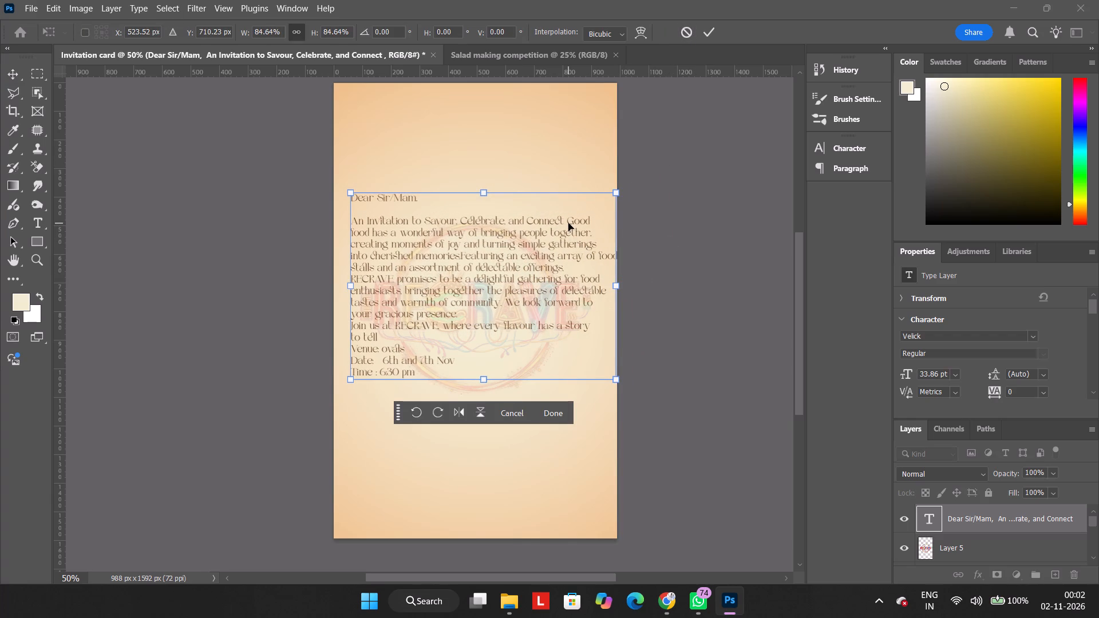
{"action": "left_click_drag", "start_coordinate": [613, 282], "coordinate": [643, 289]}
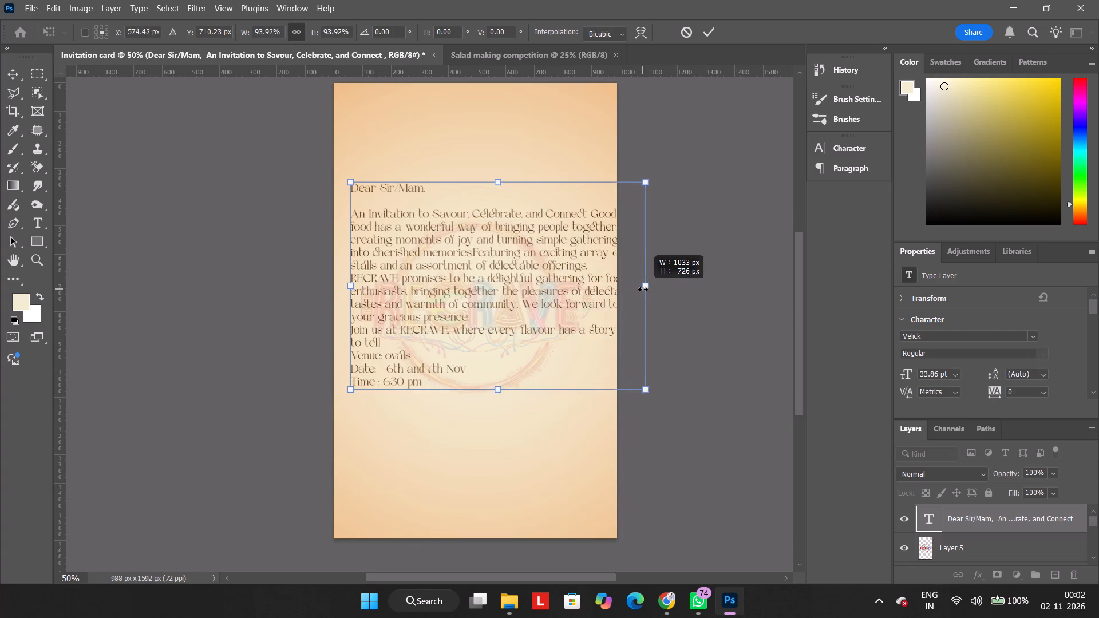
{"action": "left_click_drag", "start_coordinate": [643, 289], "coordinate": [660, 292]}
{"action": "left_click", "coordinate": [699, 31]}
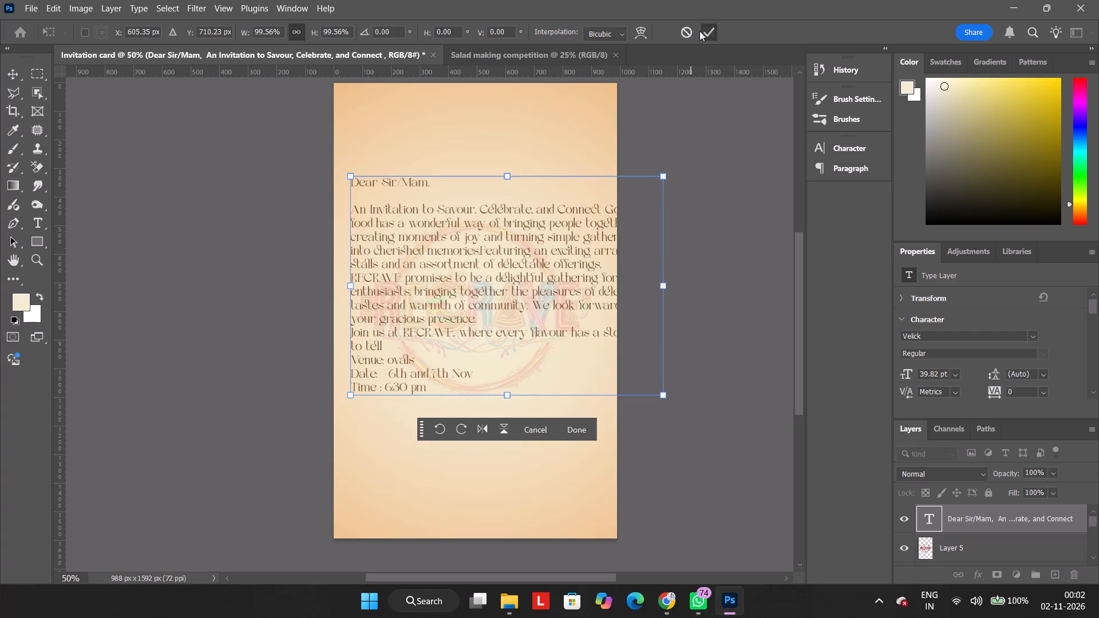
Rewrap the opening line to end with "Connect", starting the following line with "Good food has a wonderful way".
{"action": "left_click", "coordinate": [543, 234]}
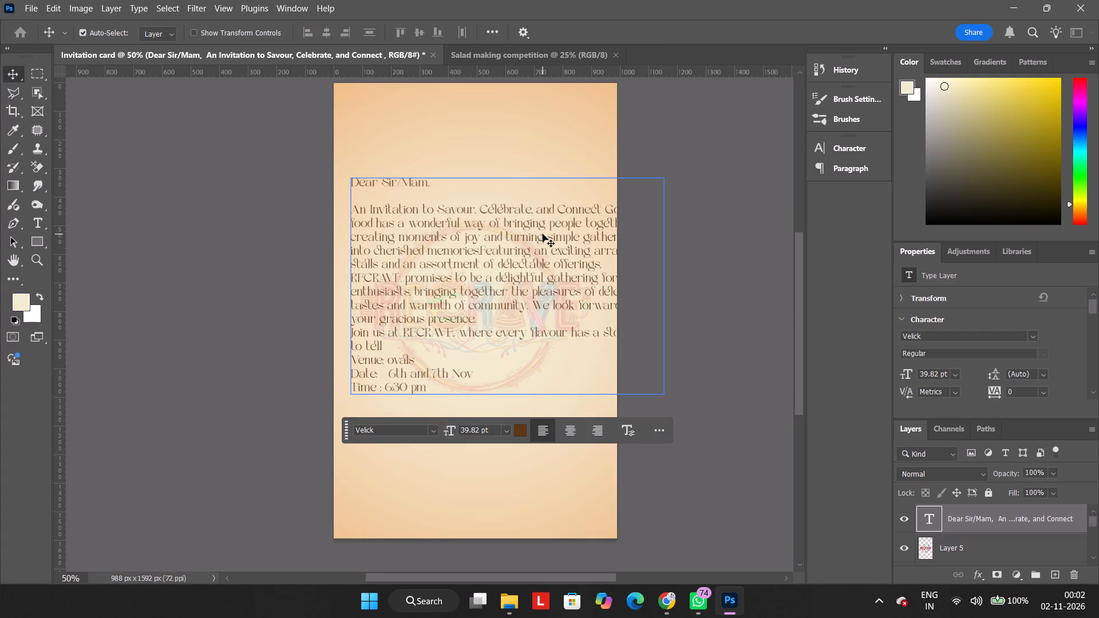
{"action": "left_click", "coordinate": [543, 234]}
{"action": "double_click", "coordinate": [543, 234]}
{"action": "left_click", "coordinate": [606, 213]}
{"action": "key", "text": "Return"}
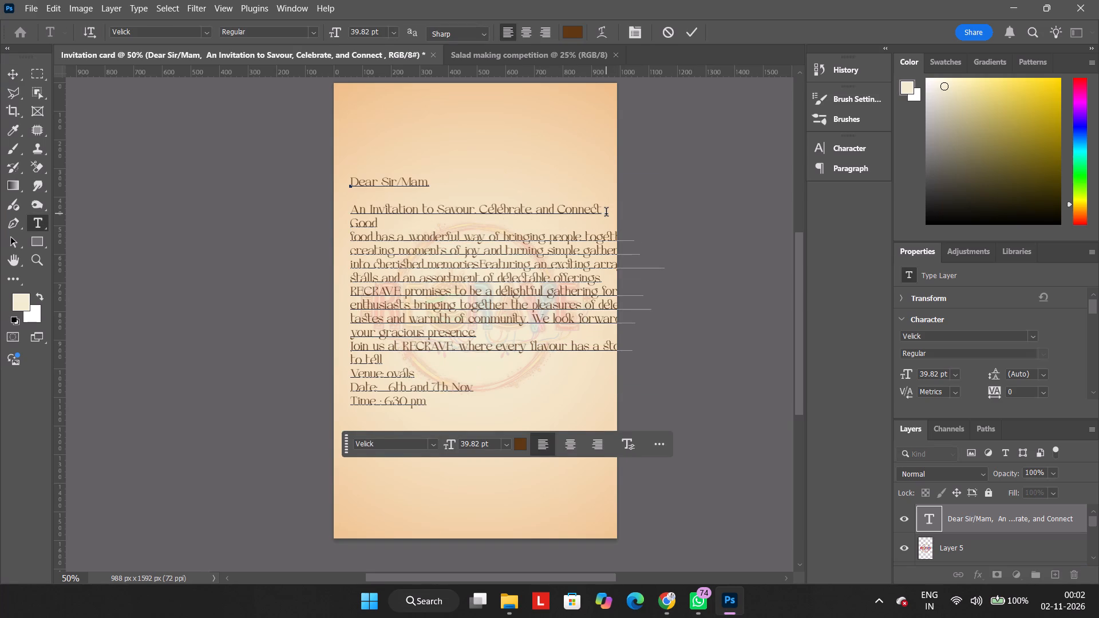
{"action": "left_click", "coordinate": [352, 238]}
{"action": "key", "text": "BackSpace"}
{"action": "key", "text": "space"}
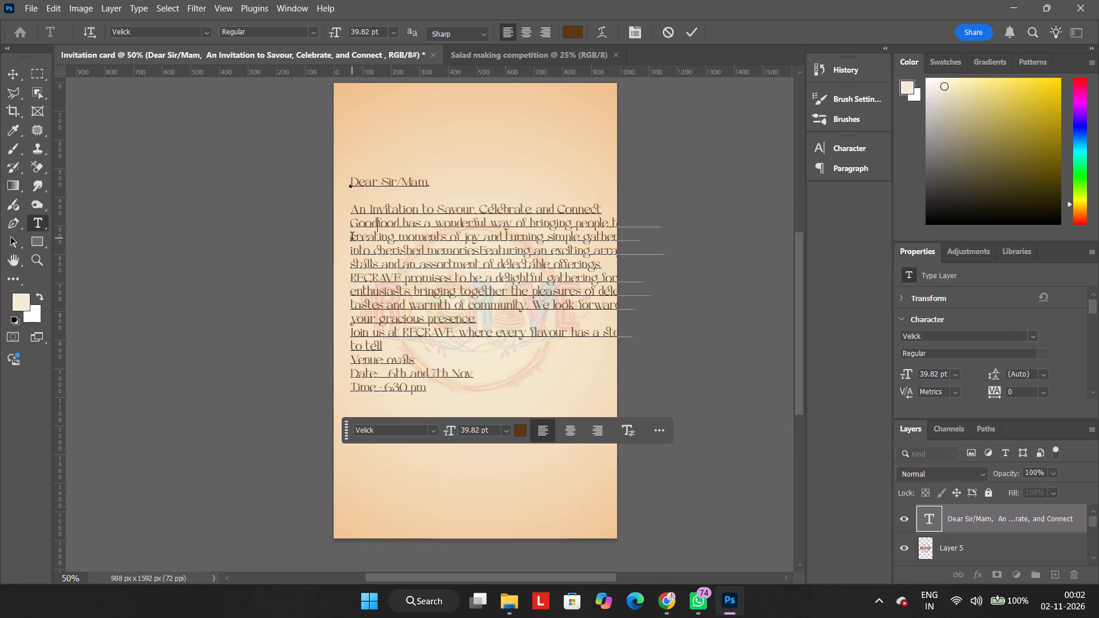
Rewrap the "Good food" line to end with "people", joining "together," with "creating moments of joy" on the following line.
{"action": "left_click", "coordinate": [614, 226]}
{"action": "key", "text": "Return"}
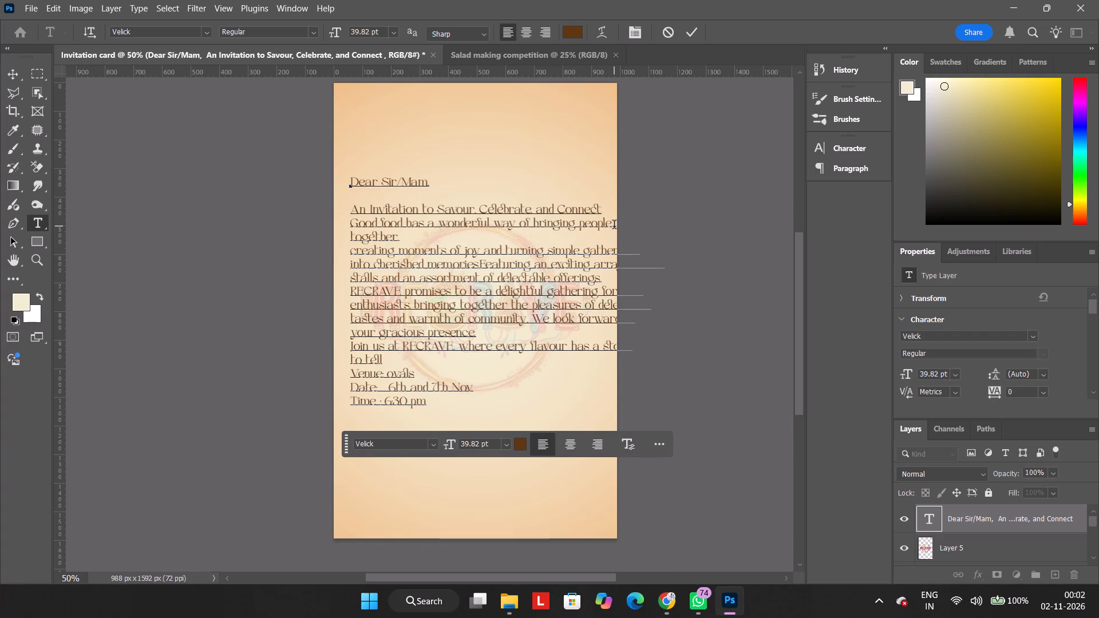
{"action": "key", "text": "Down"}
{"action": "key", "text": "BackSpace"}
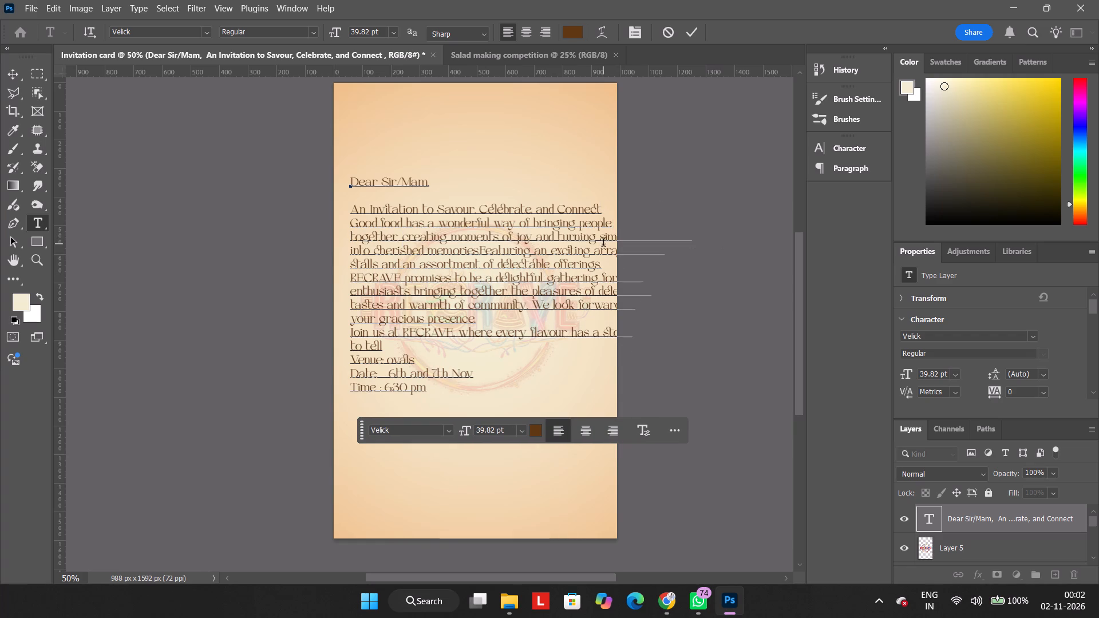
Break the "together, creating moments" line after "turning" and join "simple gatherings" with "into cherished memories" on one line.
{"action": "left_click", "coordinate": [600, 241]}
{"action": "key", "text": "Return"}
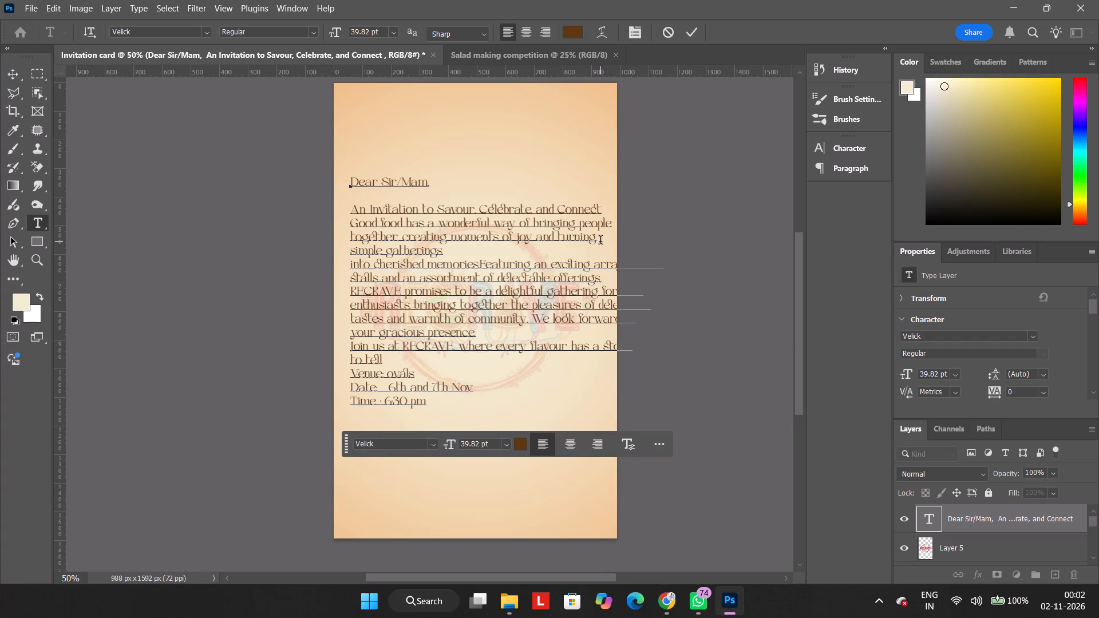
{"action": "key", "text": "Down"}
{"action": "key", "text": "backslash"}
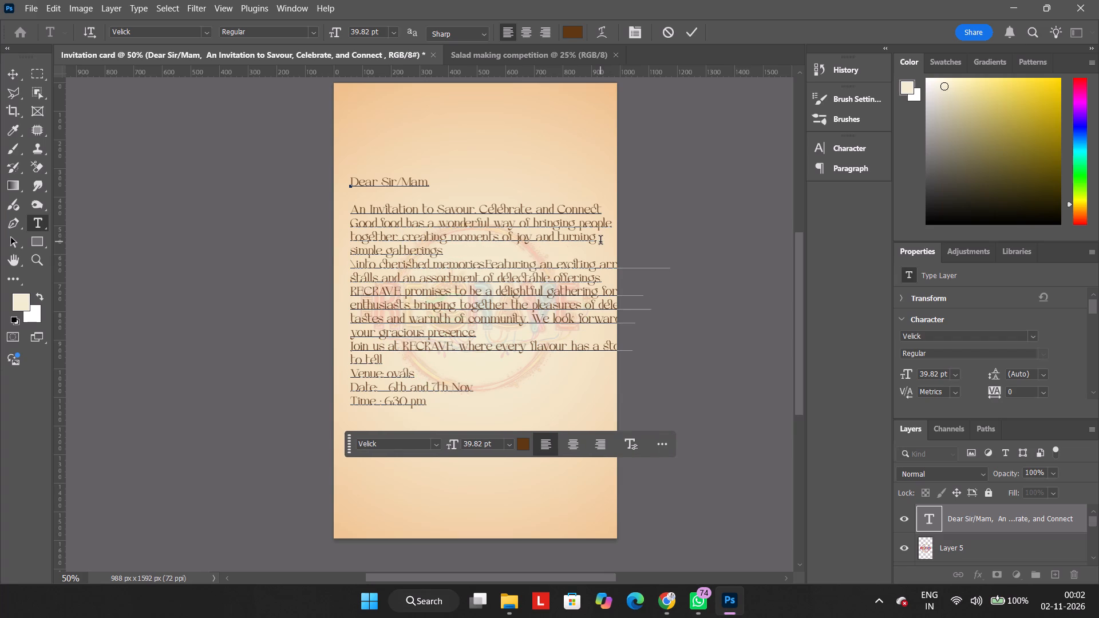
{"action": "key", "text": "BackSpace"}
{"action": "key", "text": "BackSpace"}
{"action": "key", "text": "Left"}
{"action": "key", "text": "Left"}
{"action": "key", "text": "Left"}
{"action": "key", "text": "Left"}
{"action": "key", "text": "Left"}
{"action": "key", "text": "Left"}
{"action": "key", "text": "Left"}
{"action": "key", "text": "Left"}
{"action": "key", "text": "Left"}
{"action": "key", "text": "Left"}
{"action": "key", "text": "Left"}
{"action": "key", "text": "Left"}
{"action": "key", "text": "Left"}
{"action": "key", "text": "Left"}
{"action": "key", "text": "Left"}
{"action": "key", "text": "Left"}
{"action": "key", "text": "Left"}
{"action": "key", "text": "Left"}
{"action": "key", "text": "Left"}
{"action": "key", "text": "Left"}
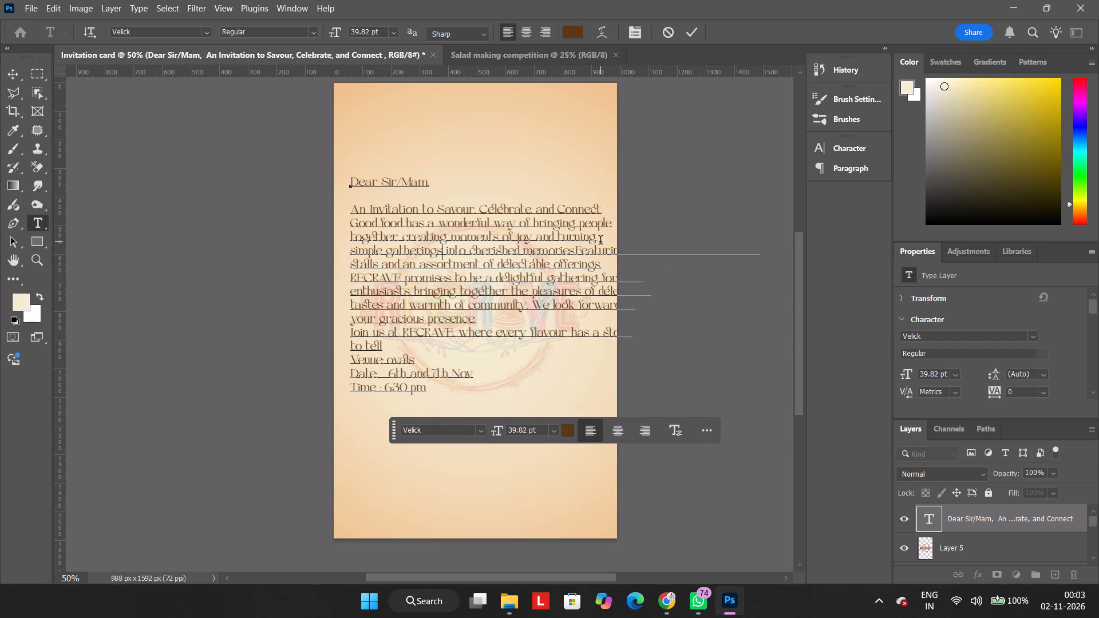
Start a new line at "Featuring an exciting array of food", directly after "cherished memories.".
{"action": "key", "text": "Left"}
{"action": "key", "text": "Down"}
{"action": "key", "text": "space"}
{"action": "key", "text": "BackSpace"}
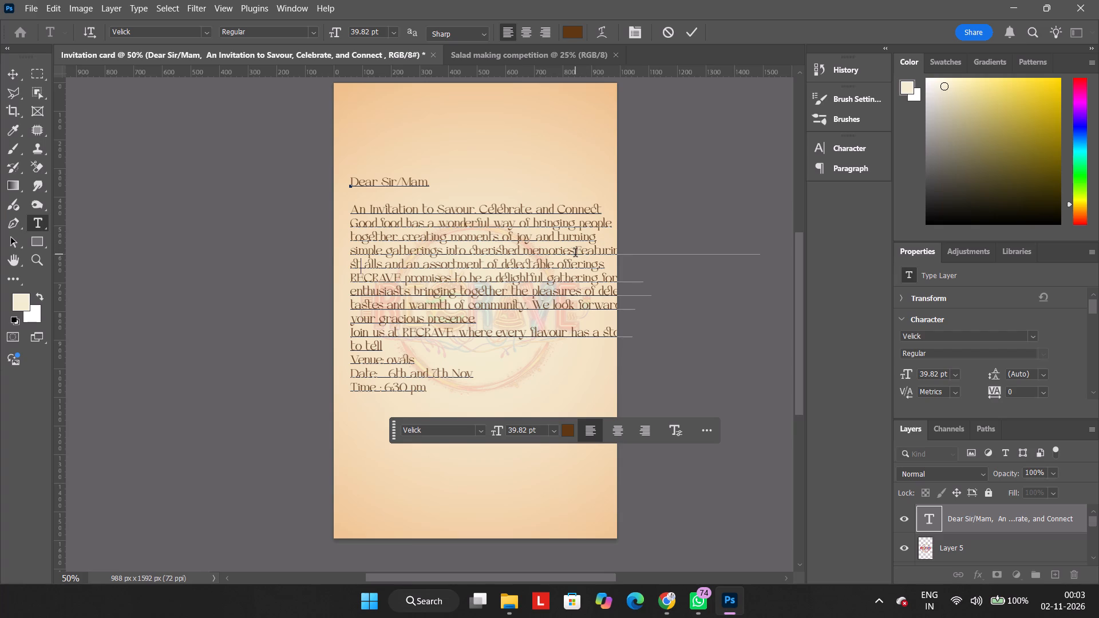
{"action": "left_click", "coordinate": [570, 254]}
{"action": "left_click", "coordinate": [576, 254]}
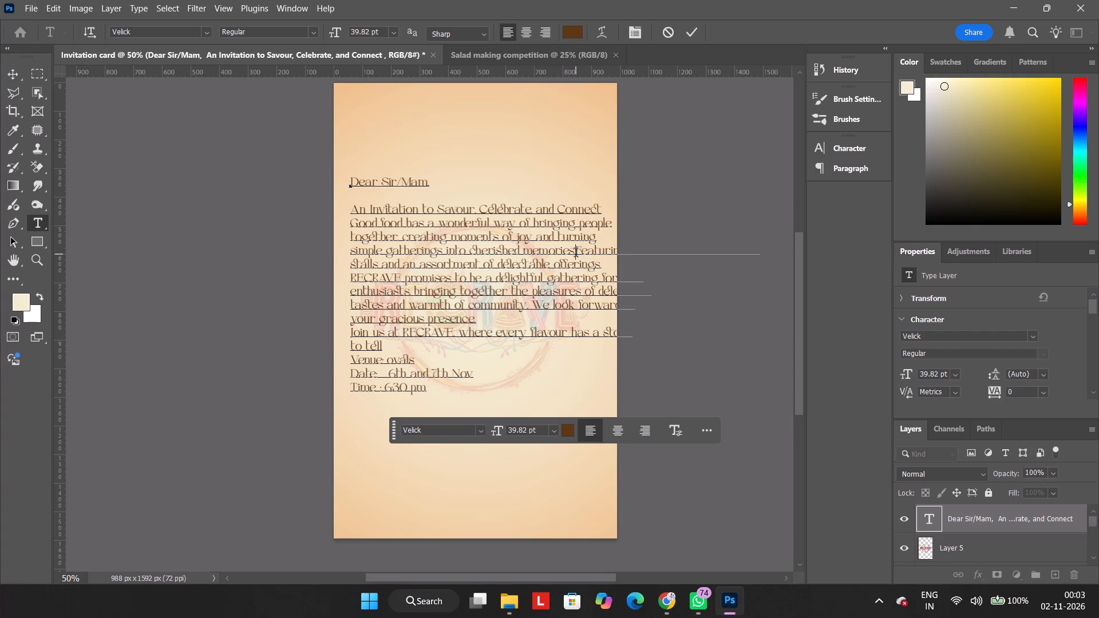
{"action": "key", "text": "space"}
{"action": "key", "text": "Return"}
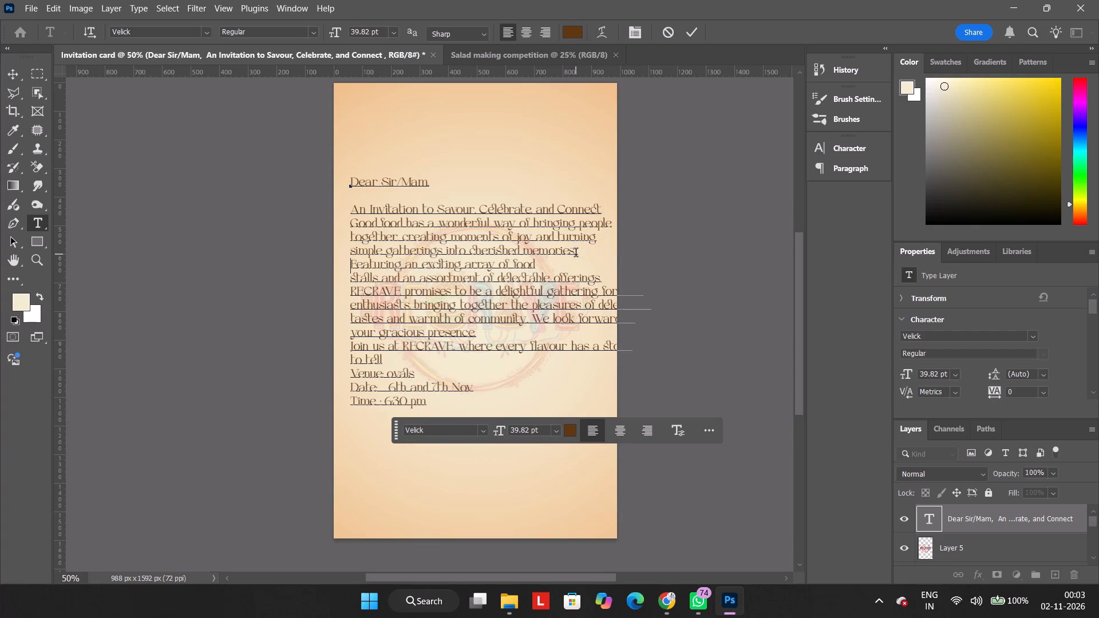
Join "stalls and" to the "Featuring an exciting array of food" line, moving "an assortment of delectable offerings" to its own line.
{"action": "left_click", "coordinate": [350, 282]}
{"action": "key", "text": "BackSpace"}
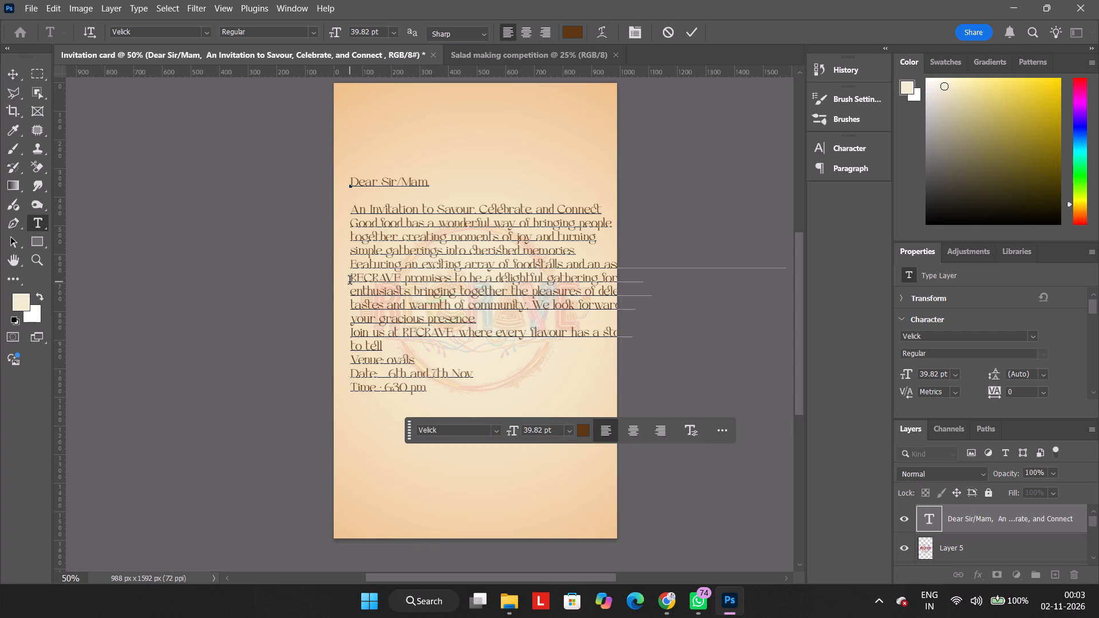
{"action": "key", "text": "space"}
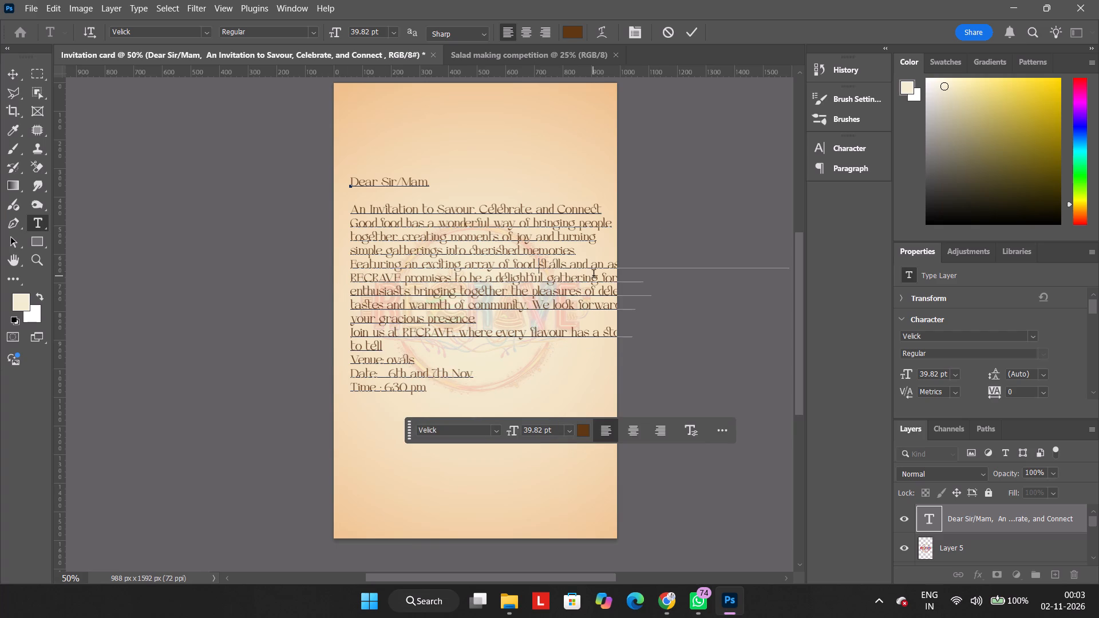
{"action": "left_click", "coordinate": [590, 263]}
{"action": "key", "text": "Return"}
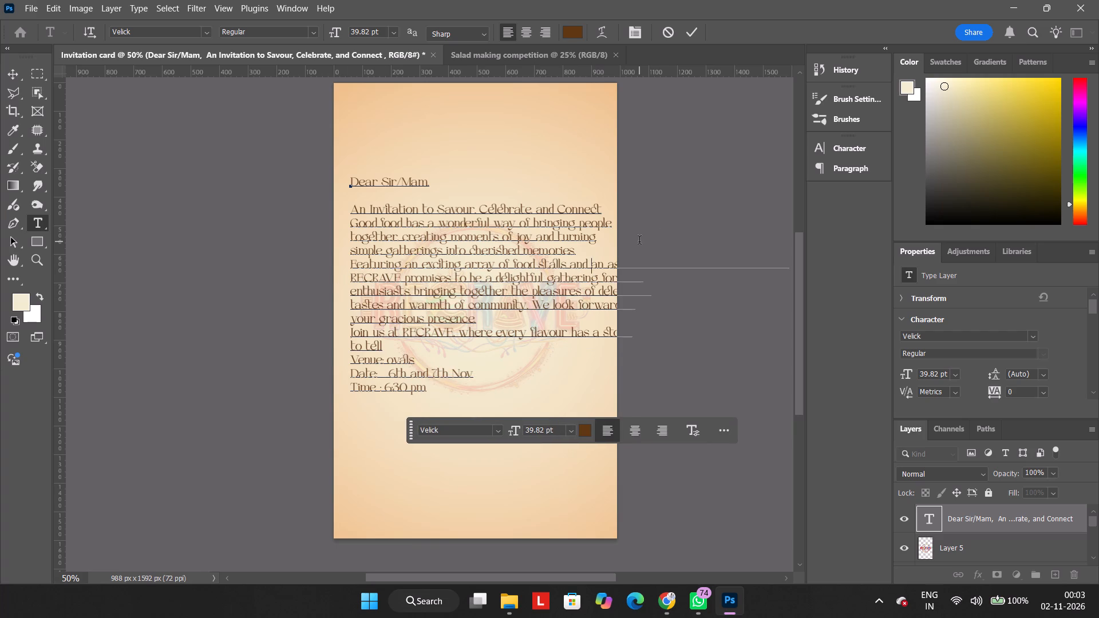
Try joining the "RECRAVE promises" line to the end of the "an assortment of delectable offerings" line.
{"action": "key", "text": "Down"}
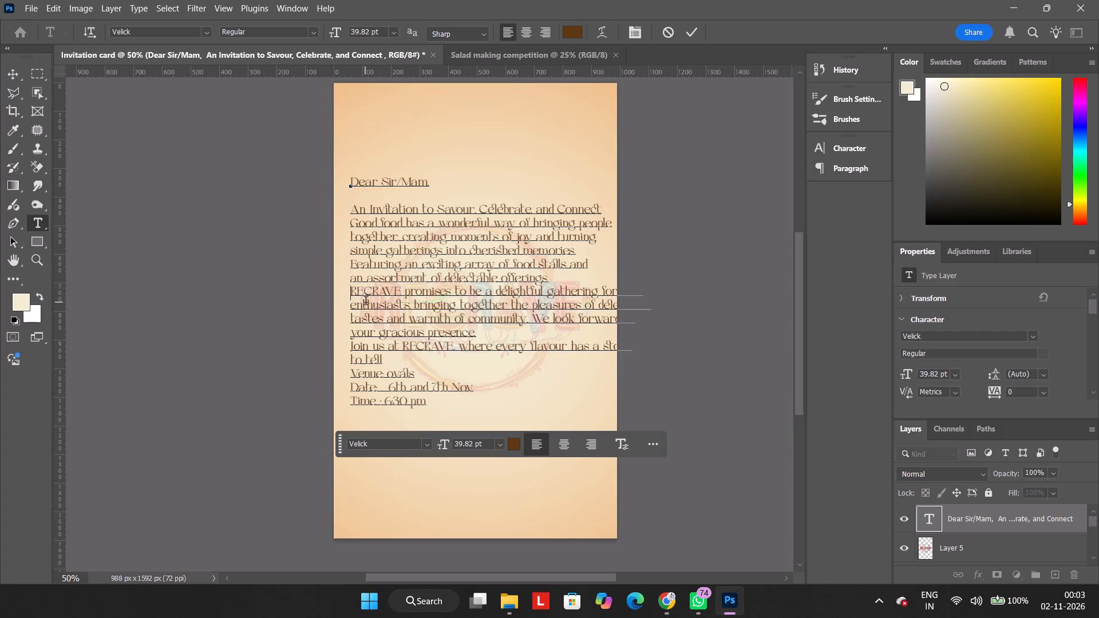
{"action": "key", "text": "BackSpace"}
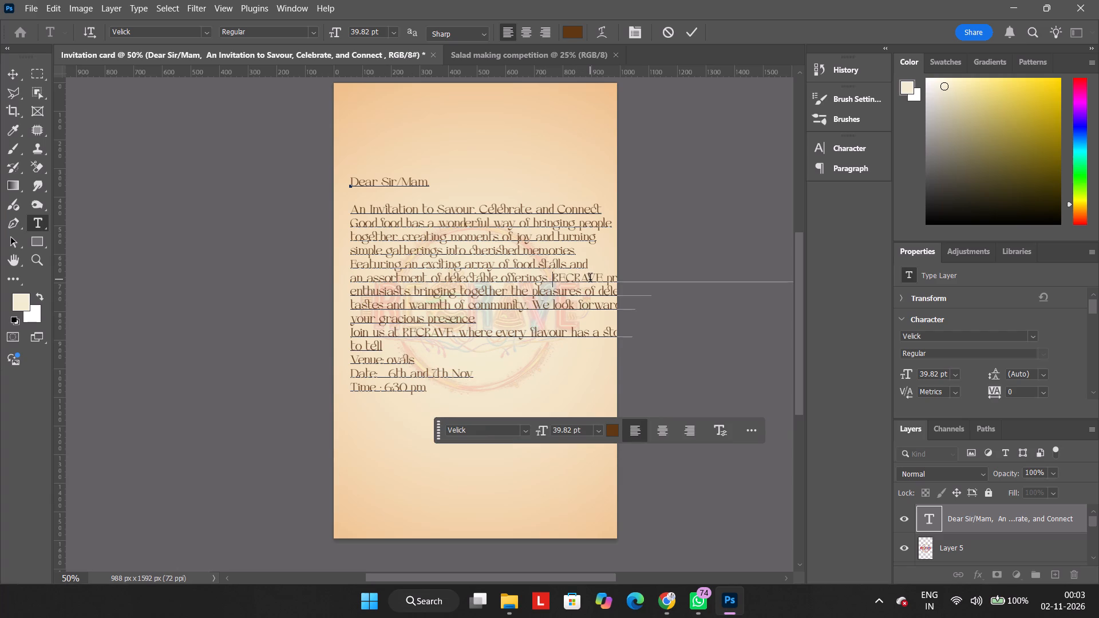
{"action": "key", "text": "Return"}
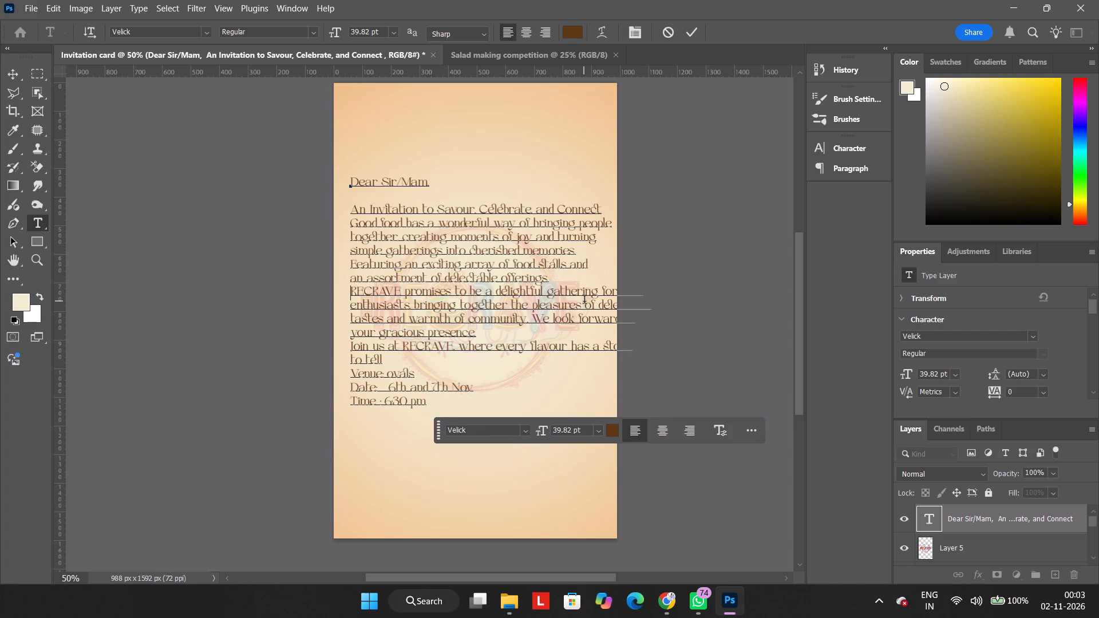
Break the "RECRAVE promises" line after "gathering" and join "for food" with "enthusiasts, bringing together" on the following line.
{"action": "left_click", "coordinate": [601, 295]}
{"action": "key", "text": "Return"}
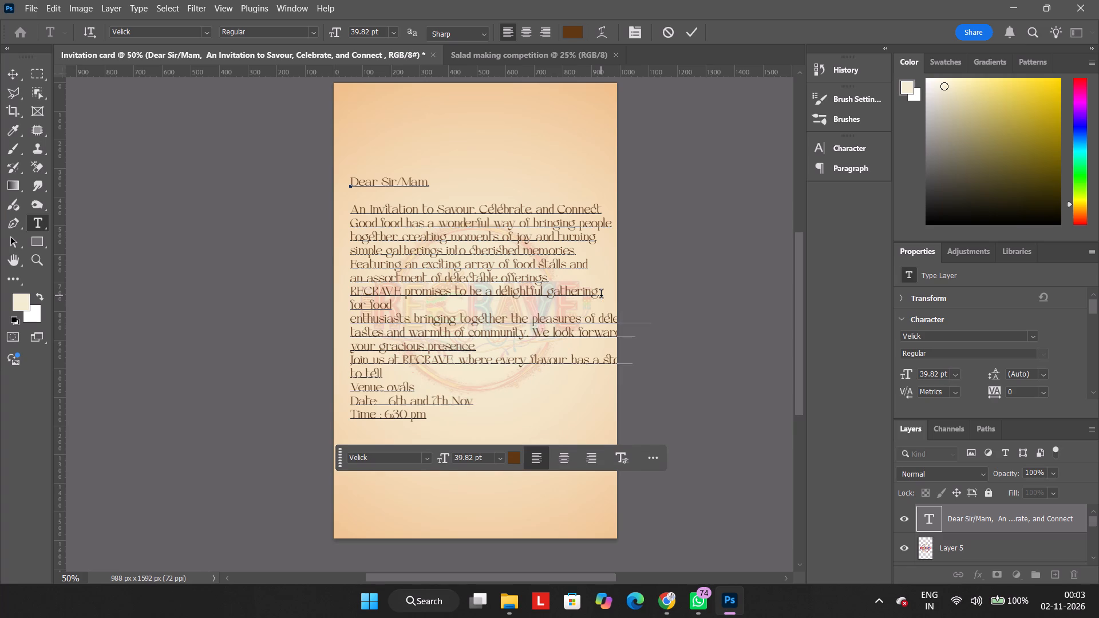
{"action": "double_click", "coordinate": [353, 319]}
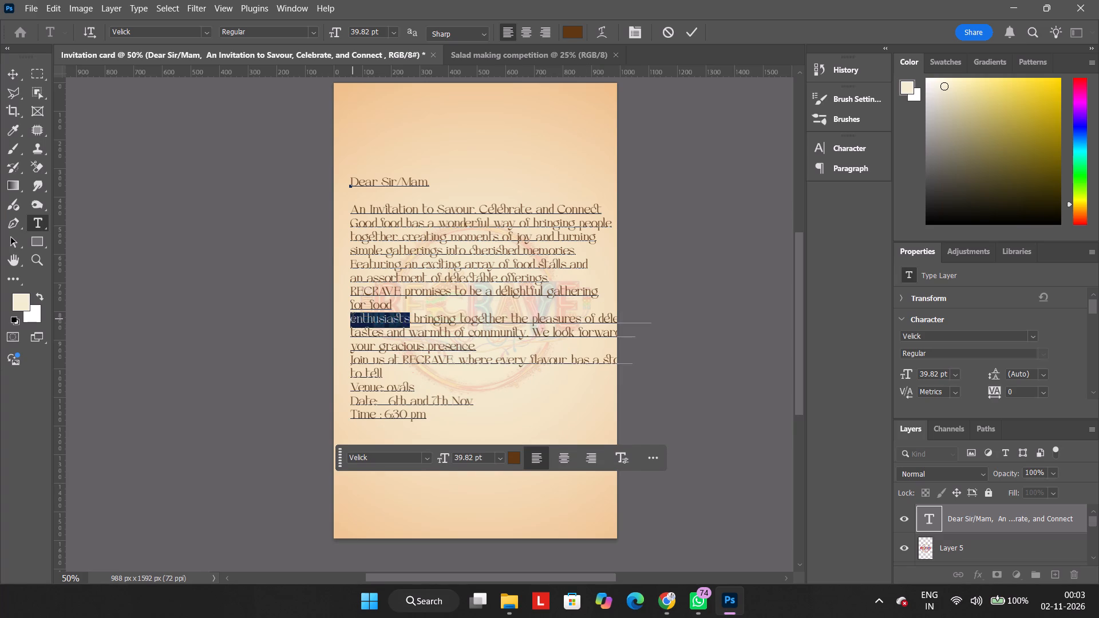
{"action": "key", "text": "BackSpace"}
{"action": "key", "text": "ctrl+z"}
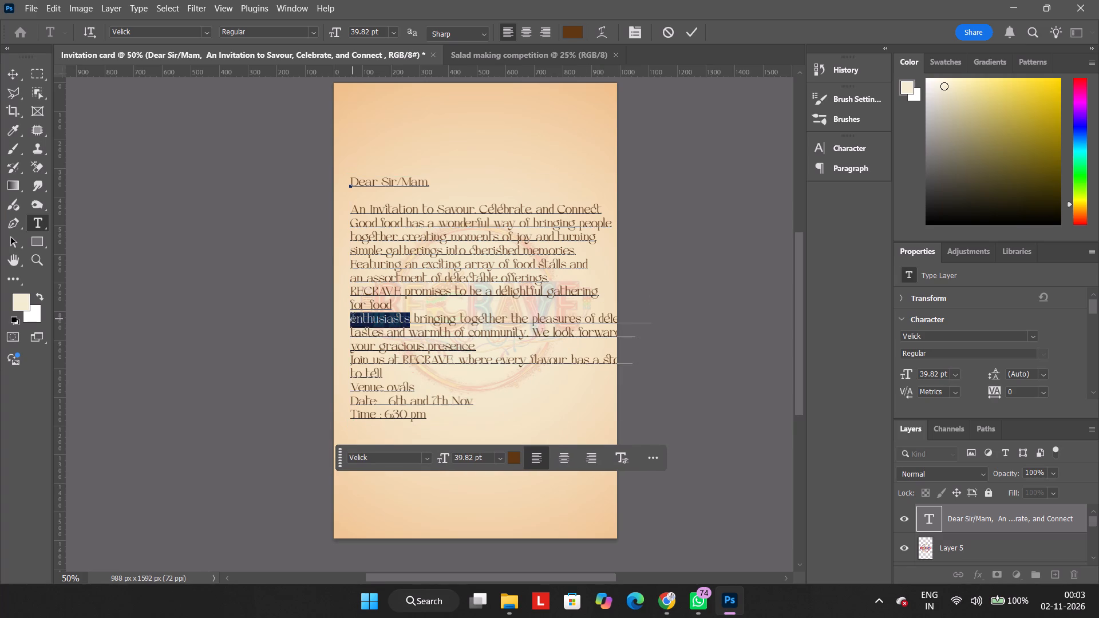
{"action": "left_click", "coordinate": [354, 322]}
{"action": "key", "text": "Left"}
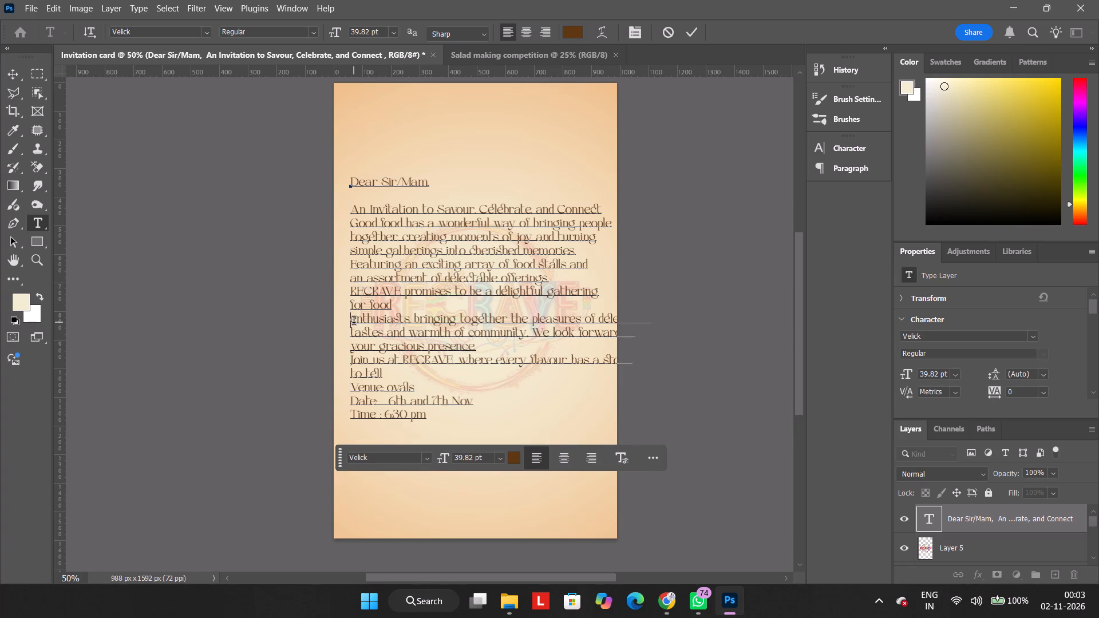
{"action": "key", "text": "BackSpace"}
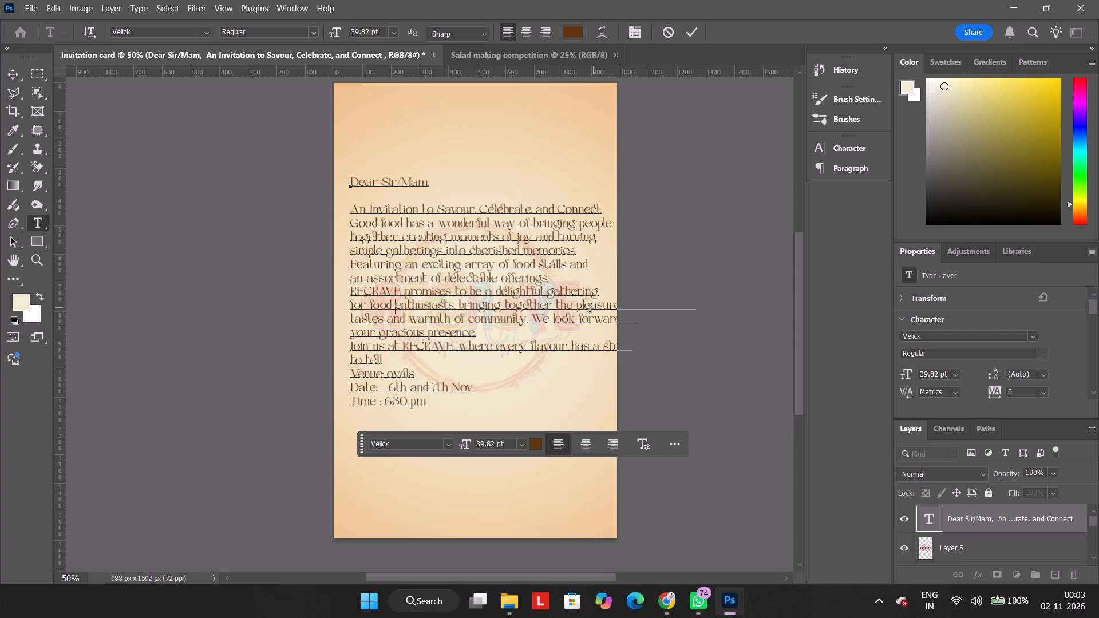
Break the "for food enthusiasts" line after "bringing together the" and join "pleasures of delectable" with "tastes and warmth of community".
{"action": "left_click", "coordinate": [579, 310]}
{"action": "key", "text": "Return"}
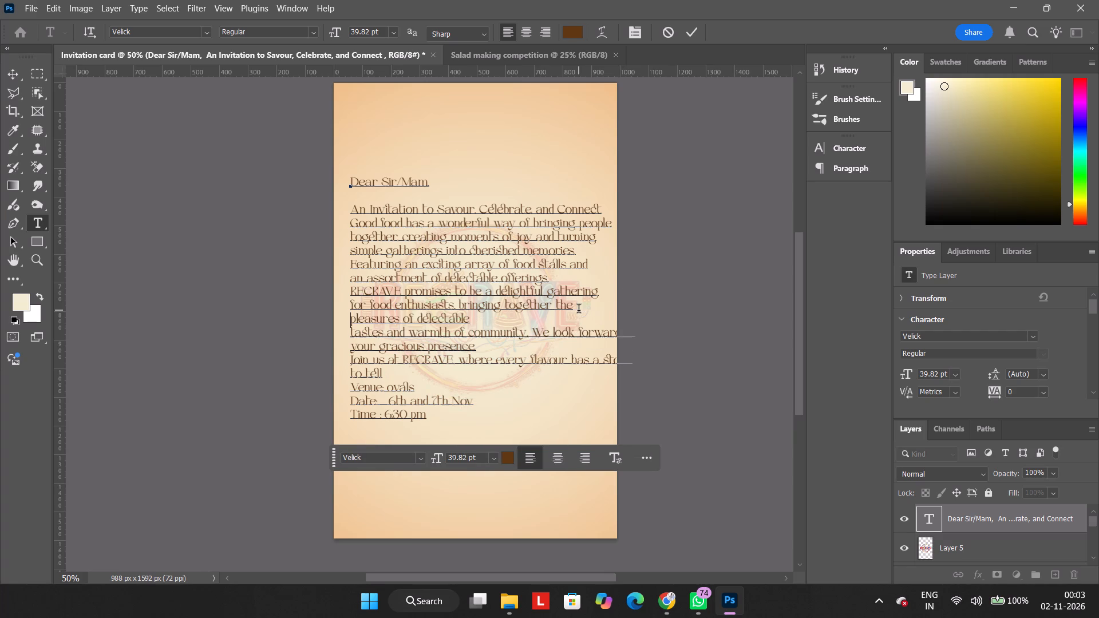
{"action": "key", "text": "Down"}
{"action": "key", "text": "BackSpace"}
{"action": "key", "text": "space"}
{"action": "key", "text": "Down"}
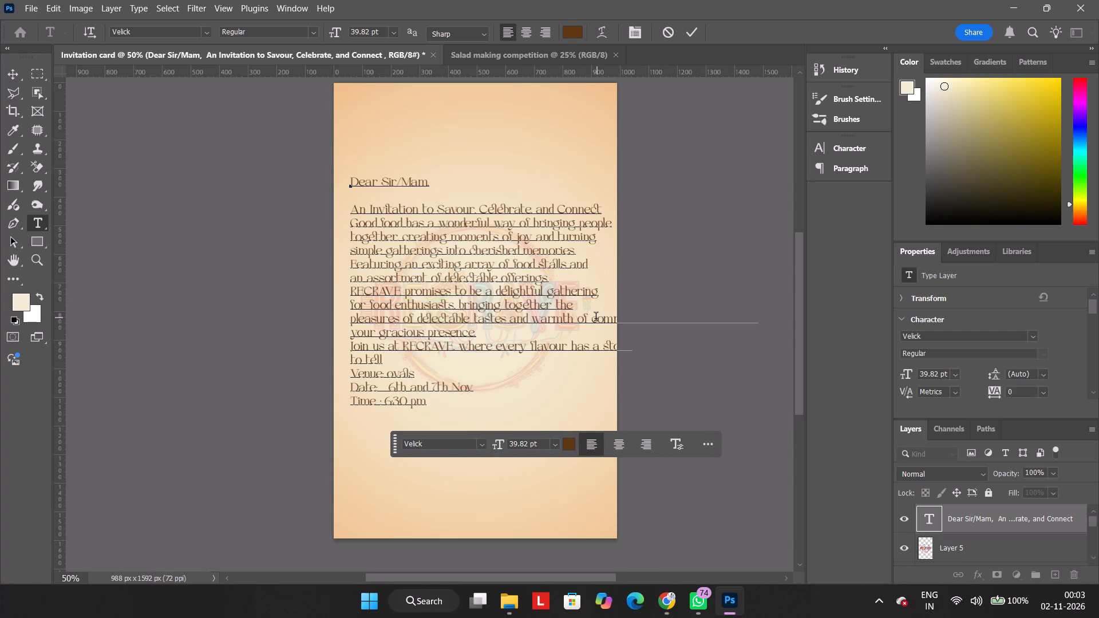
Break the "pleasures of delectable tastes" line after "warmth of" and join "your gracious presence" onto the "community. We look forward to" line.
{"action": "left_click", "coordinate": [590, 318]}
{"action": "key", "text": "Right"}
{"action": "key", "text": "Return"}
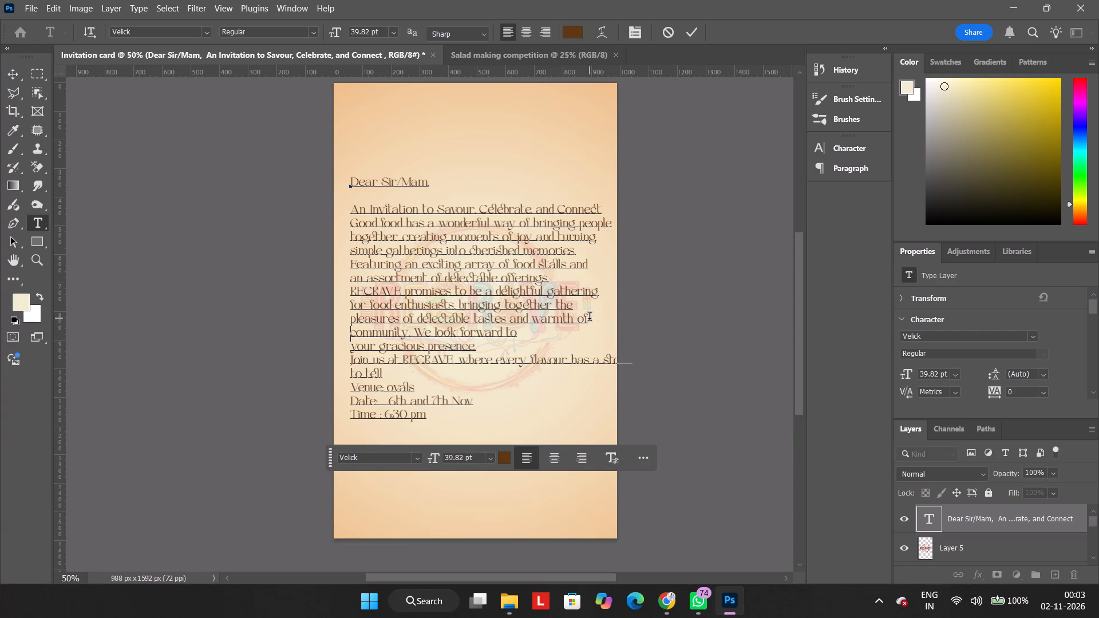
{"action": "key", "text": "Down"}
{"action": "key", "text": "BackSpace"}
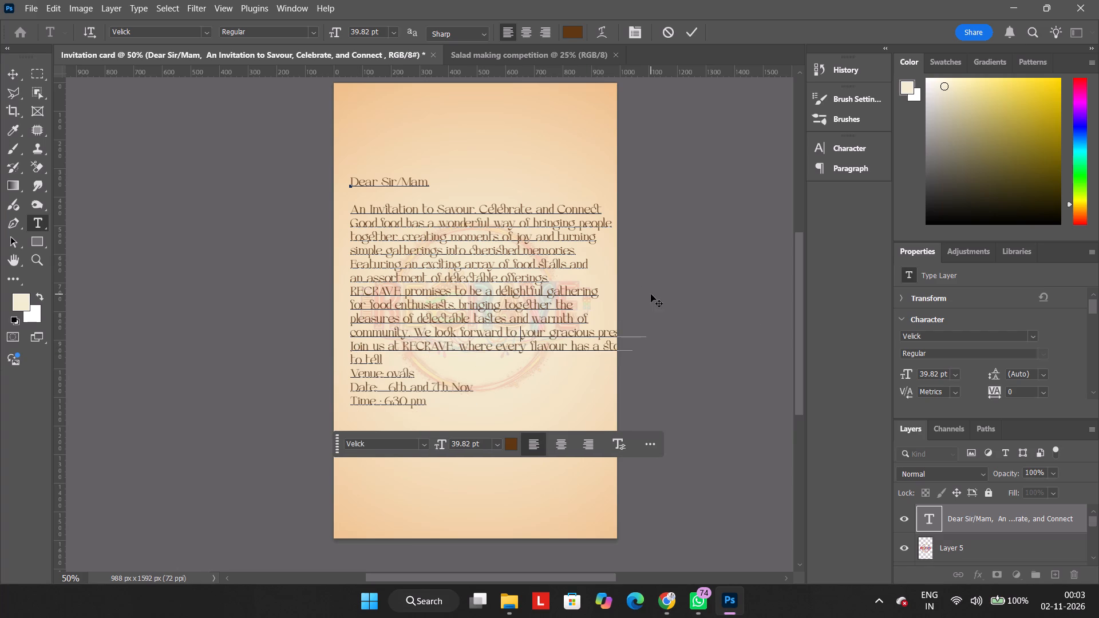
Break the "community" line after "gracious" and join "presence." with "Join us at RECRAVE" on the following line, separated by a space.
{"action": "left_click", "coordinate": [596, 336]}
{"action": "key", "text": "Return"}
{"action": "key", "text": "Down"}
{"action": "key", "text": "BackSpace"}
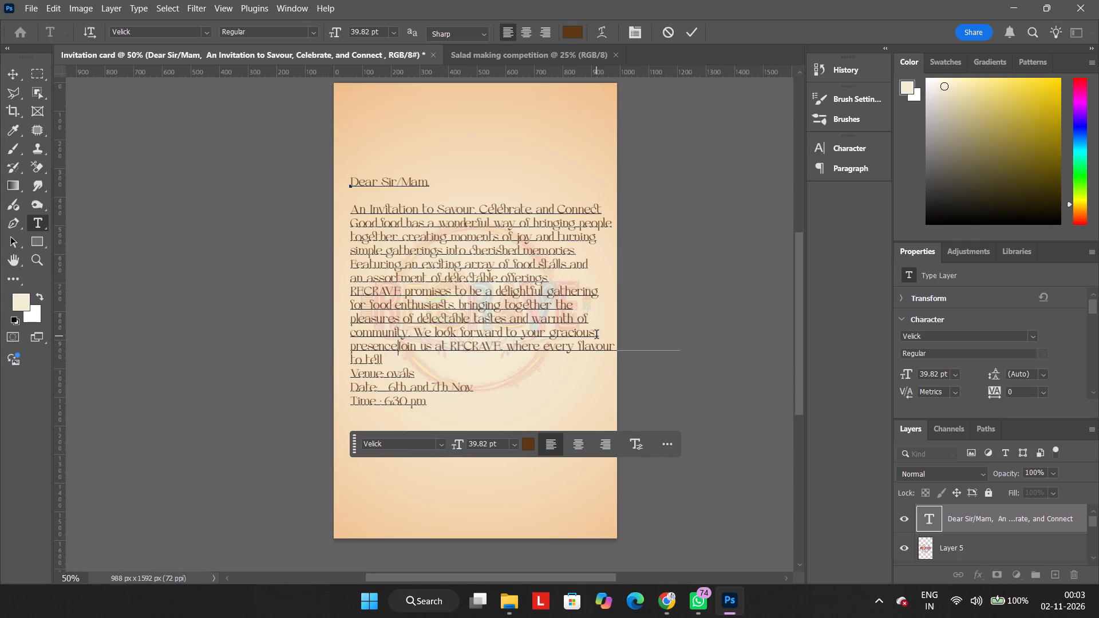
{"action": "key", "text": "space"}
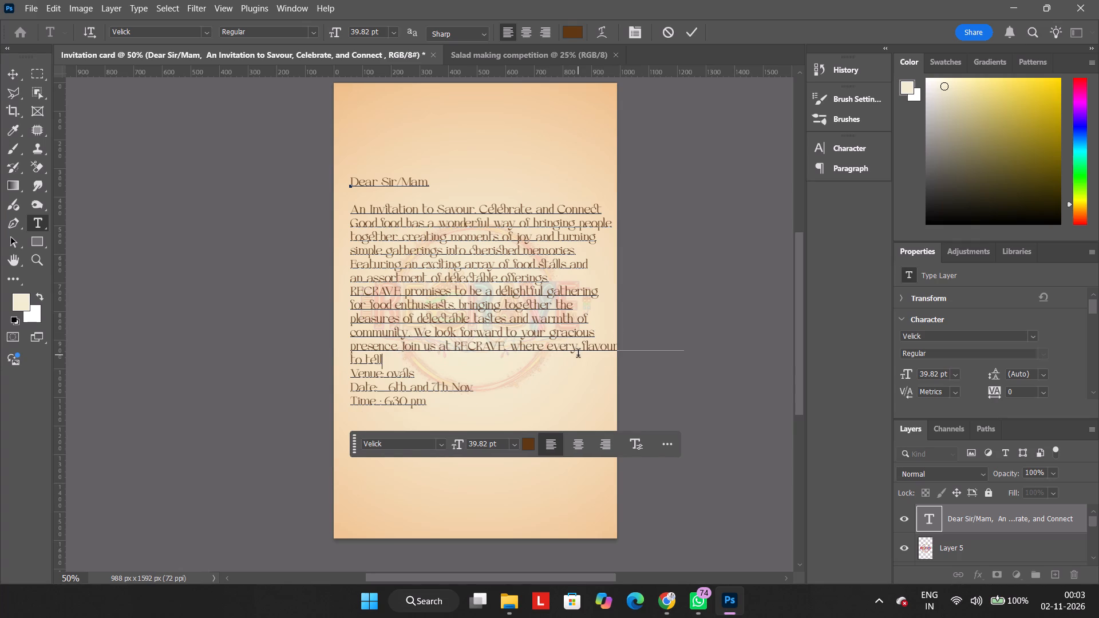
Break the "presence. Join us" line after "where every" and join "flavour has a story" with "to tell" on one line.
{"action": "left_click", "coordinate": [578, 355]}
{"action": "left_click", "coordinate": [580, 347]}
{"action": "key", "text": "Return"}
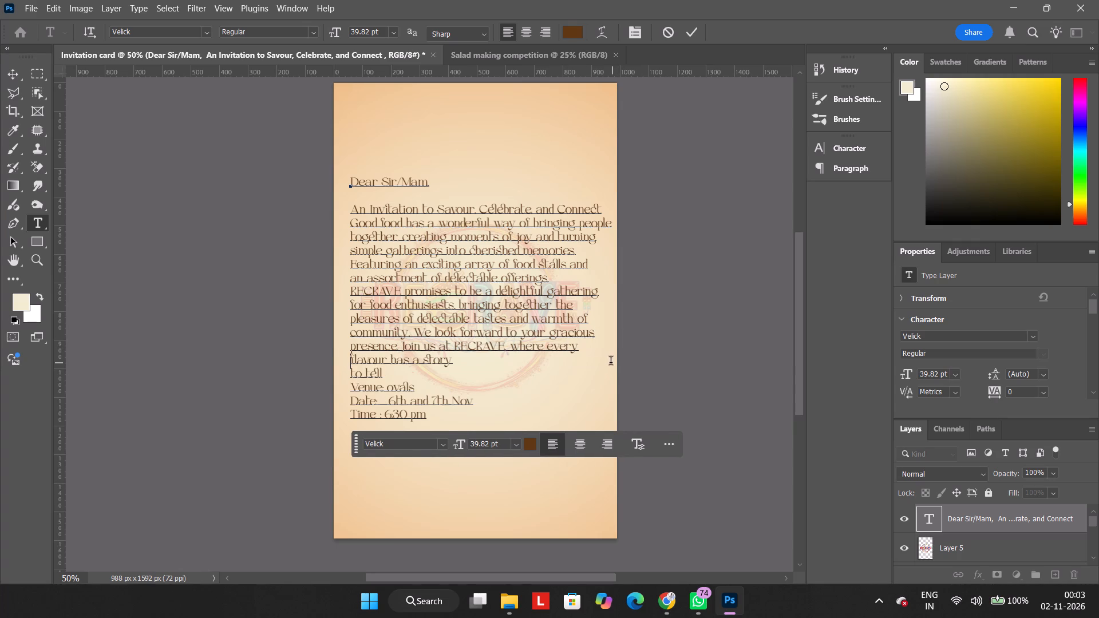
{"action": "key", "text": "Down"}
{"action": "key", "text": "BackSpace"}
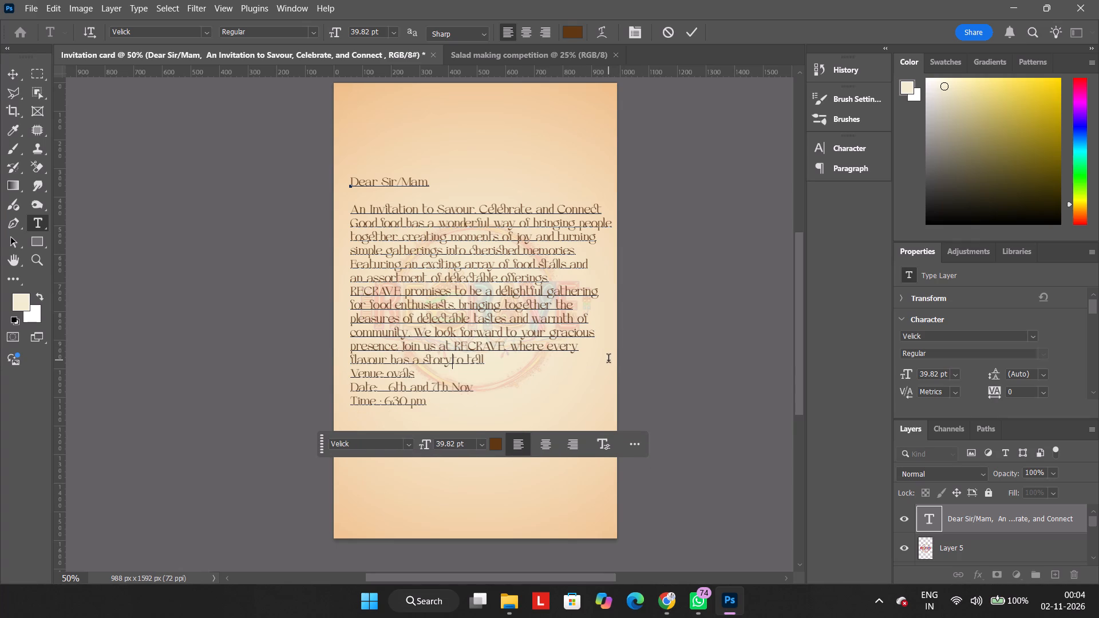
{"action": "key", "text": "space"}
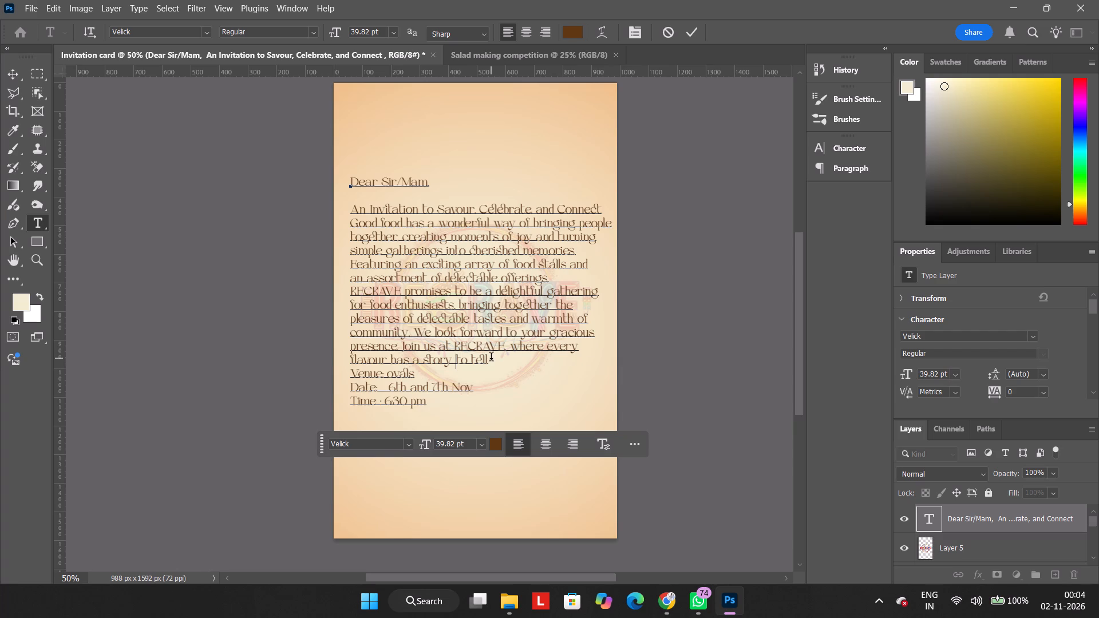
Add a period after "flavour has a story to tell", commit the invitation text edit and deselect the layer.
{"action": "left_click", "coordinate": [495, 360]}
{"action": "key", "text": "period"}
{"action": "left_click", "coordinate": [692, 31]}
{"action": "left_click", "coordinate": [697, 205]}
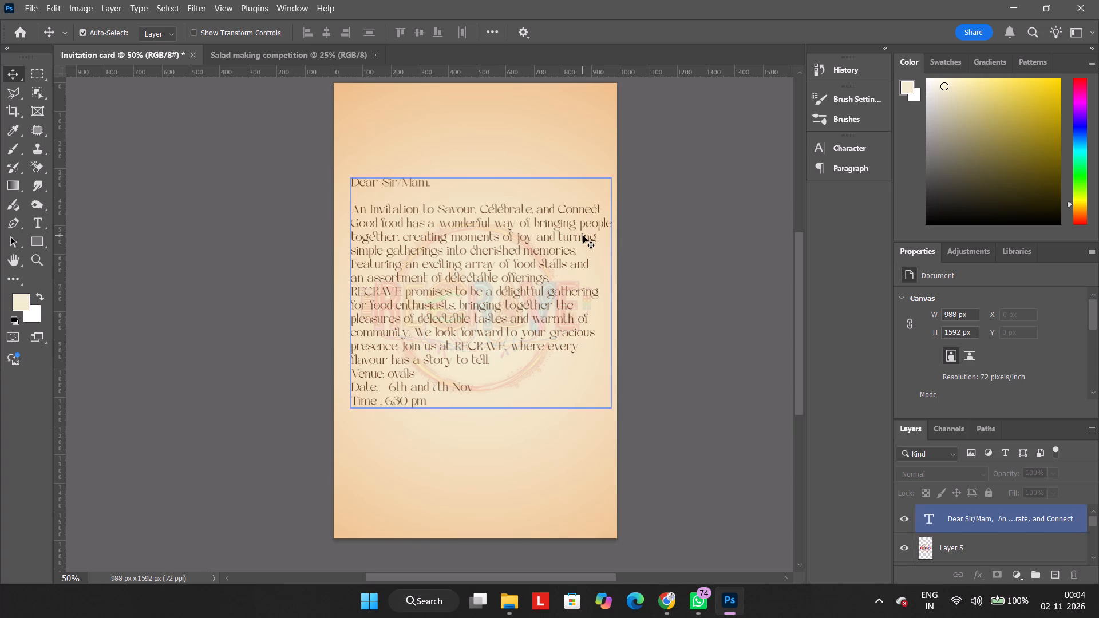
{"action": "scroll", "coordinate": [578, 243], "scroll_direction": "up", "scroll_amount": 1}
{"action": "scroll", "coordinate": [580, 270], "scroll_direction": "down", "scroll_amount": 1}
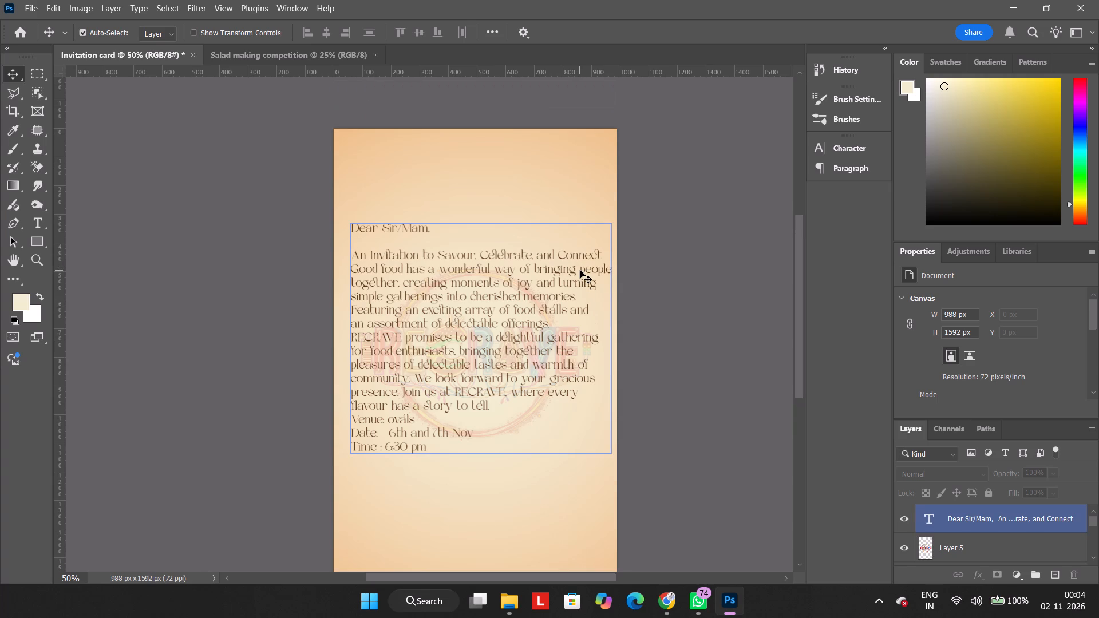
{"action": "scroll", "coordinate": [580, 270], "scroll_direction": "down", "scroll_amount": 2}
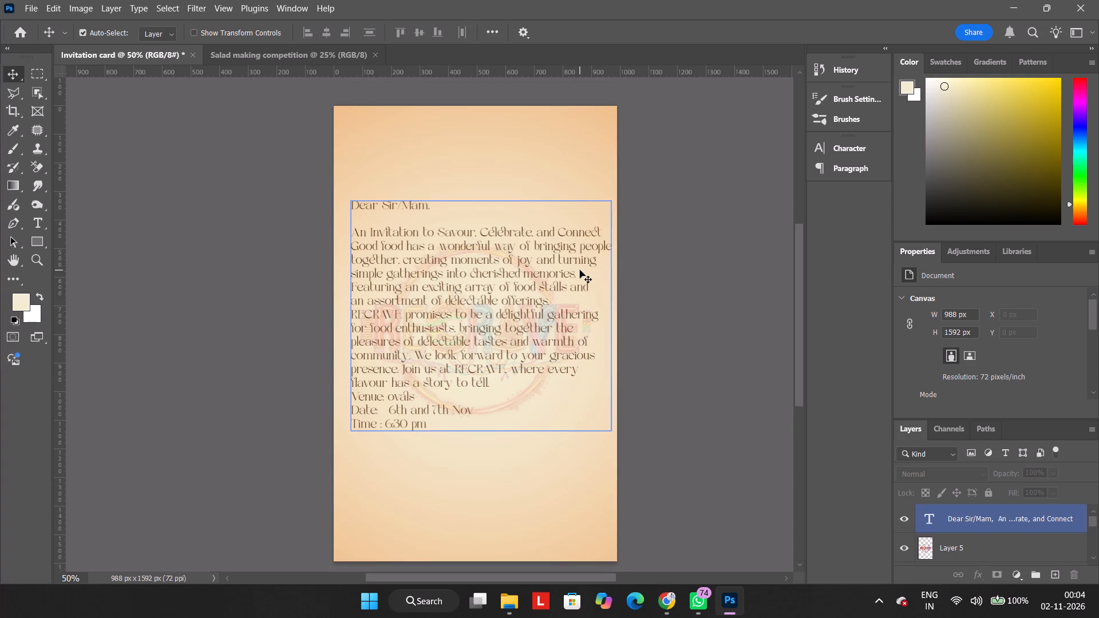
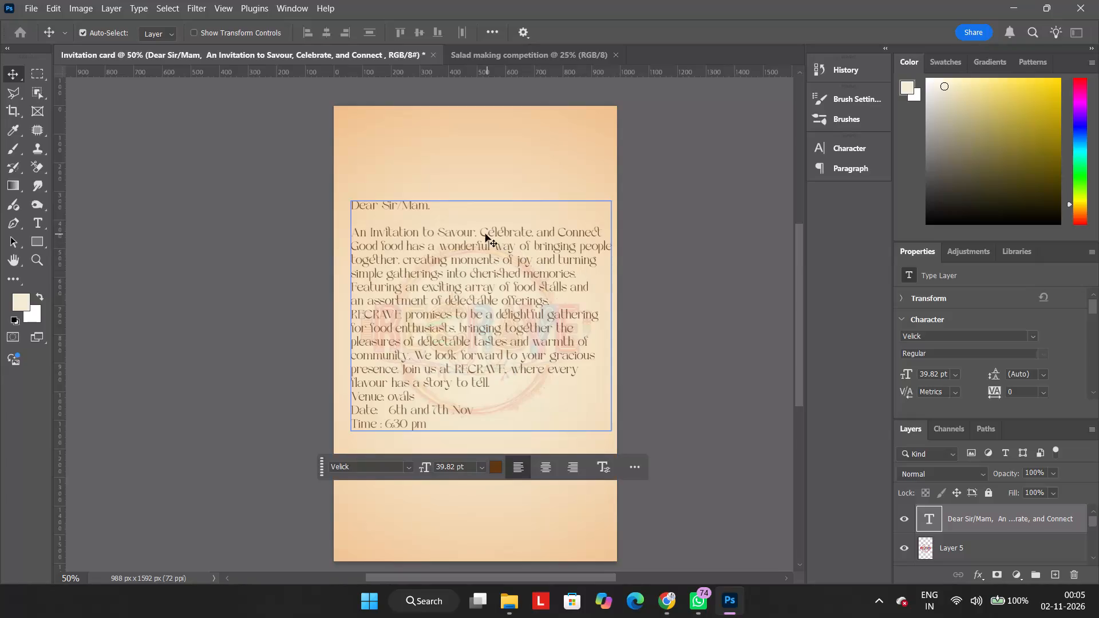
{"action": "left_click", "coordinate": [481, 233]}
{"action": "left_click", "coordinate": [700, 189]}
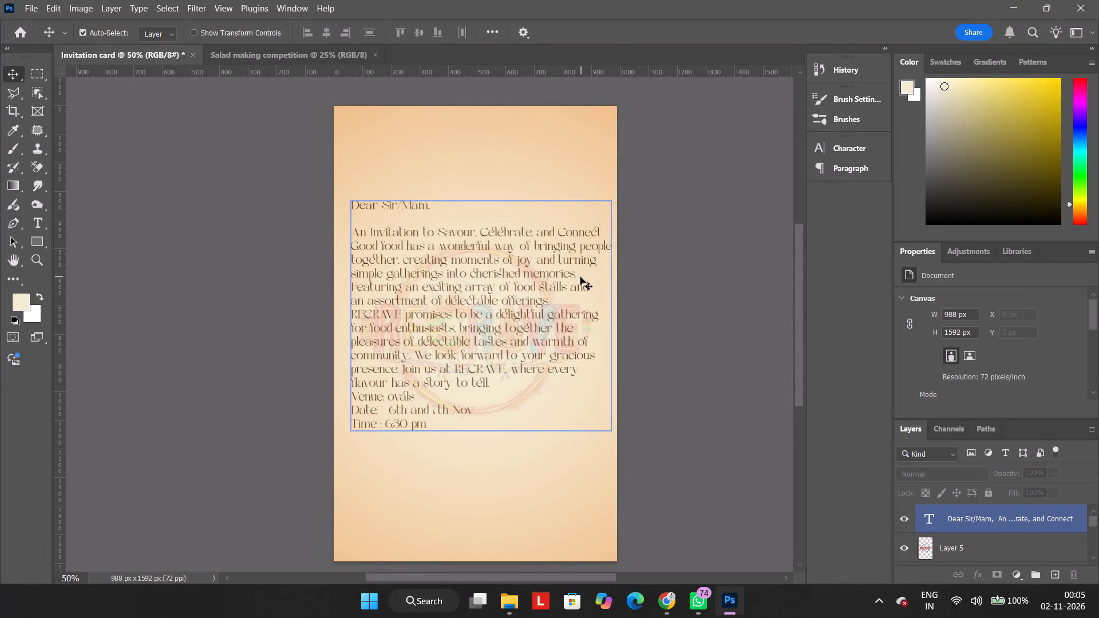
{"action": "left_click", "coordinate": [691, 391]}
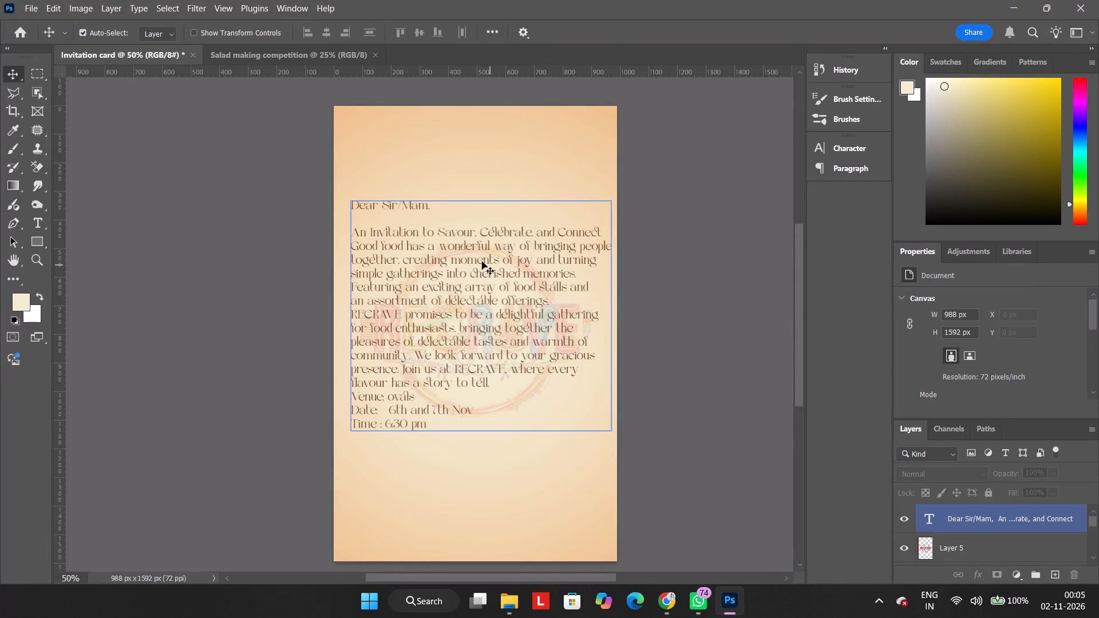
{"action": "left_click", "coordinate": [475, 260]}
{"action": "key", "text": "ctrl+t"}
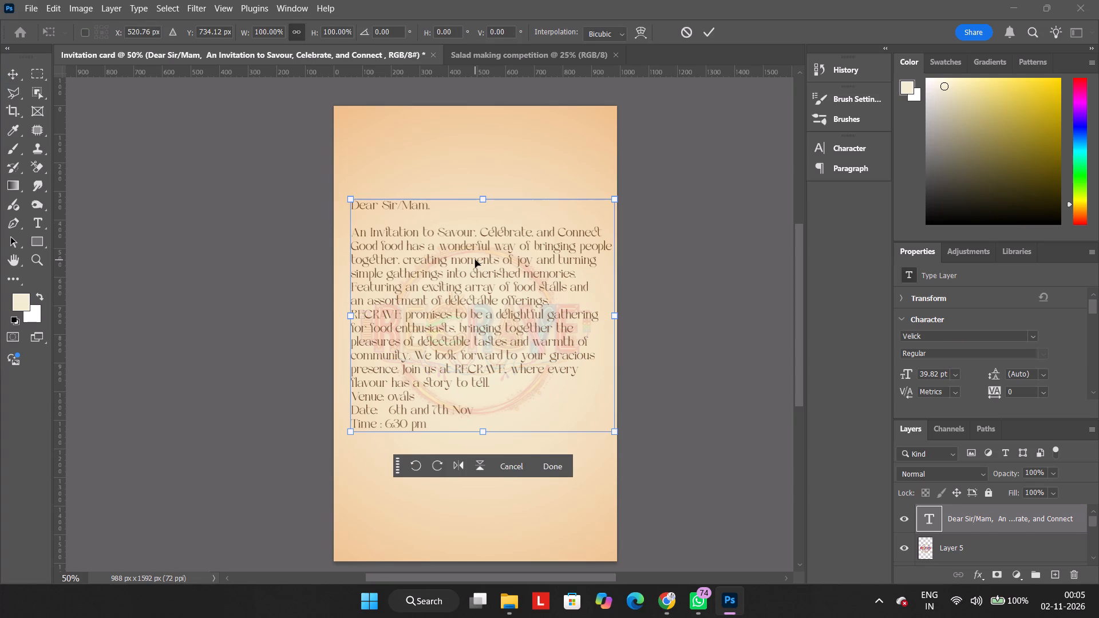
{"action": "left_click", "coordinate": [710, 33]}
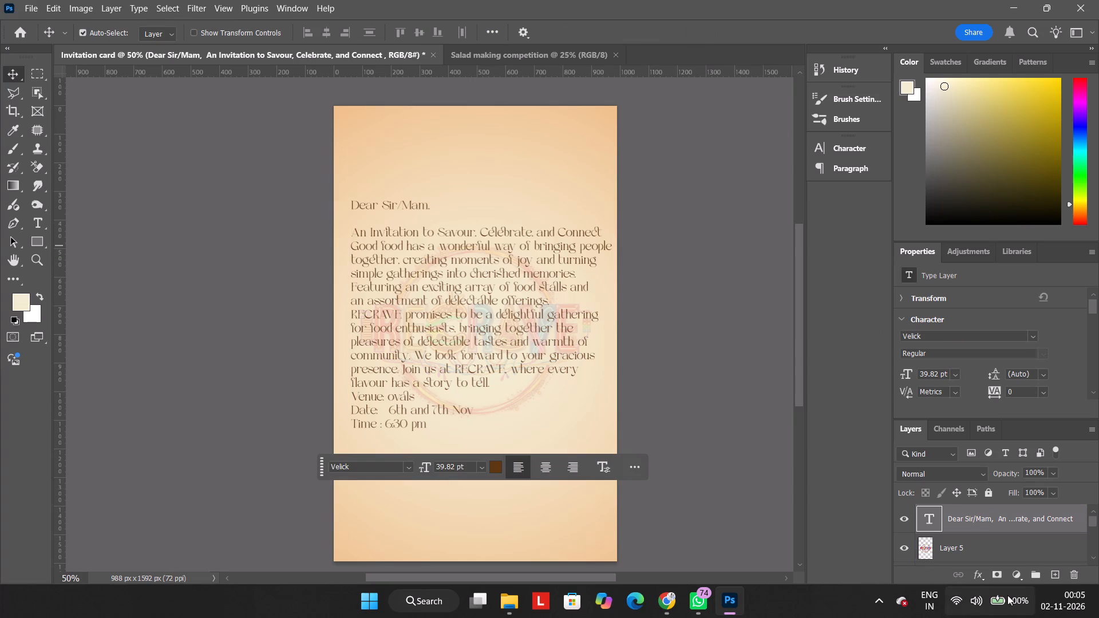
Show the ornamental border on Layer 4 briefly to check how it fits around the invitation text, and hide it again.
{"action": "scroll", "coordinate": [984, 528], "scroll_direction": "down", "scroll_amount": 6}
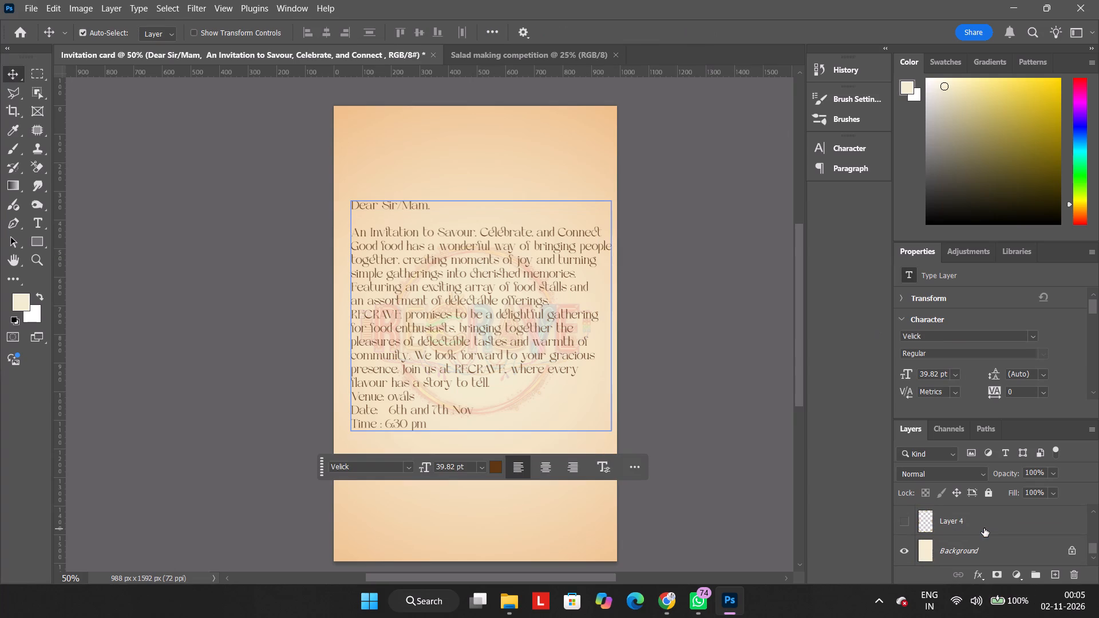
{"action": "left_click", "coordinate": [910, 530]}
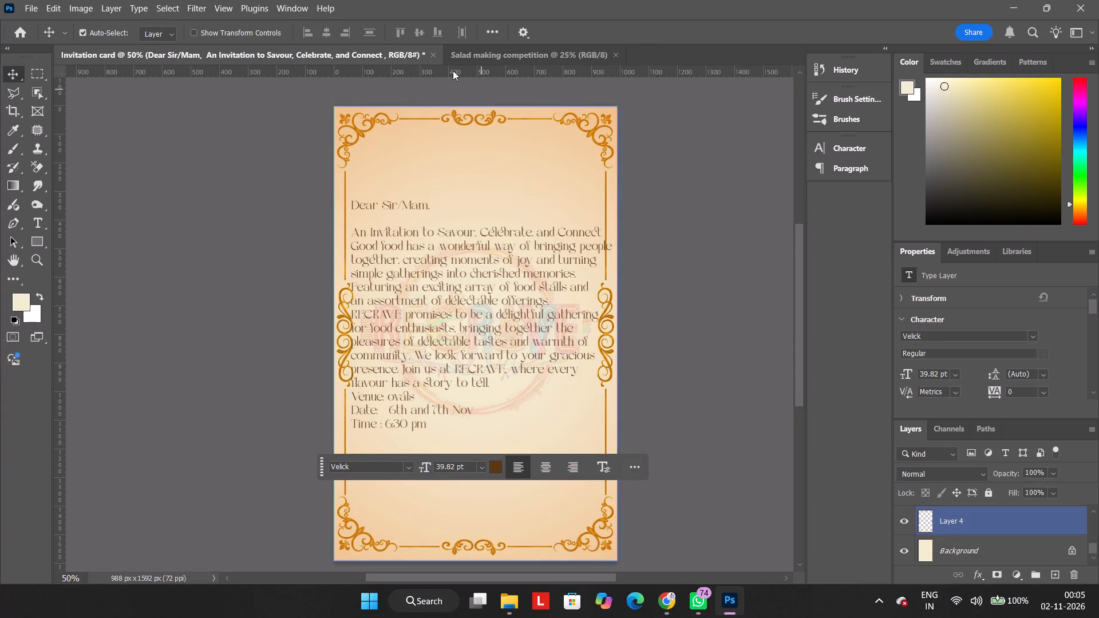
{"action": "left_click", "coordinate": [512, 303]}
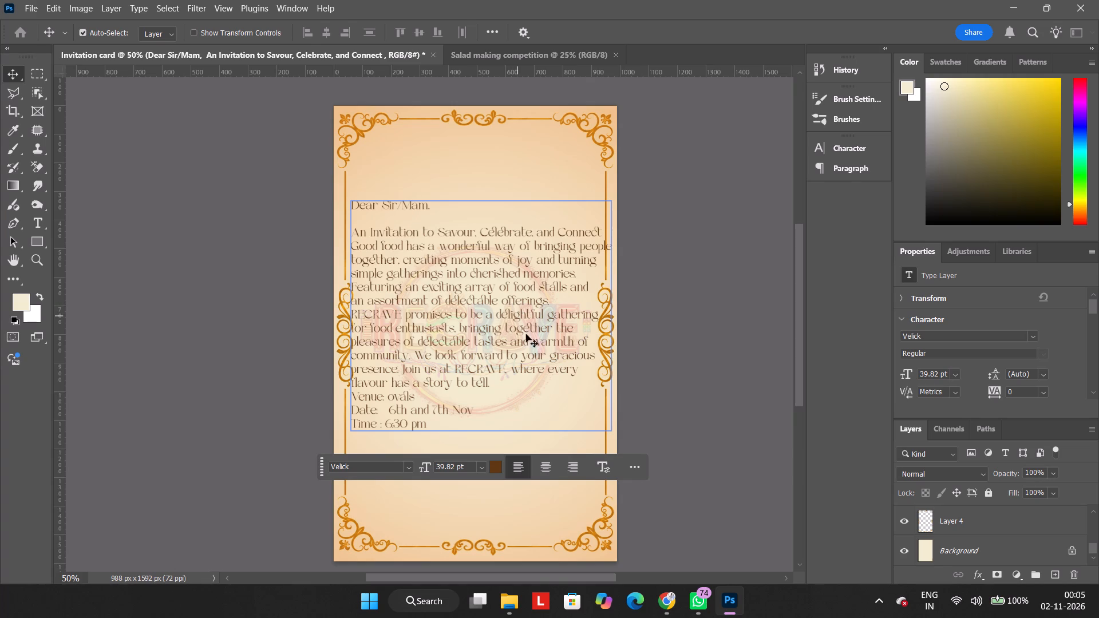
{"action": "left_click", "coordinate": [904, 521]}
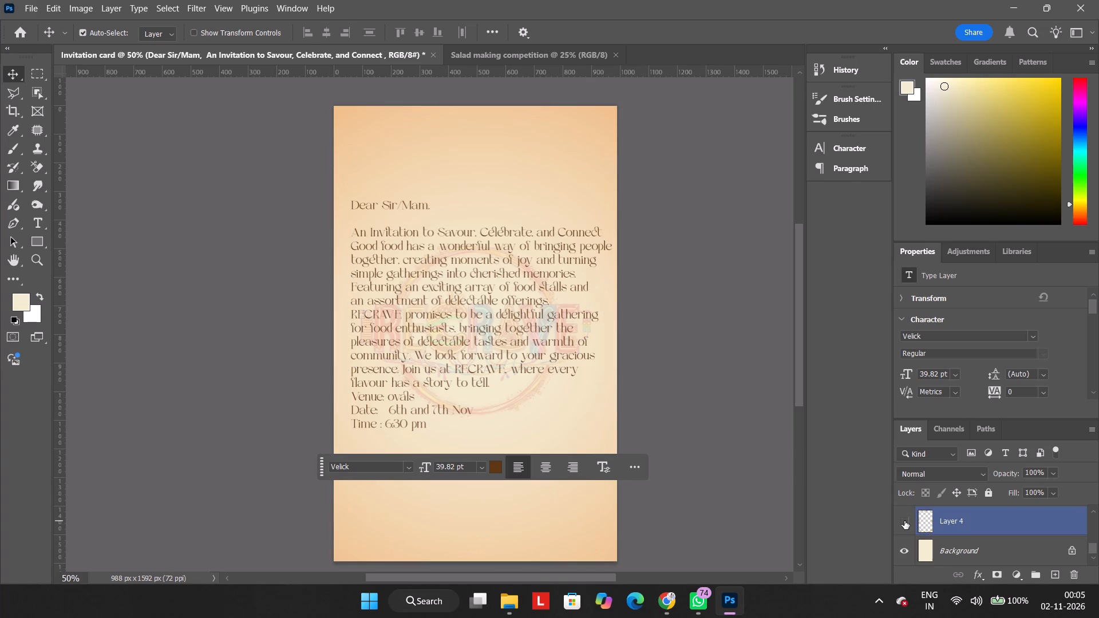
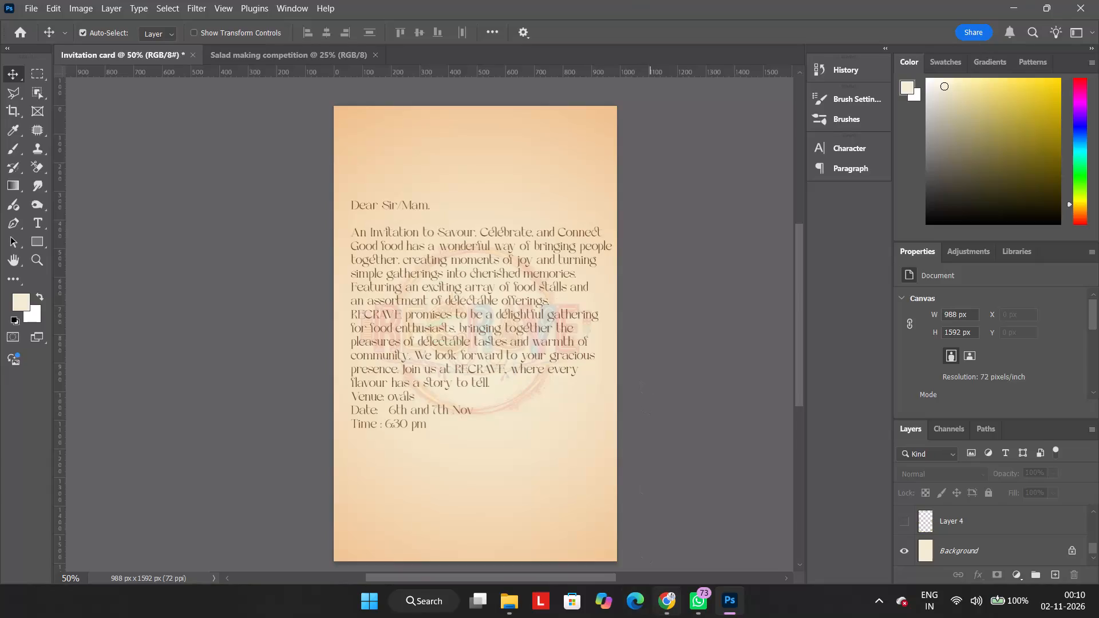
Select the invitation text layer on the card and hide it, leaving the background and Recrave watermark showing.
{"action": "left_click", "coordinate": [698, 246]}
{"action": "left_click", "coordinate": [555, 256]}
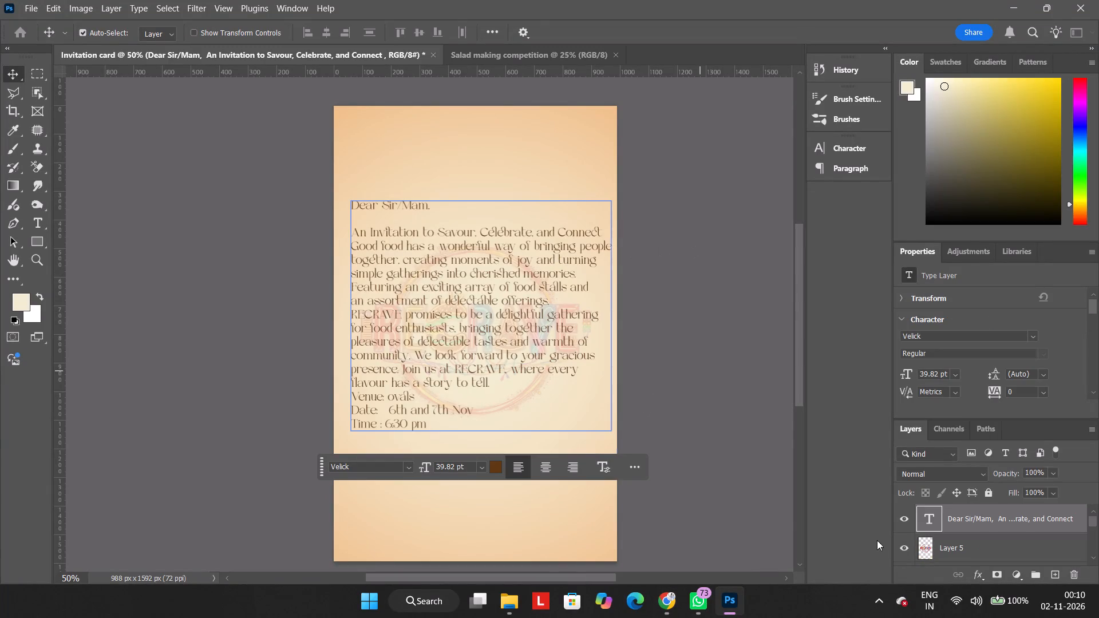
{"action": "left_click", "coordinate": [907, 525]}
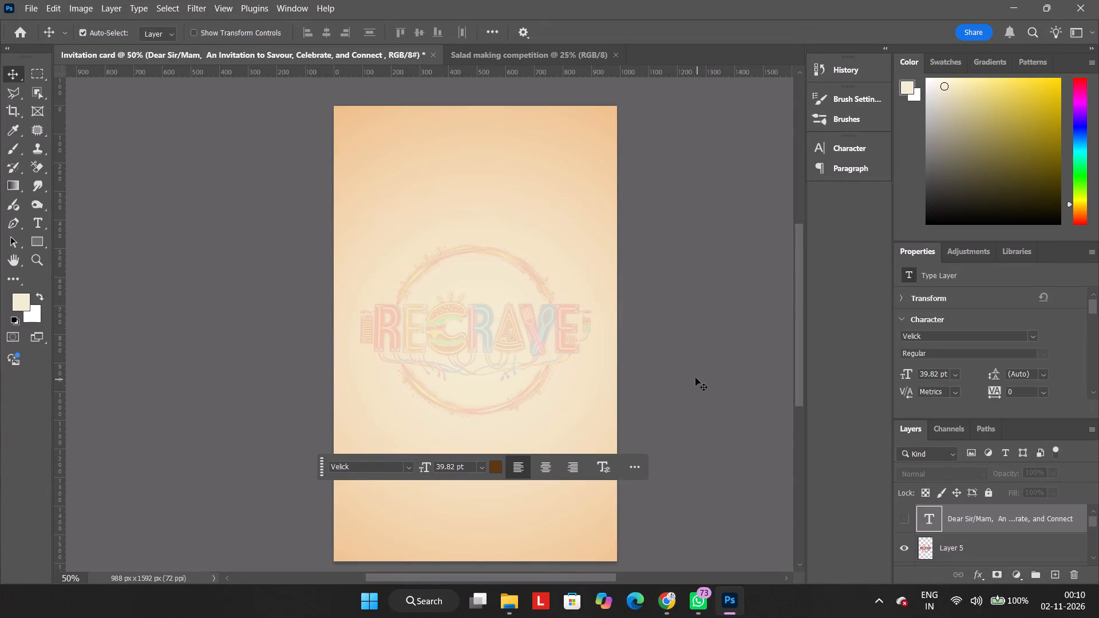
Start setting up a new document.
{"action": "left_click", "coordinate": [27, 0]}
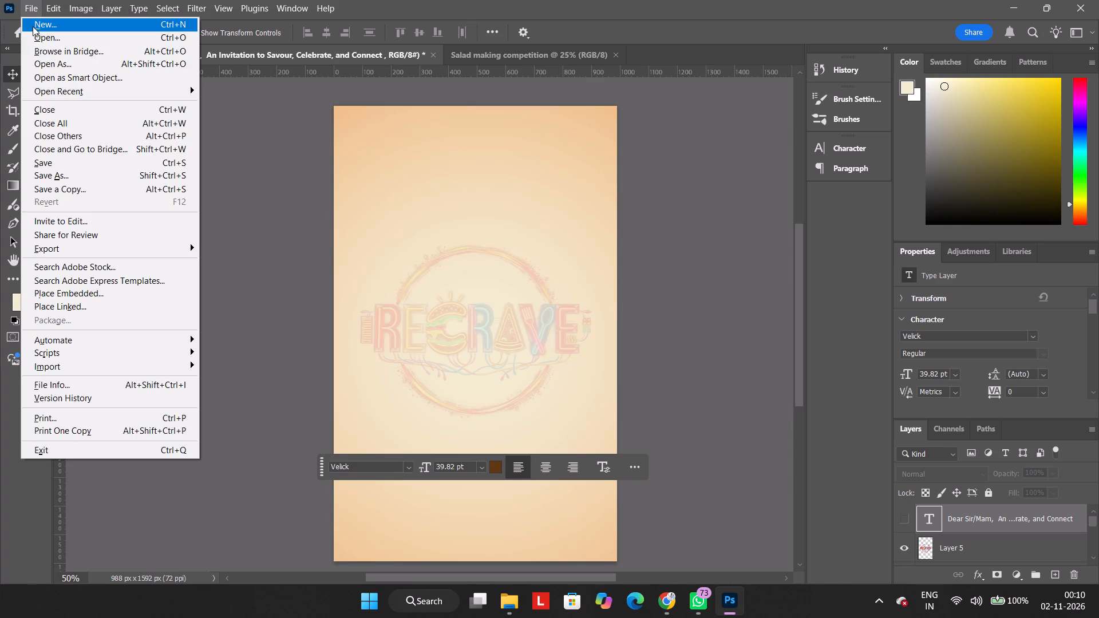
{"action": "left_click", "coordinate": [33, 26]}
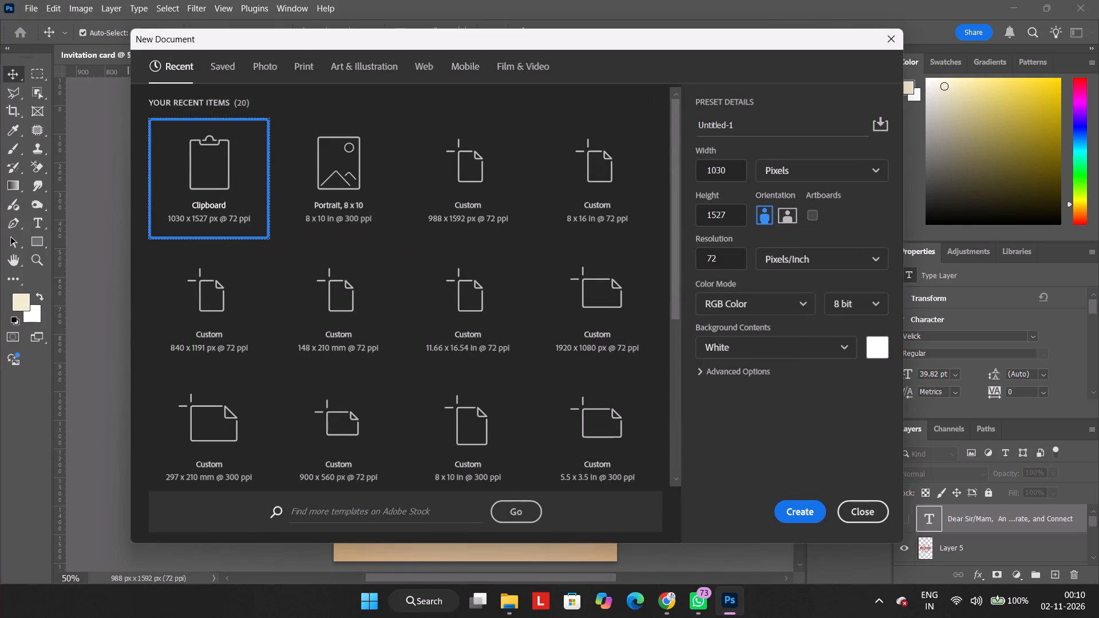
Create a new document named ic, 1024 px wide and 1536 px high, at 72 pixels/inch with a white background.
{"action": "left_click_drag", "start_coordinate": [742, 132], "coordinate": [743, 126]}
{"action": "left_click_drag", "start_coordinate": [743, 126], "coordinate": [695, 130]}
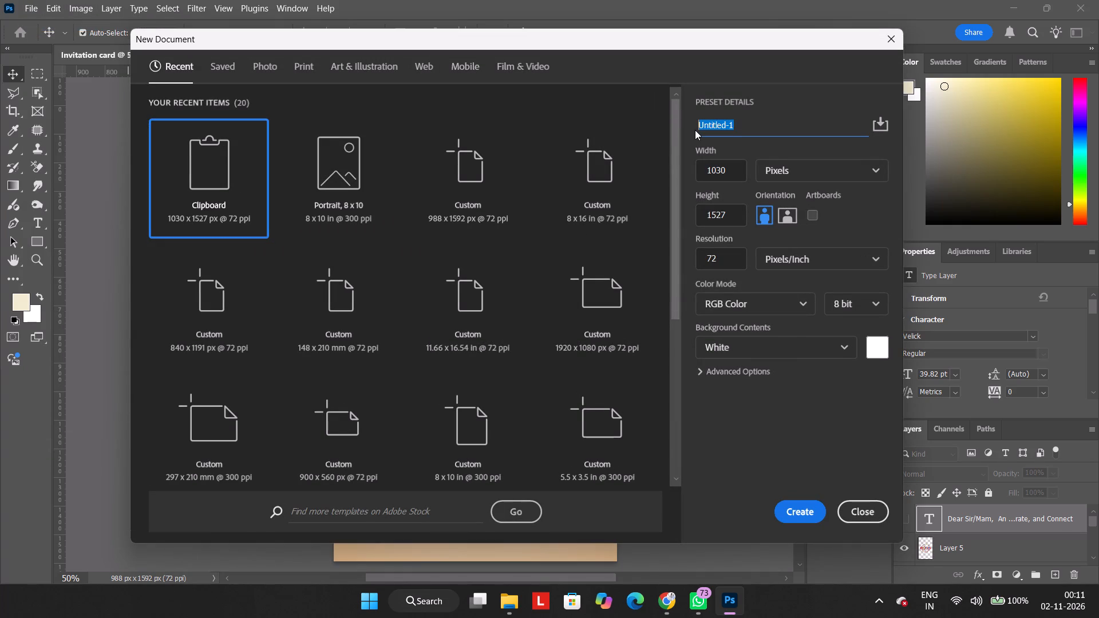
{"action": "left_click_drag", "start_coordinate": [695, 130], "coordinate": [689, 130]}
{"action": "key", "text": "i"}
{"action": "key", "text": "c"}
{"action": "left_click_drag", "start_coordinate": [734, 166], "coordinate": [698, 167]}
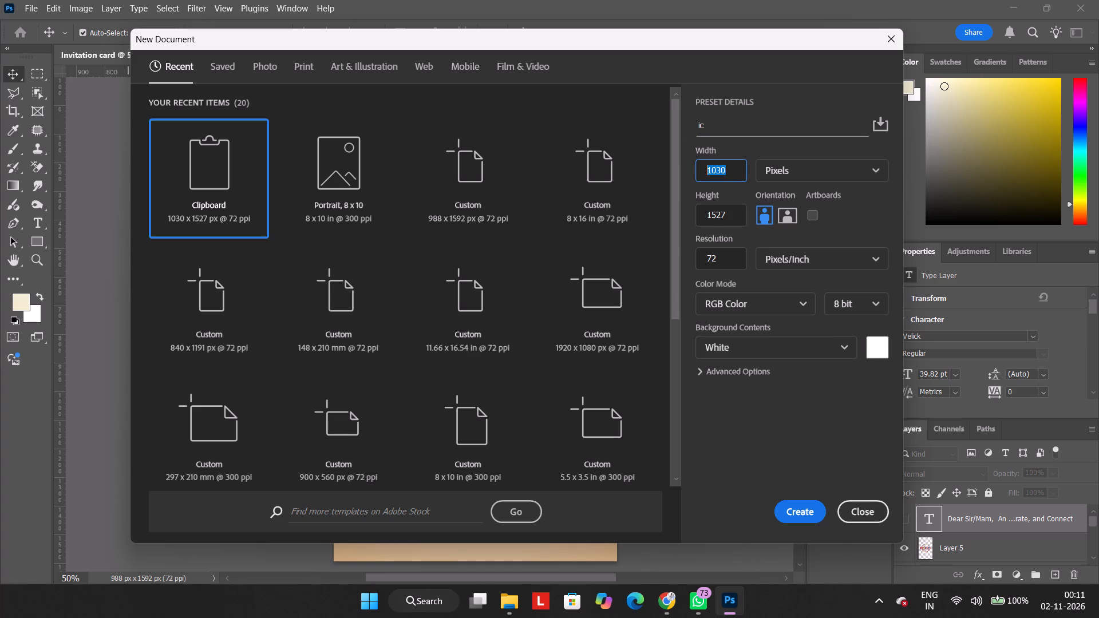
{"action": "left_click_drag", "start_coordinate": [698, 167], "coordinate": [698, 167]}
{"action": "type", "text": "1024"}
{"action": "left_click_drag", "start_coordinate": [738, 218], "coordinate": [702, 217]}
{"action": "type", "text": "156"}
{"action": "key", "text": "BackSpace"}
{"action": "type", "text": "36"}
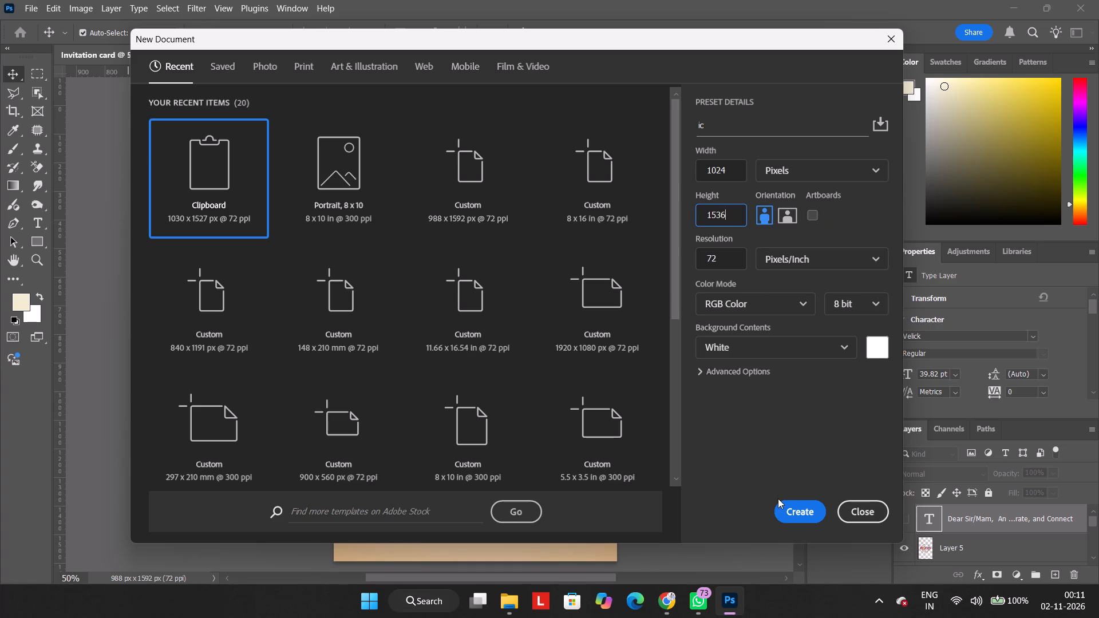
{"action": "left_click", "coordinate": [786, 512]}
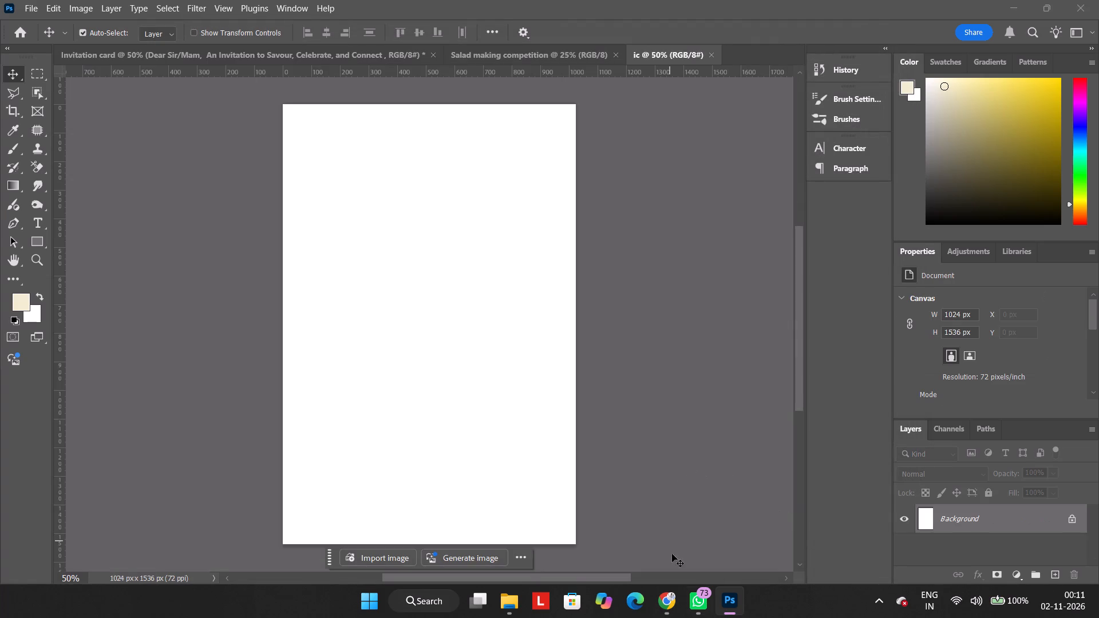
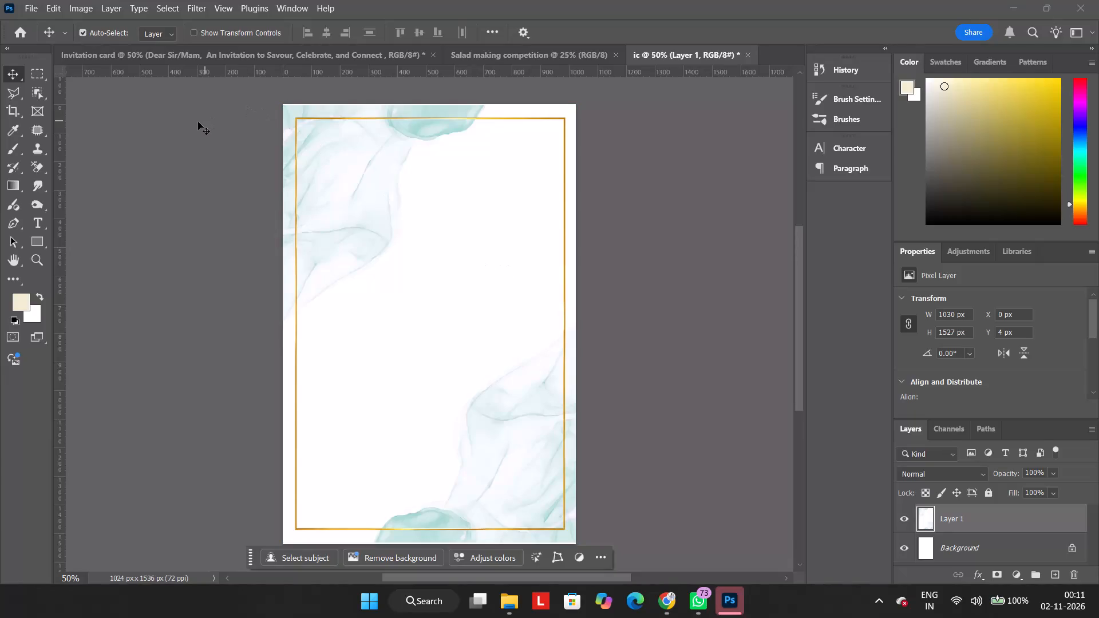
Stretch the marbled background layer vertically to a height of 1536 px so it covers the full canvas height.
{"action": "left_click", "coordinate": [424, 207]}
{"action": "key", "text": "Up"}
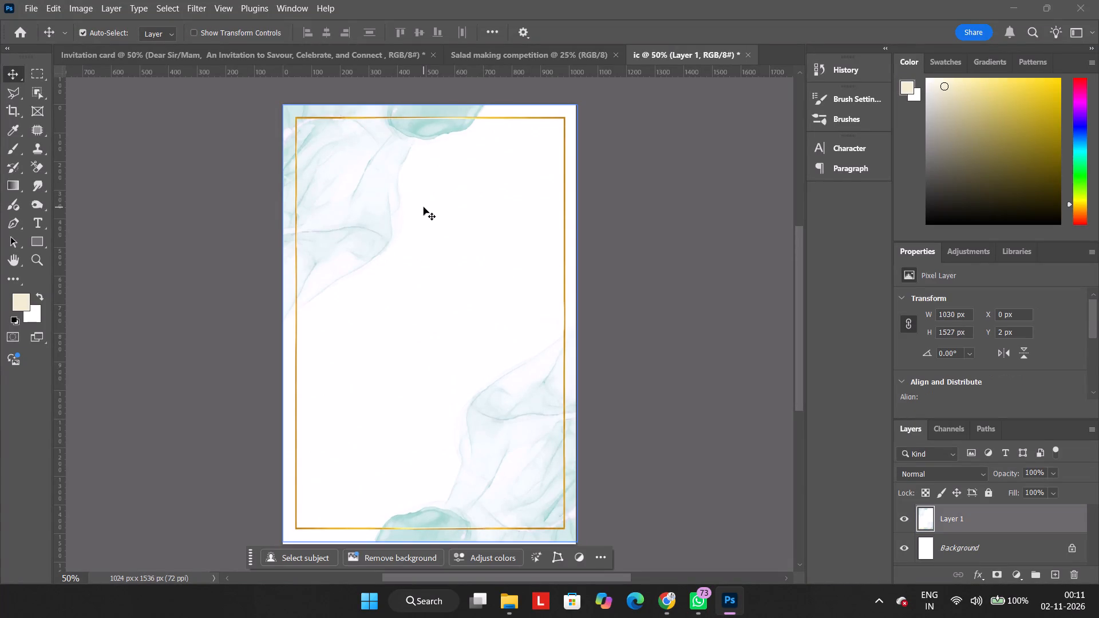
{"action": "key", "text": "Down"}
{"action": "key", "text": "Down"}
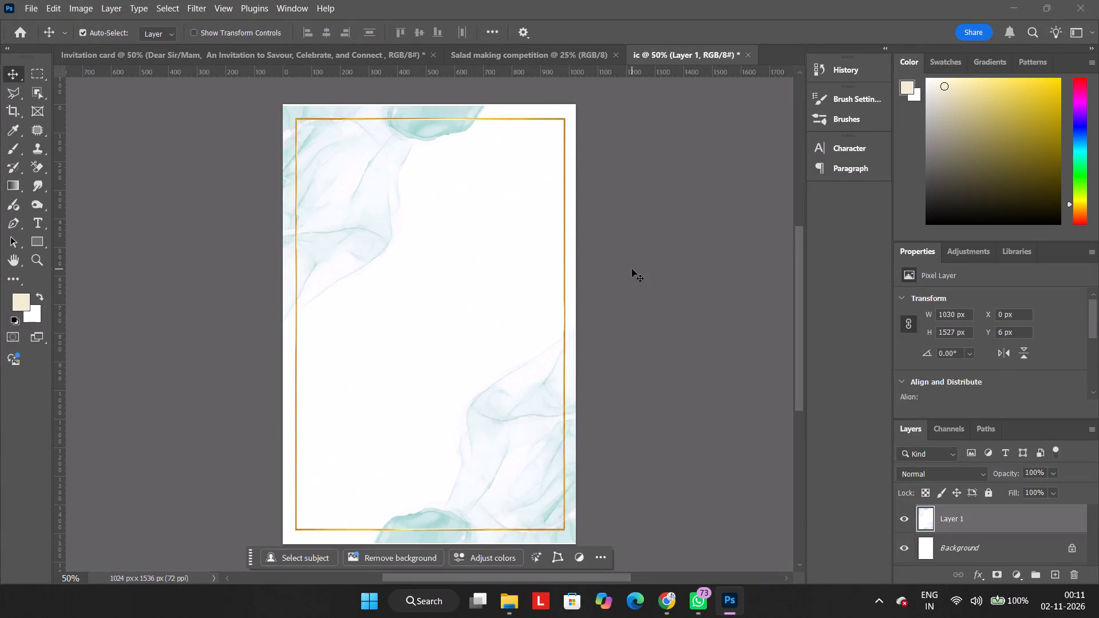
{"action": "left_click", "coordinate": [408, 307]}
{"action": "key", "text": "ctrl+t"}
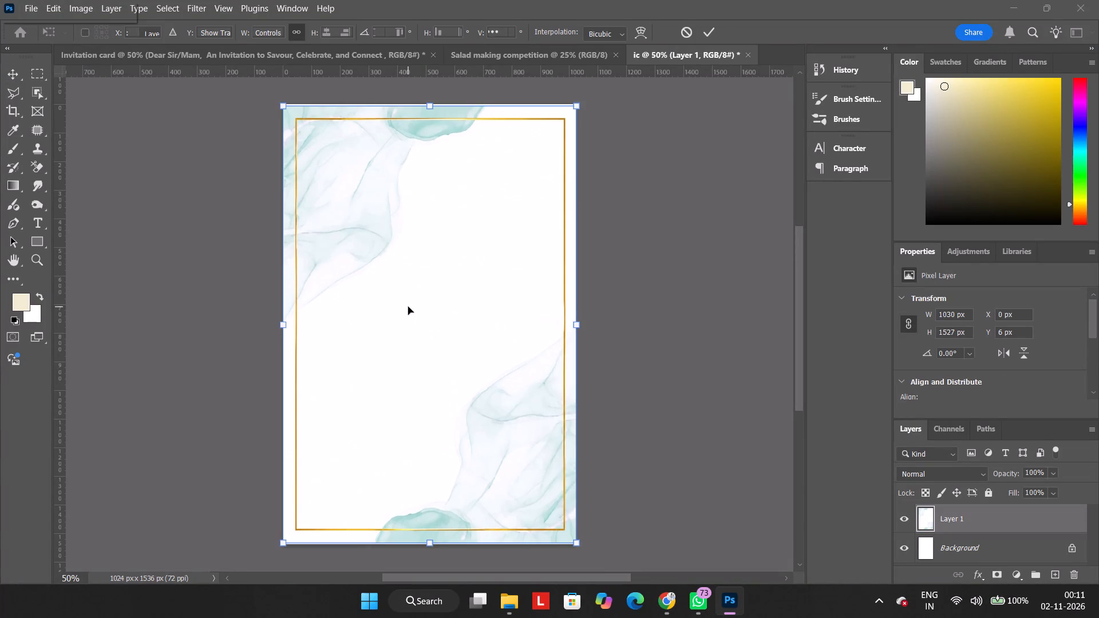
{"action": "left_click", "coordinate": [300, 33]}
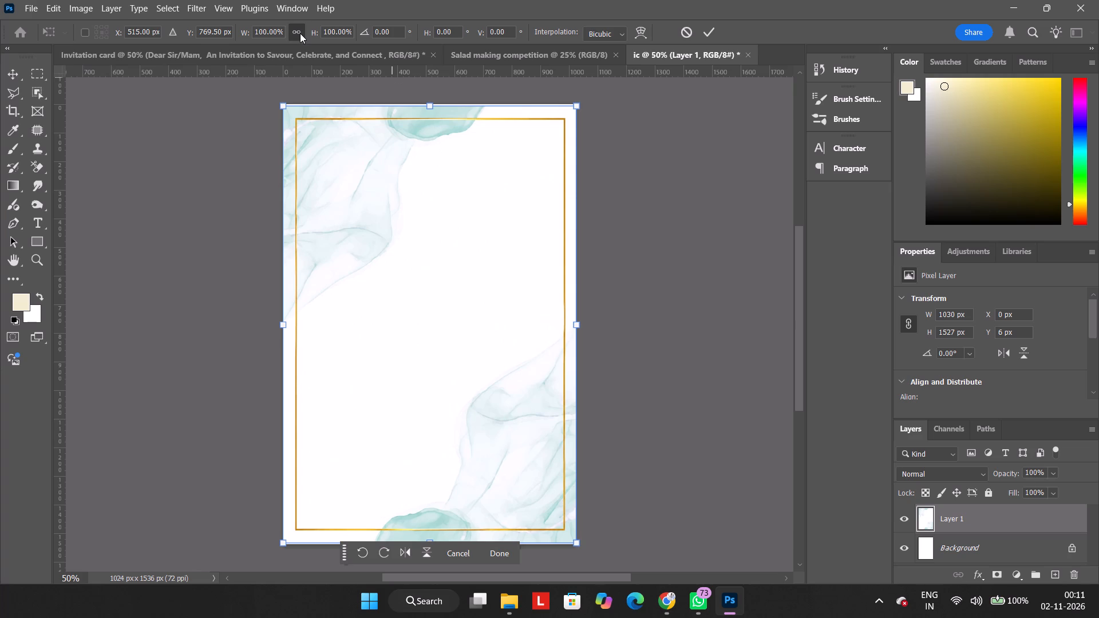
{"action": "left_click", "coordinate": [431, 104]}
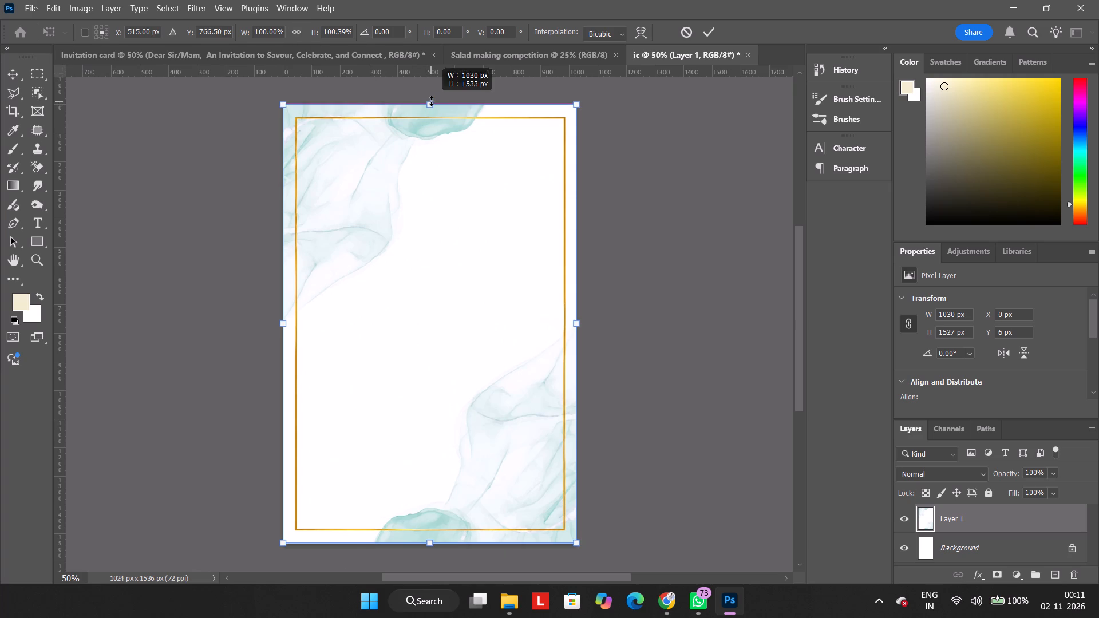
{"action": "left_click_drag", "start_coordinate": [430, 537], "coordinate": [430, 542]}
{"action": "left_click", "coordinate": [702, 38]}
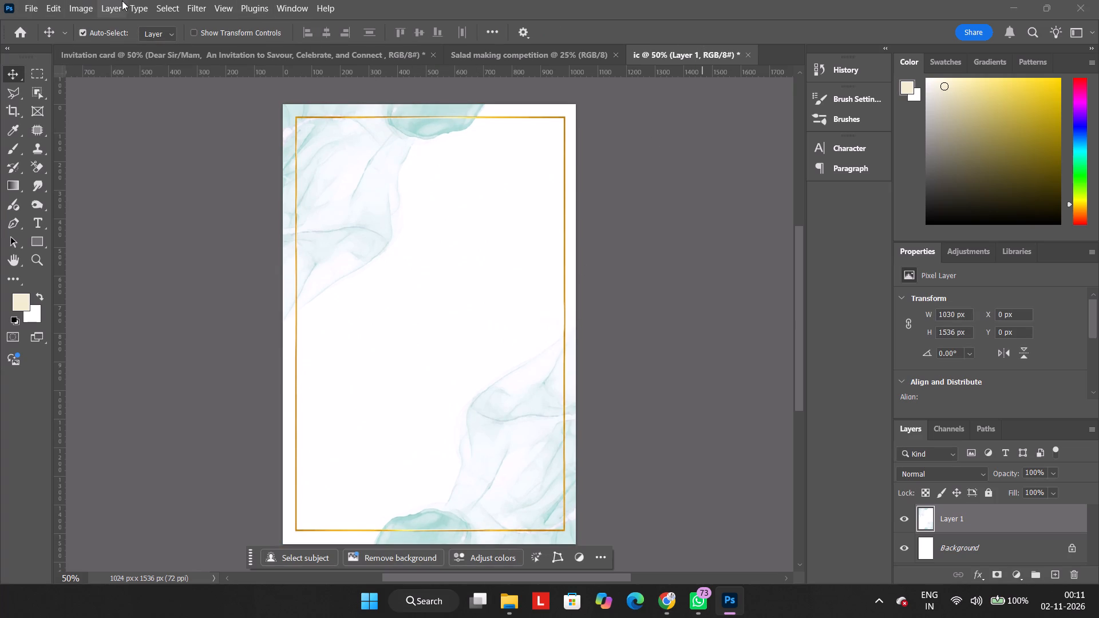
Apply a Black & White adjustment to the background artwork with a beige tint of hue 42° and saturation 20%.
{"action": "left_click", "coordinate": [194, 0]}
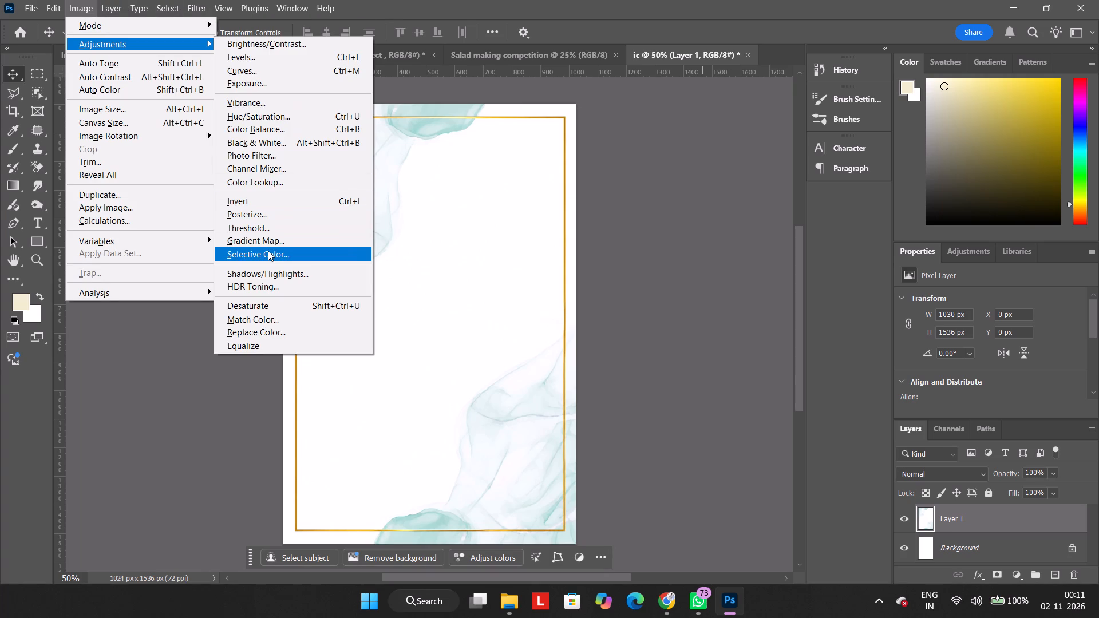
{"action": "left_click", "coordinate": [288, 146]}
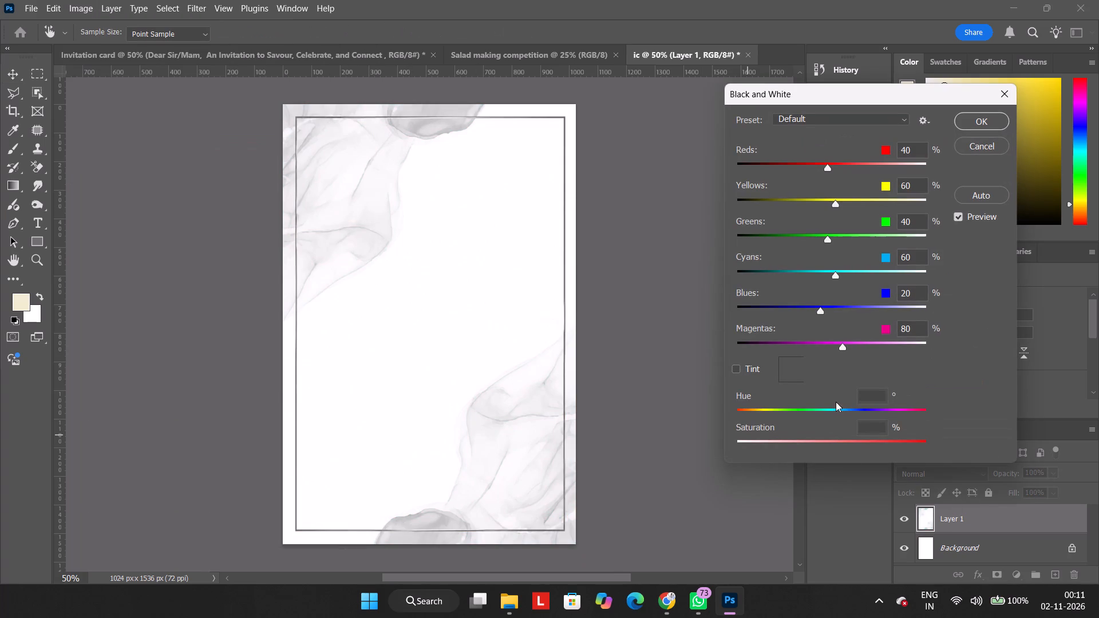
{"action": "left_click", "coordinate": [738, 369]}
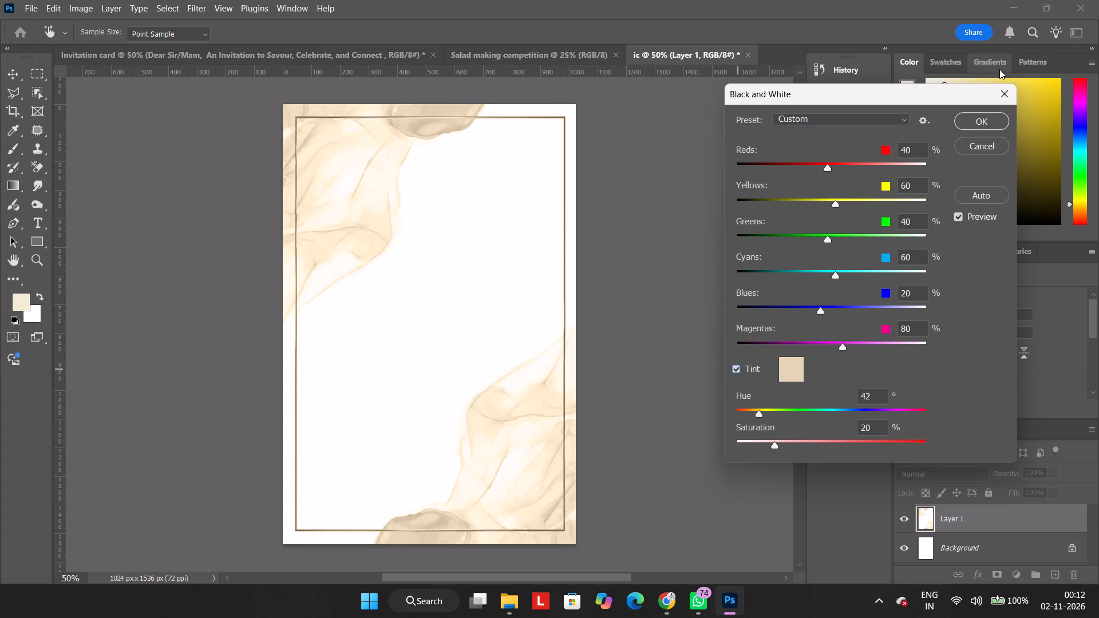
{"action": "left_click", "coordinate": [977, 124]}
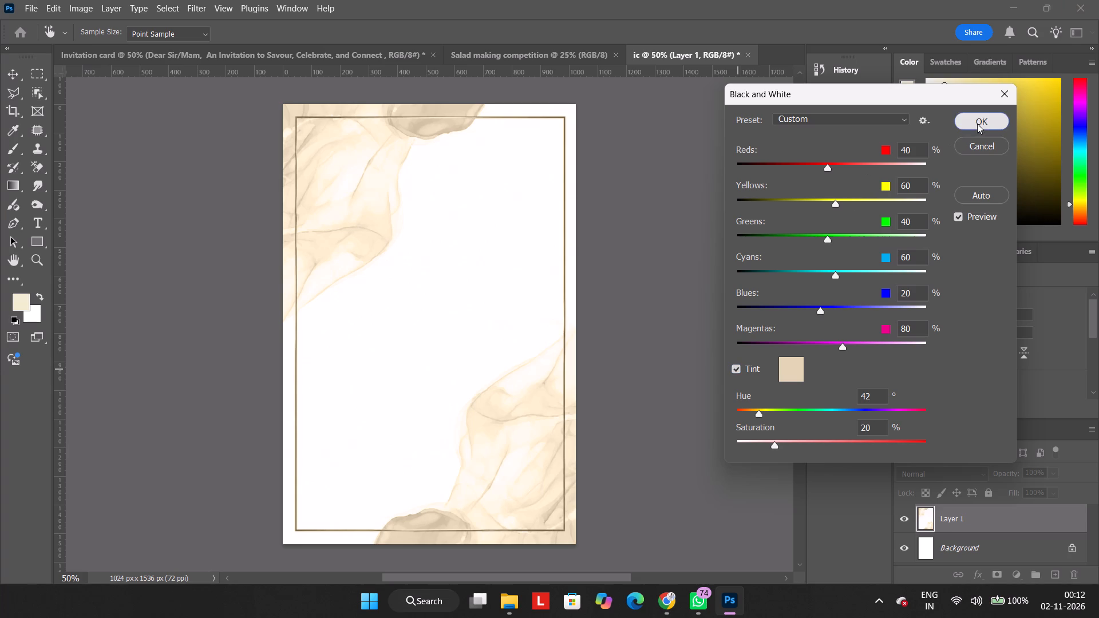
Copy the faded RECRAVE logo from the Invitation card document and paste it into the ic document.
{"action": "left_click", "coordinate": [544, 46]}
{"action": "left_click", "coordinate": [279, 45]}
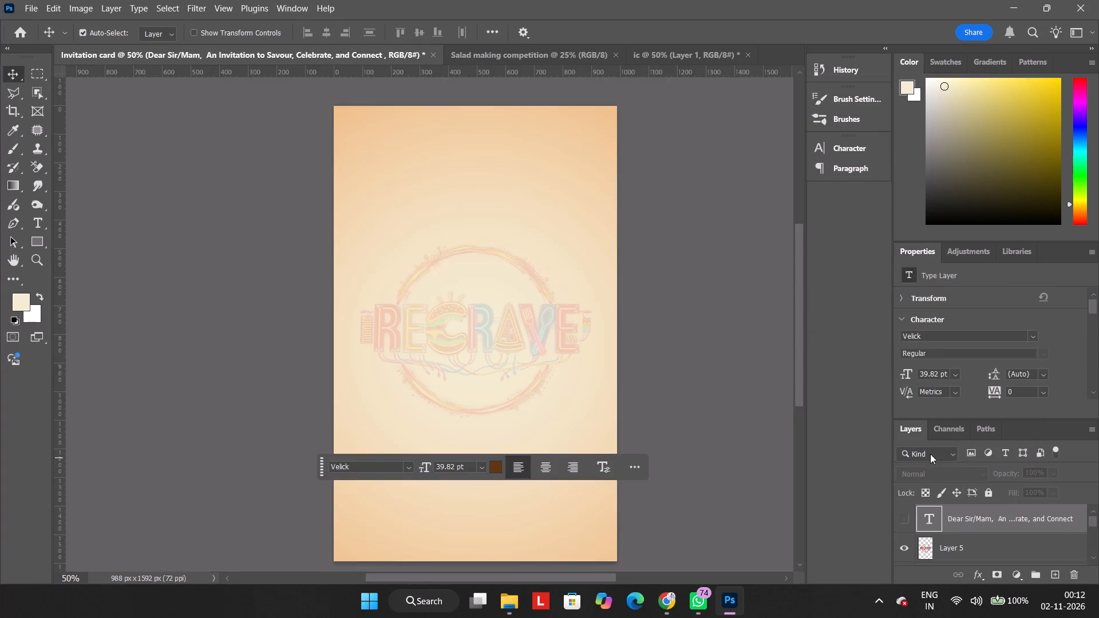
{"action": "left_click", "coordinate": [487, 356]}
{"action": "key", "text": "ctrl+c"}
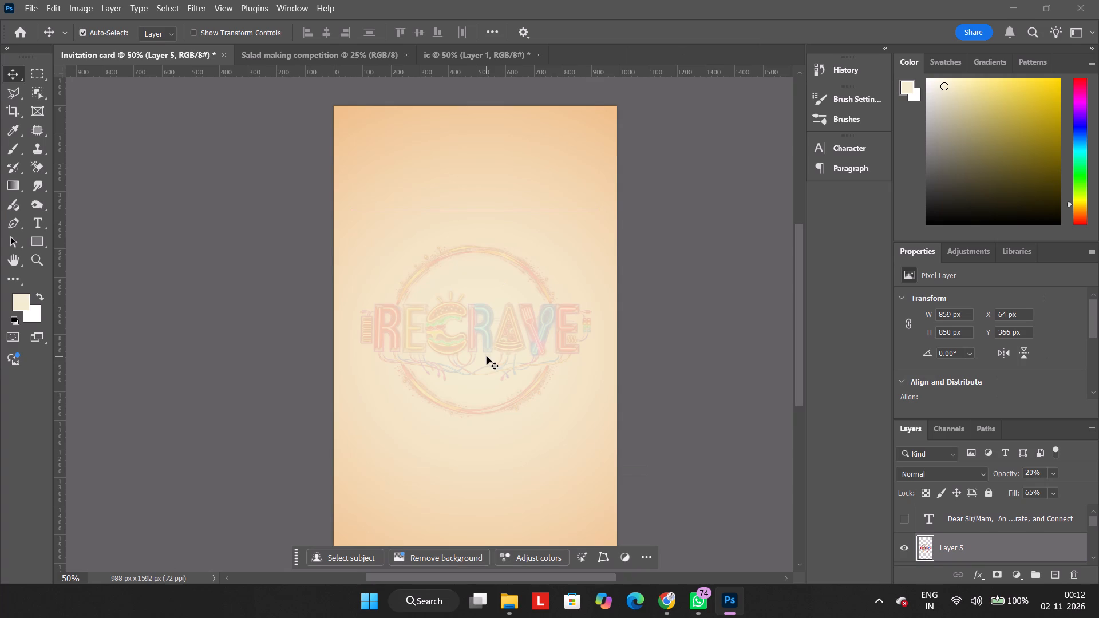
{"action": "left_click", "coordinate": [486, 57]}
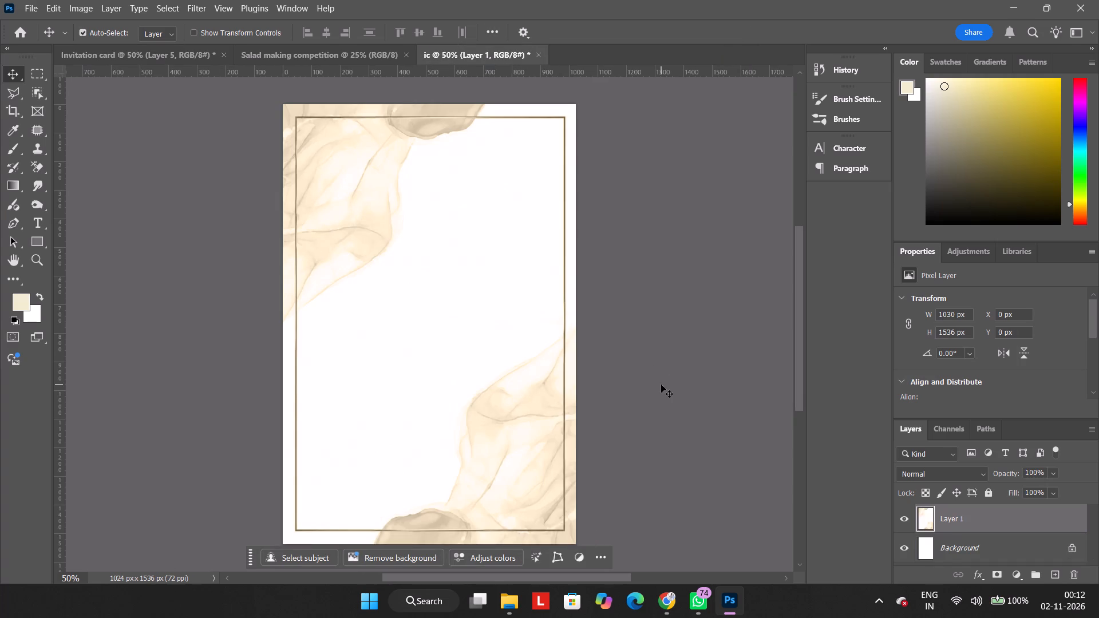
{"action": "key", "text": "ctrl+v"}
Lower the pasted RECRAVE logo layer's opacity to 11%.
{"action": "left_click", "coordinate": [452, 358]}
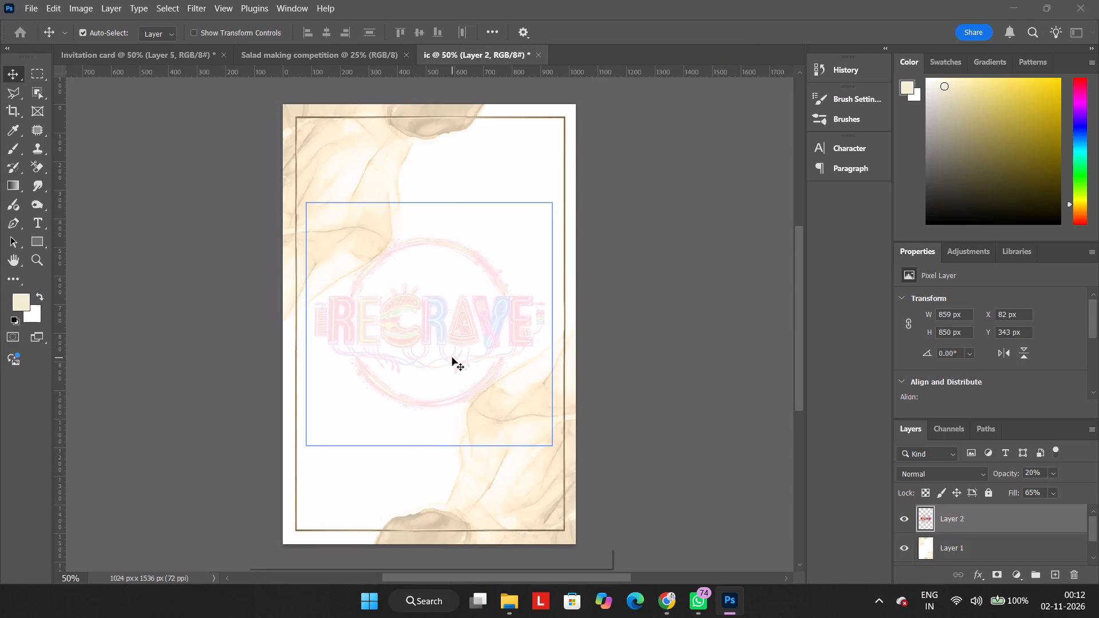
{"action": "left_click", "coordinate": [1054, 478]}
{"action": "left_click", "coordinate": [1023, 490]}
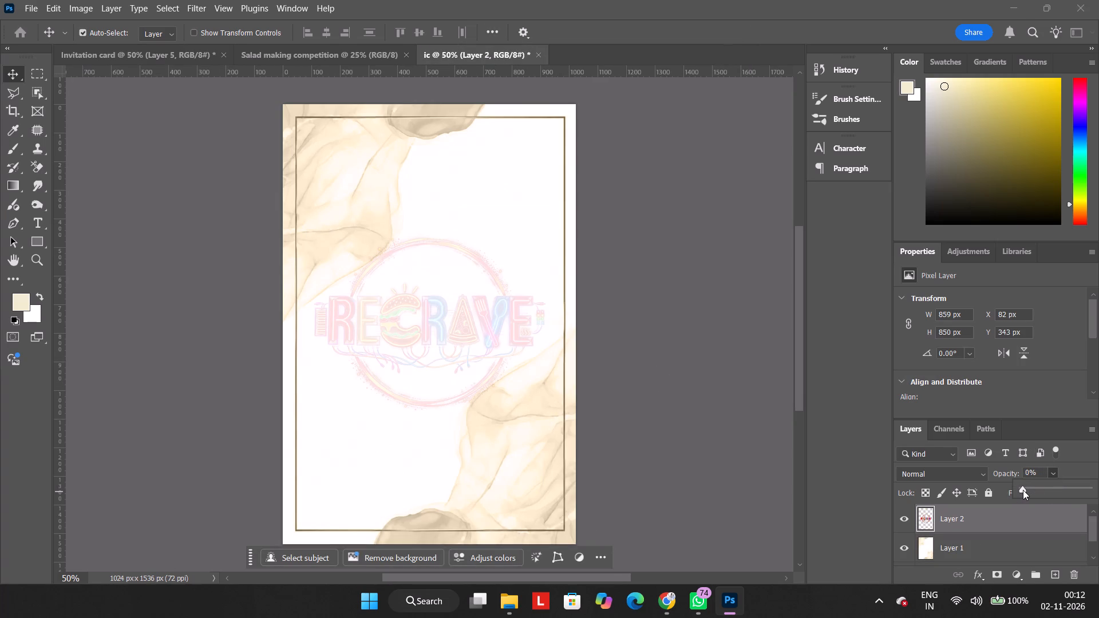
{"action": "left_click_drag", "start_coordinate": [1023, 490], "coordinate": [1030, 490]}
{"action": "left_click", "coordinate": [707, 368]}
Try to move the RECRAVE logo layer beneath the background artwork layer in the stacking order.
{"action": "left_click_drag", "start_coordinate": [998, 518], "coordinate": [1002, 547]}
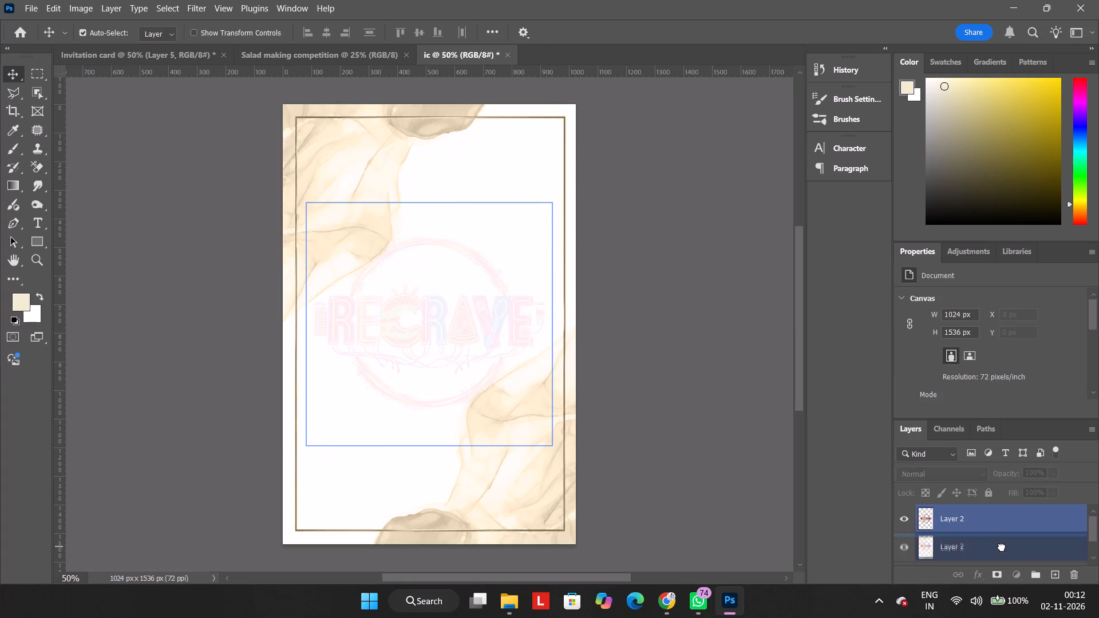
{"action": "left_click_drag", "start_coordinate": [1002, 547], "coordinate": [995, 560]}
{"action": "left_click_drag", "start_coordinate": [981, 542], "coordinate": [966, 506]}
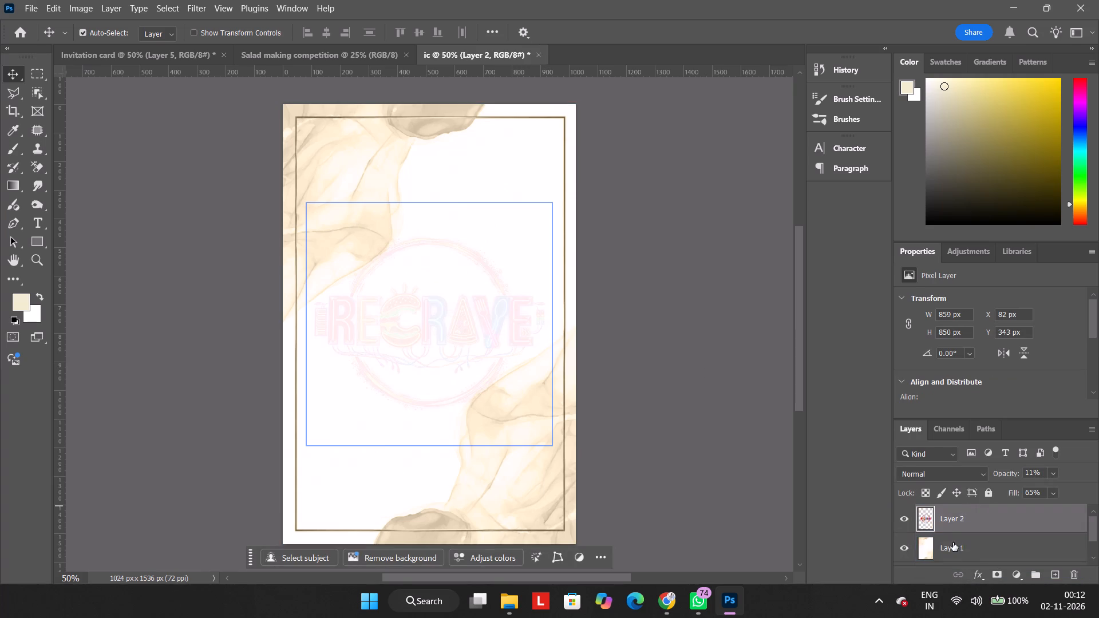
Adjust the logo layer's Blend If range in its blending options, raising the dark limit of the underlying layer.
{"action": "left_click", "coordinate": [983, 583]}
{"action": "left_click", "coordinate": [986, 451]}
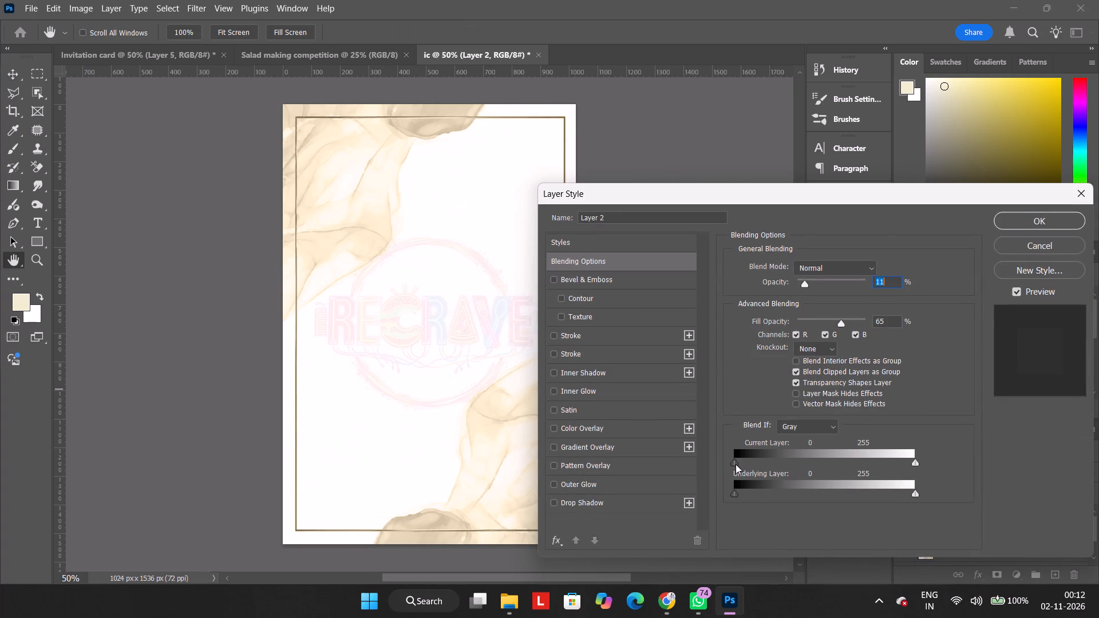
{"action": "left_click_drag", "start_coordinate": [736, 464], "coordinate": [774, 465]}
{"action": "left_click_drag", "start_coordinate": [774, 465], "coordinate": [713, 472]}
{"action": "left_click_drag", "start_coordinate": [735, 494], "coordinate": [831, 494]}
{"action": "left_click_drag", "start_coordinate": [831, 494], "coordinate": [707, 505]}
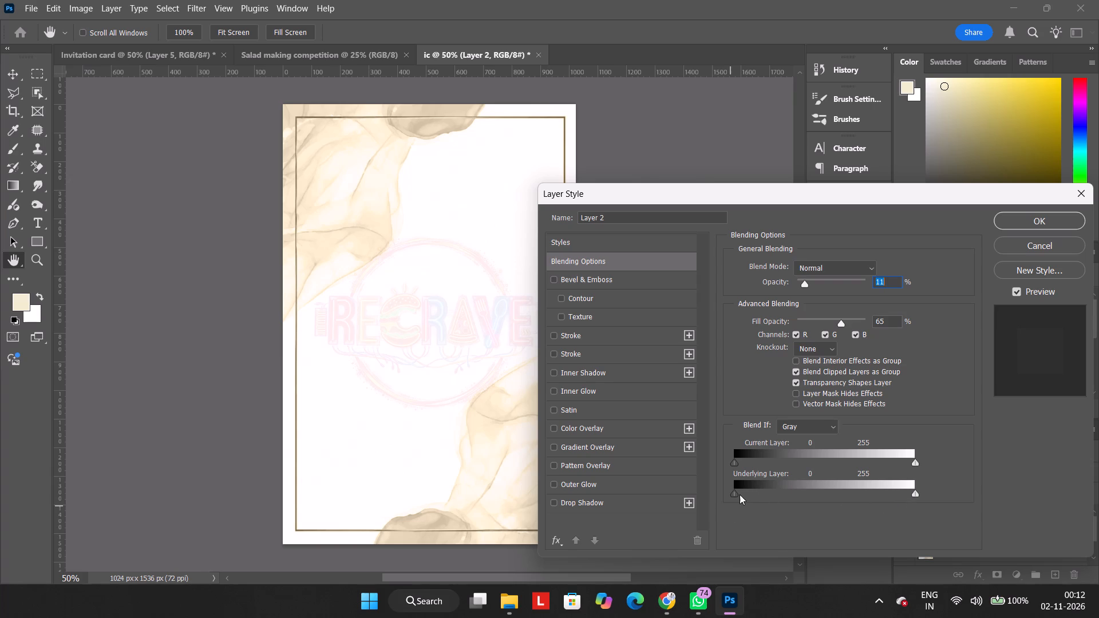
{"action": "left_click_drag", "start_coordinate": [736, 494], "coordinate": [877, 504]}
{"action": "left_click", "coordinate": [1038, 217]}
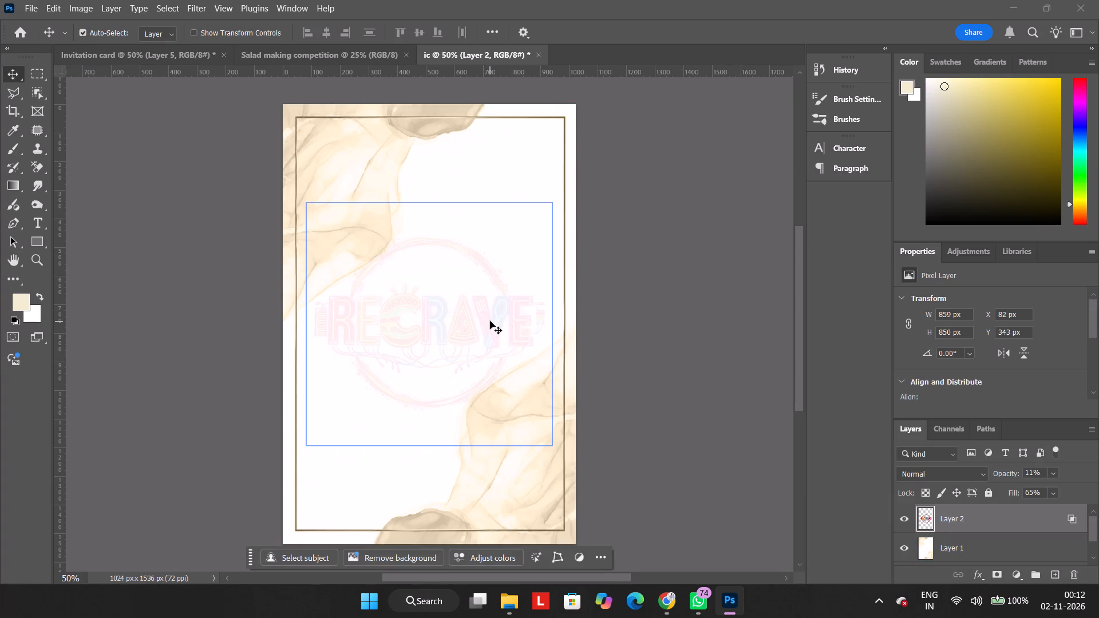
Centre the RECRAVE logo on the card, placing it at about X 83 px and Y 343 px.
{"action": "left_click_drag", "start_coordinate": [490, 321], "coordinate": [488, 323]}
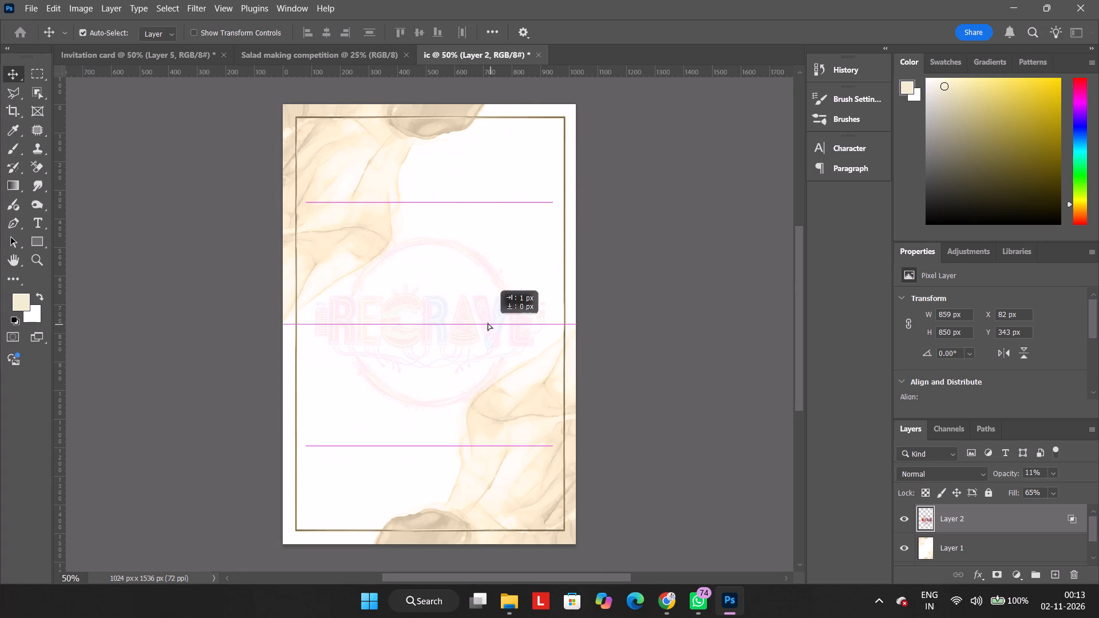
{"action": "left_click_drag", "start_coordinate": [488, 323], "coordinate": [495, 325]}
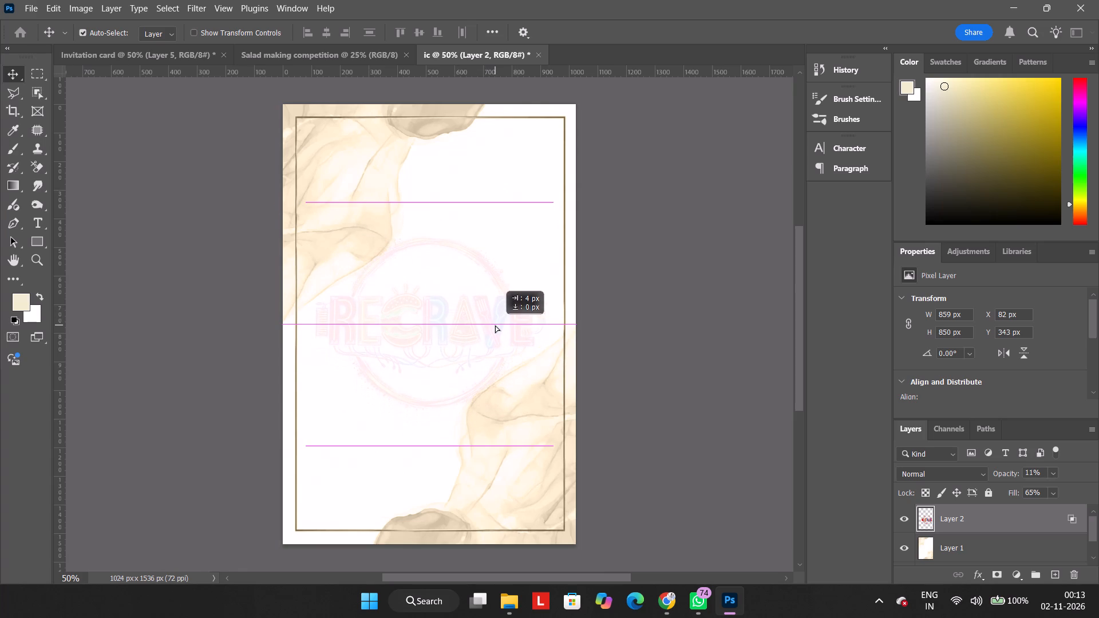
{"action": "left_click_drag", "start_coordinate": [495, 325], "coordinate": [491, 325]}
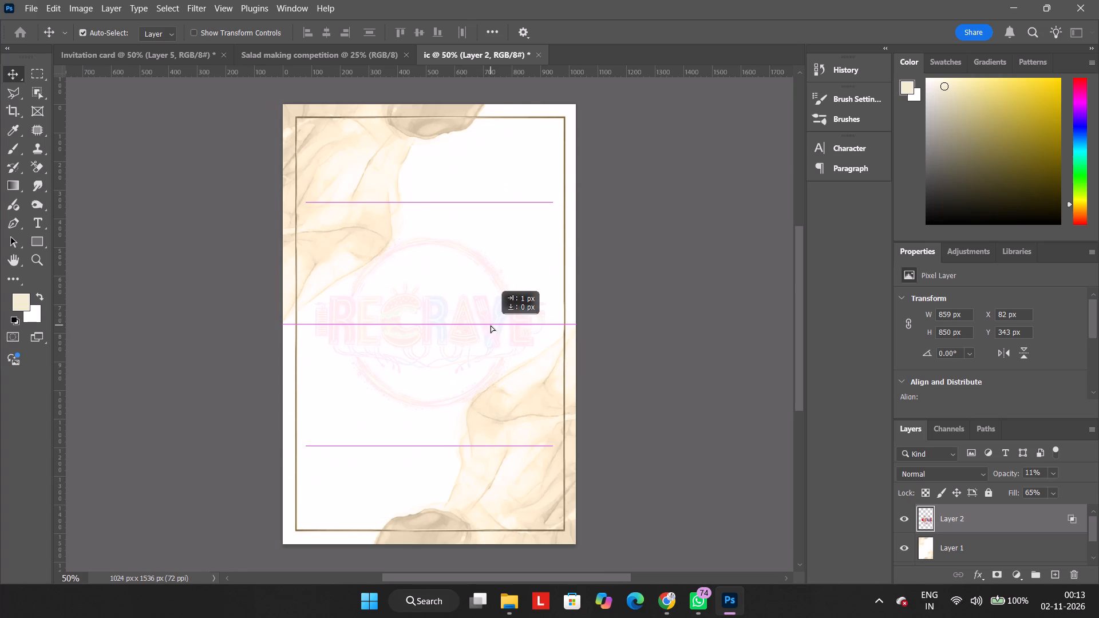
{"action": "left_click_drag", "start_coordinate": [491, 325], "coordinate": [496, 327]}
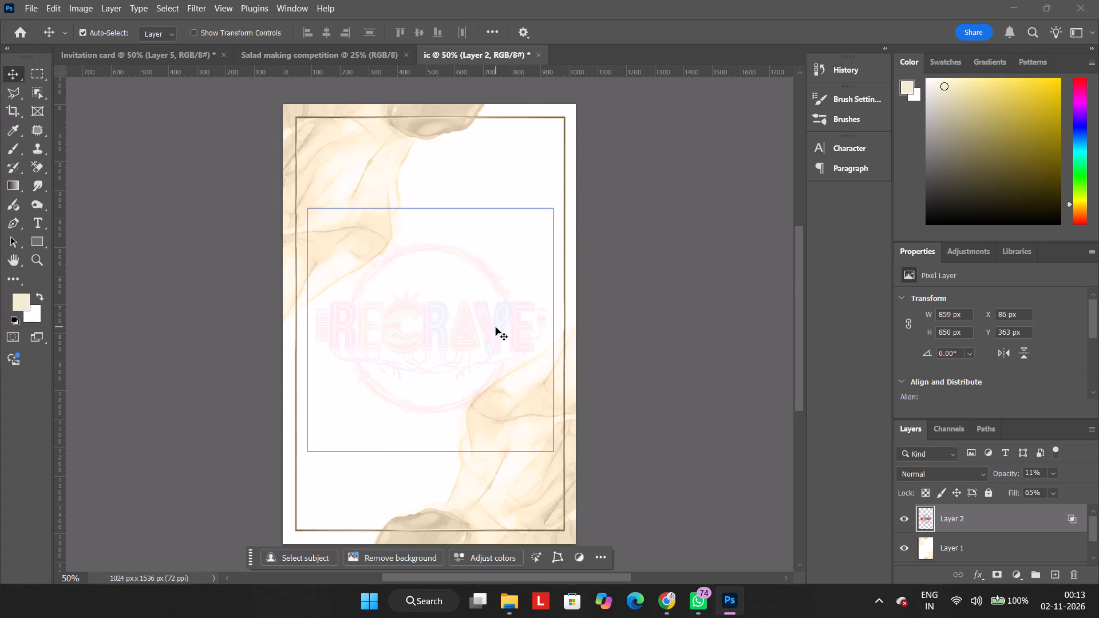
{"action": "left_click", "coordinate": [496, 327]}
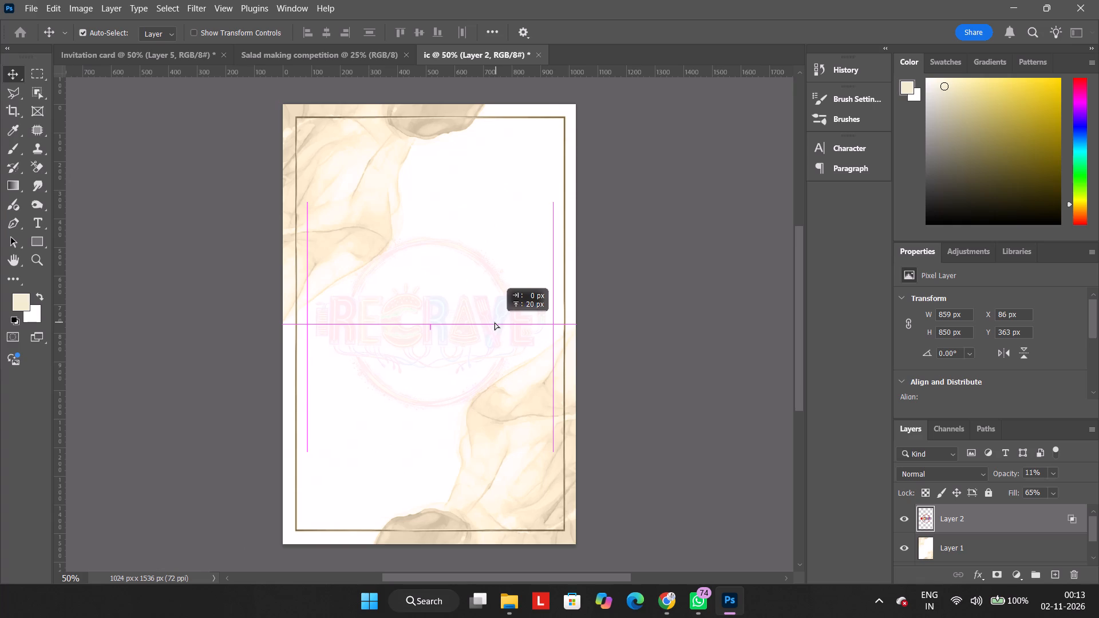
{"action": "left_click", "coordinate": [608, 284]}
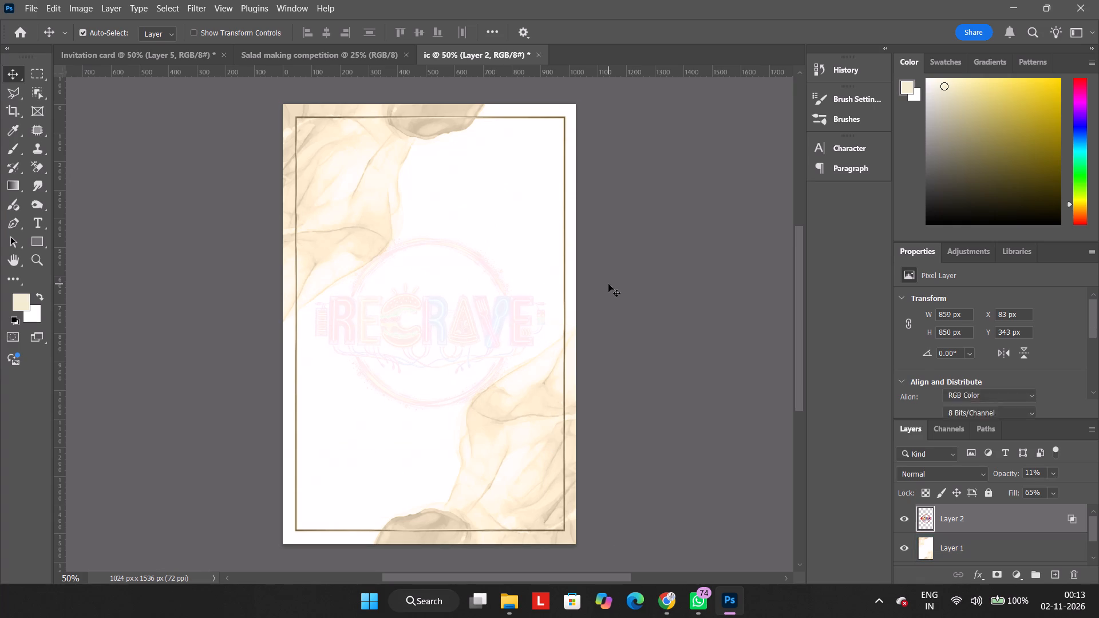
{"action": "left_click", "coordinate": [650, 280]}
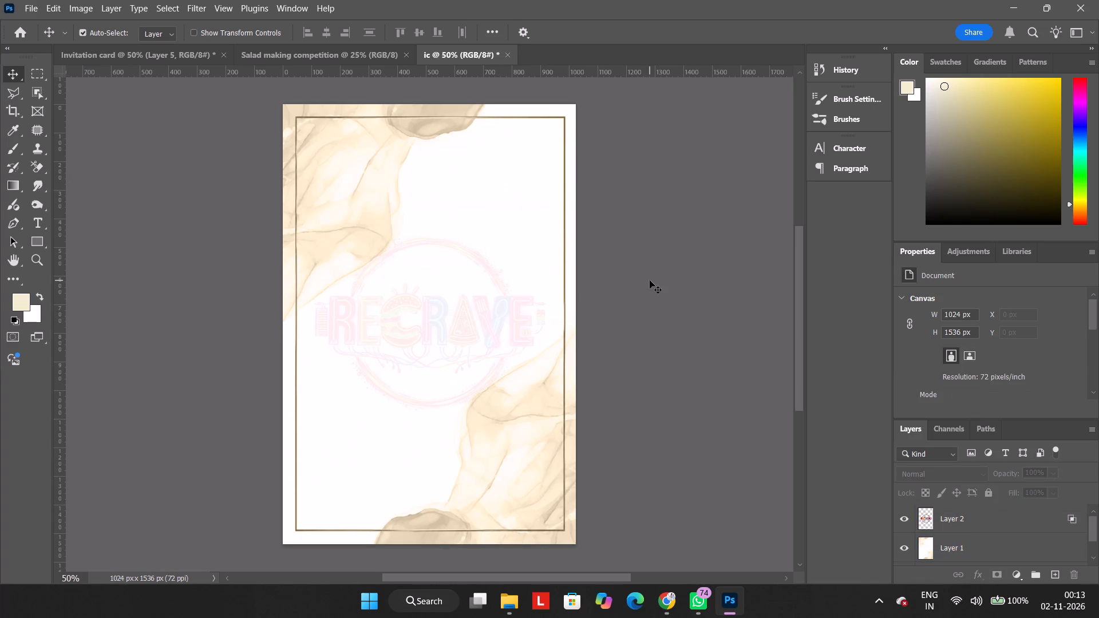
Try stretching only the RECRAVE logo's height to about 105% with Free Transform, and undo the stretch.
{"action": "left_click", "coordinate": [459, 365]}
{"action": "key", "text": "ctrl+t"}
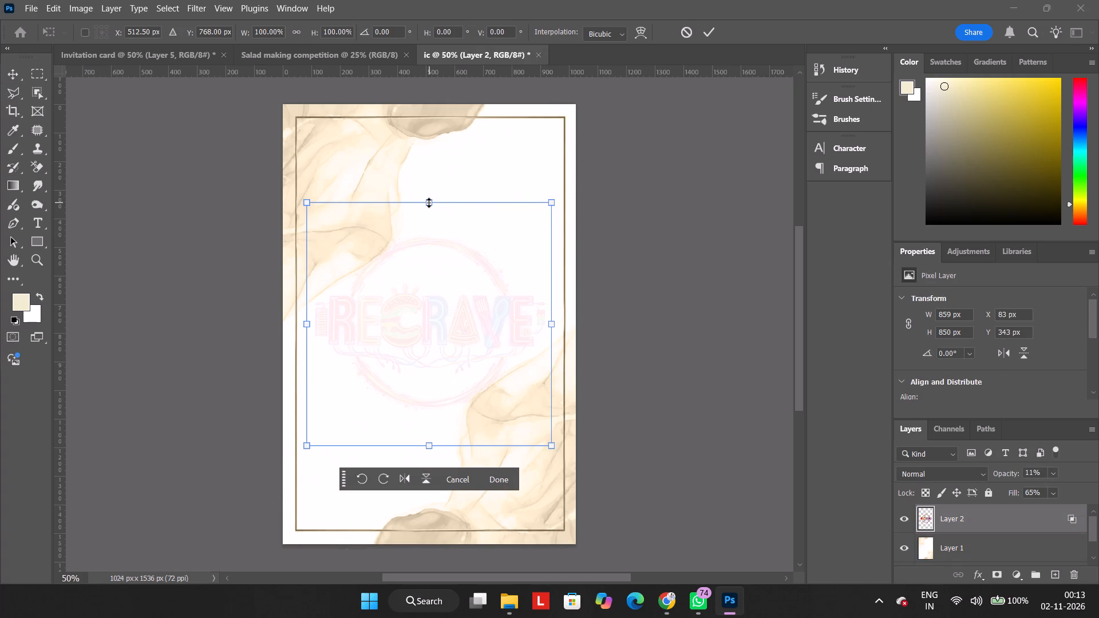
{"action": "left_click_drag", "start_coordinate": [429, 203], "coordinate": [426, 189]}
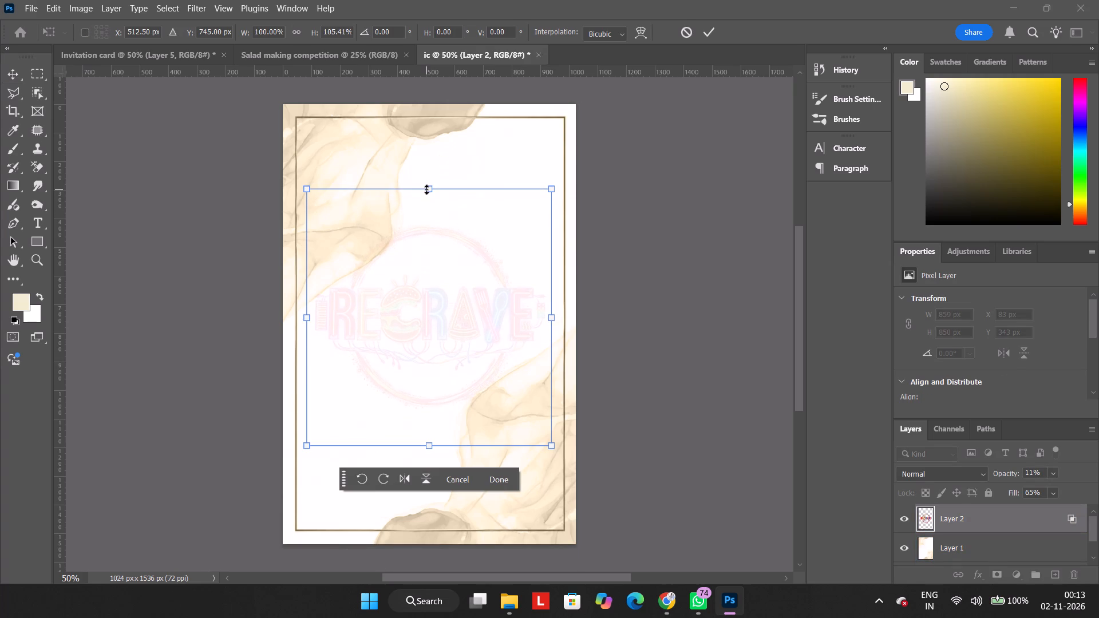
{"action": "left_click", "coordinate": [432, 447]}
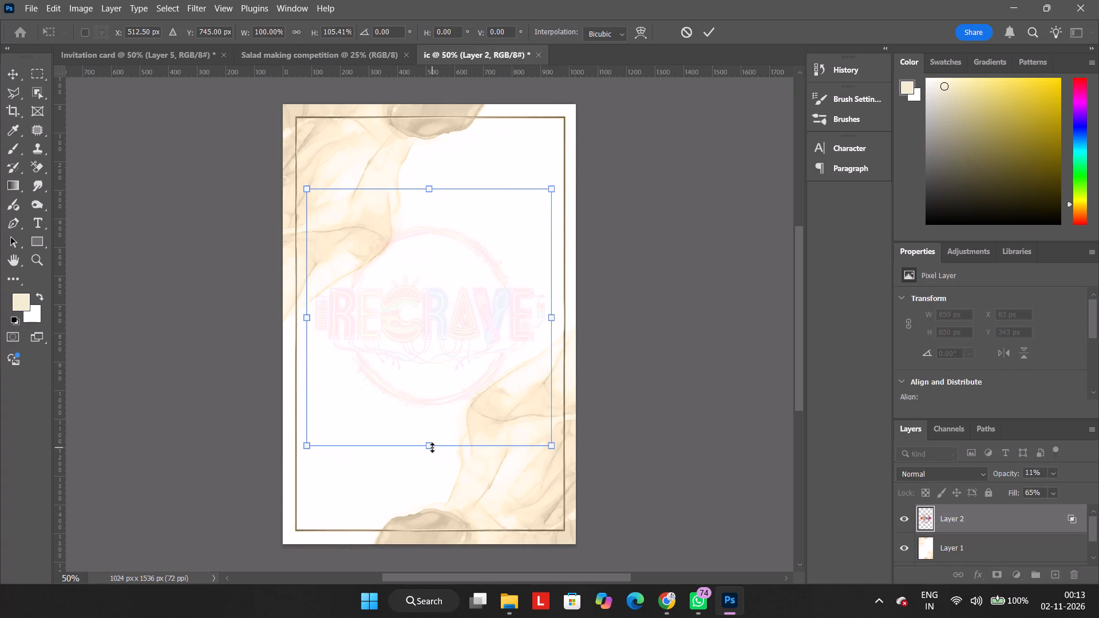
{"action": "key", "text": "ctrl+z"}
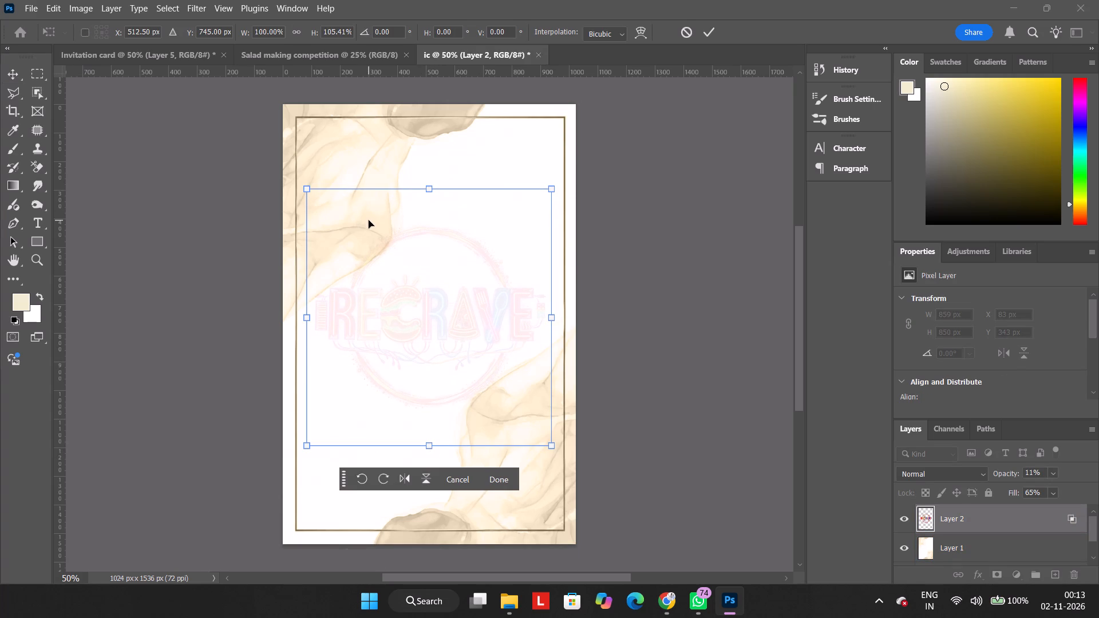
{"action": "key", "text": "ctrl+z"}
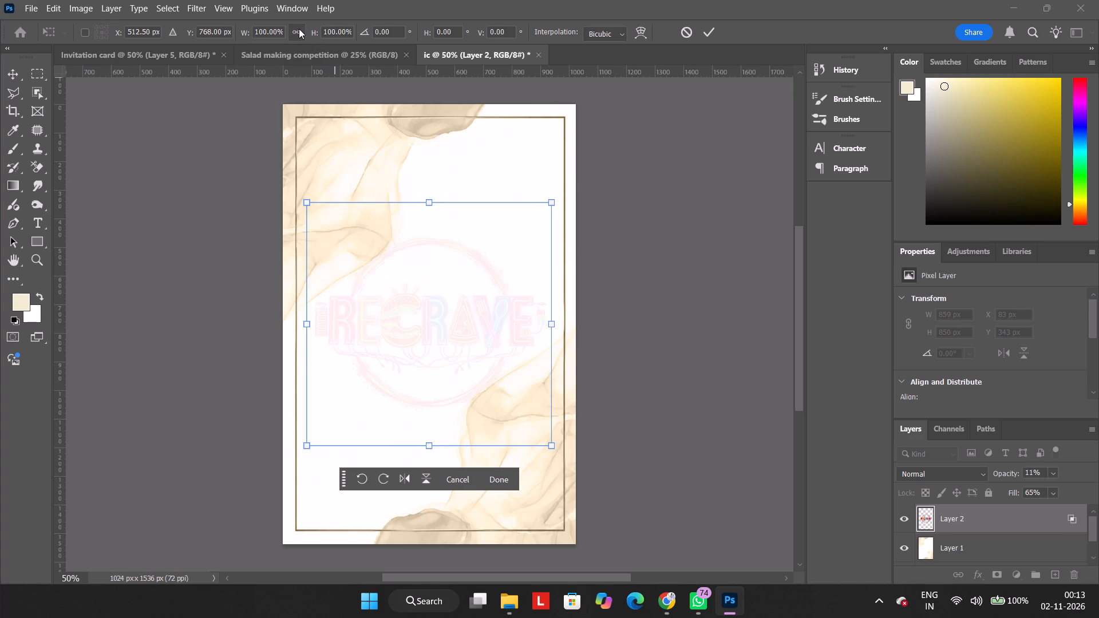
Scale the RECRAVE logo proportionally to about 109% (935 × 926 px) and nudge it slightly to the right.
{"action": "left_click", "coordinate": [299, 29]}
{"action": "left_click_drag", "start_coordinate": [429, 203], "coordinate": [427, 189]}
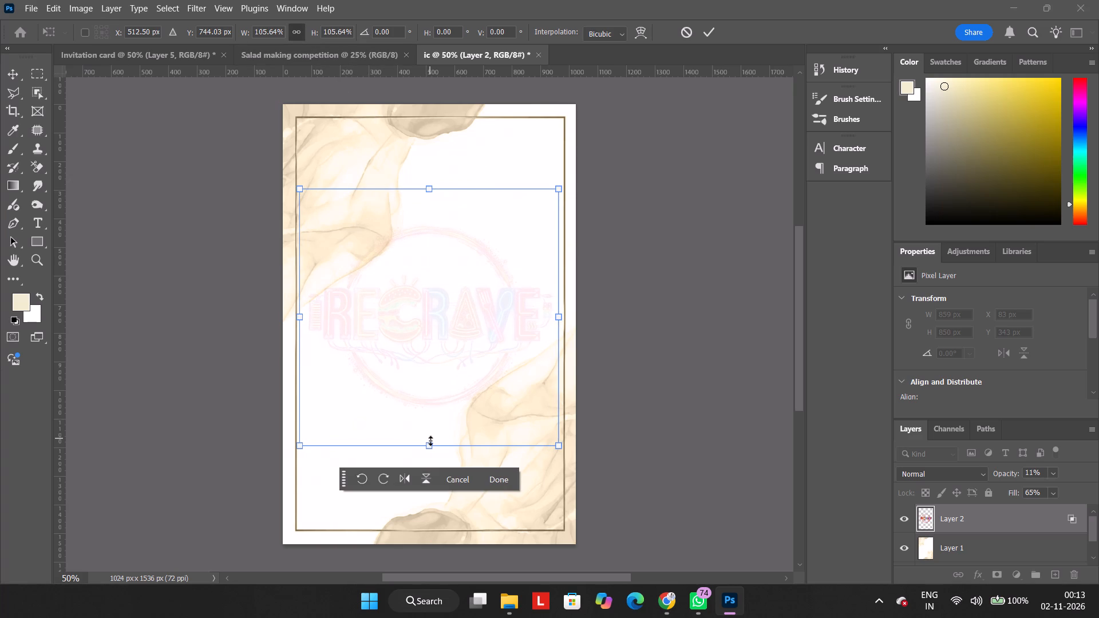
{"action": "left_click_drag", "start_coordinate": [429, 446], "coordinate": [431, 456]}
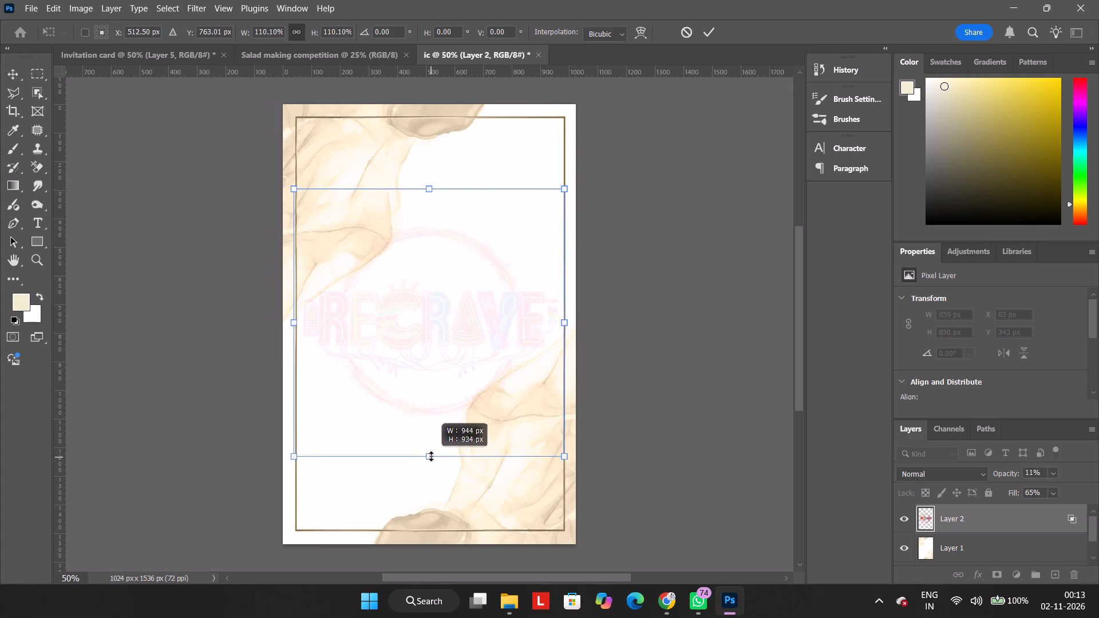
{"action": "left_click_drag", "start_coordinate": [431, 456], "coordinate": [432, 454]}
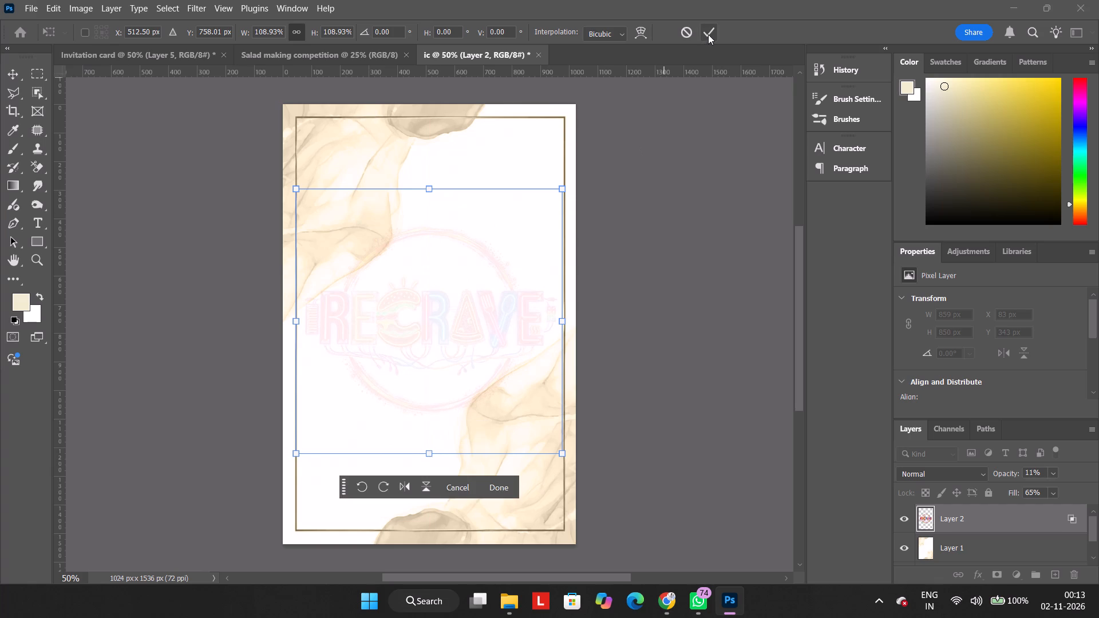
{"action": "left_click", "coordinate": [708, 34]}
{"action": "key", "text": "Right"}
{"action": "key", "text": "Right"}
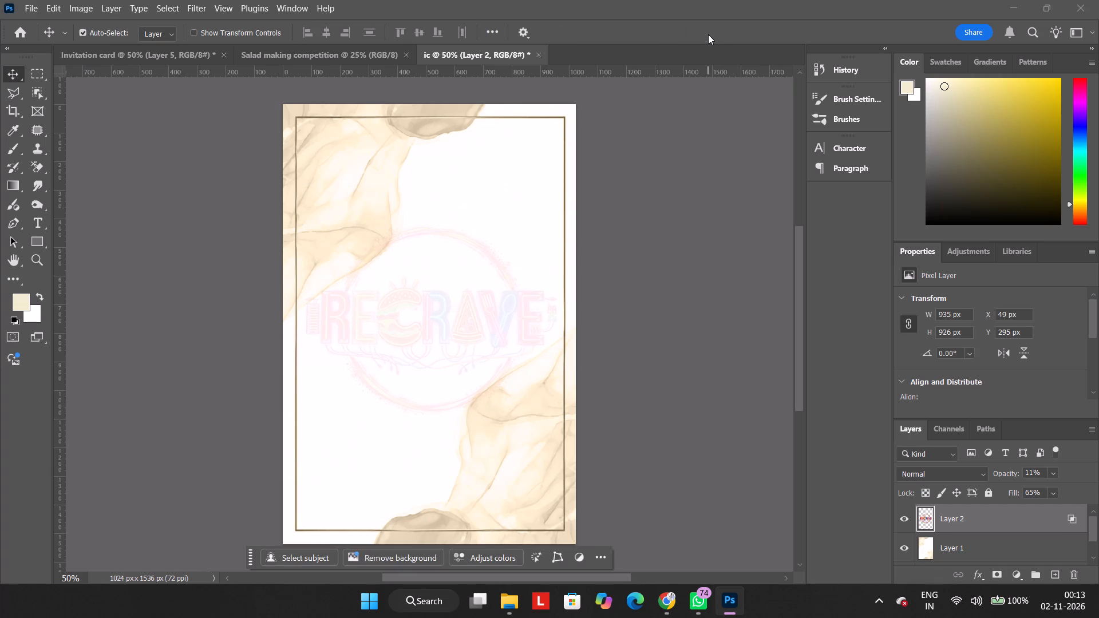
{"action": "key", "text": "Left"}
{"action": "left_click", "coordinate": [675, 209]}
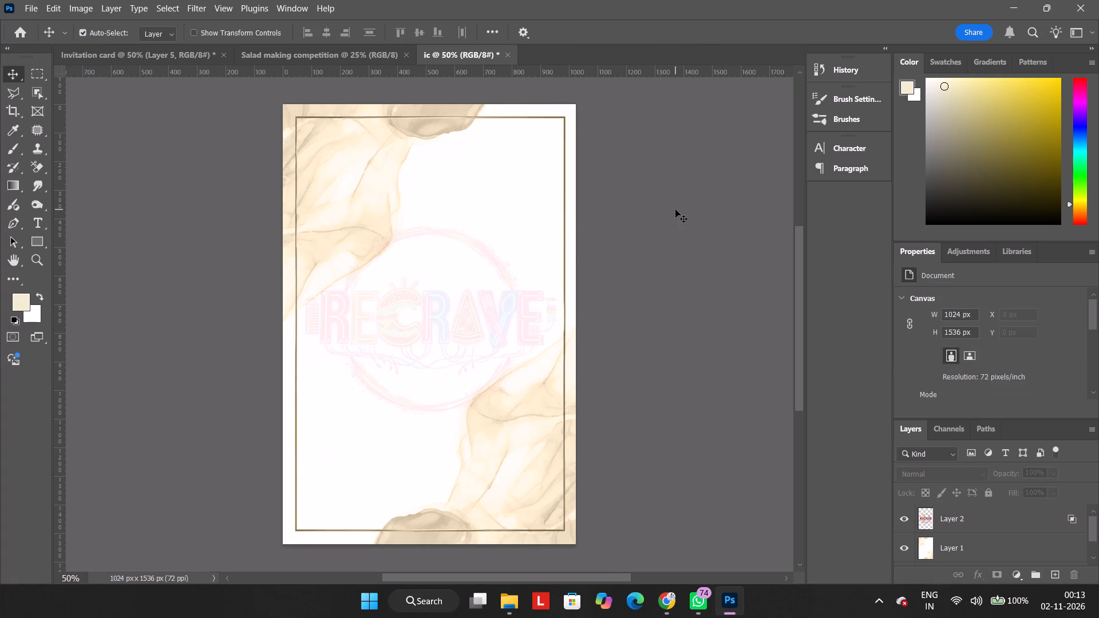
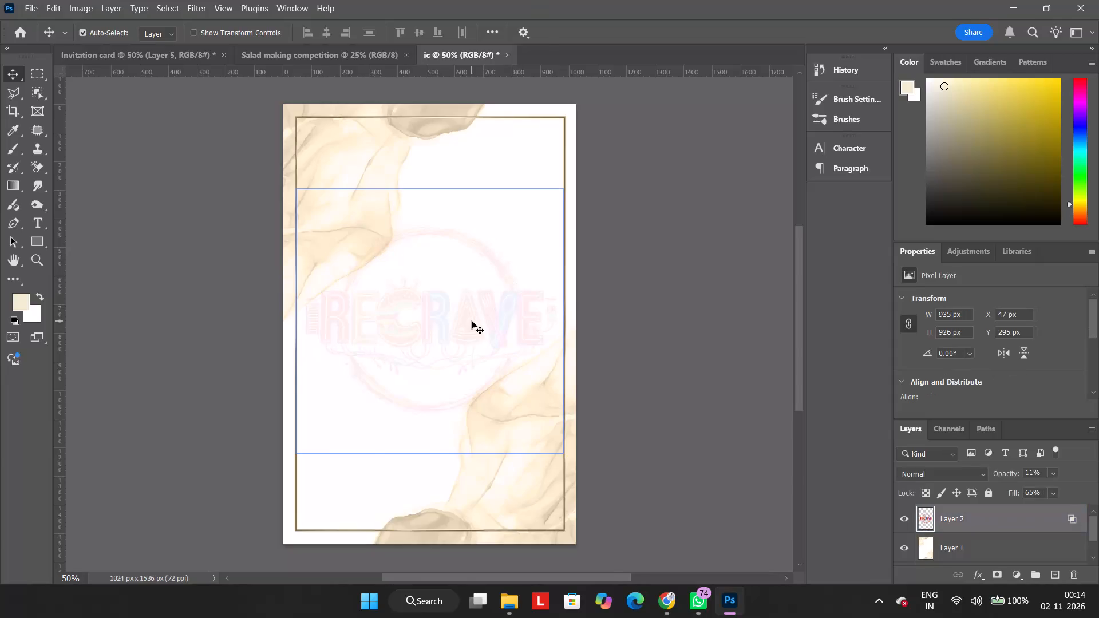
Set the RECRAVE logo layer's opacity to 16%.
{"action": "left_click", "coordinate": [1047, 476]}
{"action": "left_click", "coordinate": [1036, 486]}
{"action": "left_click", "coordinate": [1036, 486]}
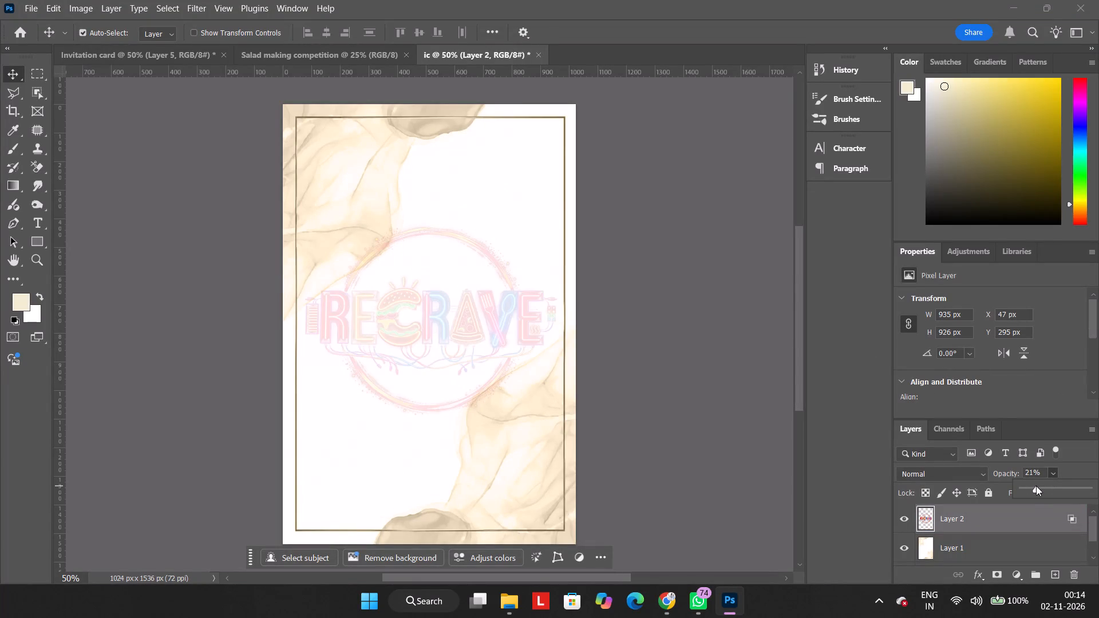
{"action": "left_click", "coordinate": [1036, 486]}
{"action": "left_click", "coordinate": [623, 352]}
Scale the RECRAVE logo down proportionally to 78% (729 × 722 px) with Free Transform, keeping it near the card's middle.
{"action": "left_click", "coordinate": [493, 319]}
{"action": "key", "text": "ctrl+t"}
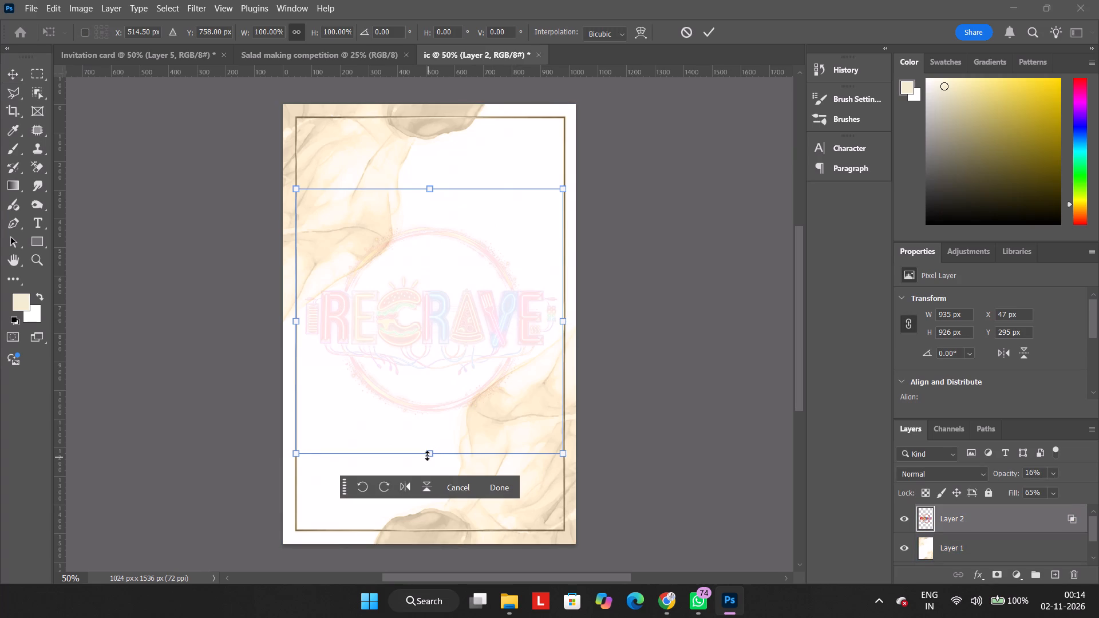
{"action": "left_click_drag", "start_coordinate": [427, 455], "coordinate": [427, 427]}
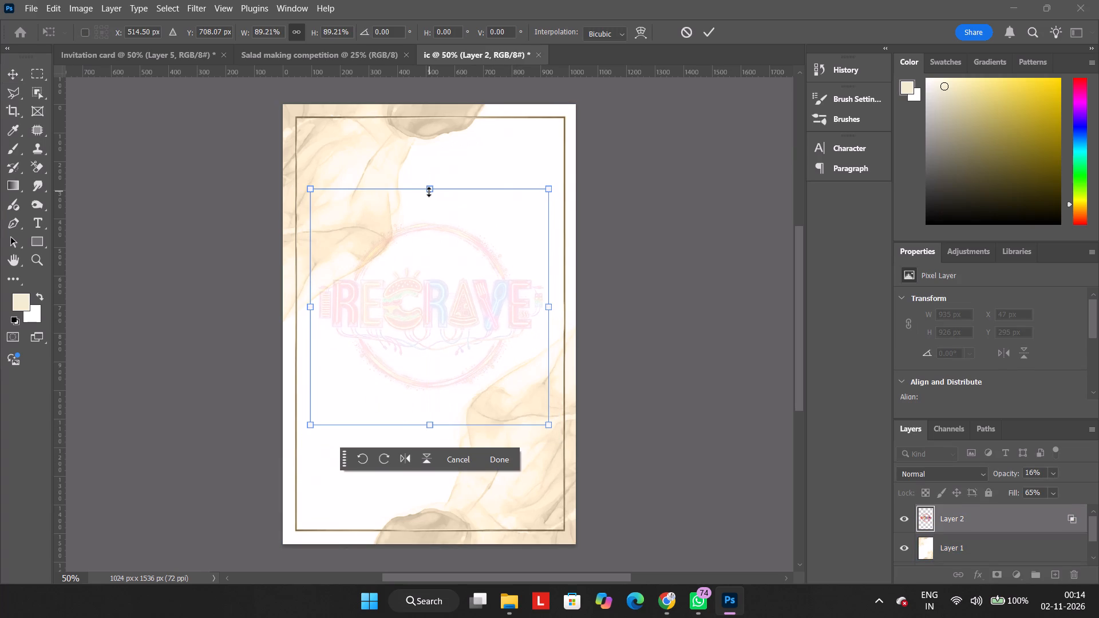
{"action": "left_click_drag", "start_coordinate": [429, 192], "coordinate": [439, 221]}
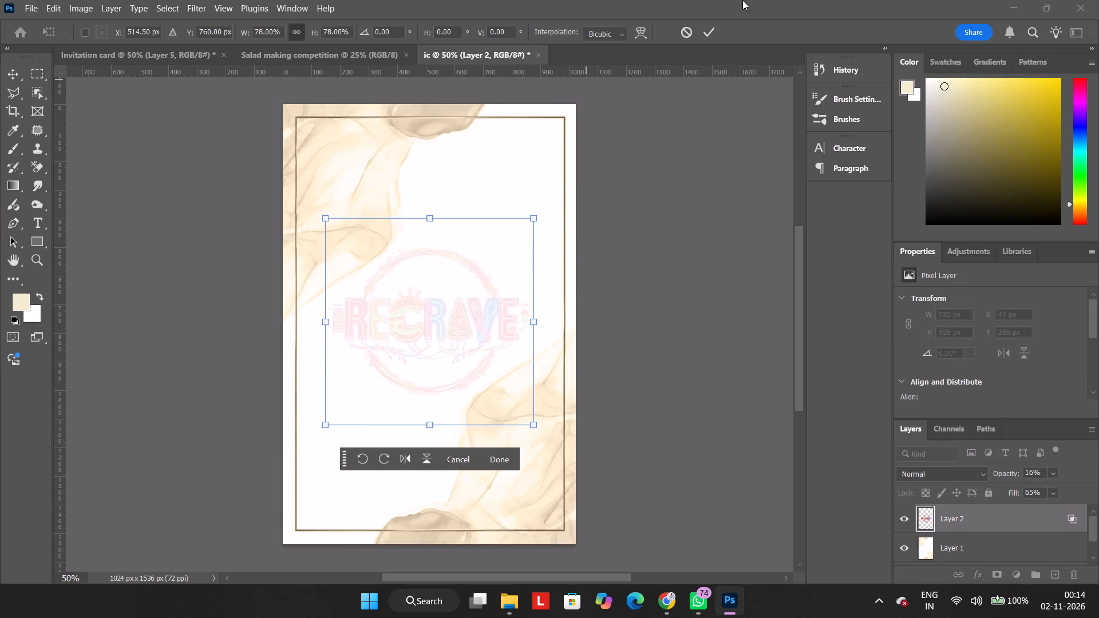
{"action": "left_click", "coordinate": [706, 37]}
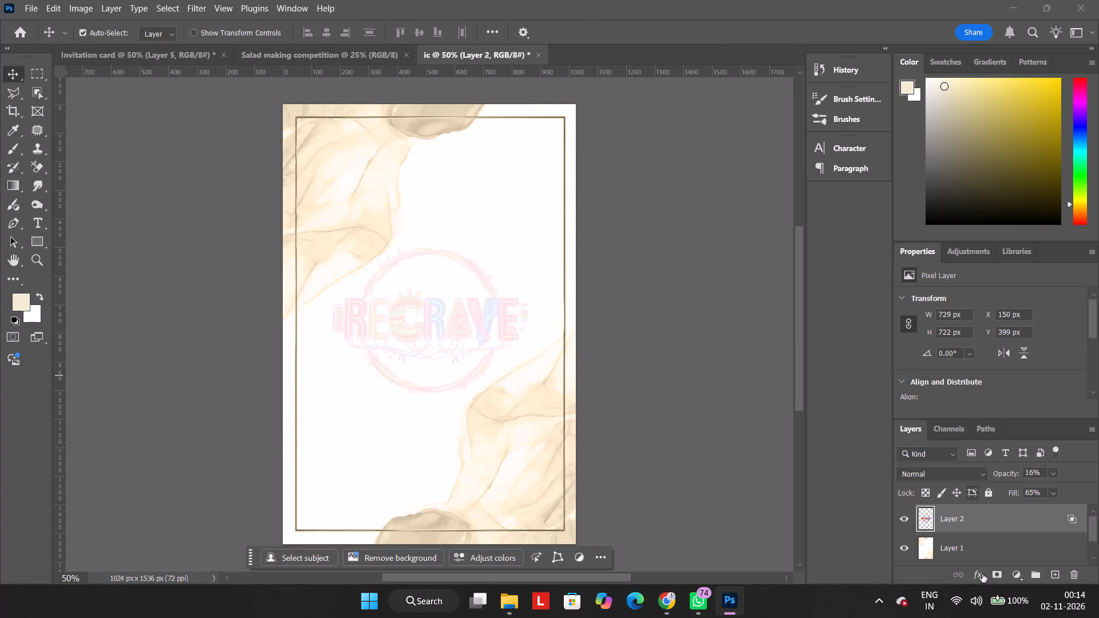
Align the RECRAVE logo's horizontal and vertical centres with the Background layer.
{"action": "scroll", "coordinate": [999, 538], "scroll_direction": "down", "scroll_amount": 1}
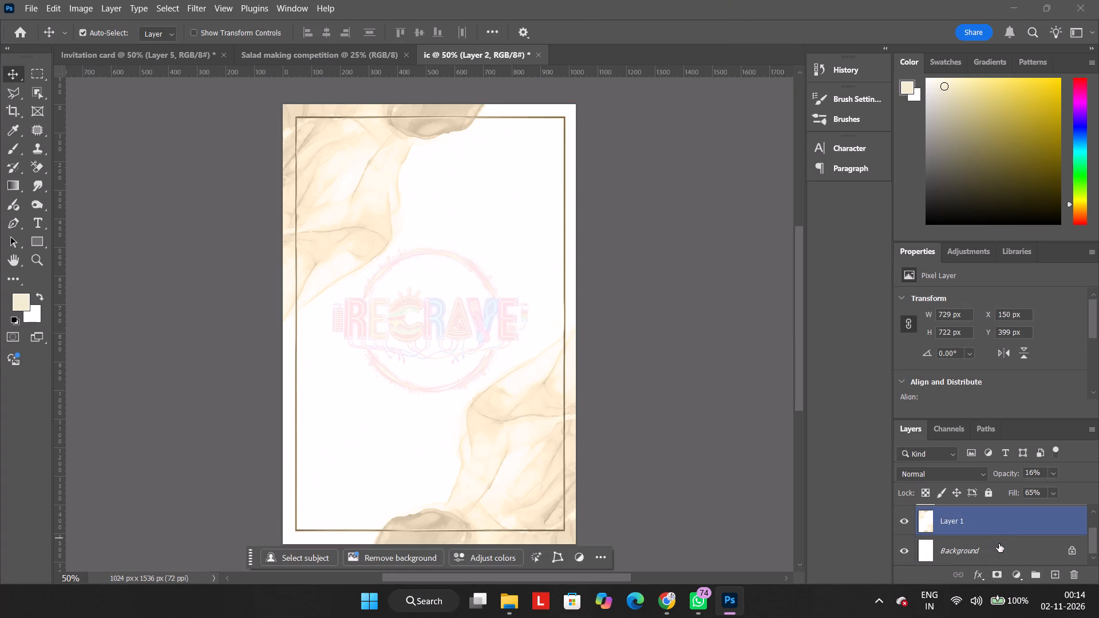
{"action": "left_click", "coordinate": [999, 544], "text": "ctrl"}
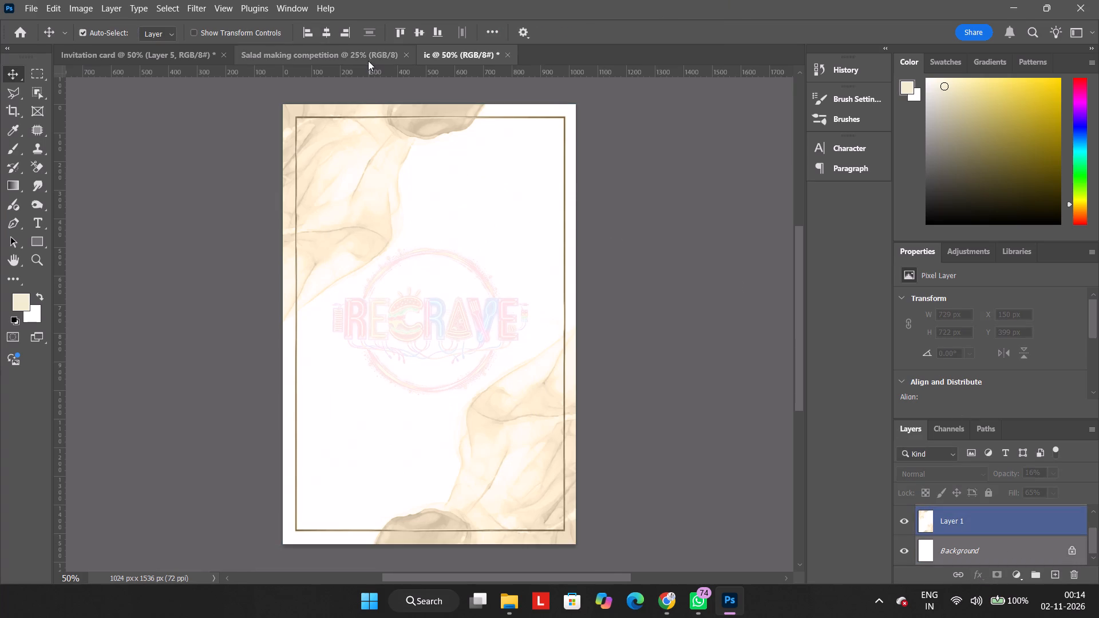
{"action": "left_click", "coordinate": [330, 33]}
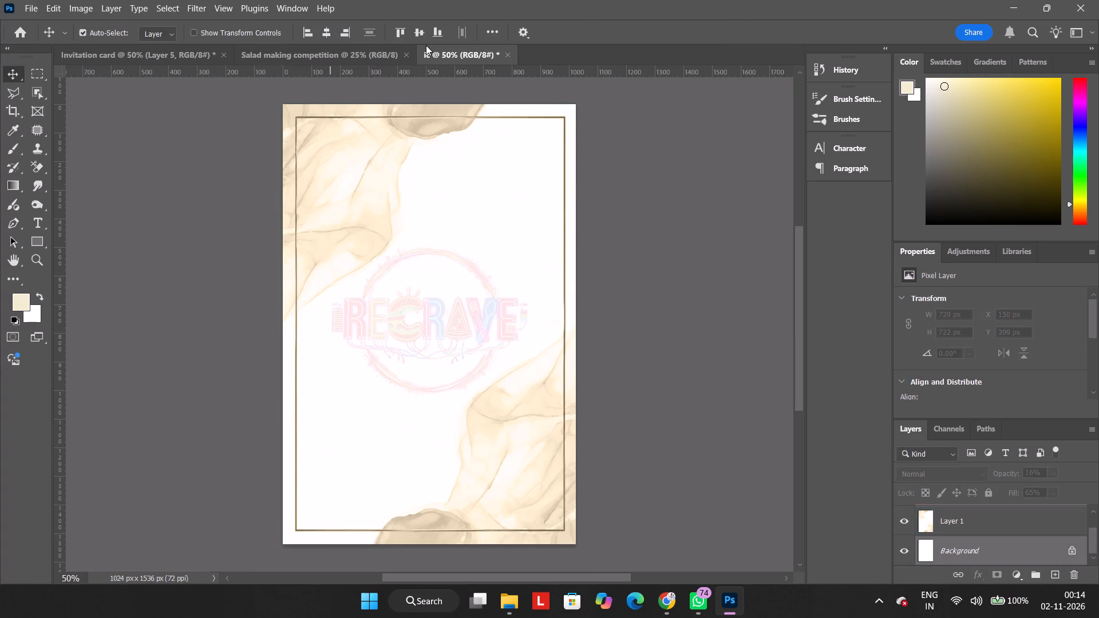
{"action": "left_click", "coordinate": [416, 33]}
{"action": "left_click", "coordinate": [622, 225]}
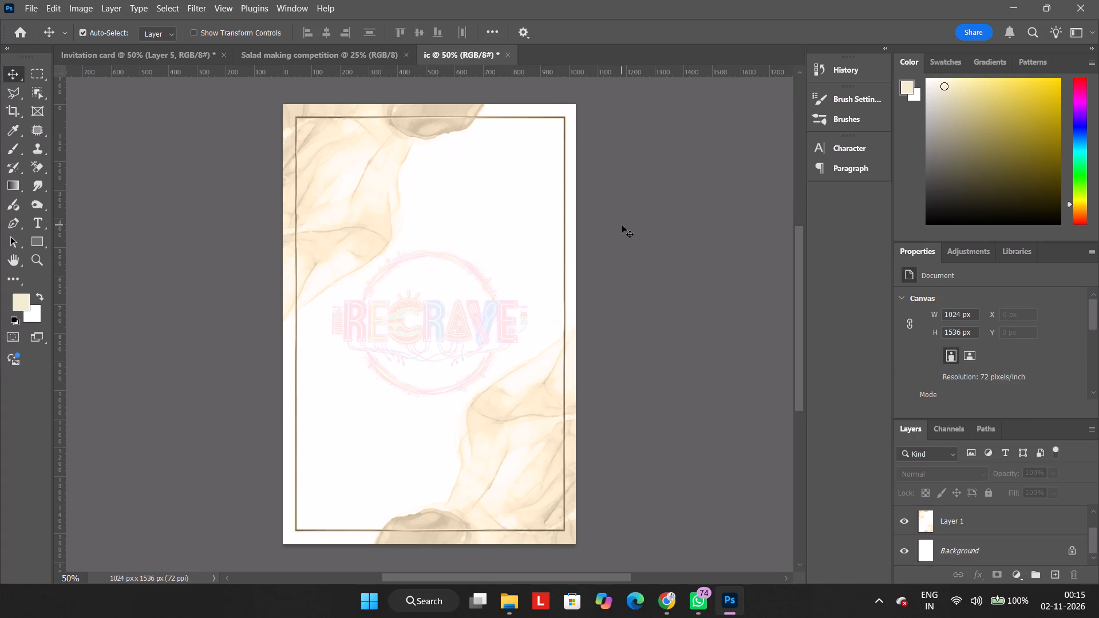
Copy the hidden "Dear Sir/Mam" text layer from the Invitation card document into the ic document and make it visible.
{"action": "left_click", "coordinate": [181, 49]}
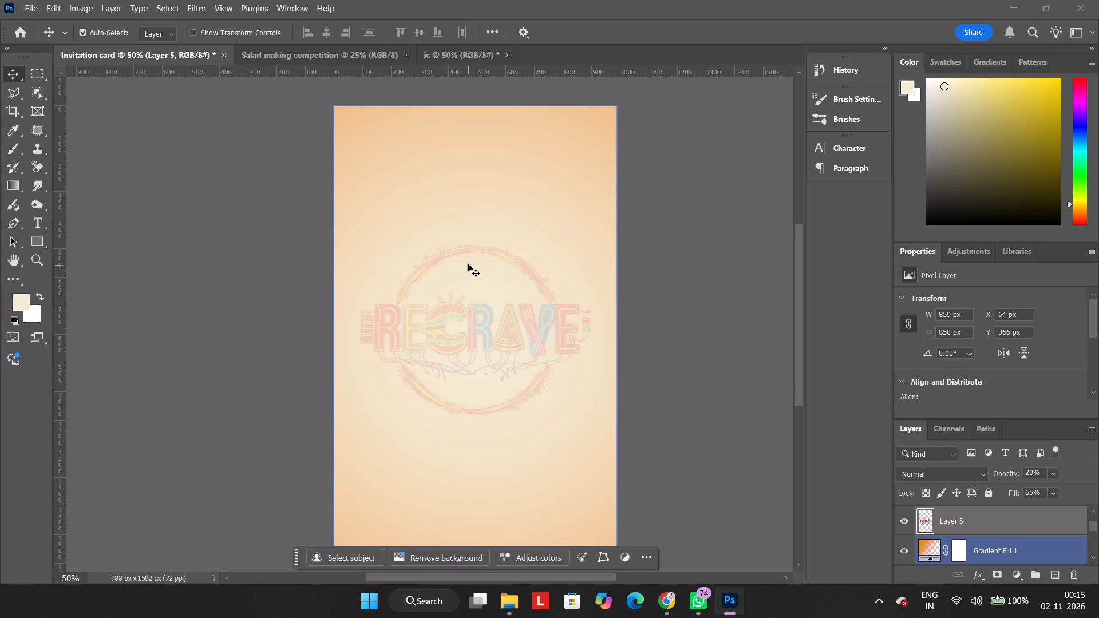
{"action": "scroll", "coordinate": [992, 542], "scroll_direction": "up", "scroll_amount": 5}
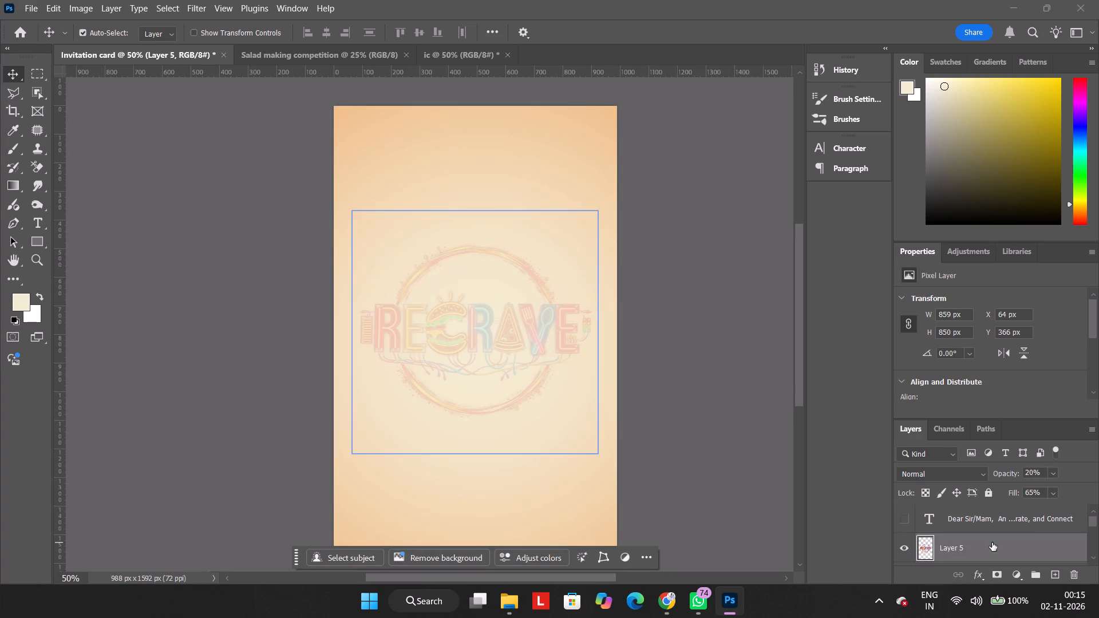
{"action": "left_click", "coordinate": [991, 534]}
{"action": "left_click", "coordinate": [991, 520]}
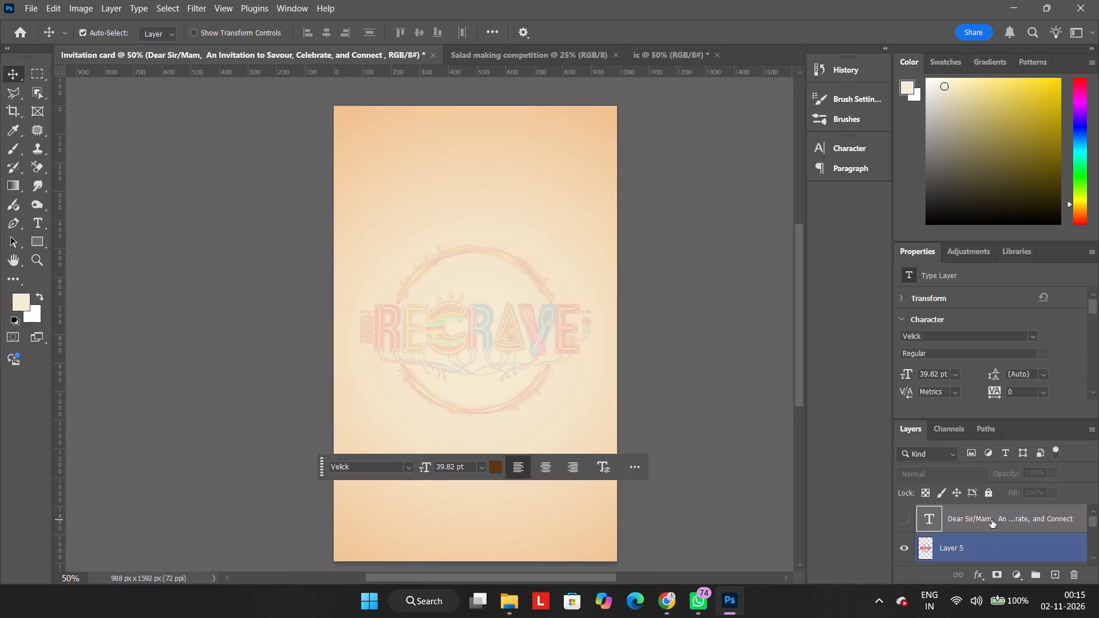
{"action": "key", "text": "ctrl+c"}
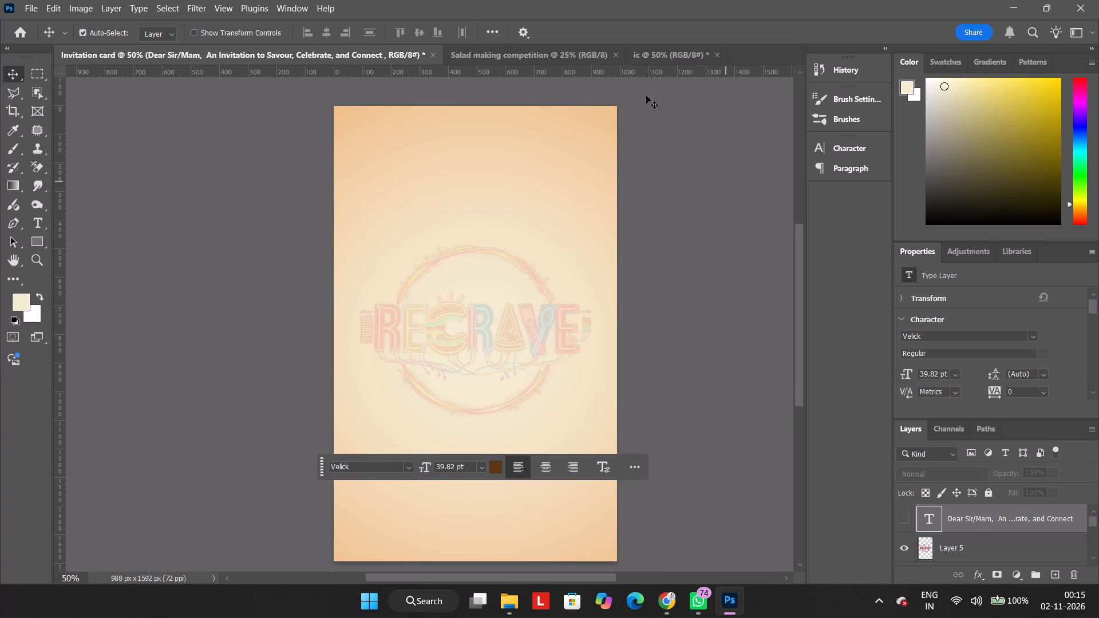
{"action": "left_click", "coordinate": [675, 48]}
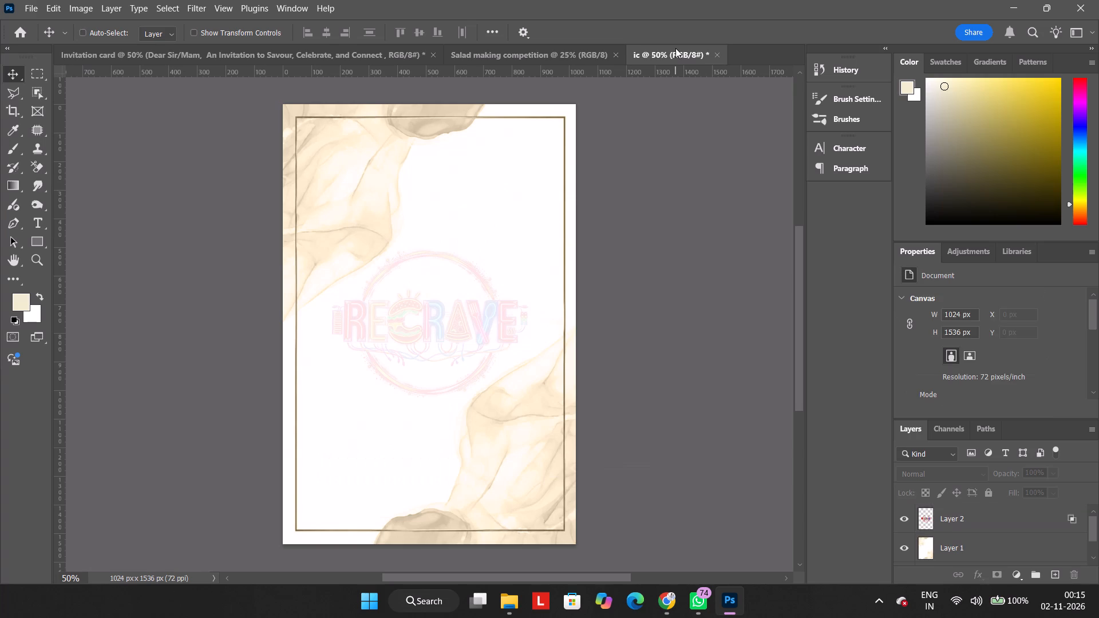
{"action": "key", "text": "ctrl+v"}
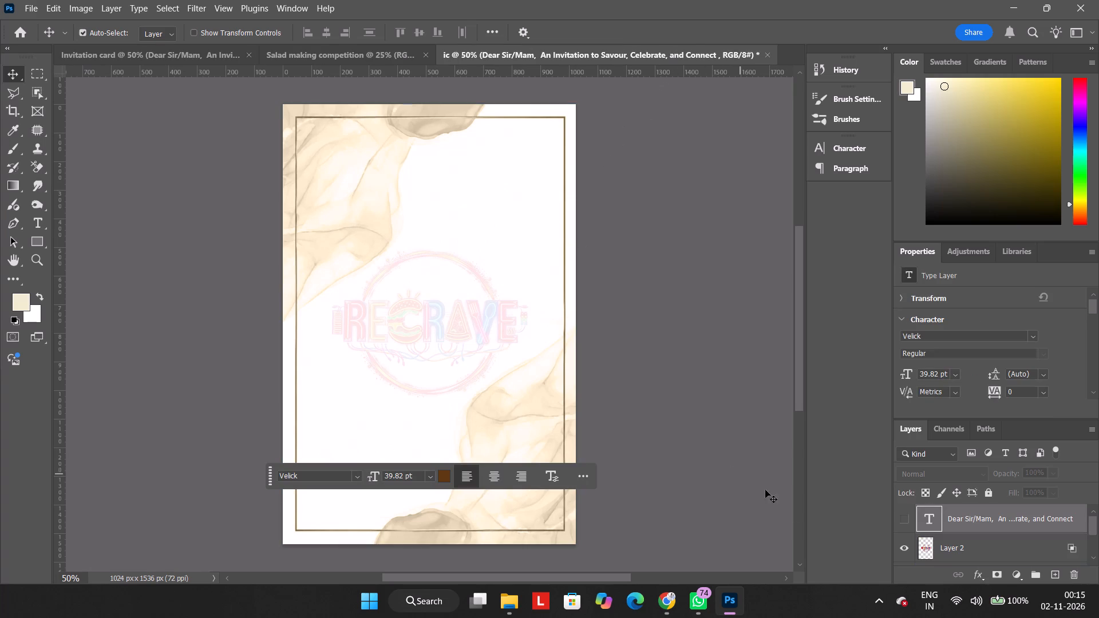
{"action": "left_click", "coordinate": [904, 525]}
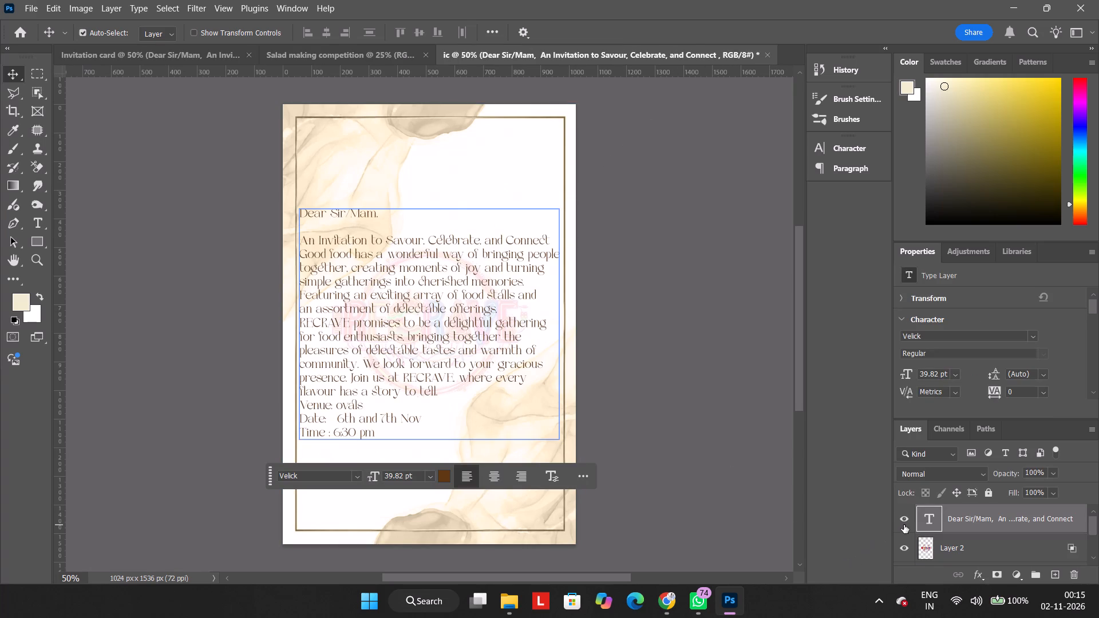
{"action": "left_click", "coordinate": [633, 307]}
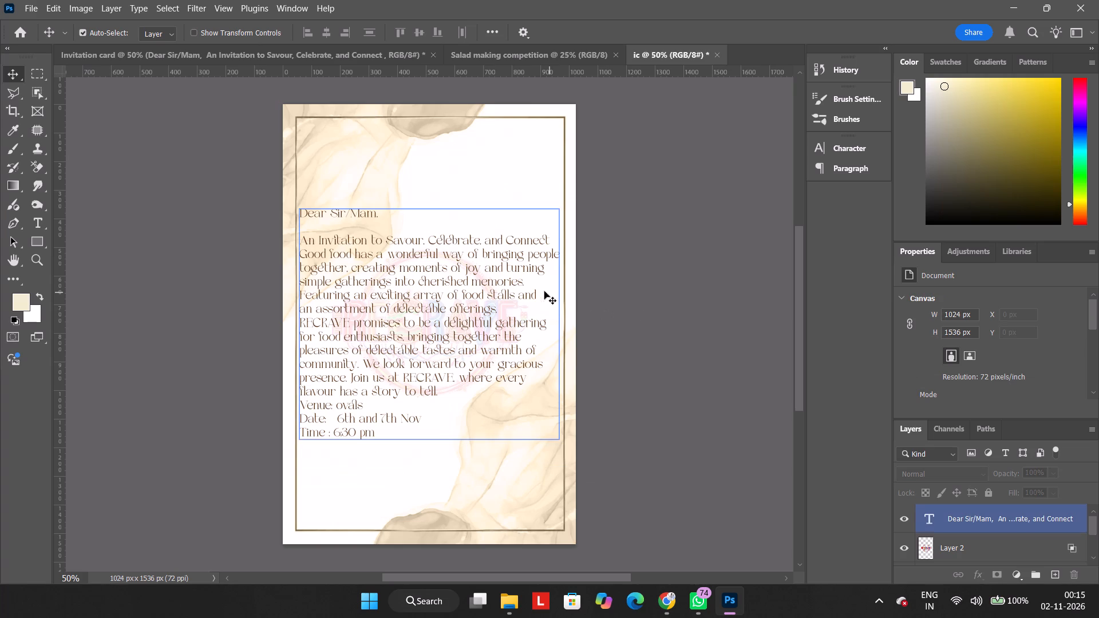
{"action": "left_click", "coordinate": [601, 250]}
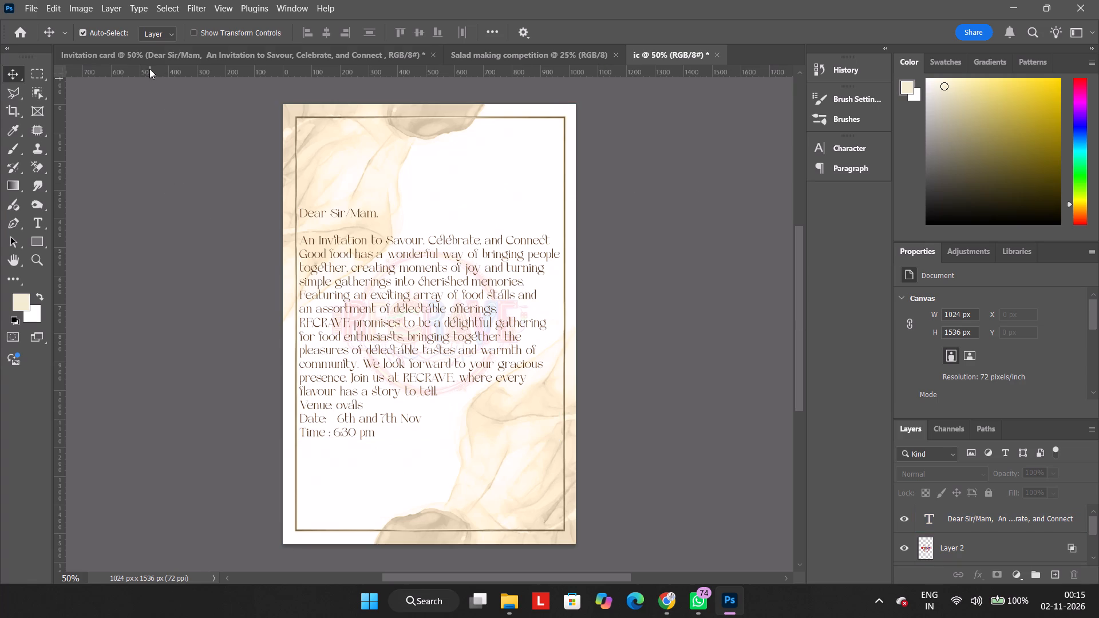
Copy the Gradient Fill 1 layer from the Invitation card document into the ic document, above the invitation text.
{"action": "left_click", "coordinate": [152, 47]}
{"action": "scroll", "coordinate": [1010, 520], "scroll_direction": "down", "scroll_amount": 2}
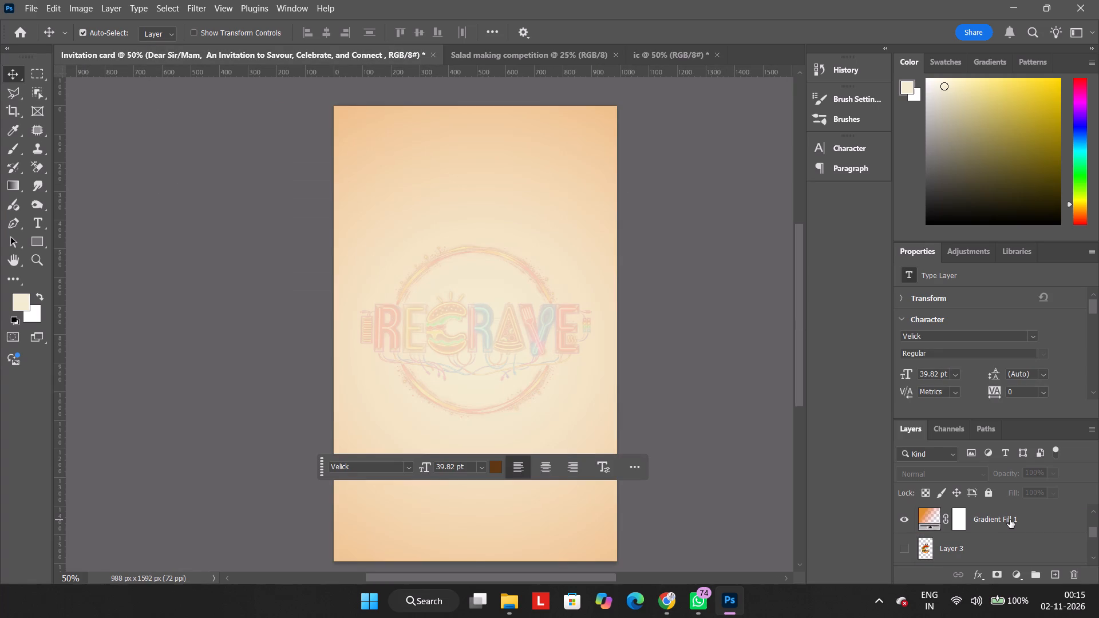
{"action": "scroll", "coordinate": [1010, 520], "scroll_direction": "down", "scroll_amount": 1}
{"action": "scroll", "coordinate": [1002, 542], "scroll_direction": "up", "scroll_amount": 1}
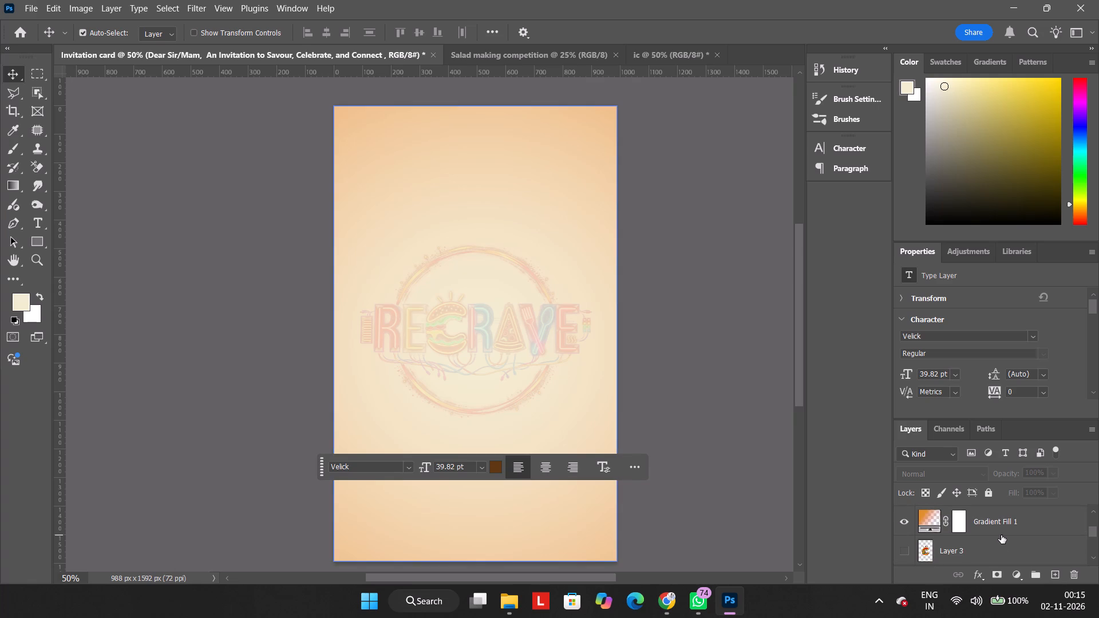
{"action": "left_click", "coordinate": [1001, 534]}
{"action": "key", "text": "ctrl+c"}
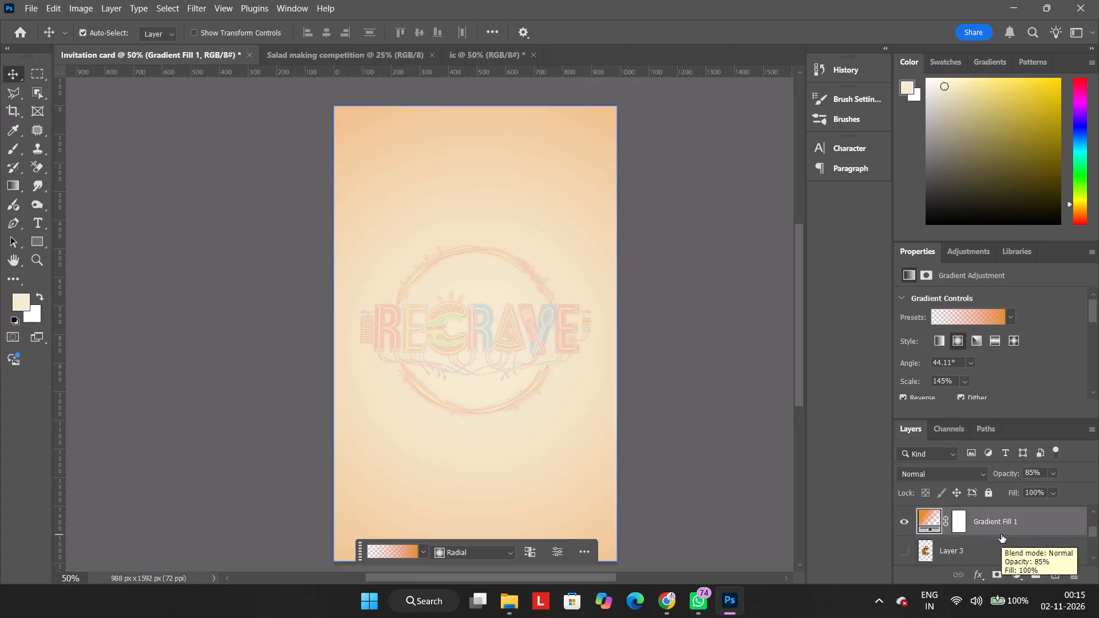
{"action": "left_click", "coordinate": [477, 57]}
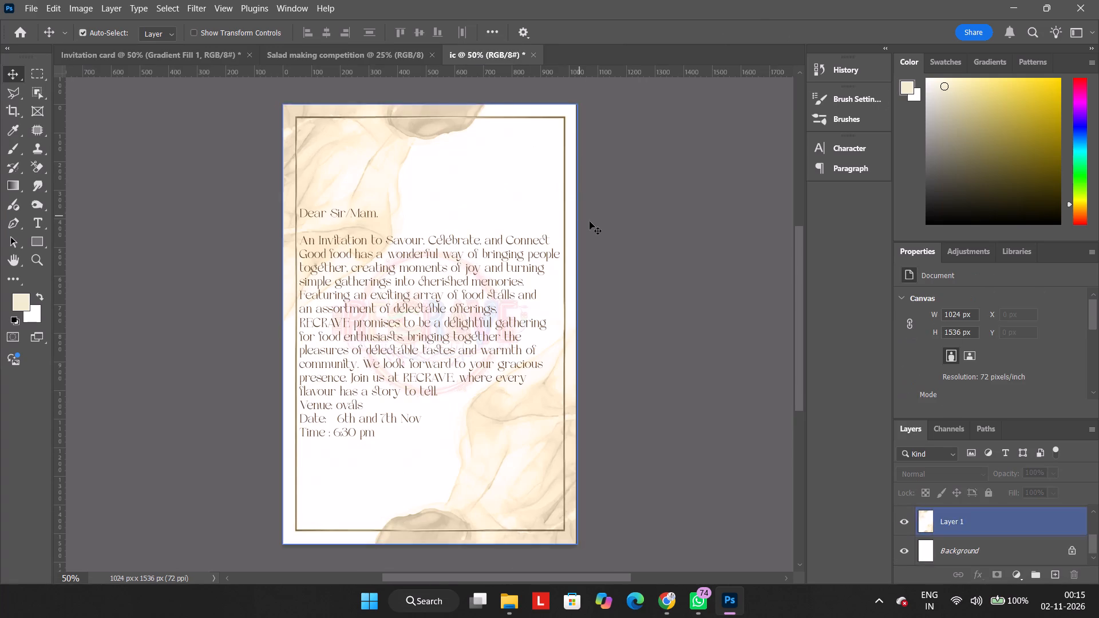
{"action": "key", "text": "ctrl+v"}
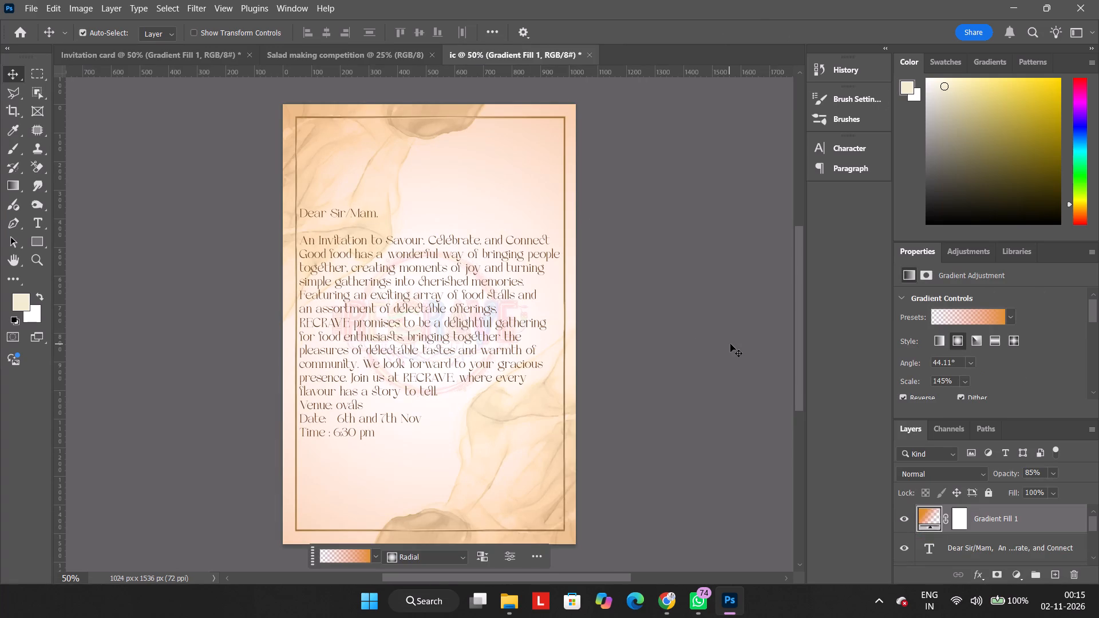
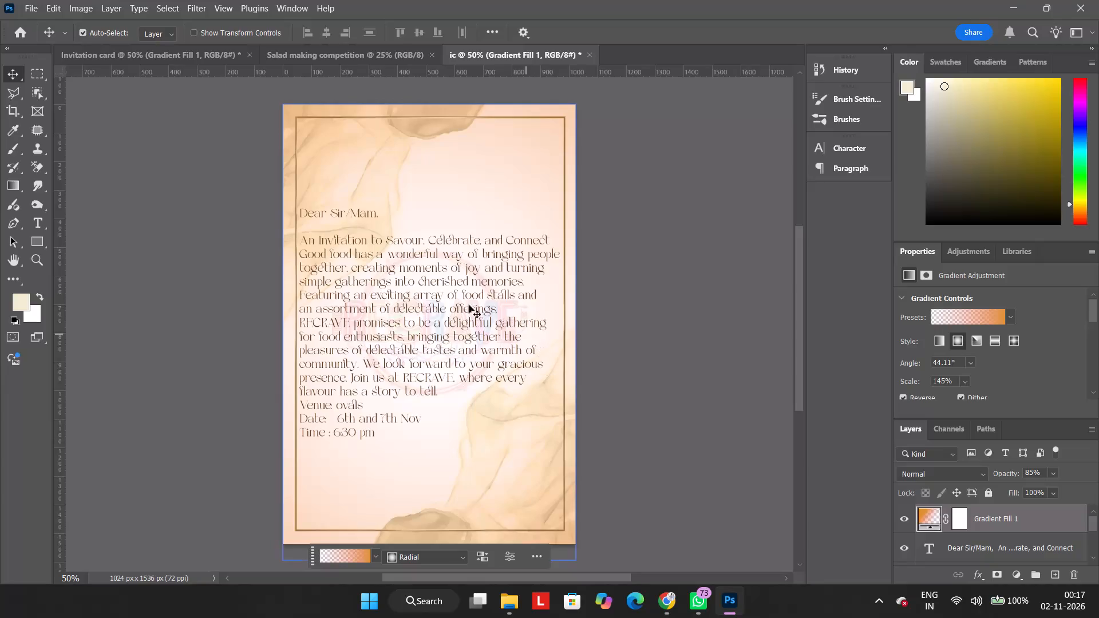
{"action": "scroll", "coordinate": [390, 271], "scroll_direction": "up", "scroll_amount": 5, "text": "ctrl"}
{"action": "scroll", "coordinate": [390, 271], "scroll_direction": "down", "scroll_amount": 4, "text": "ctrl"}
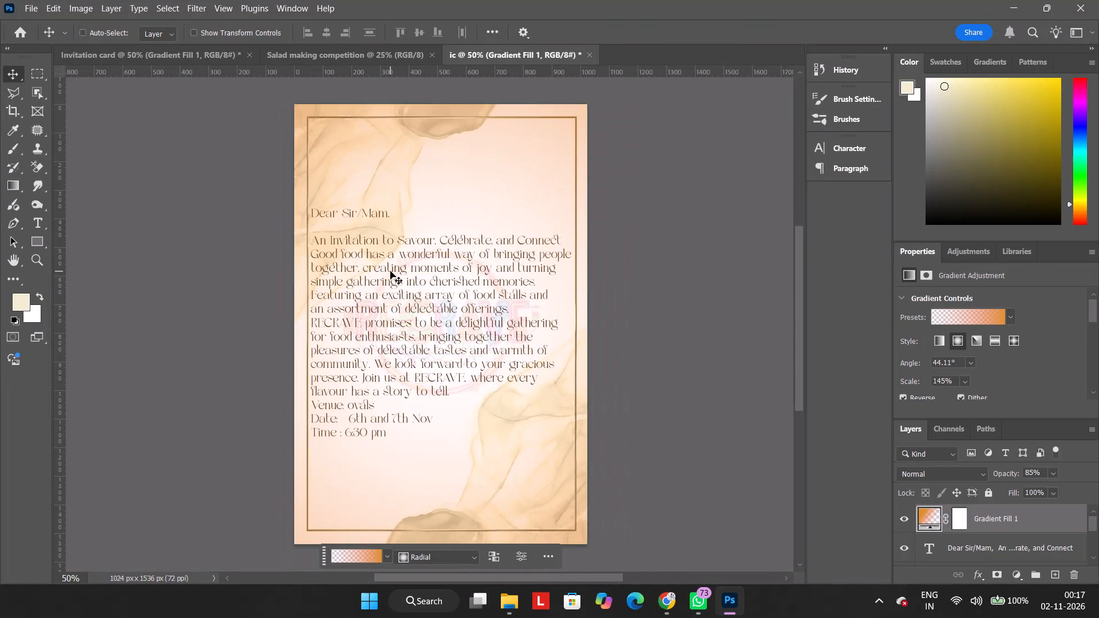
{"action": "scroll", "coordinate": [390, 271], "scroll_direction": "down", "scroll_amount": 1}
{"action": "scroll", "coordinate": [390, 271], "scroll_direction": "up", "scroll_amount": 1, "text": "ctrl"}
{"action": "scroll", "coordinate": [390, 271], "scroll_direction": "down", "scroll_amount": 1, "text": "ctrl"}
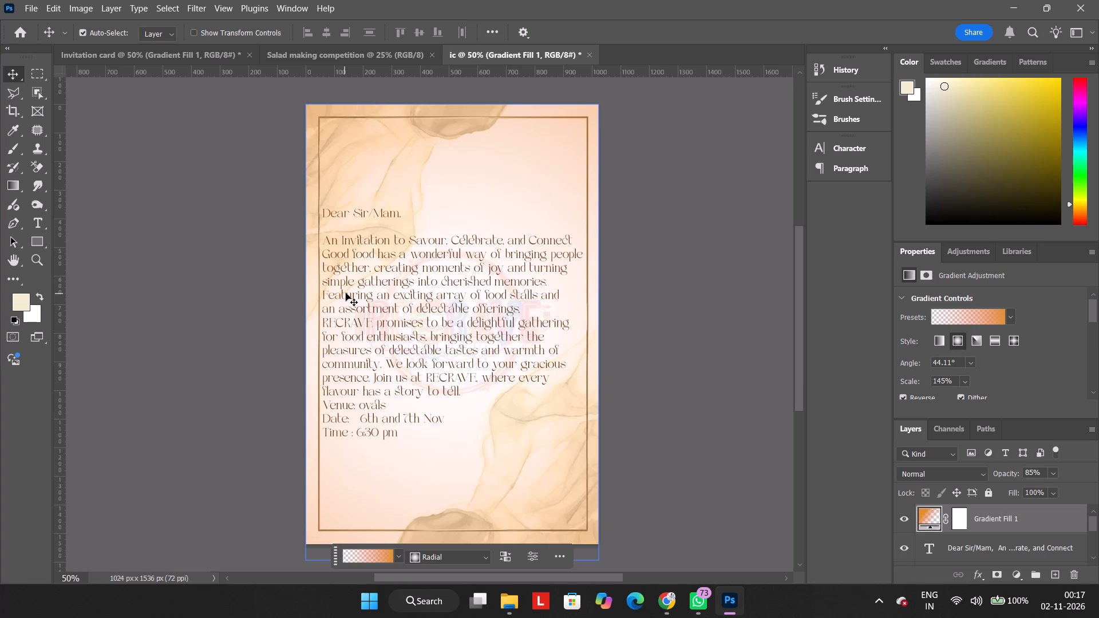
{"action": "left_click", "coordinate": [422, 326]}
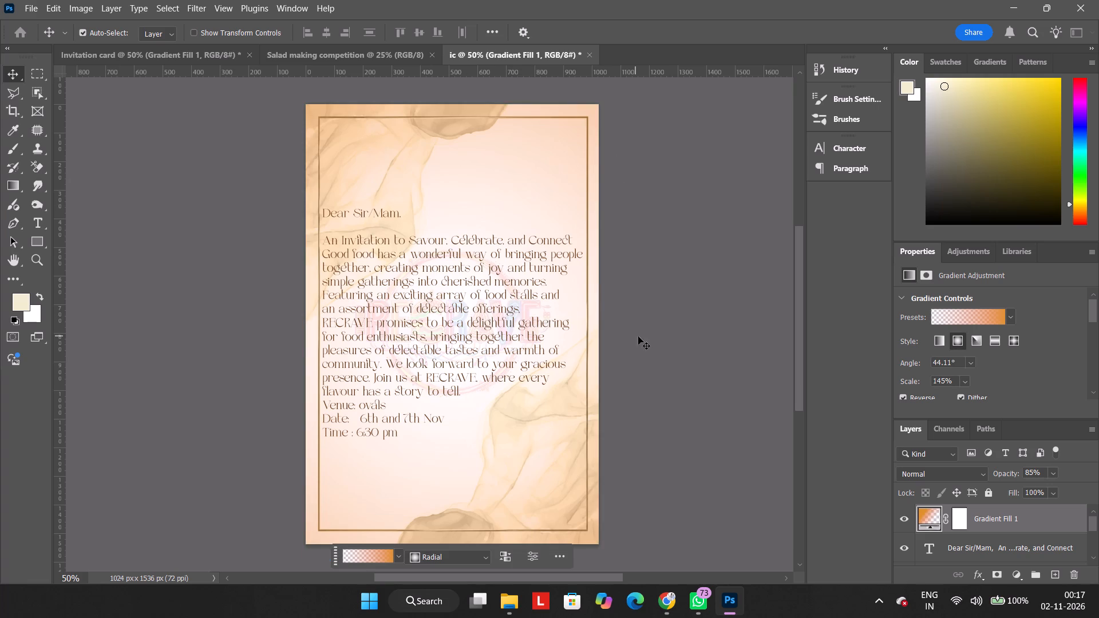
Select the "Dear Sir/Mam" text layer and toggle its visibility off and on to check the card with and without it.
{"action": "left_click", "coordinate": [1026, 535]}
{"action": "left_click", "coordinate": [1013, 546]}
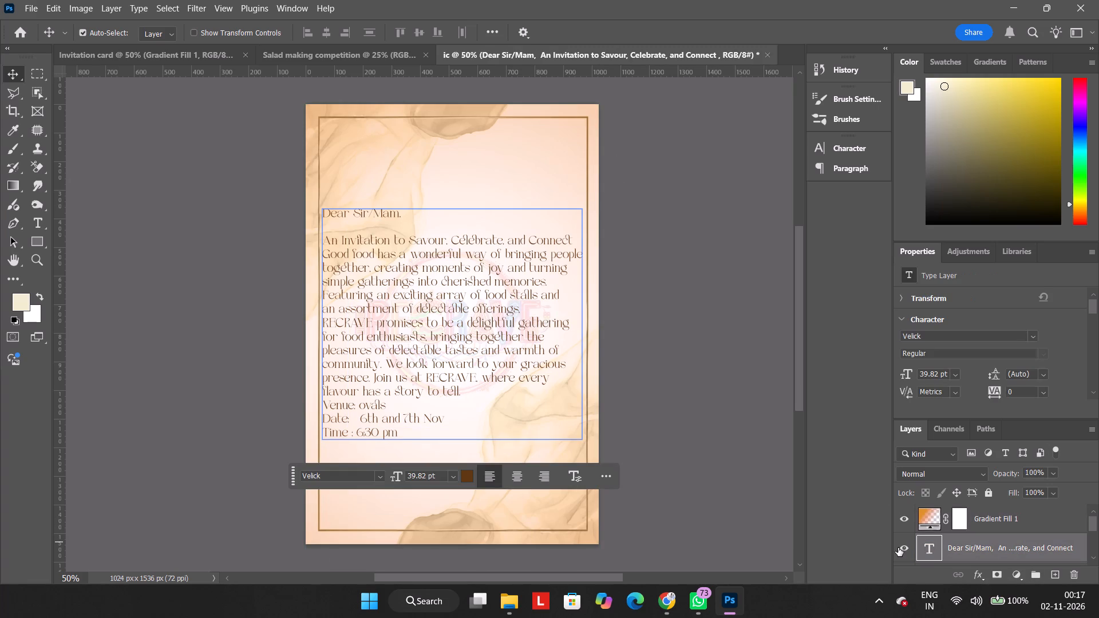
{"action": "left_click", "coordinate": [898, 548]}
{"action": "left_click", "coordinate": [898, 548]}
{"action": "left_click", "coordinate": [898, 548]}
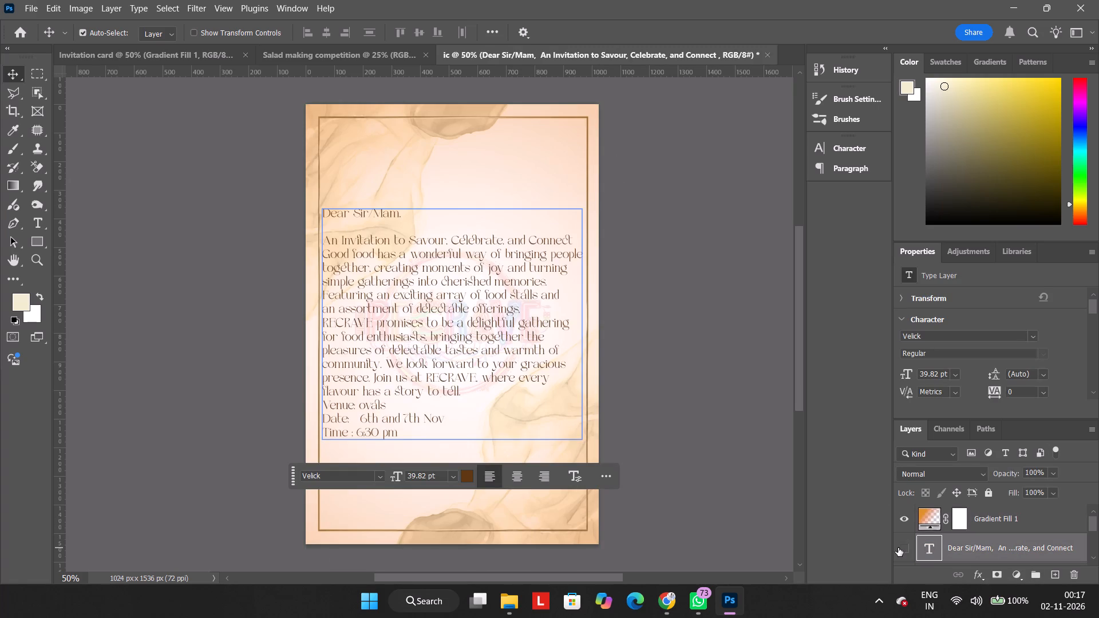
{"action": "left_click", "coordinate": [898, 548]}
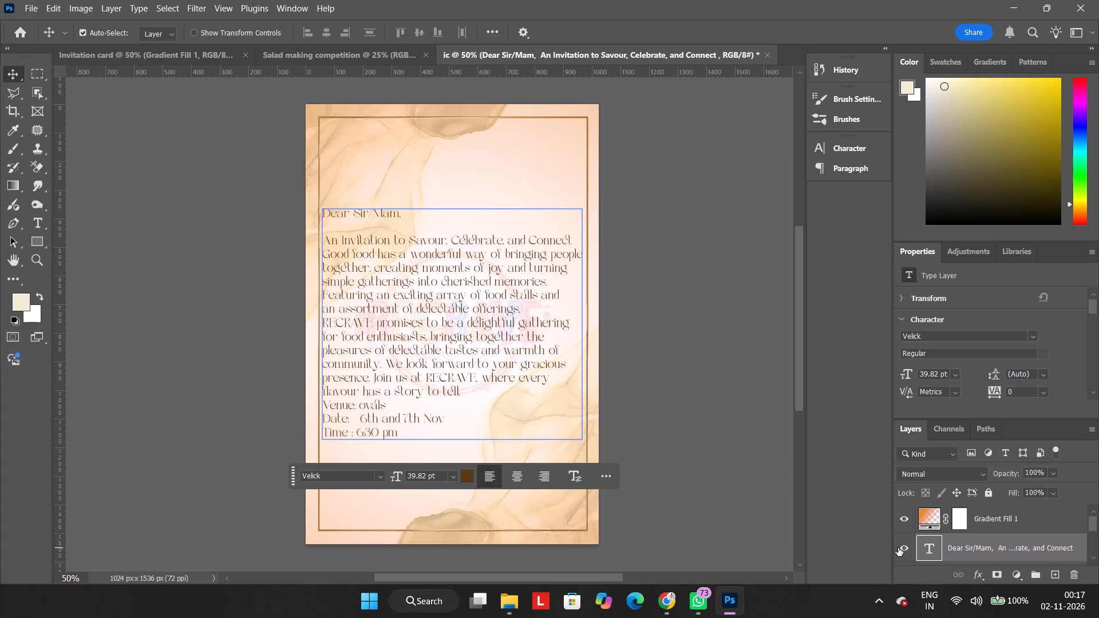
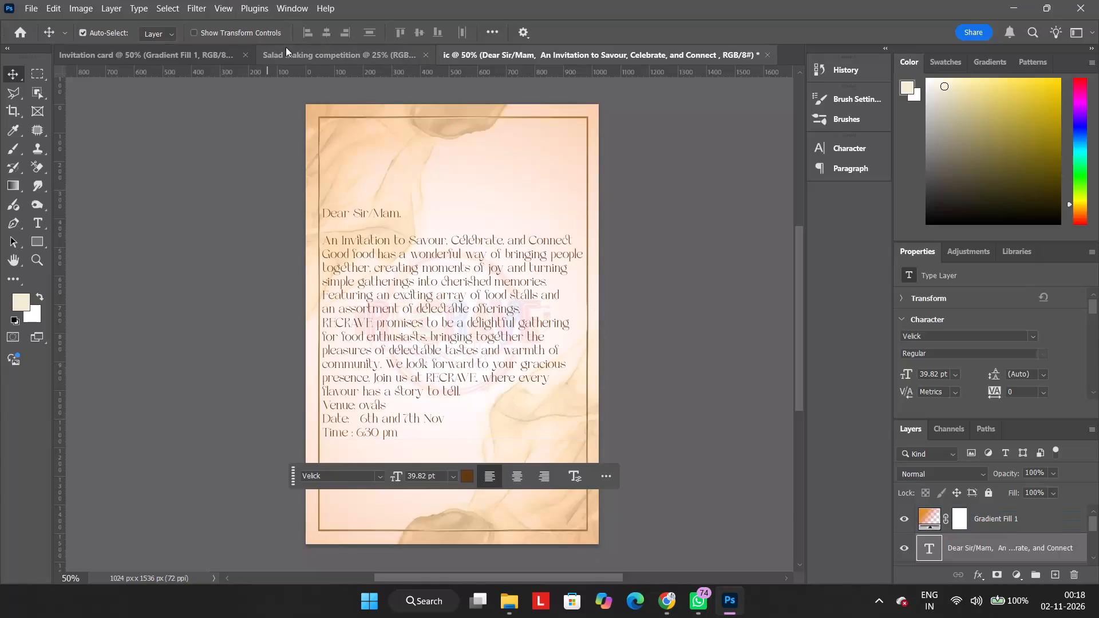
Switch to the blank "Salad making competition" document.
{"action": "left_click", "coordinate": [286, 47]}
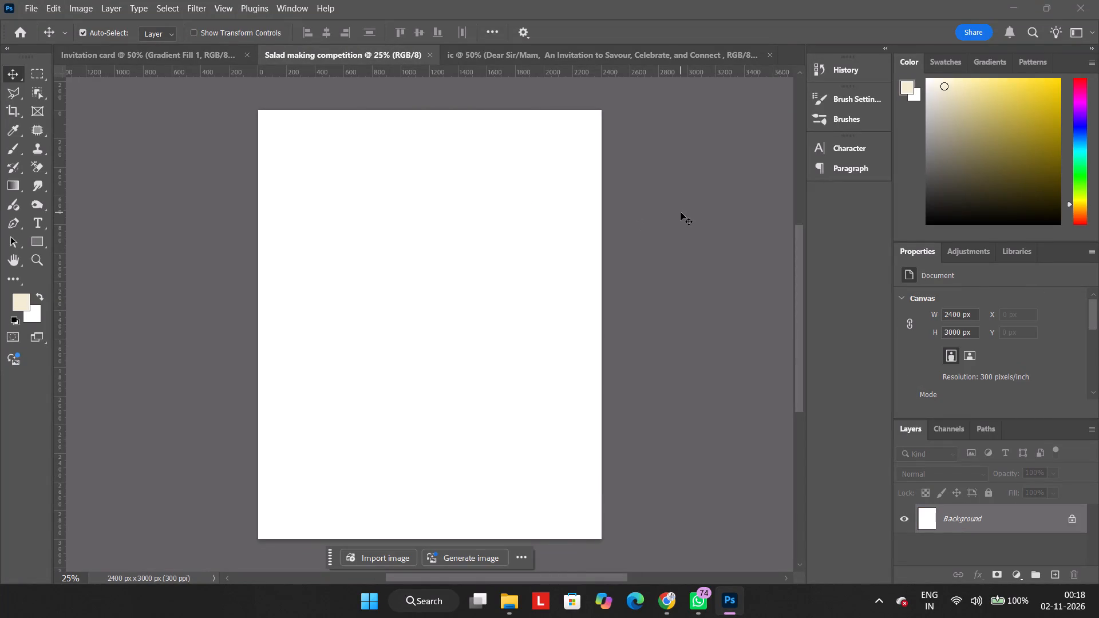
{"action": "left_click", "coordinate": [681, 212]}
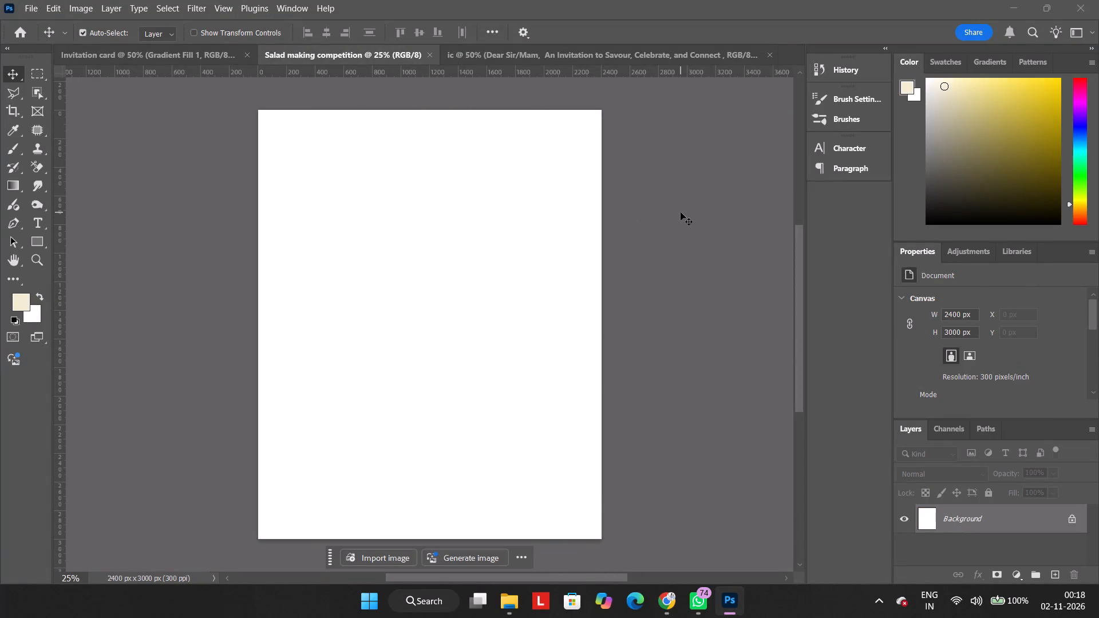
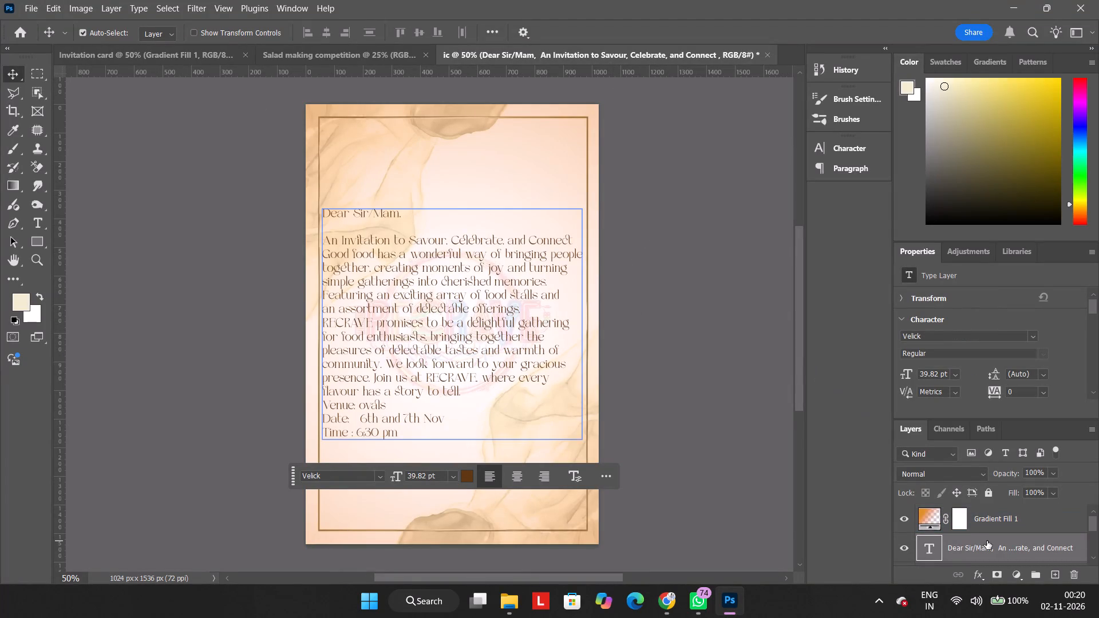
Scale the "Dear Sir/Mam" invitation text block down proportionally to about 94%, keeping its top edge in place inside the card's border.
{"action": "key", "text": "ctrl+t"}
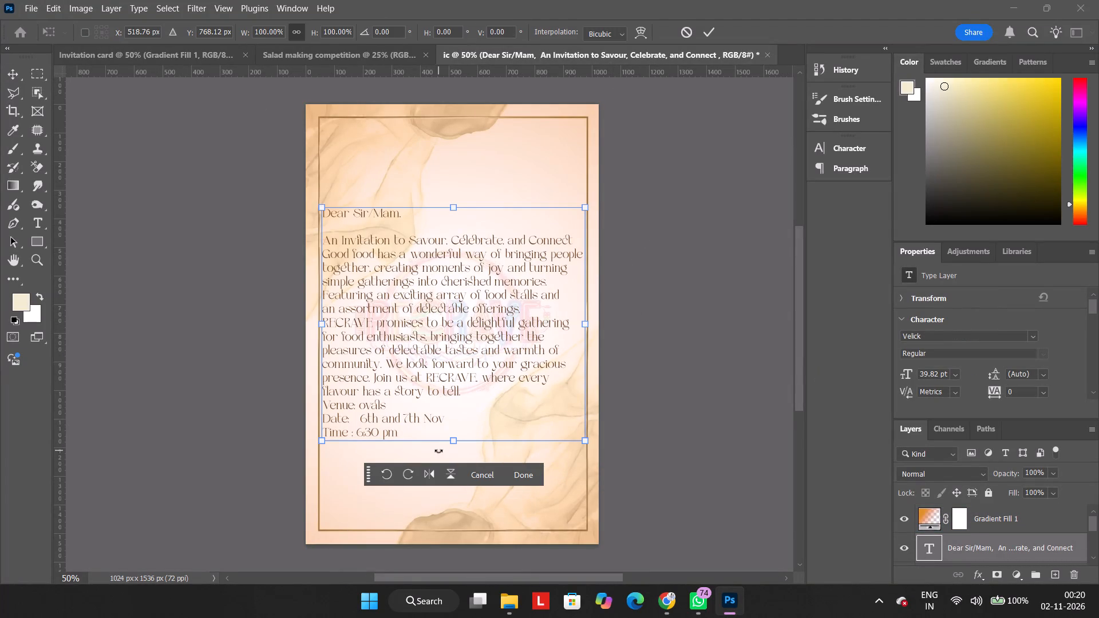
{"action": "left_click_drag", "start_coordinate": [450, 441], "coordinate": [450, 430]}
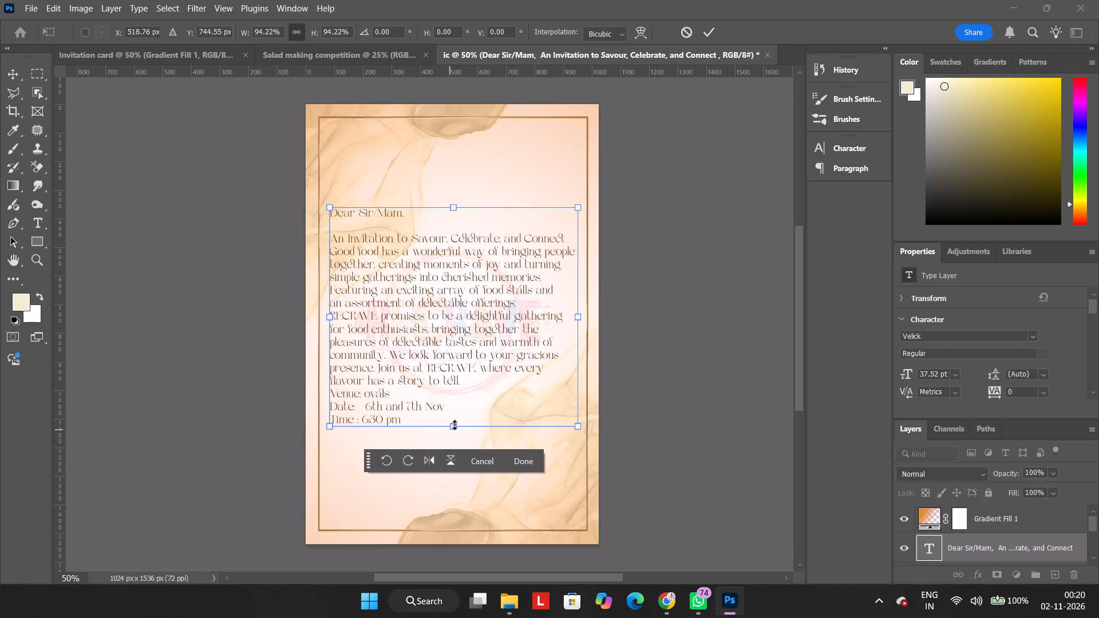
{"action": "left_click", "coordinate": [522, 471]}
{"action": "left_click", "coordinate": [522, 463]}
{"action": "left_click", "coordinate": [674, 358]}
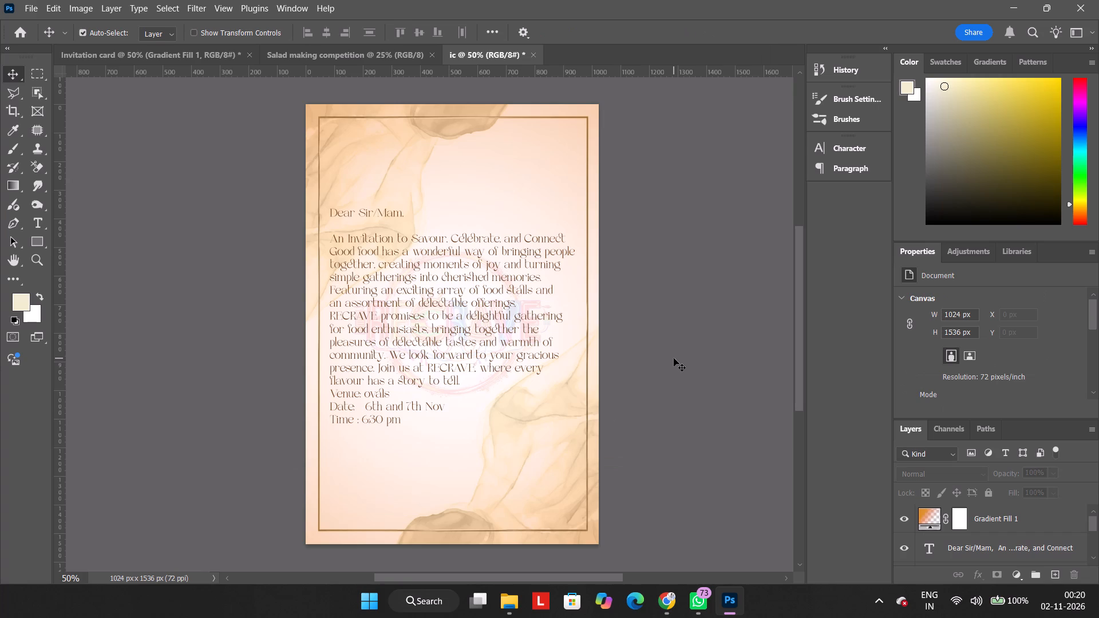
Switch to Chrome to view the Canva version of the RECRAVE invitation.
{"action": "left_click", "coordinate": [667, 612]}
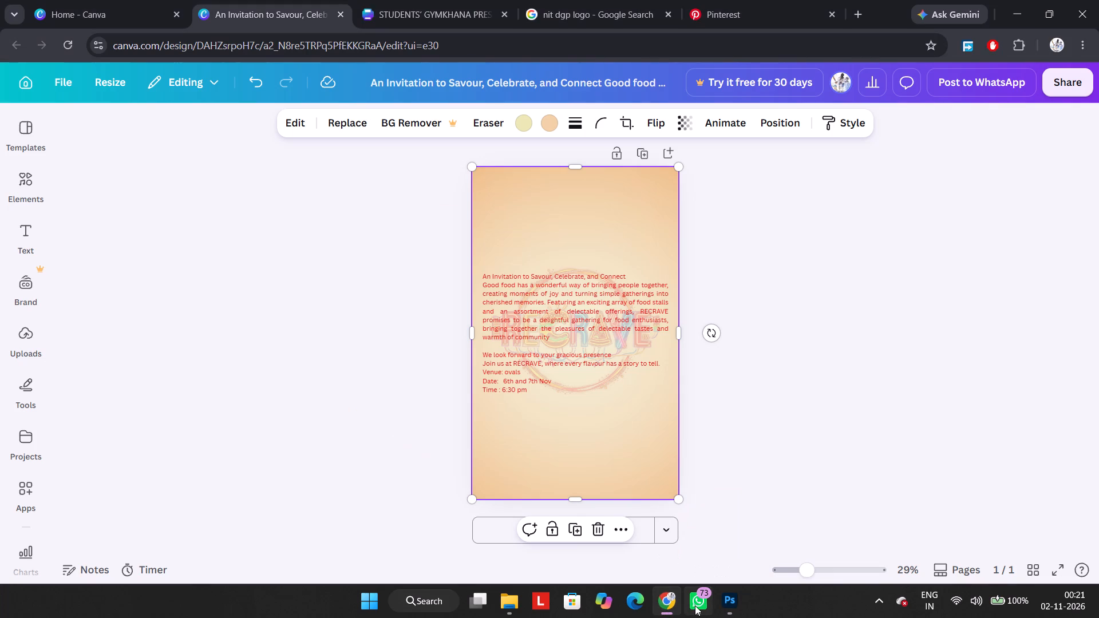
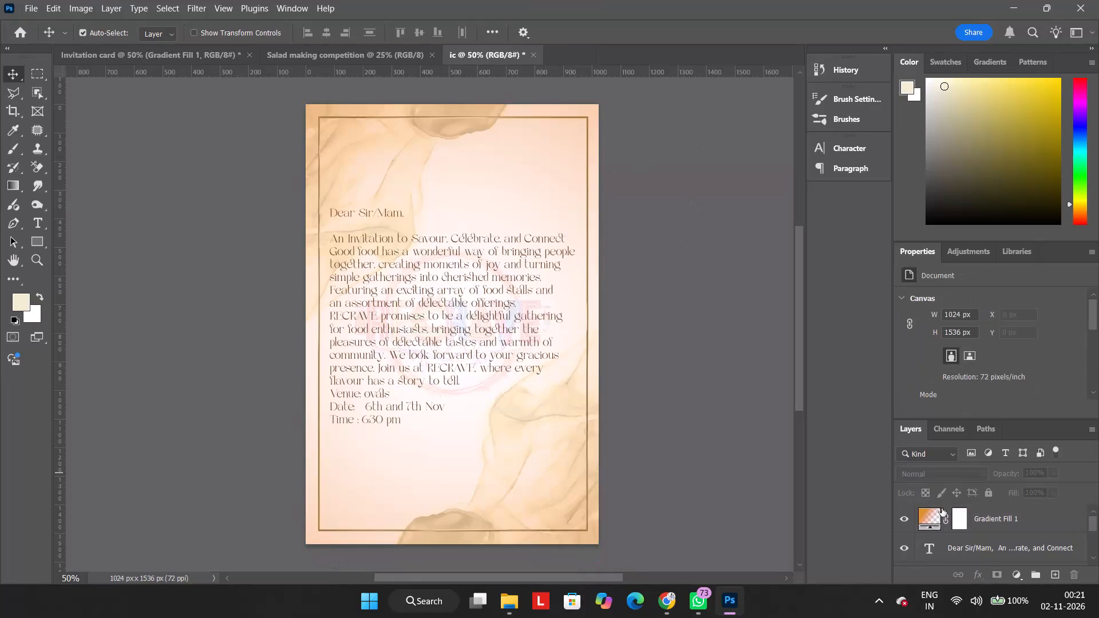
Delete the "Dear Sir/Mam" invitation text layer from the card.
{"action": "left_click", "coordinate": [969, 546]}
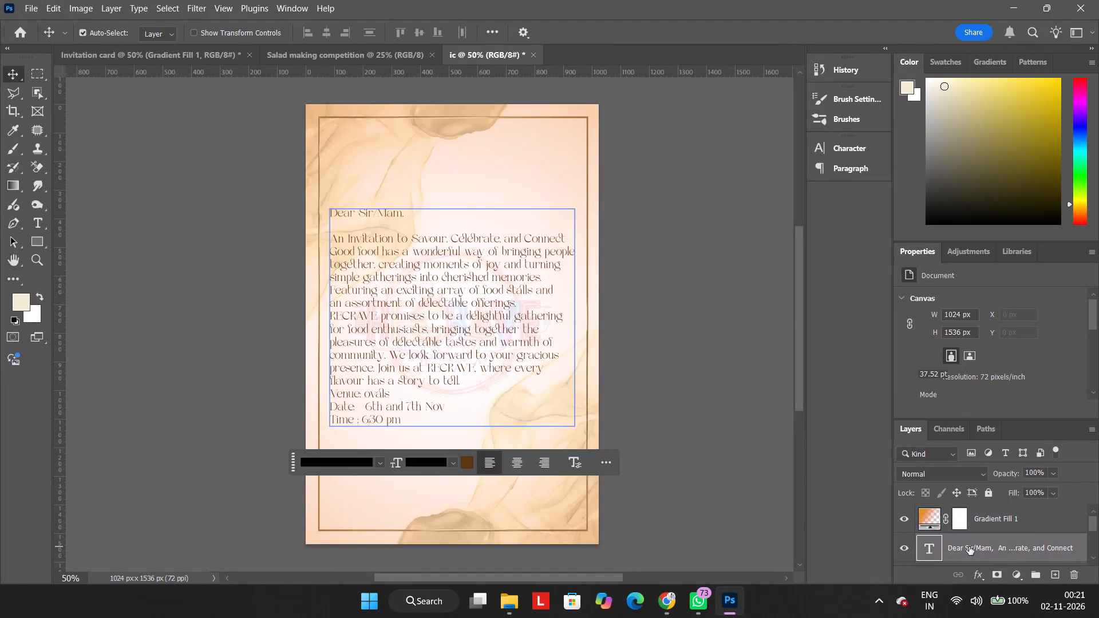
{"action": "key", "text": "Delete"}
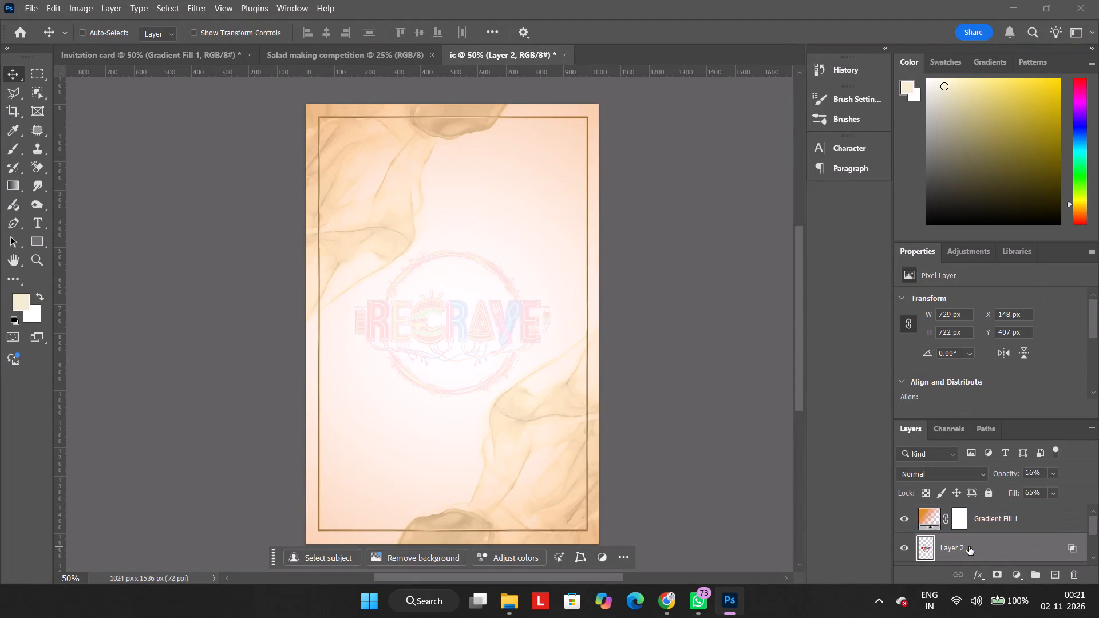
Add a placeholder point-text line on a new layer above the RECRAVE logo and scale it proportionally to about 25%.
{"action": "left_click", "coordinate": [1053, 572]}
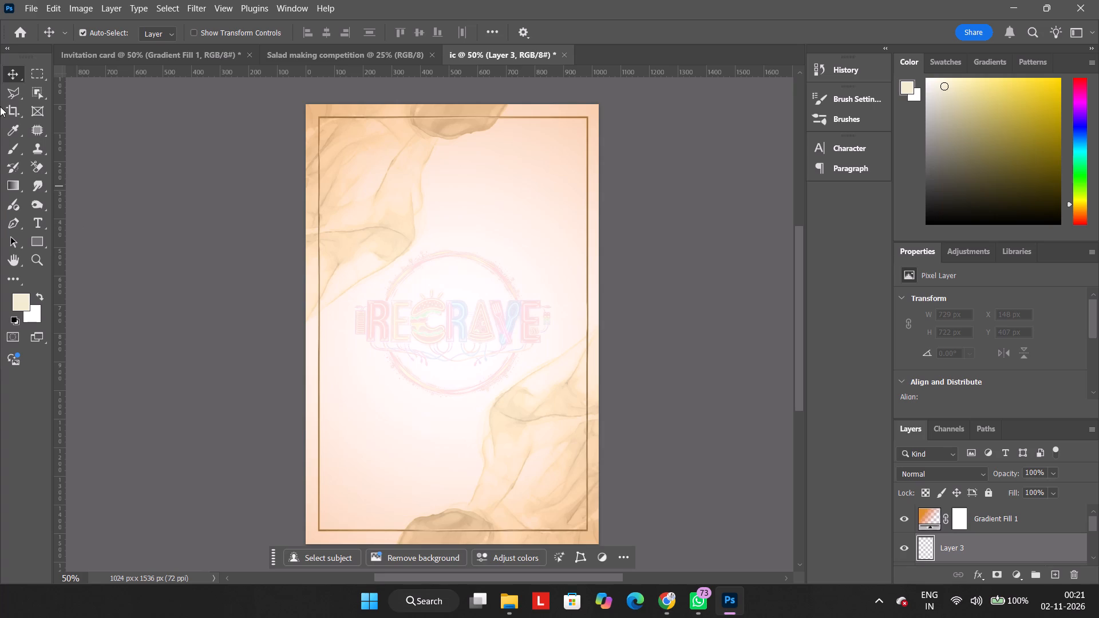
{"action": "left_click", "coordinate": [40, 224]}
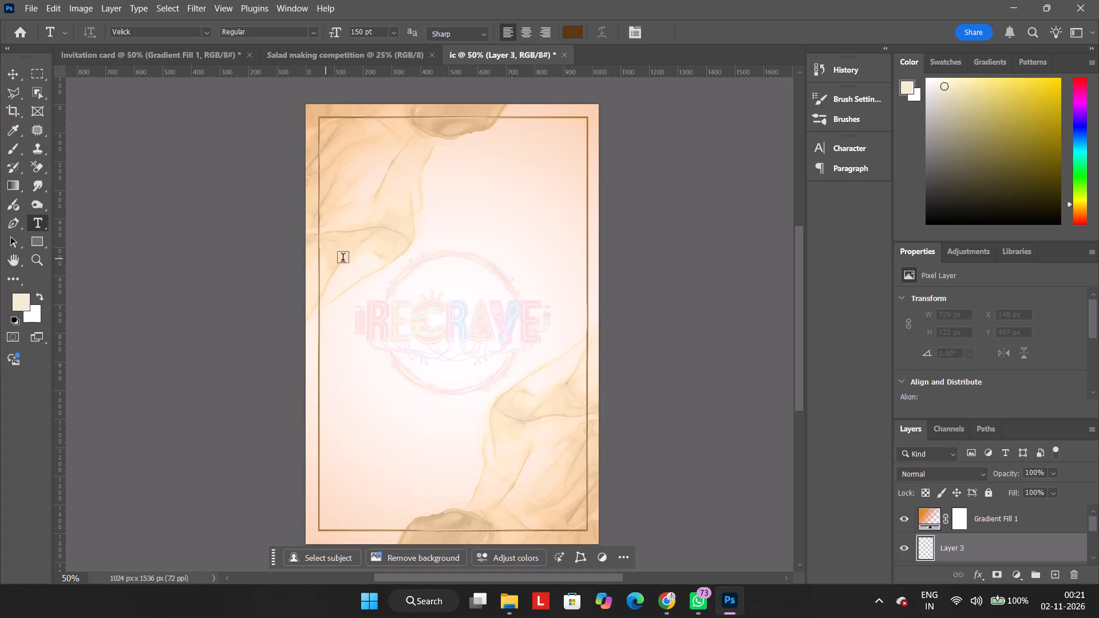
{"action": "left_click", "coordinate": [369, 232]}
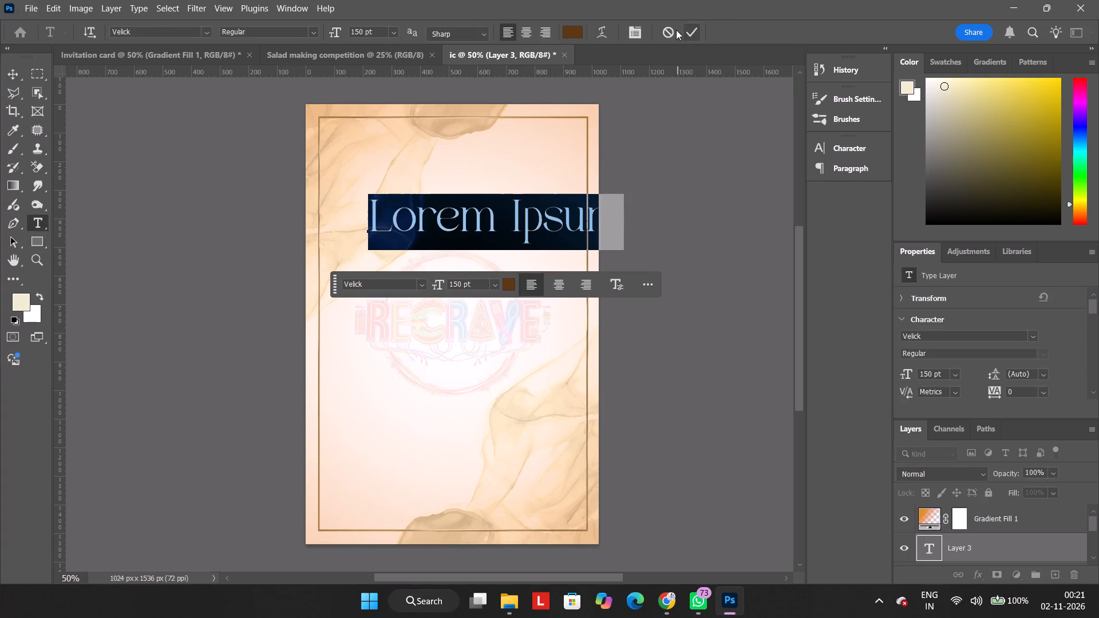
{"action": "left_click", "coordinate": [698, 30]}
{"action": "key", "text": "ctrl+t"}
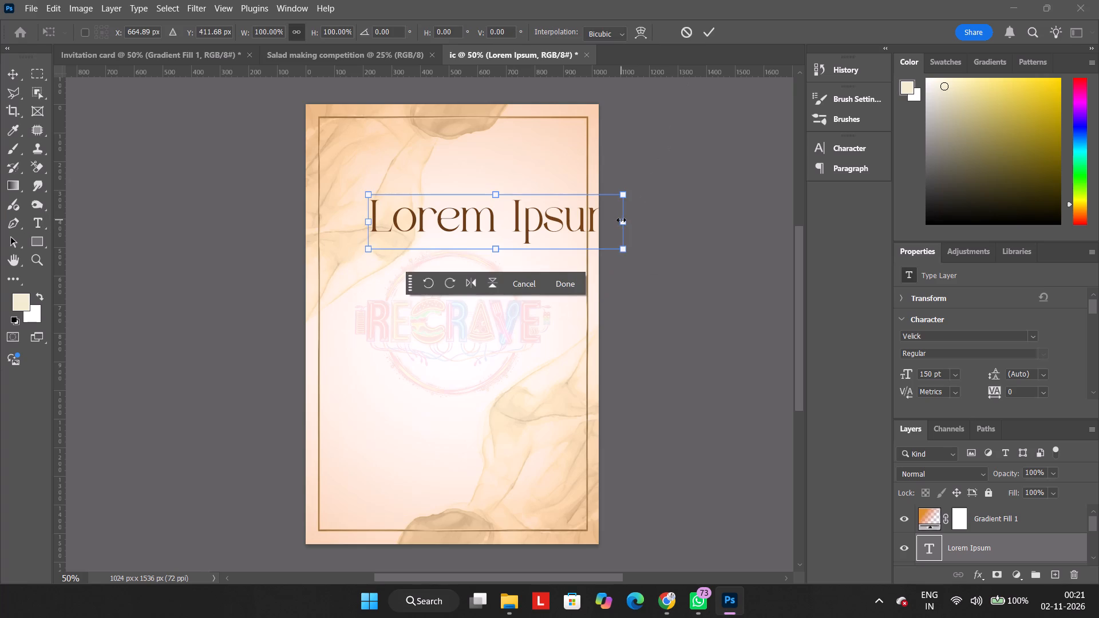
{"action": "left_click_drag", "start_coordinate": [621, 220], "coordinate": [430, 205]}
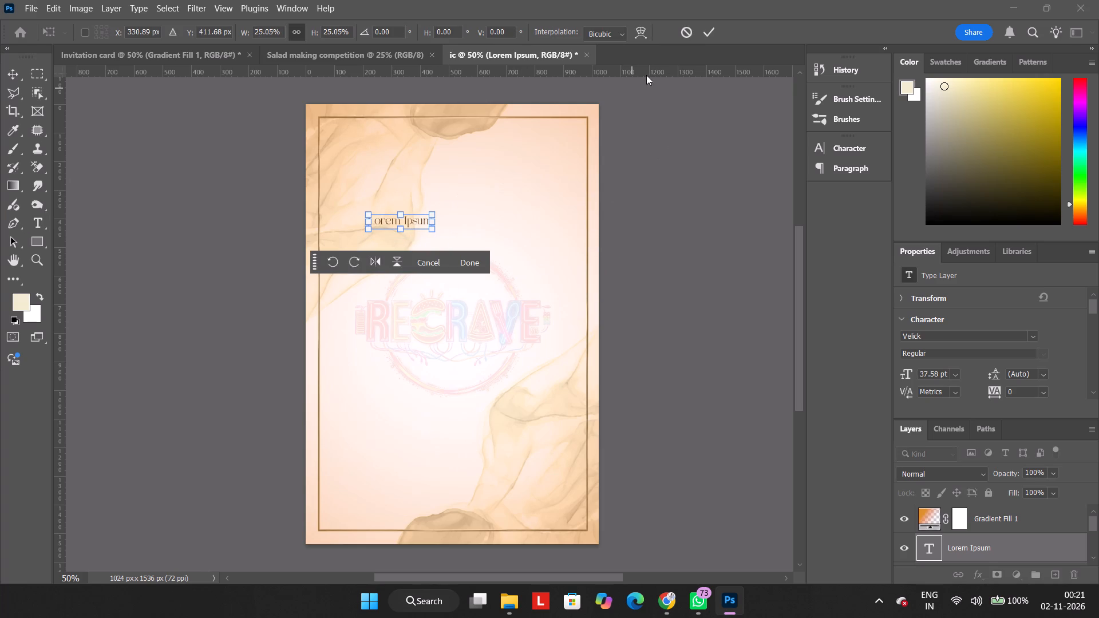
{"action": "left_click", "coordinate": [718, 24]}
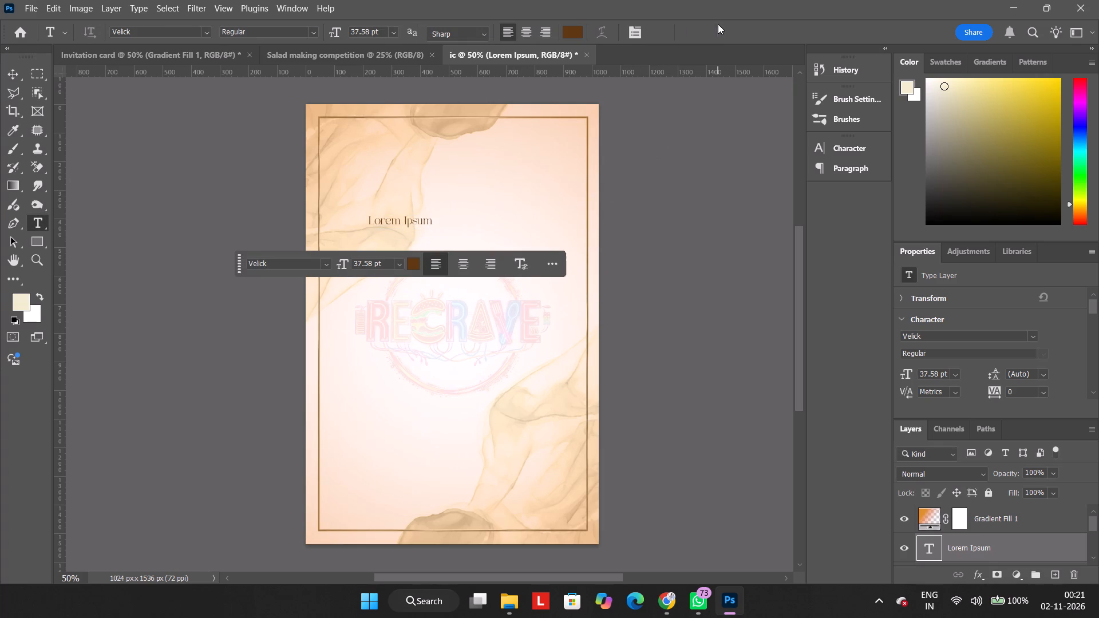
Set the placeholder text's font to Bell MT.
{"action": "left_click", "coordinate": [1035, 339]}
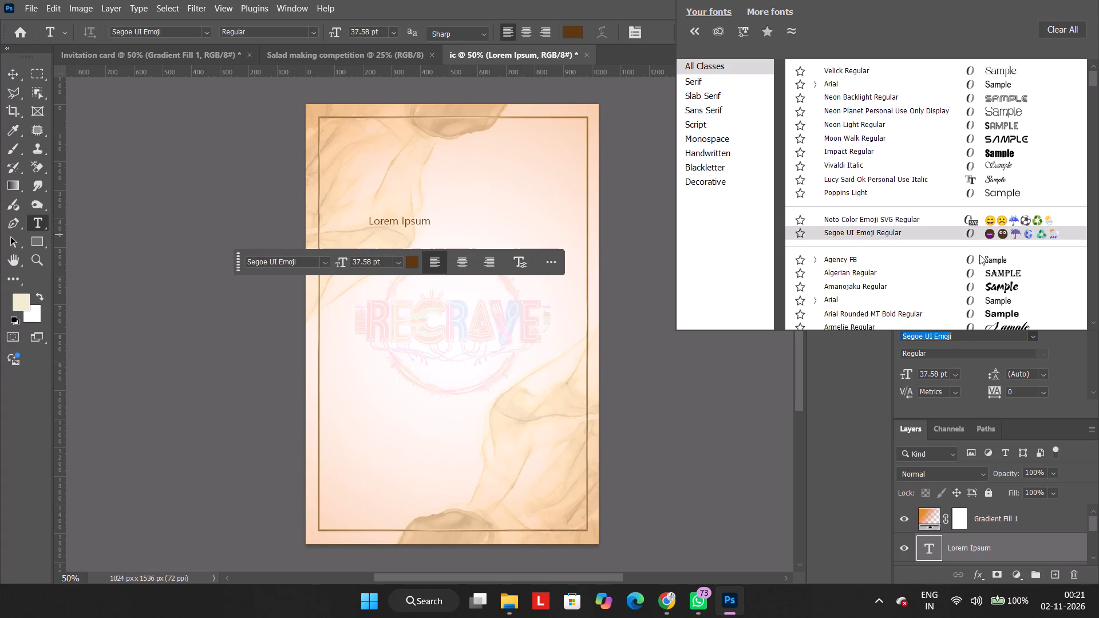
{"action": "scroll", "coordinate": [979, 257], "scroll_direction": "down", "scroll_amount": 1}
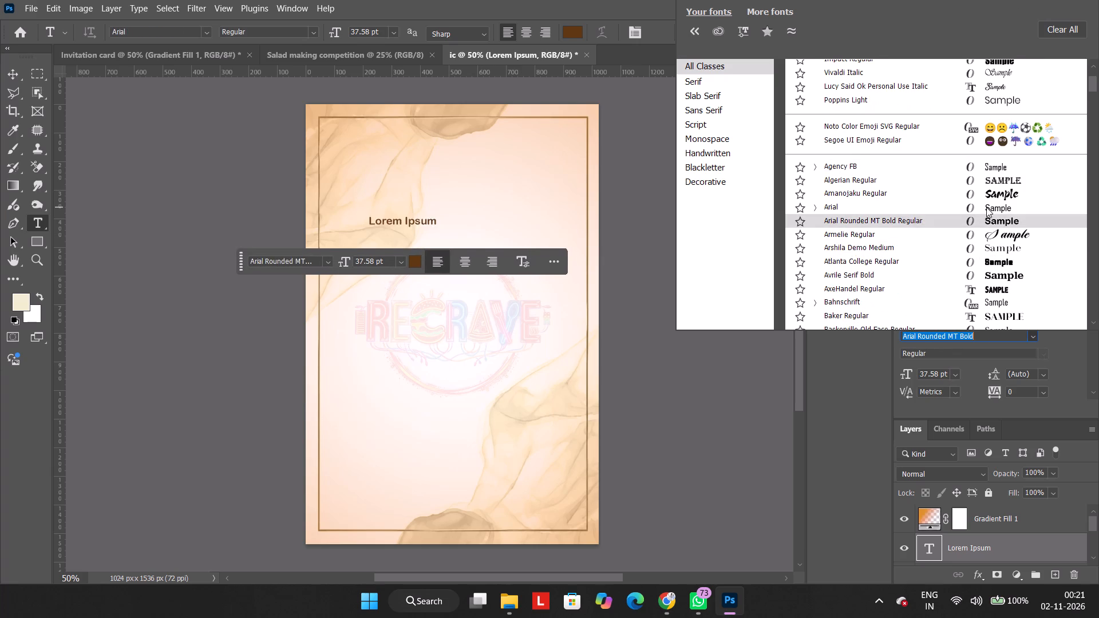
{"action": "scroll", "coordinate": [986, 207], "scroll_direction": "down", "scroll_amount": 3}
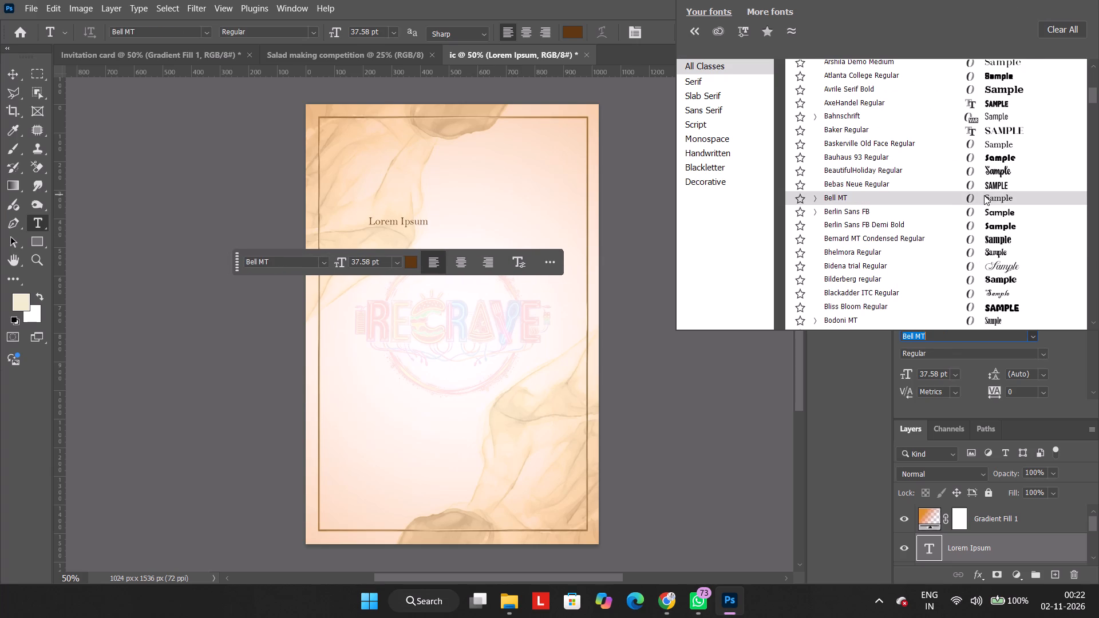
{"action": "scroll", "coordinate": [984, 195], "scroll_direction": "down", "scroll_amount": 3}
{"action": "scroll", "coordinate": [984, 195], "scroll_direction": "up", "scroll_amount": 2}
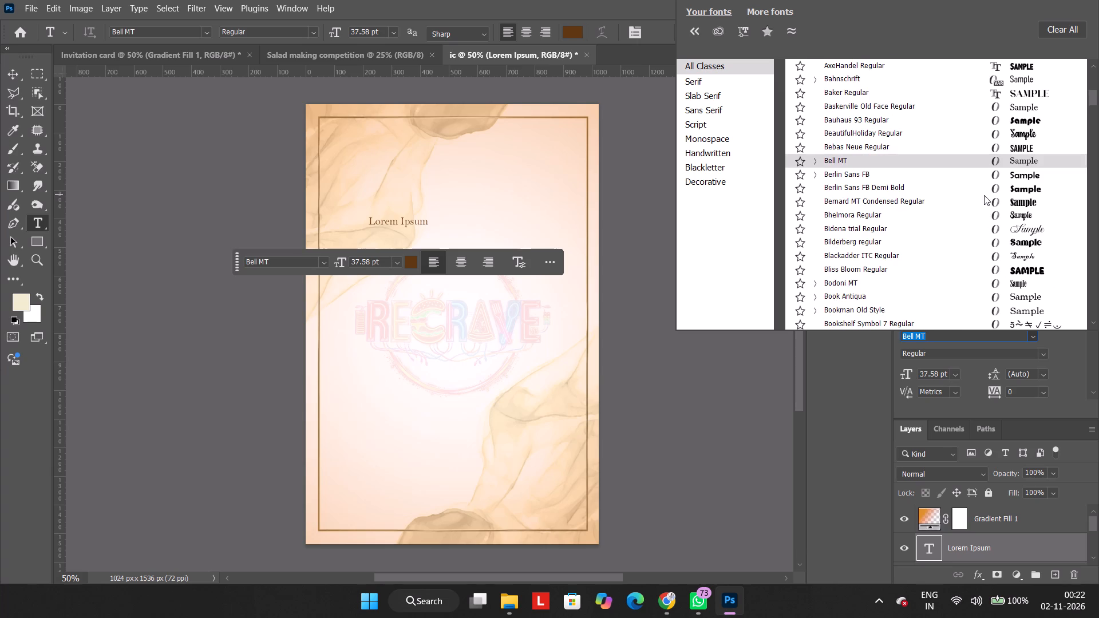
{"action": "left_click", "coordinate": [974, 165]}
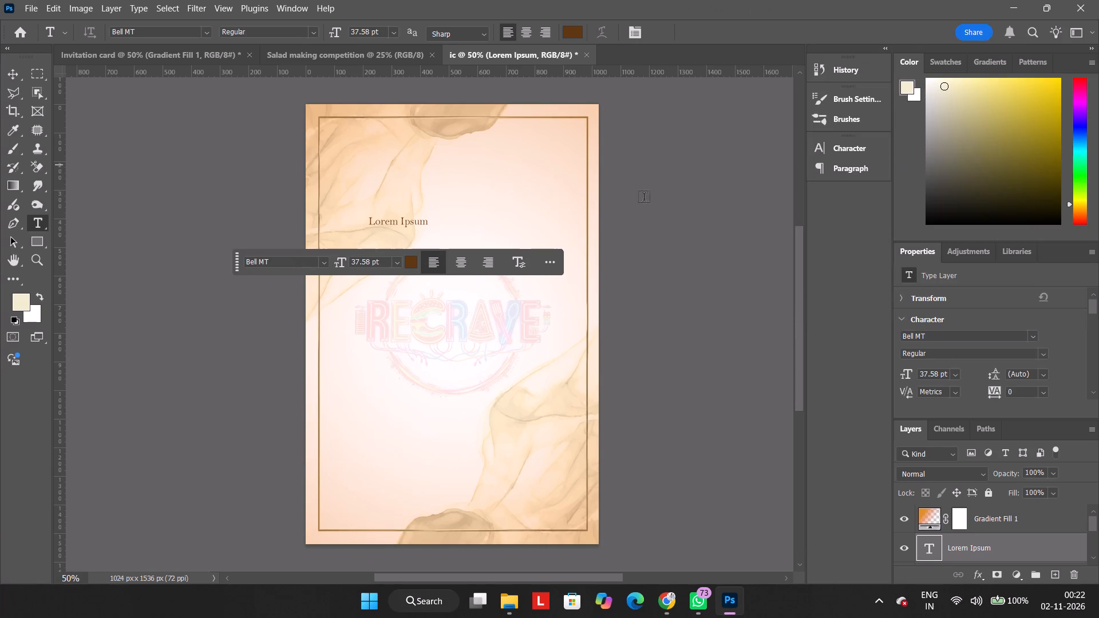
Replace the placeholder with the copied invitation text, from "An Invitation to Savour, Celebrate, and Connect" to "Students' Gymkhana".
{"action": "left_click", "coordinate": [427, 224]}
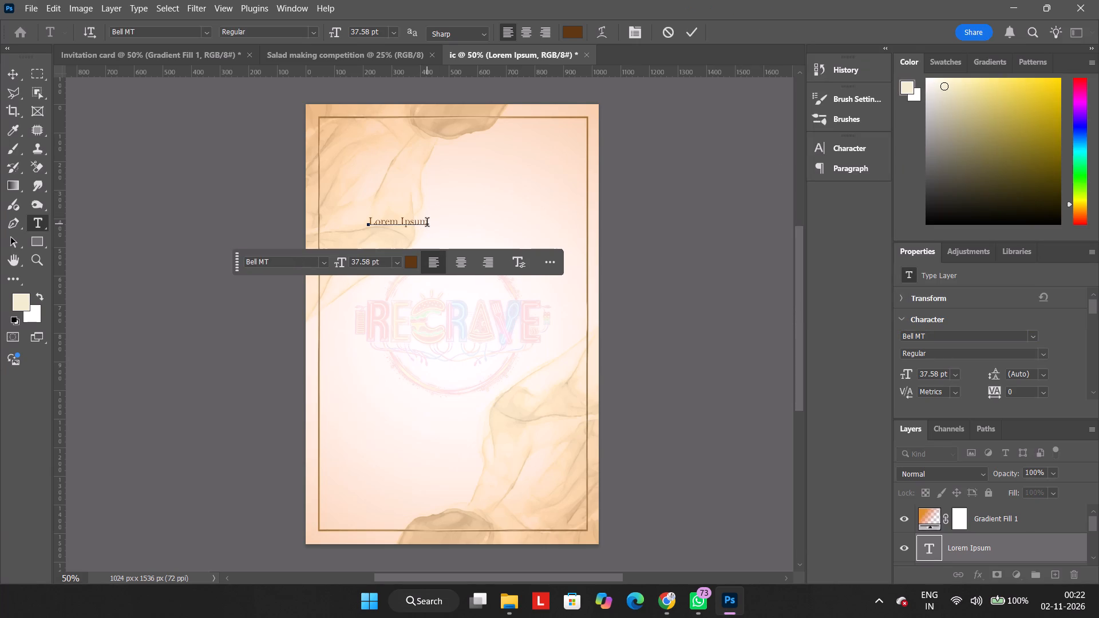
{"action": "left_click_drag", "start_coordinate": [427, 224], "coordinate": [346, 225]}
{"action": "key", "text": "ctrl+v"}
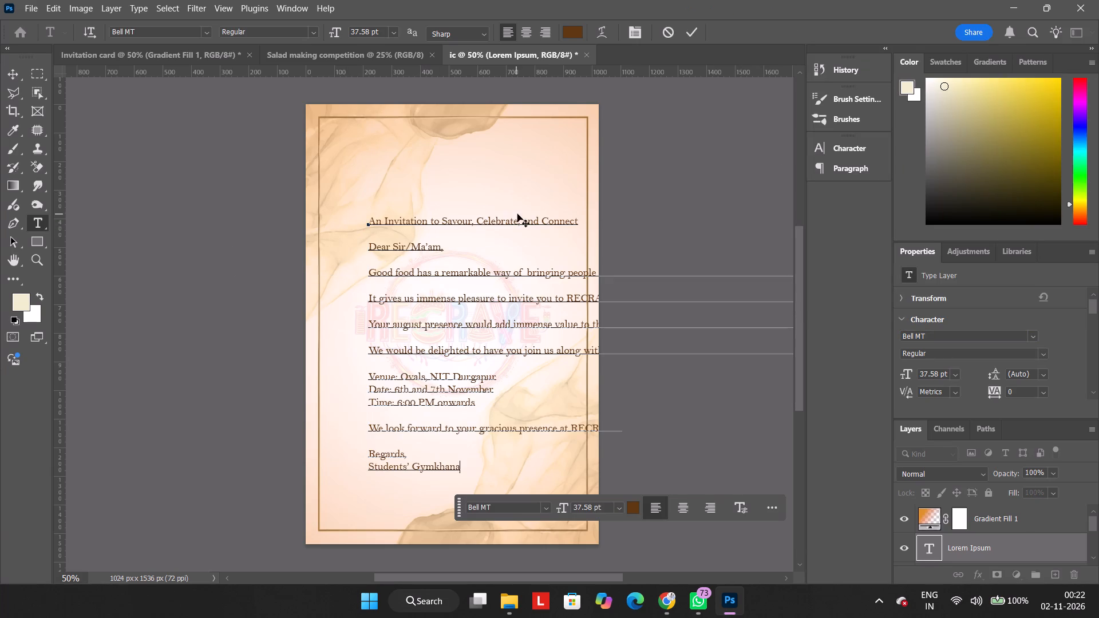
{"action": "left_click", "coordinate": [691, 29]}
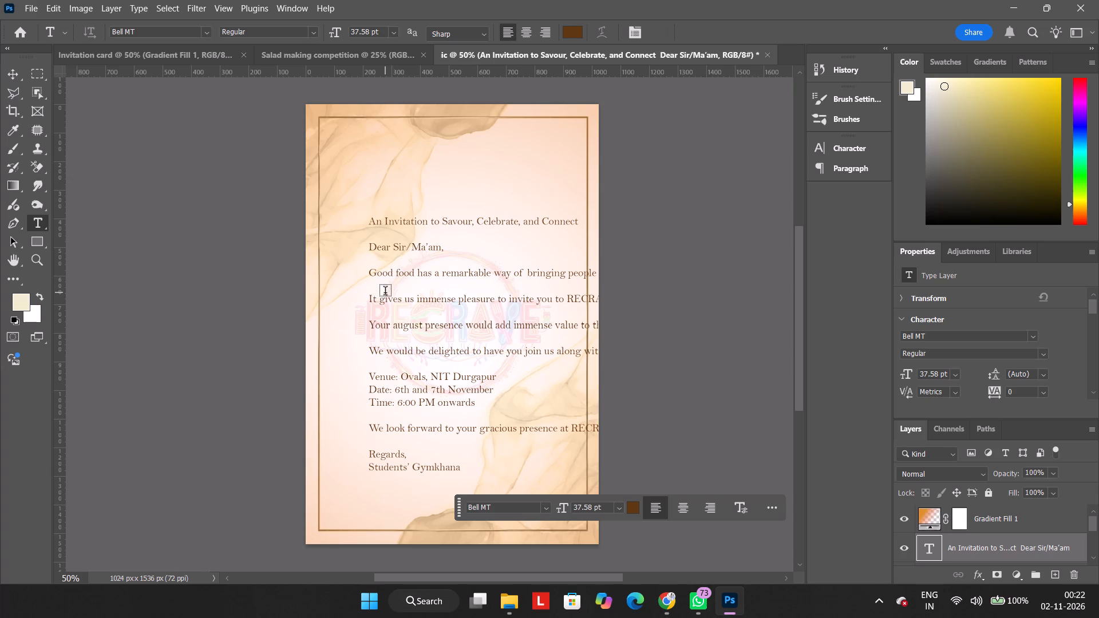
{"action": "left_click", "coordinate": [17, 76]}
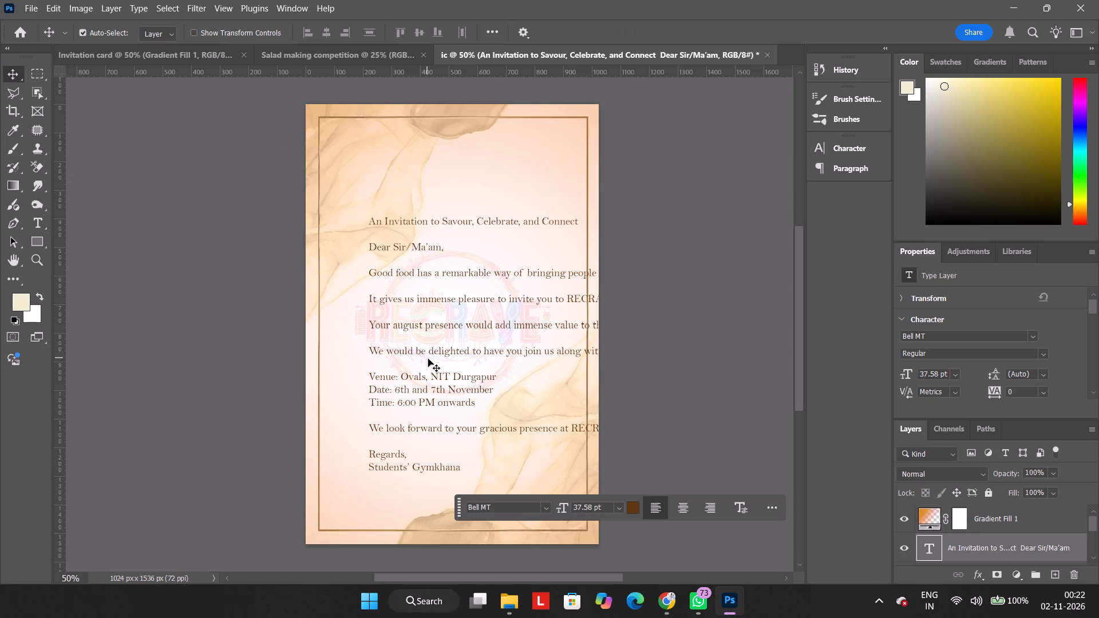
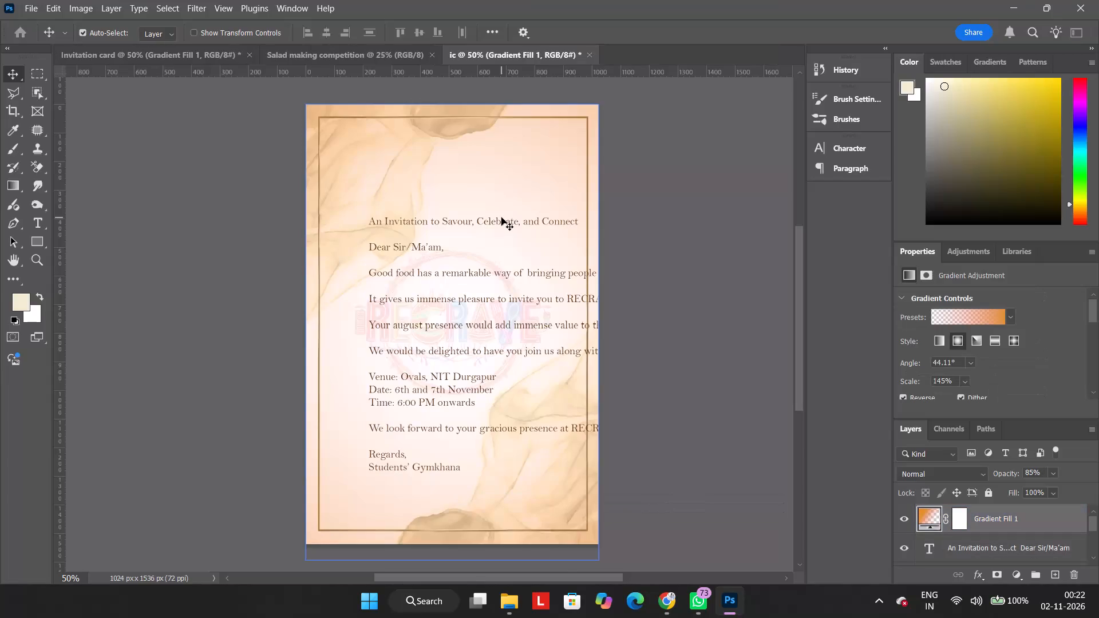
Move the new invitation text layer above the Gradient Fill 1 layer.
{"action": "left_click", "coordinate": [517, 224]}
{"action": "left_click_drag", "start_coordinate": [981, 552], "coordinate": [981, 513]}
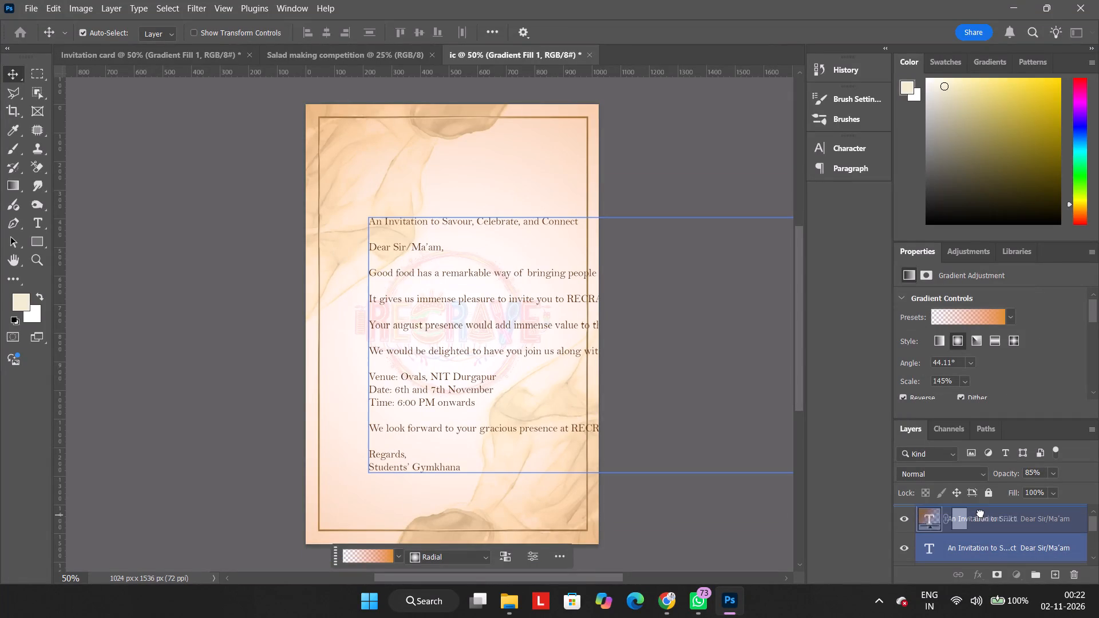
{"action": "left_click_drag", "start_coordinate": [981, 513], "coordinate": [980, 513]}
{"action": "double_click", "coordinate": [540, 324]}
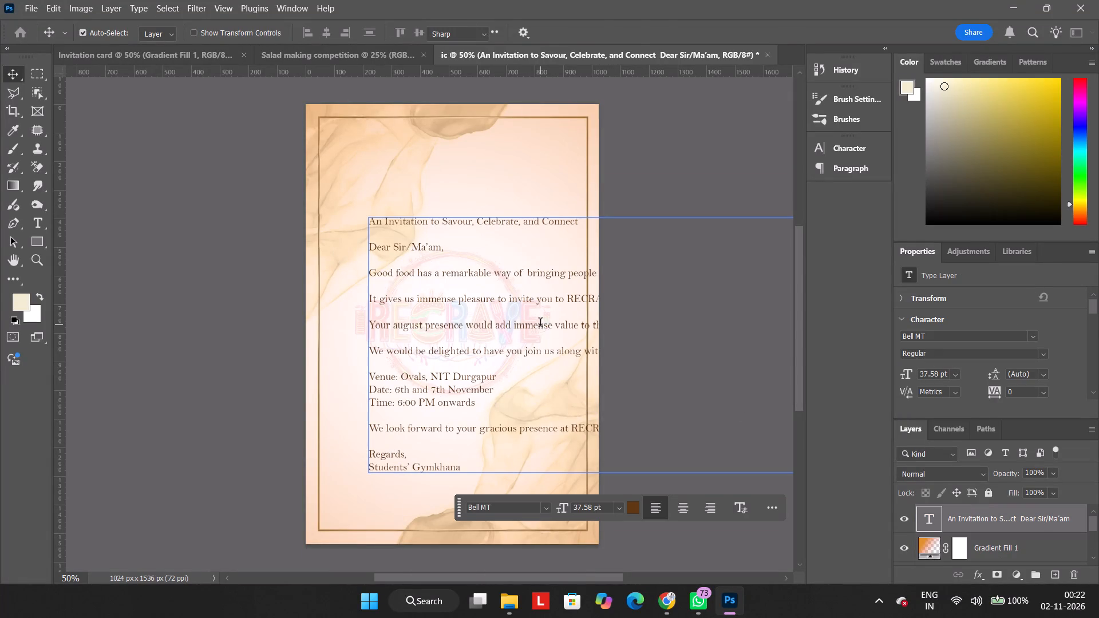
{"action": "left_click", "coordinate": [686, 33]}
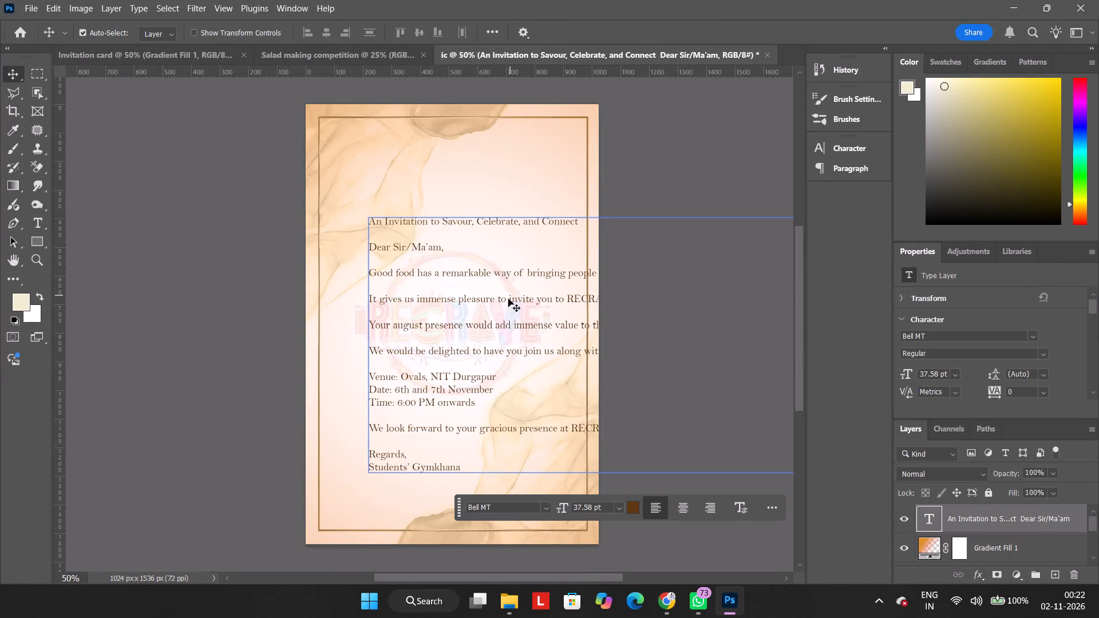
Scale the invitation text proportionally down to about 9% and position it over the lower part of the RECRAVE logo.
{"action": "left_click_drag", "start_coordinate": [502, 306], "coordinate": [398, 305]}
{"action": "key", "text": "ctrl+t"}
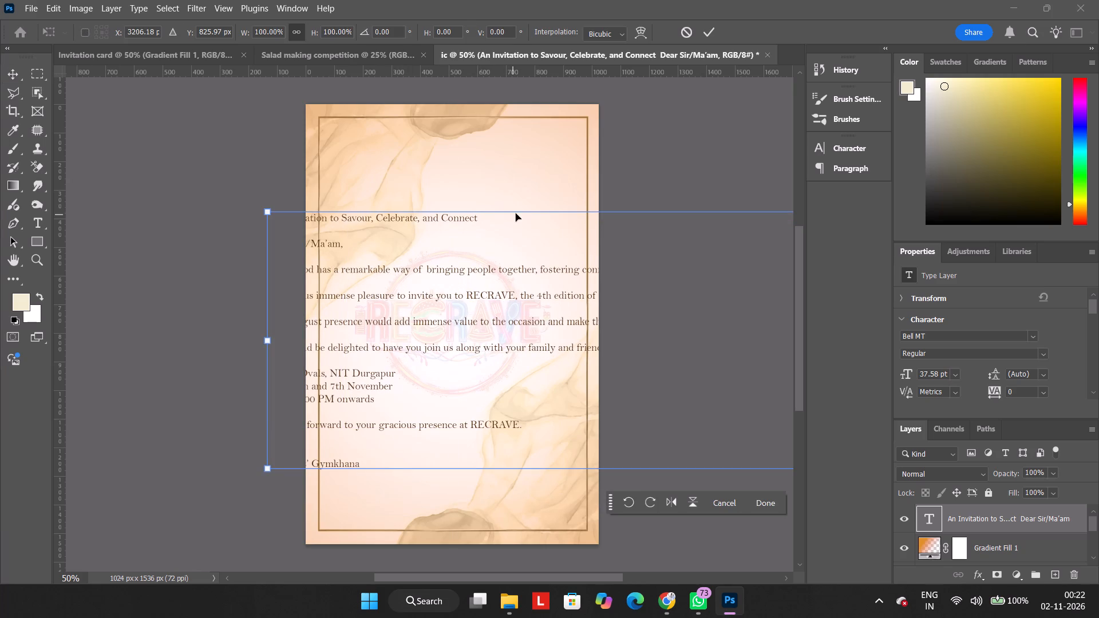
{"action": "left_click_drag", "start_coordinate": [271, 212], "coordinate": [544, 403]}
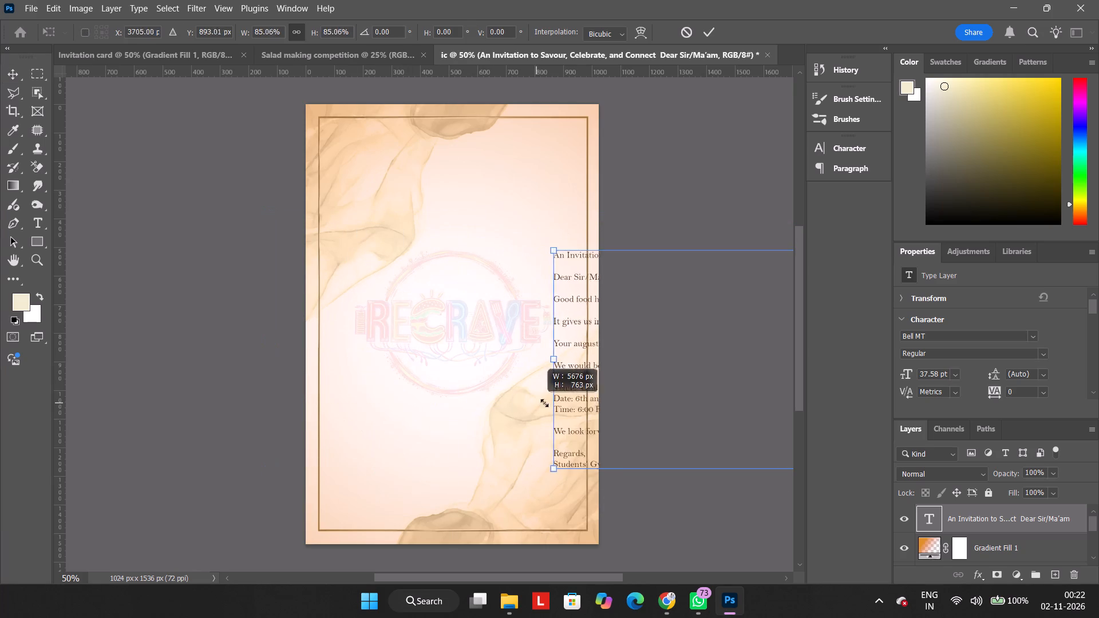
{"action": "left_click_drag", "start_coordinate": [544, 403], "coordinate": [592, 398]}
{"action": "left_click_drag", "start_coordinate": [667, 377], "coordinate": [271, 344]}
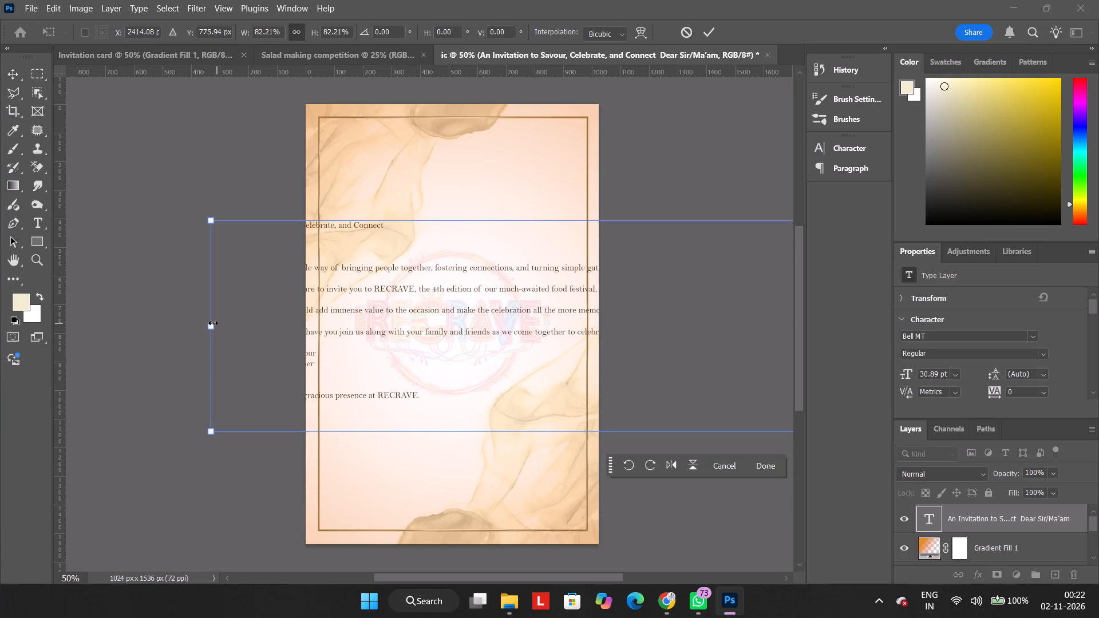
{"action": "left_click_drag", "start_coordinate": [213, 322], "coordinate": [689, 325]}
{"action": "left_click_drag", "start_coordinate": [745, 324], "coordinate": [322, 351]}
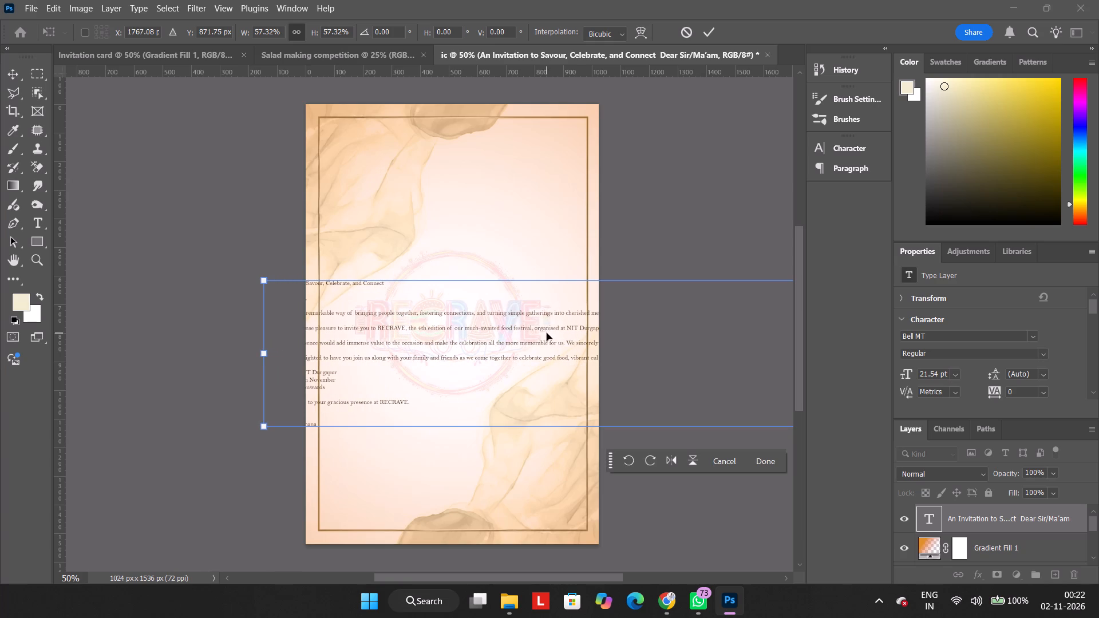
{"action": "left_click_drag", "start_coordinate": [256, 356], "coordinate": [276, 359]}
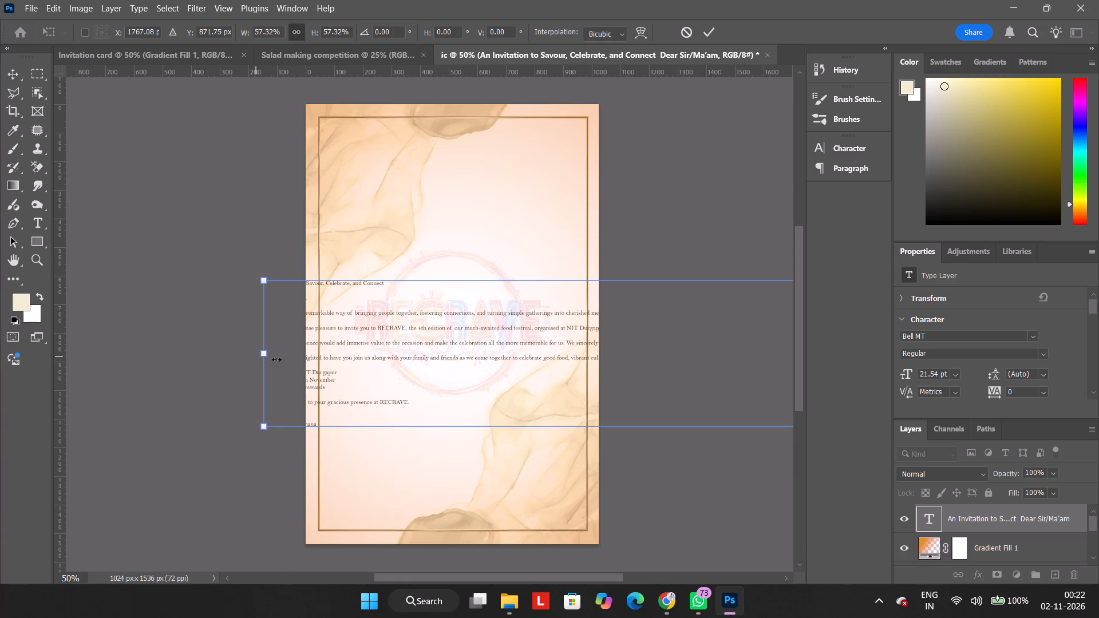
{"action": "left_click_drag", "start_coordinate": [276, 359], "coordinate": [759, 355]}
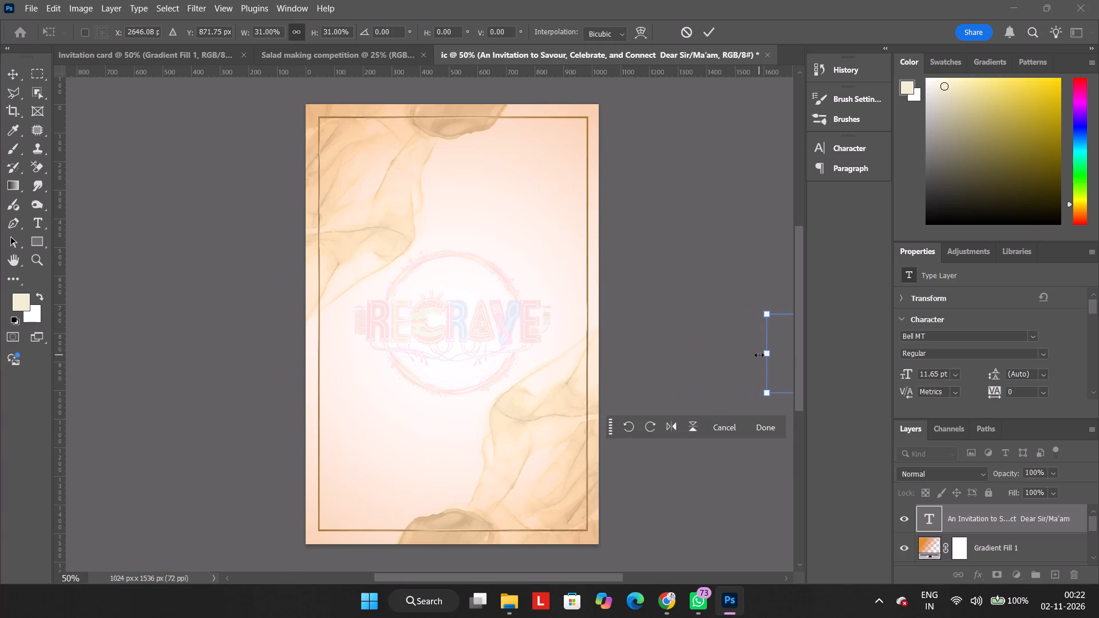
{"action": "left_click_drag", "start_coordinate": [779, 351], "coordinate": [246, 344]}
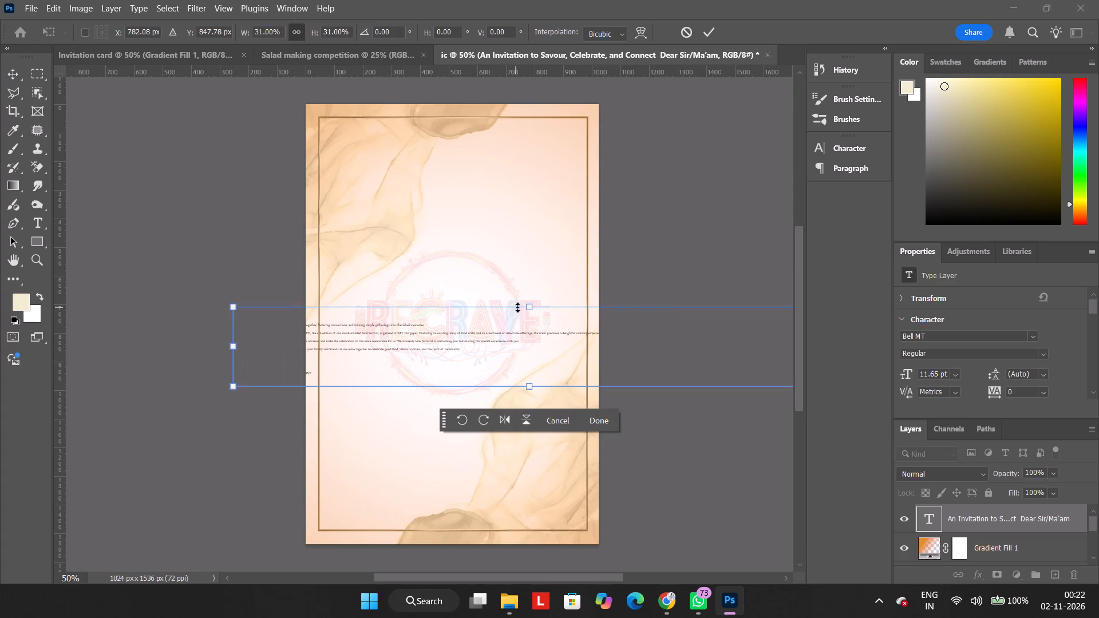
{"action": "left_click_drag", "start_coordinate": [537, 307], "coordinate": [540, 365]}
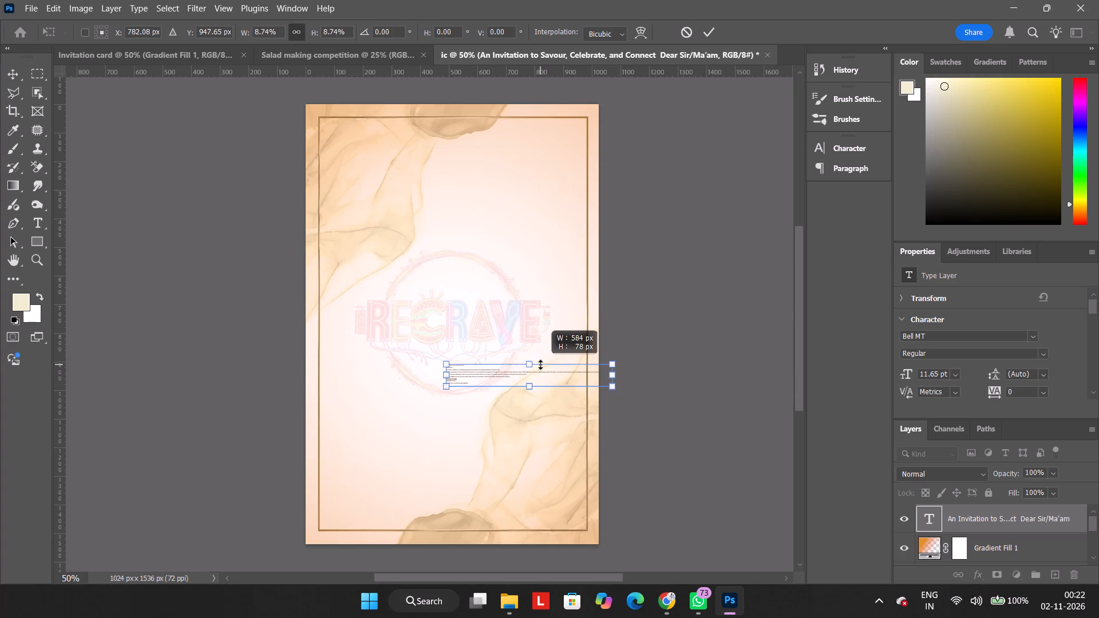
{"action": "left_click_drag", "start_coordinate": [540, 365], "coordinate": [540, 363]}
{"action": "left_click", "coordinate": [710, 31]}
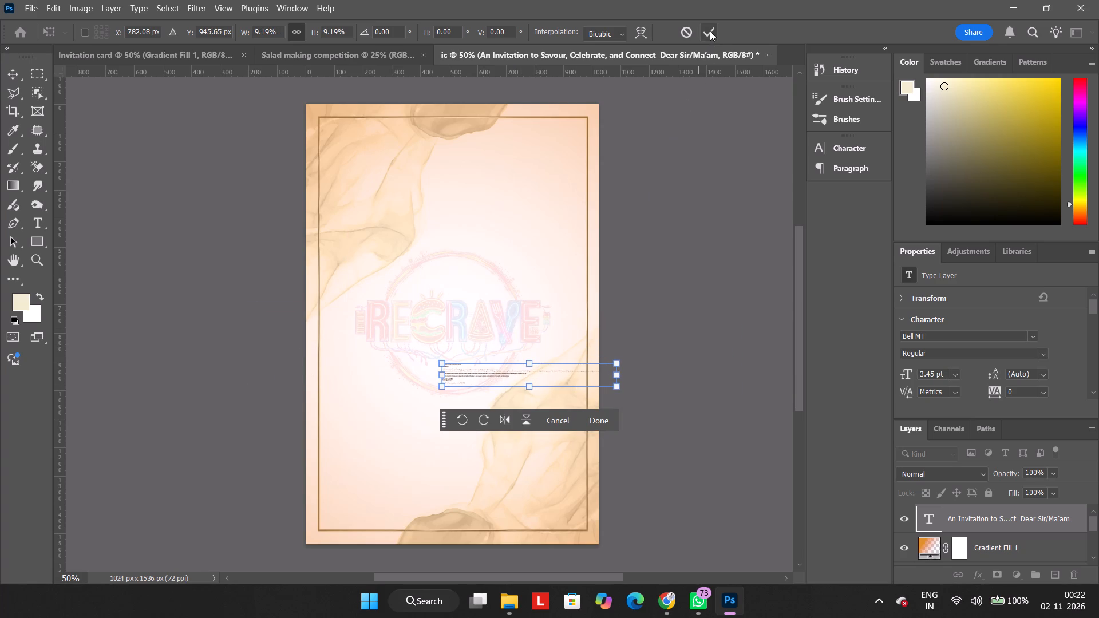
Examine the scaled-down invitation text up close for legibility.
{"action": "key", "text": "ctrl+plus"}
{"action": "key", "text": "ctrl+plus"}
{"action": "key", "text": "ctrl+plus"}
{"action": "key", "text": "ctrl+plus"}
{"action": "key", "text": "ctrl+plus"}
{"action": "key", "text": "ctrl+plus"}
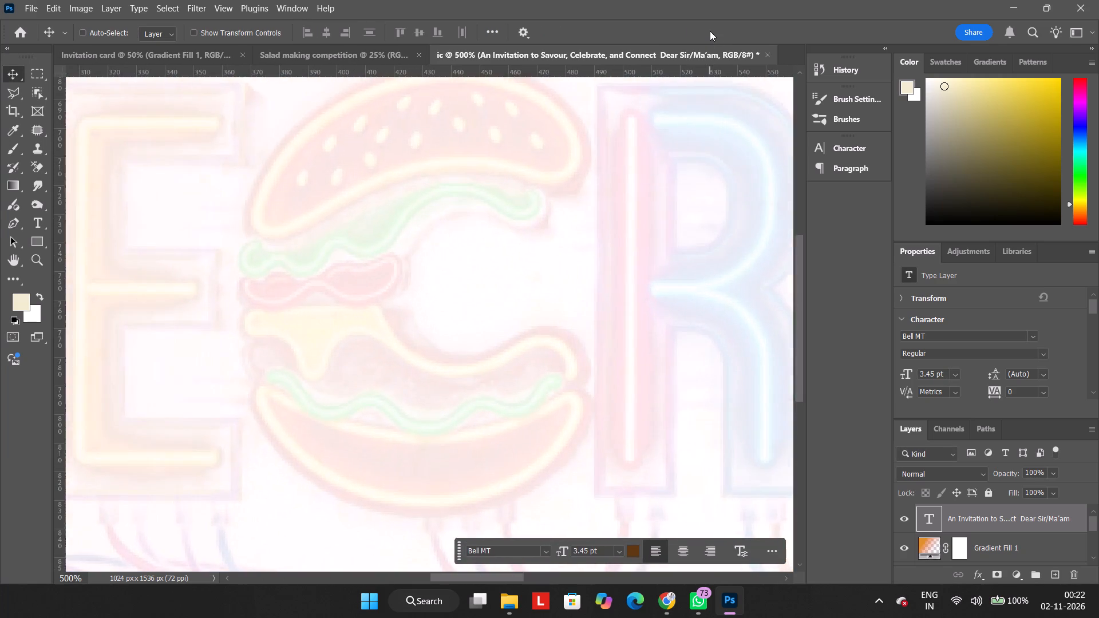
{"action": "scroll", "coordinate": [710, 31], "scroll_direction": "down", "scroll_amount": 7}
{"action": "left_click", "coordinate": [691, 164]}
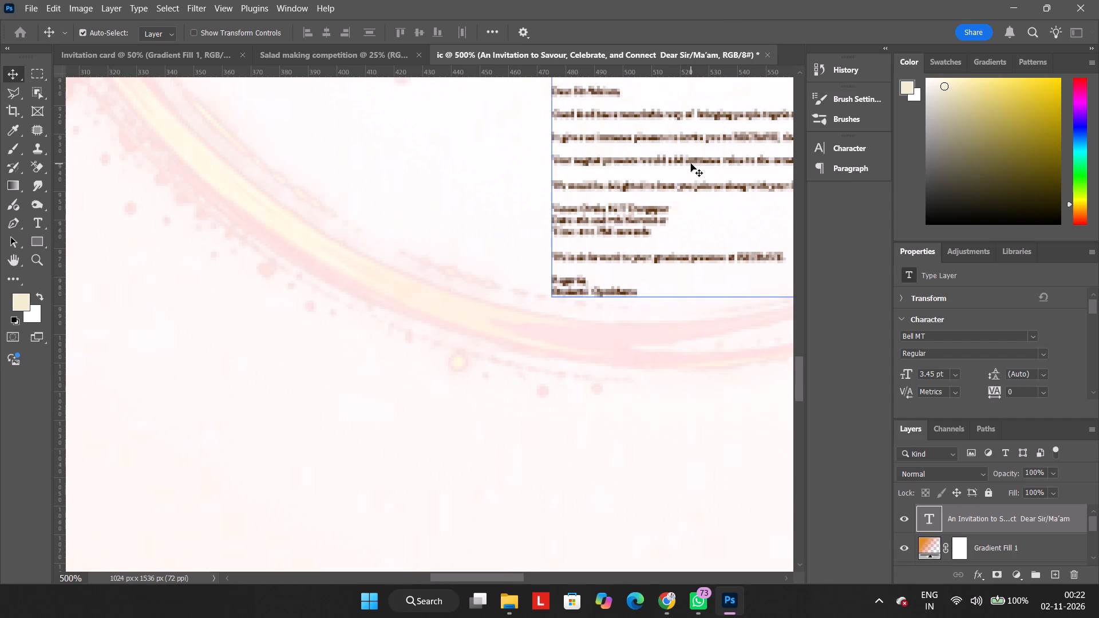
{"action": "key", "text": "ctrl+minus"}
{"action": "key", "text": "ctrl+minus"}
{"action": "key", "text": "ctrl+minus"}
{"action": "key", "text": "ctrl+minus"}
{"action": "key", "text": "ctrl+minus"}
{"action": "key", "text": "ctrl+minus"}
{"action": "key", "text": "ctrl+minus"}
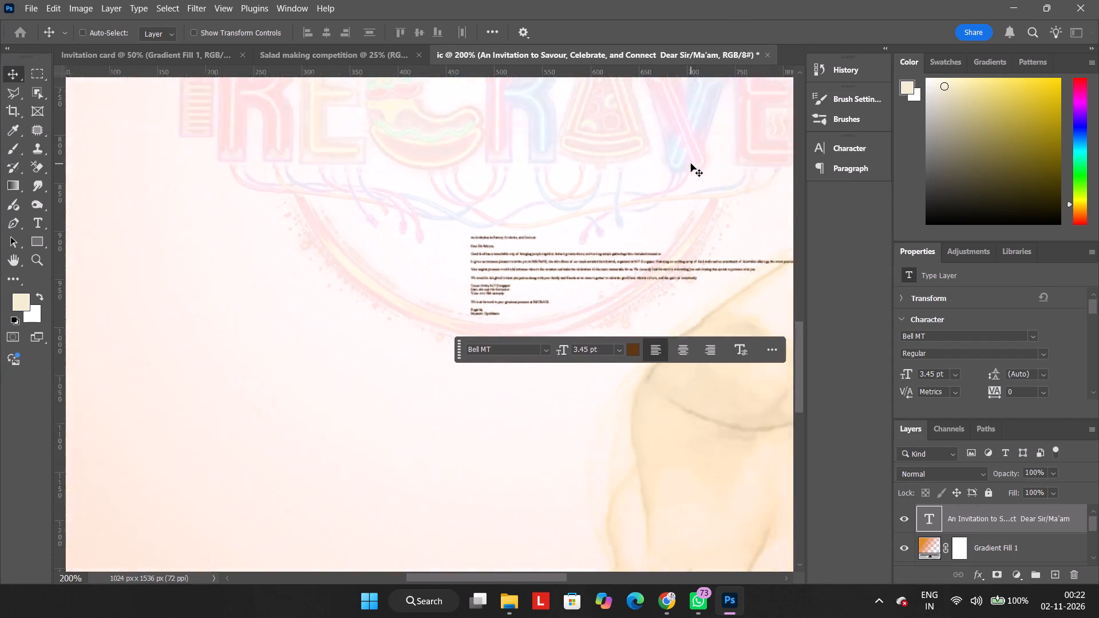
{"action": "key", "text": "ctrl+minus"}
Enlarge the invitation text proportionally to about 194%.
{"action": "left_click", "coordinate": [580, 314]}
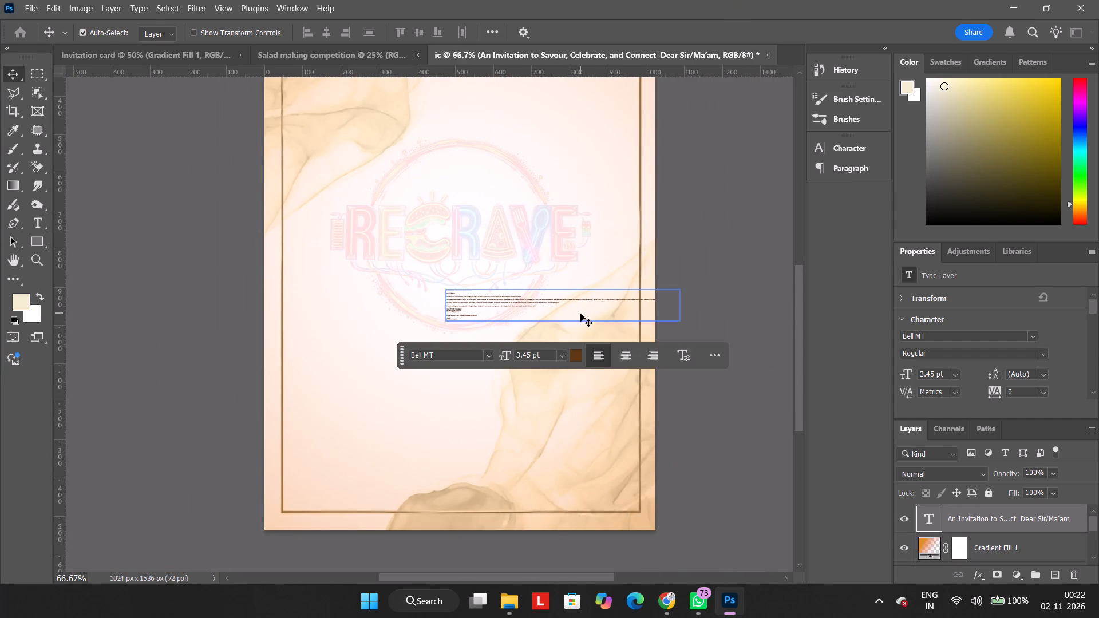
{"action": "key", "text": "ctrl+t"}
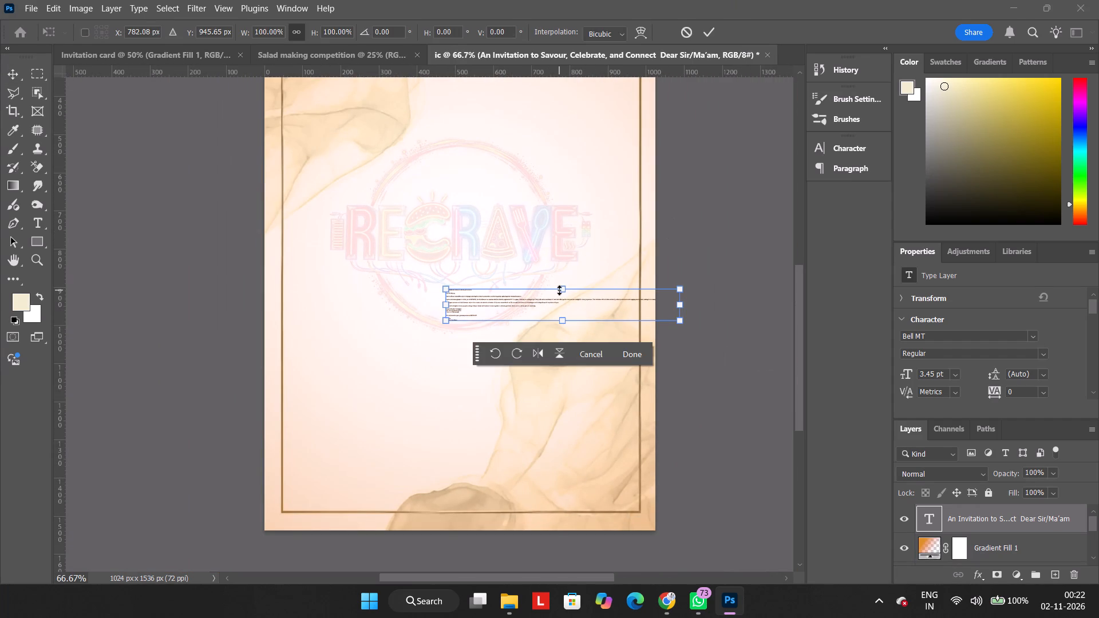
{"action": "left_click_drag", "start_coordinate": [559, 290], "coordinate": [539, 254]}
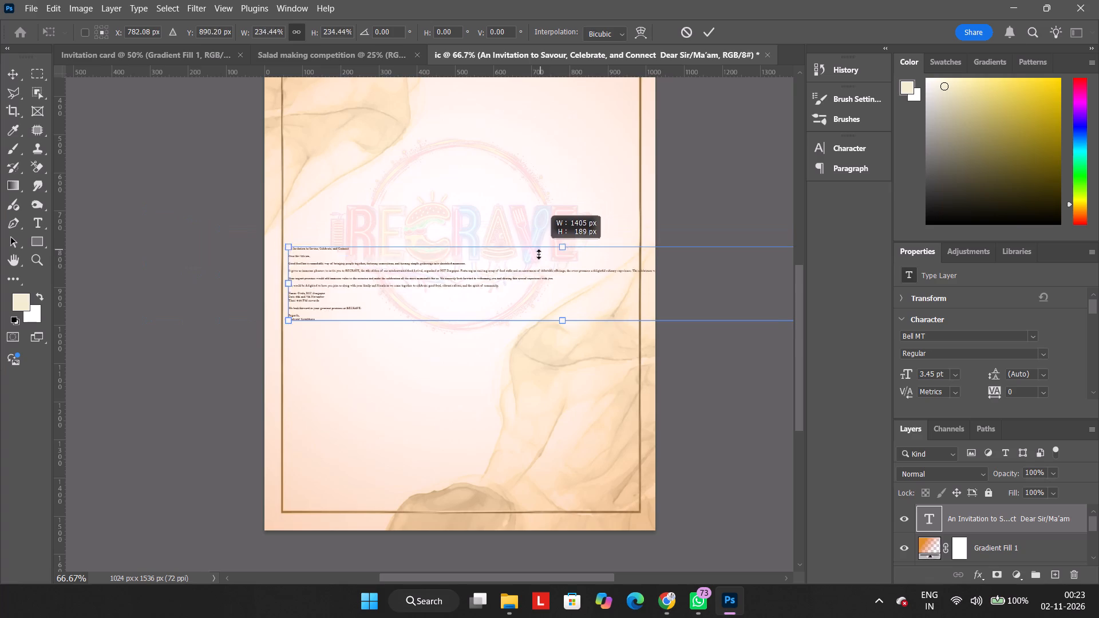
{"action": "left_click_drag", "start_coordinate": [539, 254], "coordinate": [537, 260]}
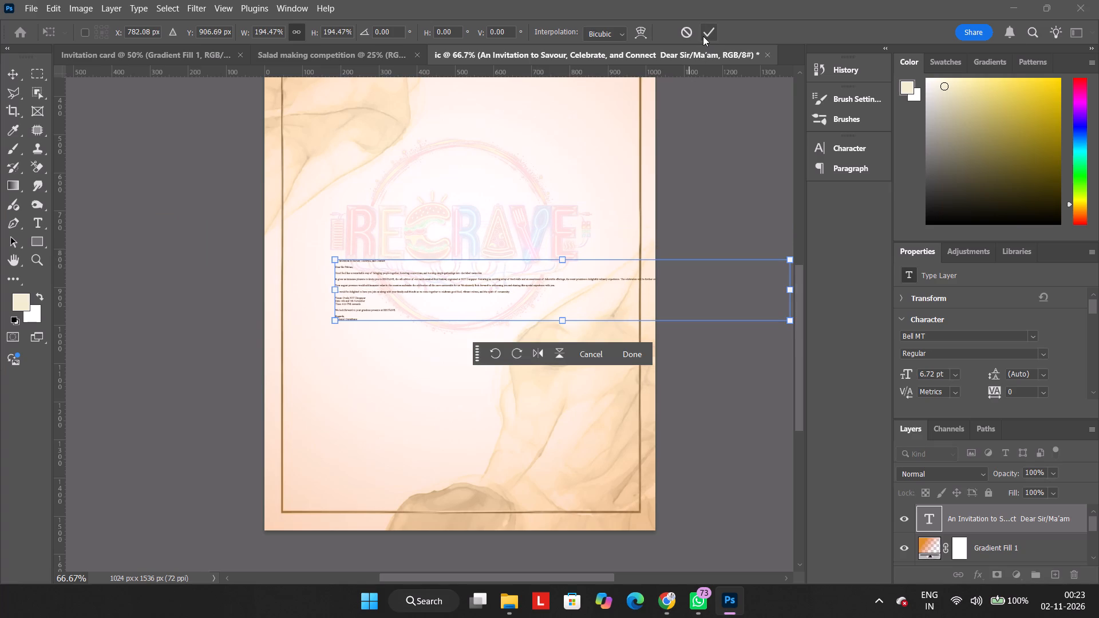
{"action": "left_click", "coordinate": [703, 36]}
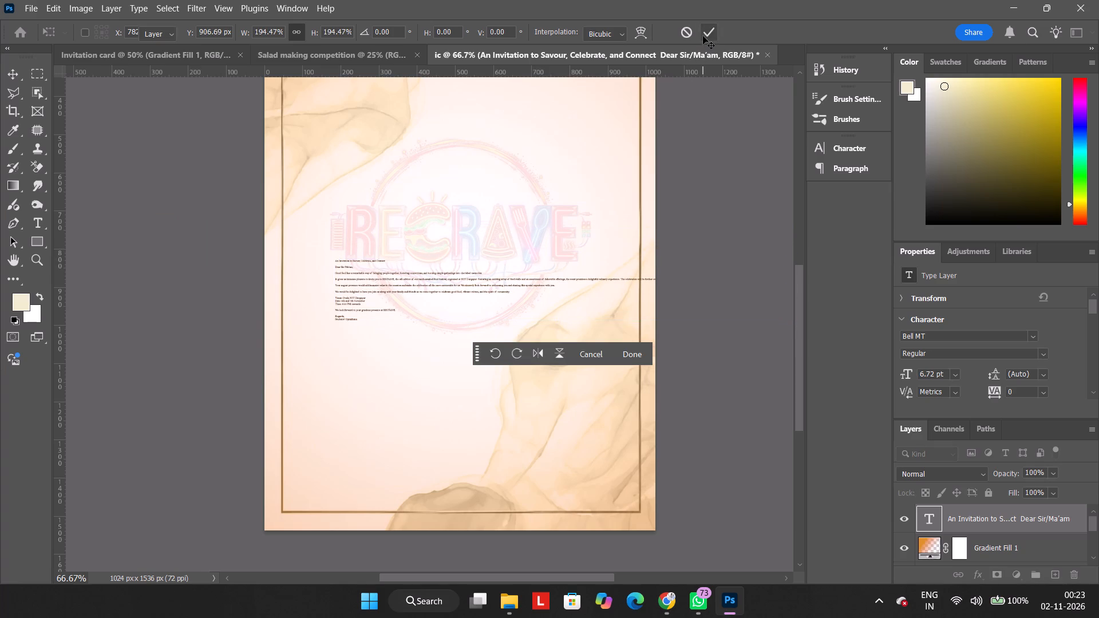
Delete the invitation text layer from the card.
{"action": "left_click", "coordinate": [464, 302]}
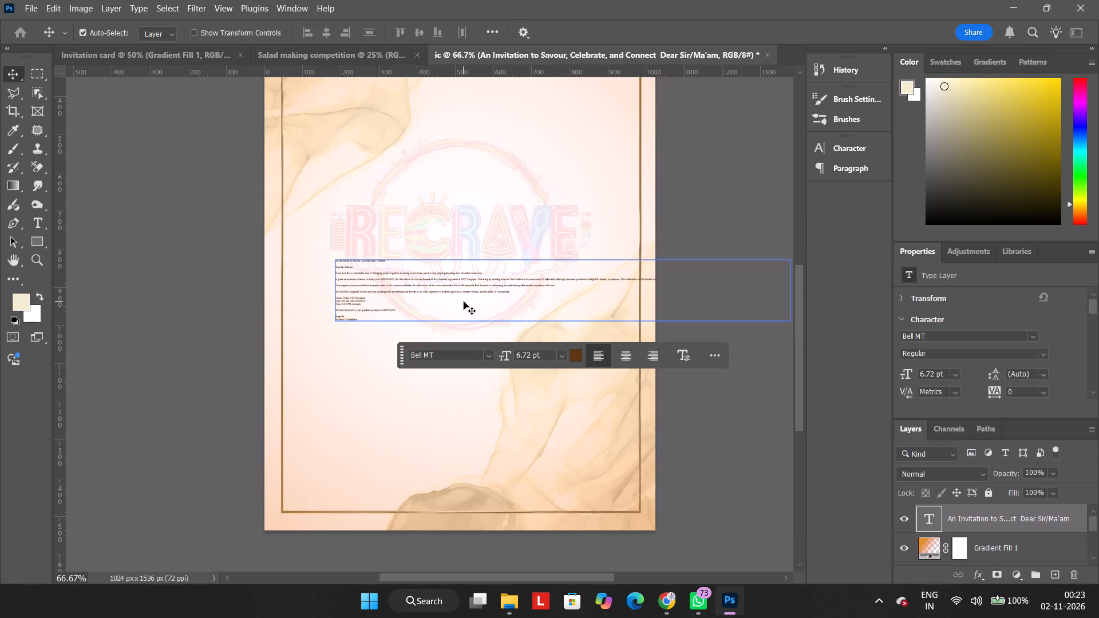
{"action": "key", "text": "Delete"}
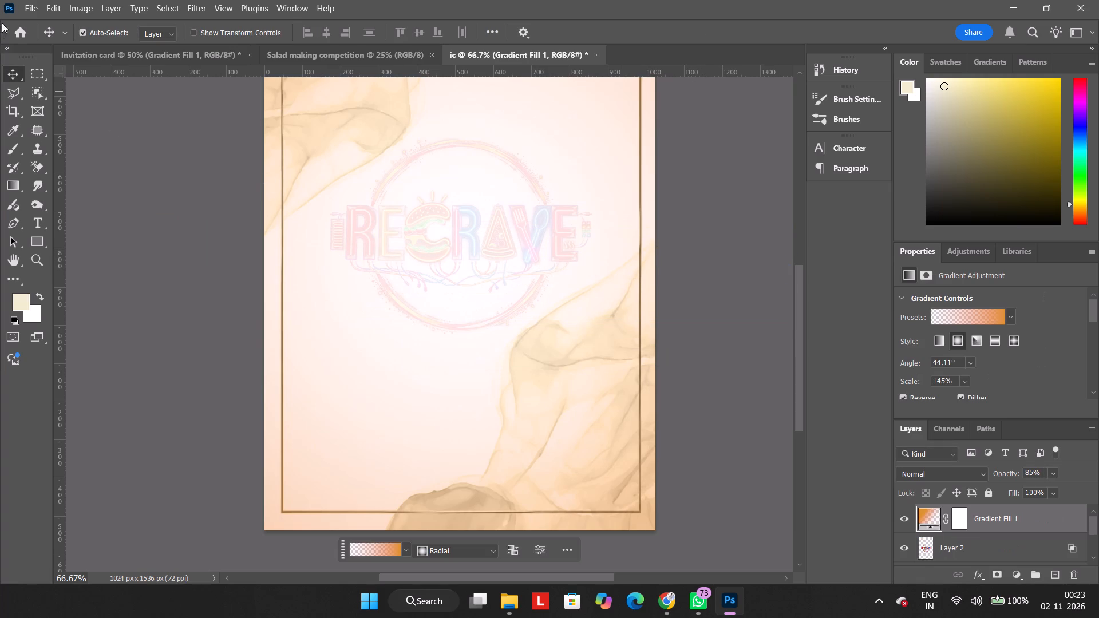
Export the text-free card background as a PNG named ic in the Downloads folder.
{"action": "left_click", "coordinate": [25, 13]}
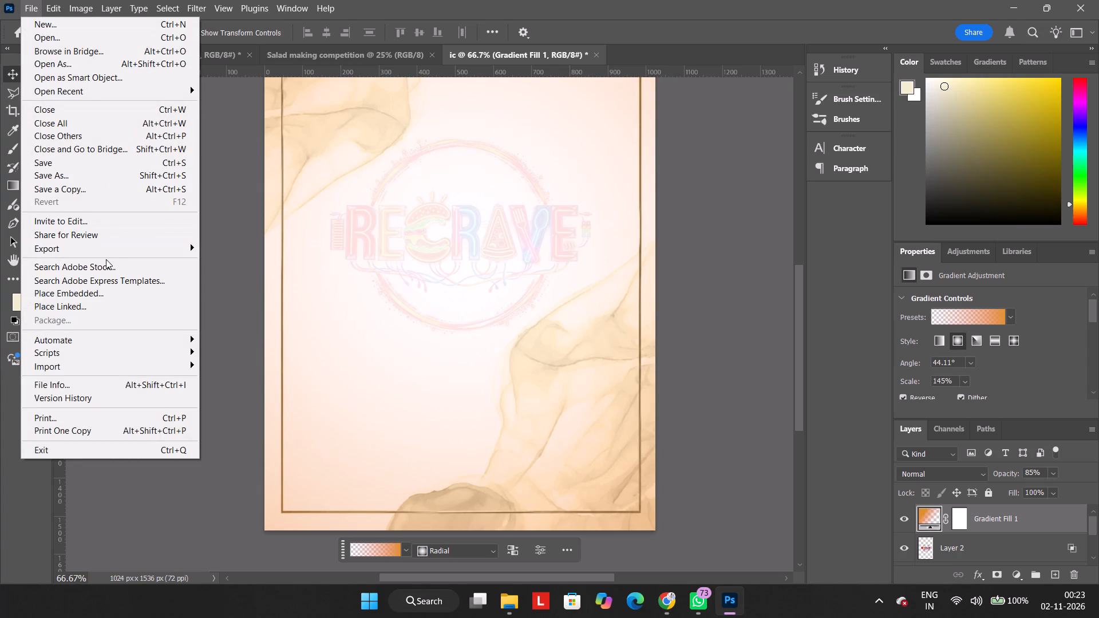
{"action": "left_click", "coordinate": [254, 251]}
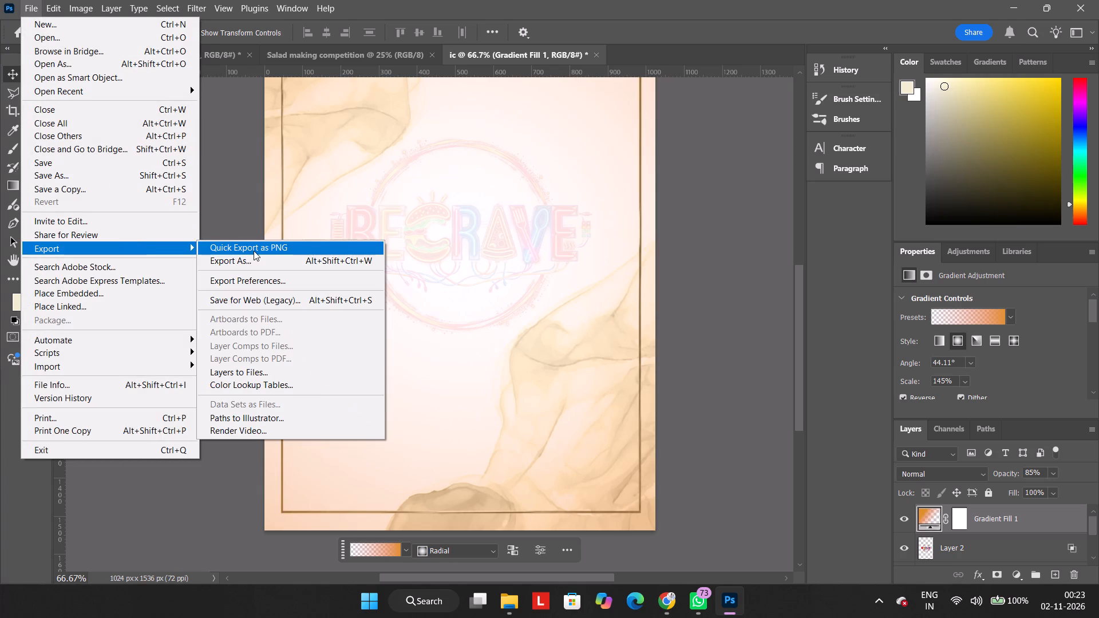
{"action": "left_click", "coordinate": [736, 369]}
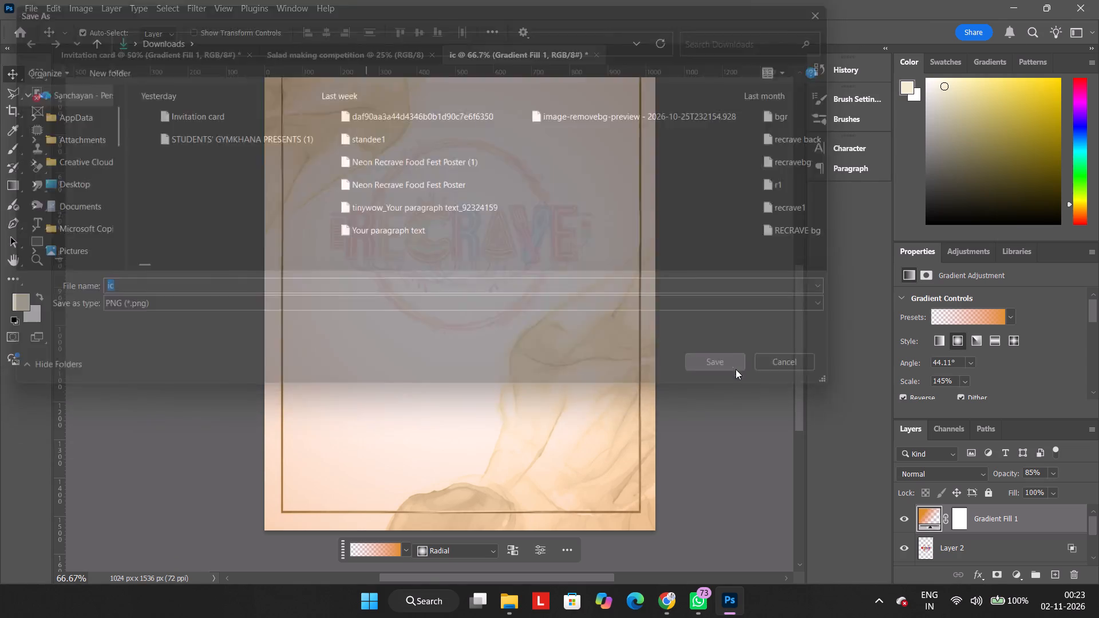
Bring the exported ic PNG from the Downloads folder into the Canva invitation design open in Chrome.
{"action": "left_click", "coordinate": [663, 617]}
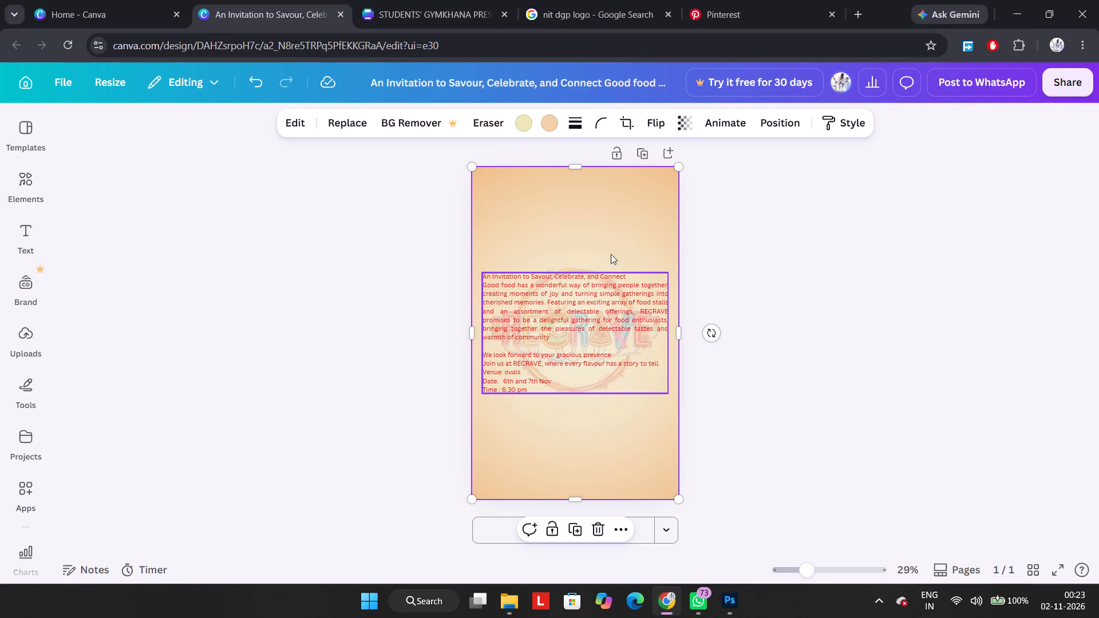
{"action": "left_click", "coordinate": [509, 605]}
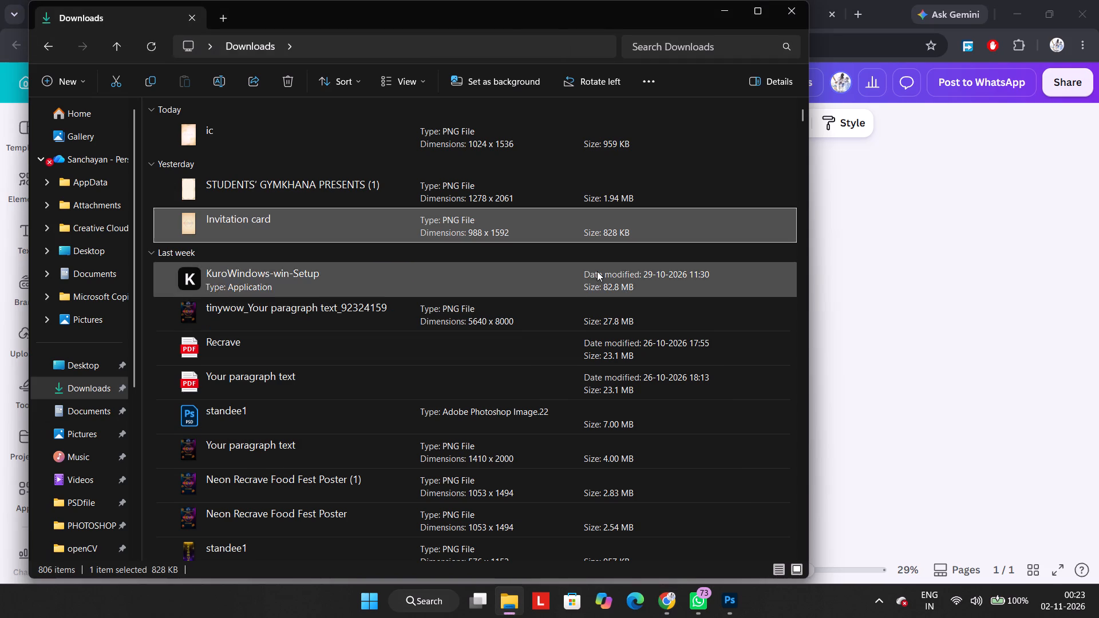
{"action": "left_click_drag", "start_coordinate": [615, 137], "coordinate": [712, 128]}
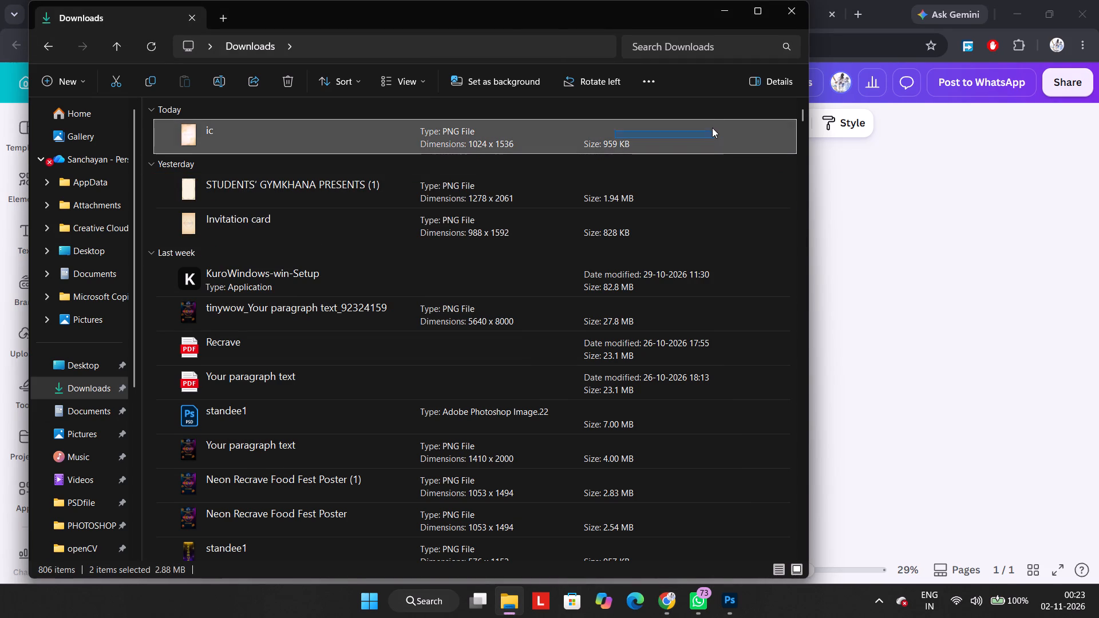
{"action": "left_click_drag", "start_coordinate": [712, 128], "coordinate": [712, 127]}
{"action": "left_click_drag", "start_coordinate": [712, 127], "coordinate": [856, 233]}
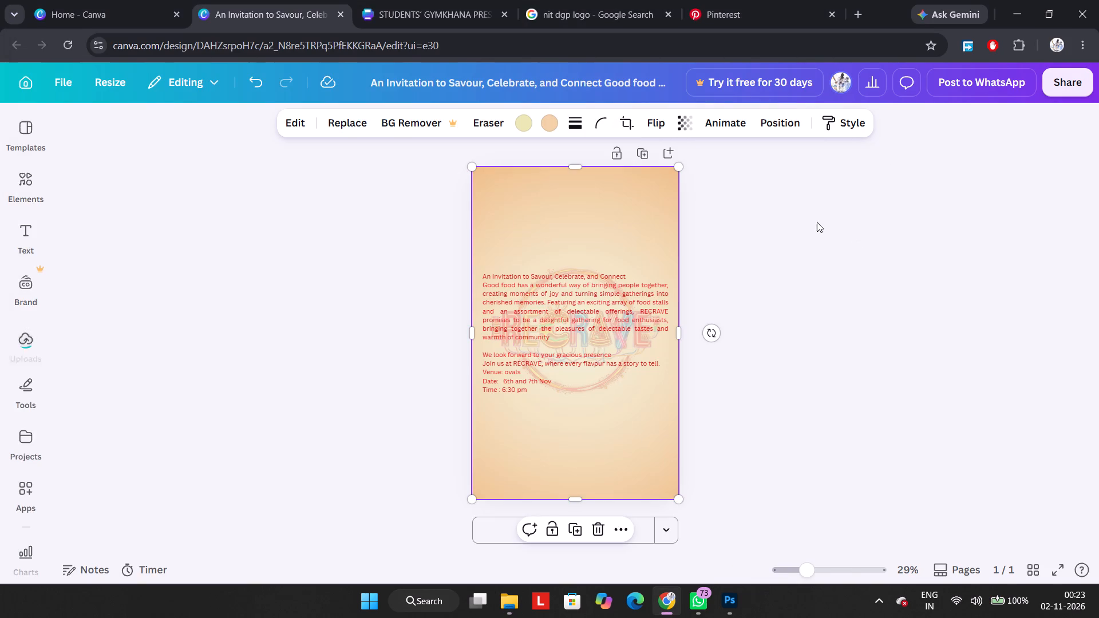
Delete the red invitation text box from the existing Canva design.
{"action": "left_click", "coordinate": [618, 283]}
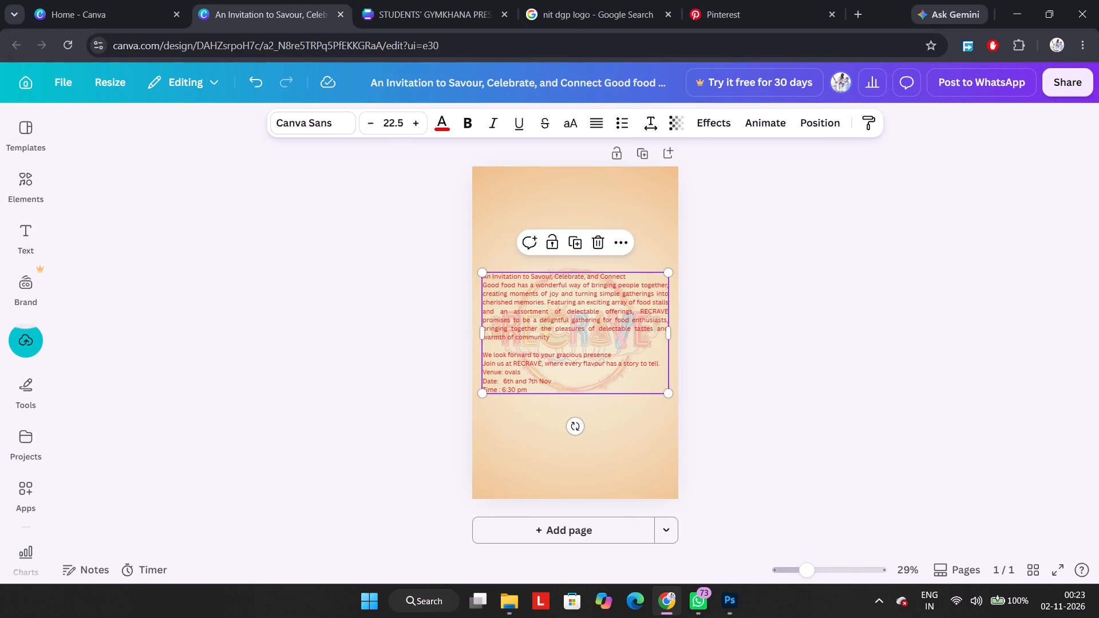
{"action": "key", "text": "Delete"}
Upload ic.png from the Downloads folder through Canva's home page.
{"action": "left_click", "coordinate": [77, 9]}
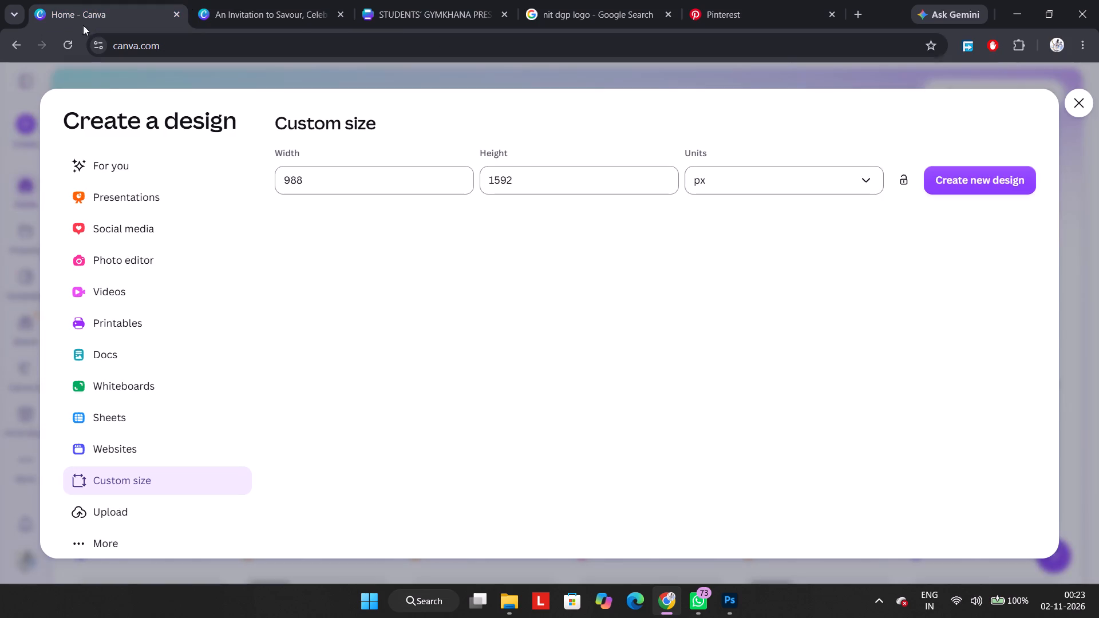
{"action": "left_click_drag", "start_coordinate": [315, 184], "coordinate": [249, 181]}
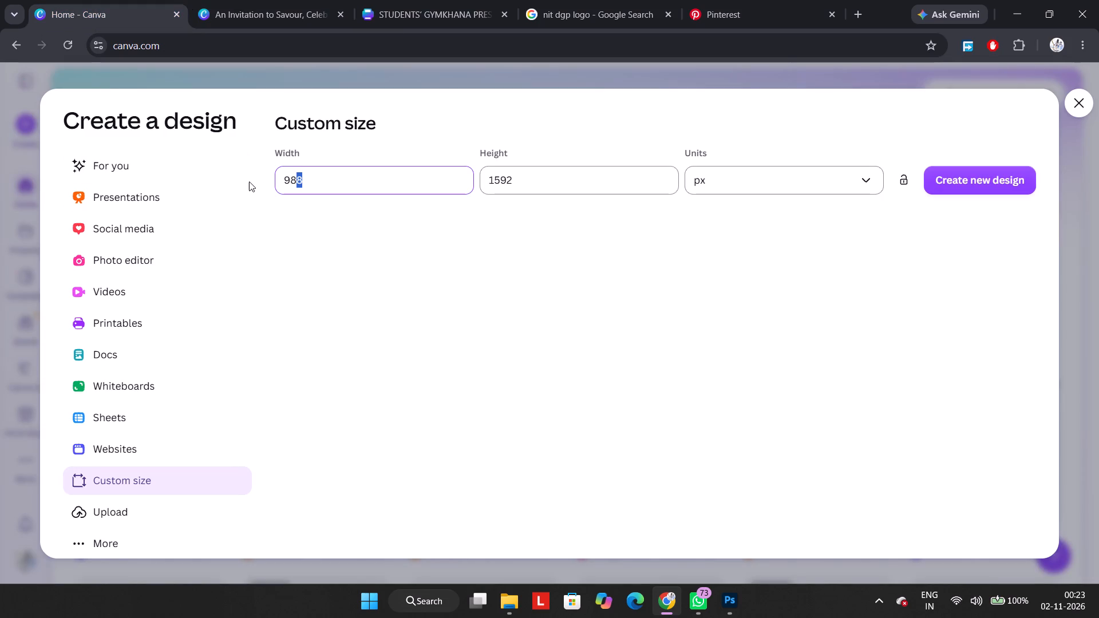
{"action": "left_click", "coordinate": [102, 522]}
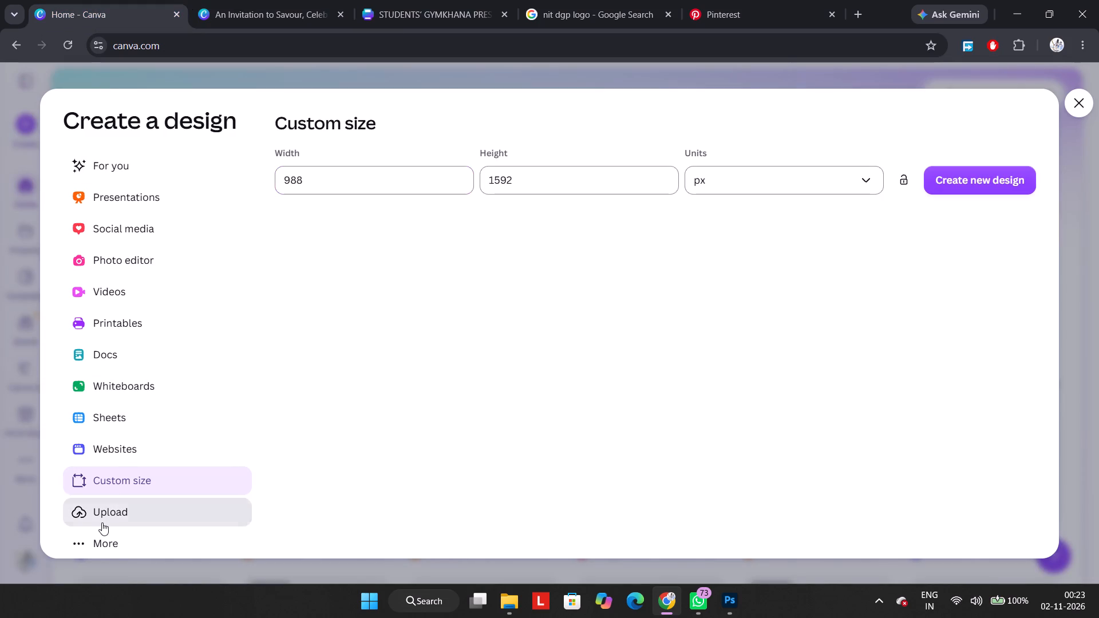
{"action": "left_click", "coordinate": [601, 392]}
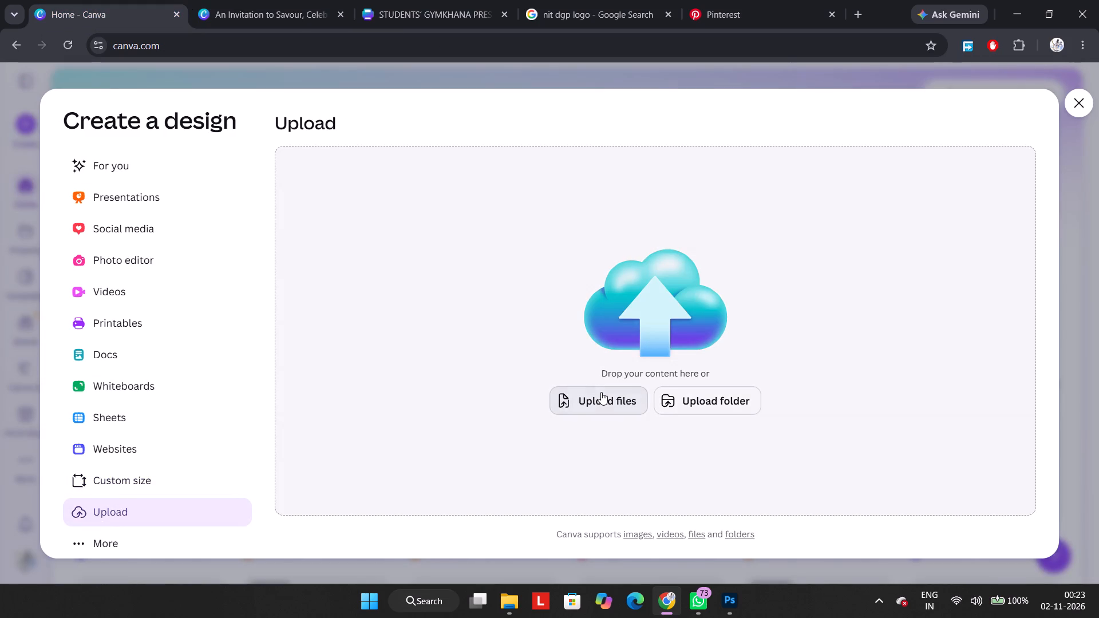
{"action": "double_click", "coordinate": [169, 117]}
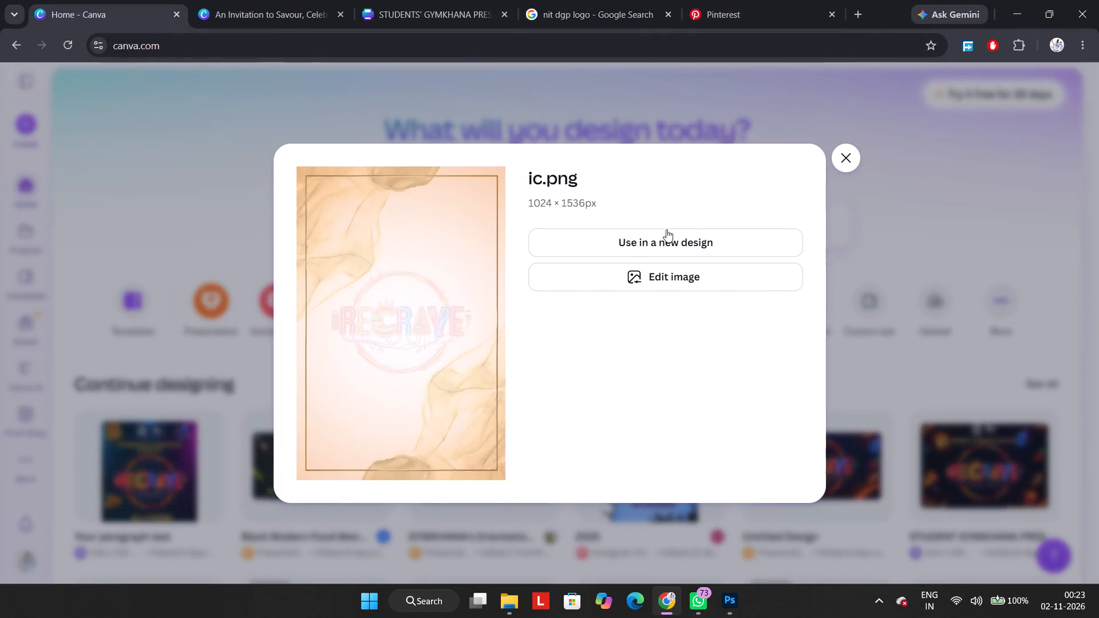
Create a new custom-size design of 1024 × 1536 px from the uploaded ic.png.
{"action": "left_click", "coordinate": [650, 244]}
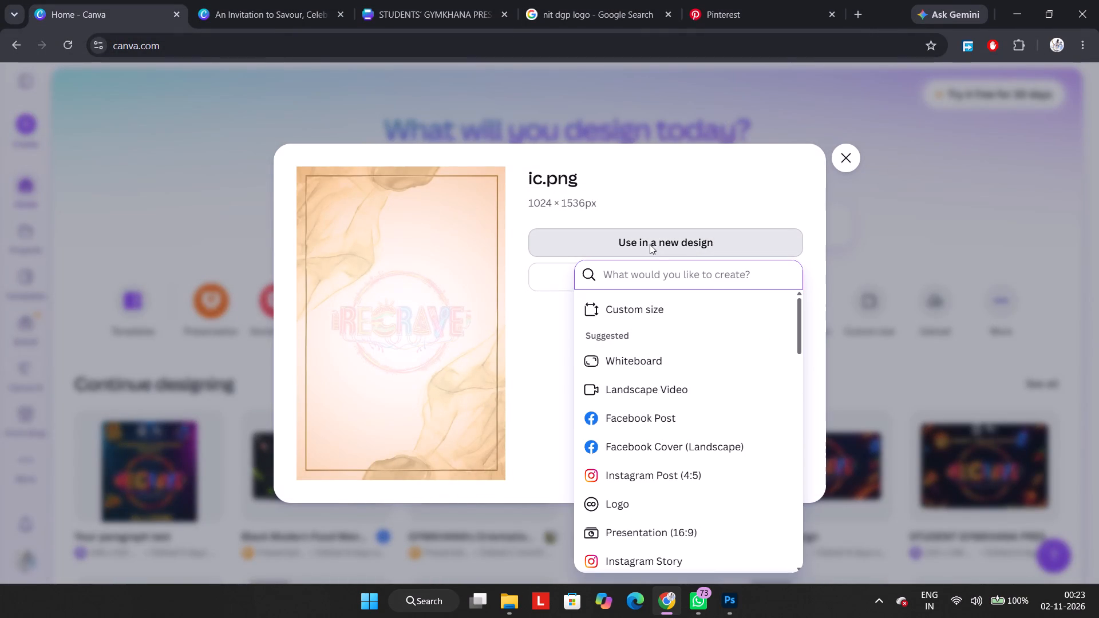
{"action": "left_click", "coordinate": [624, 298]}
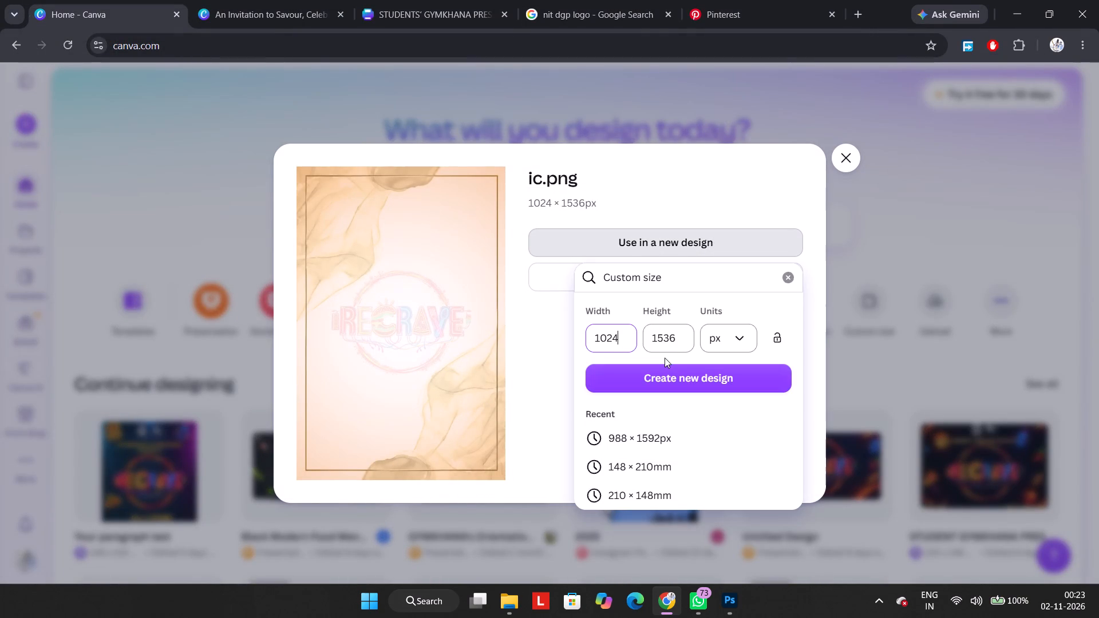
{"action": "left_click", "coordinate": [665, 368]}
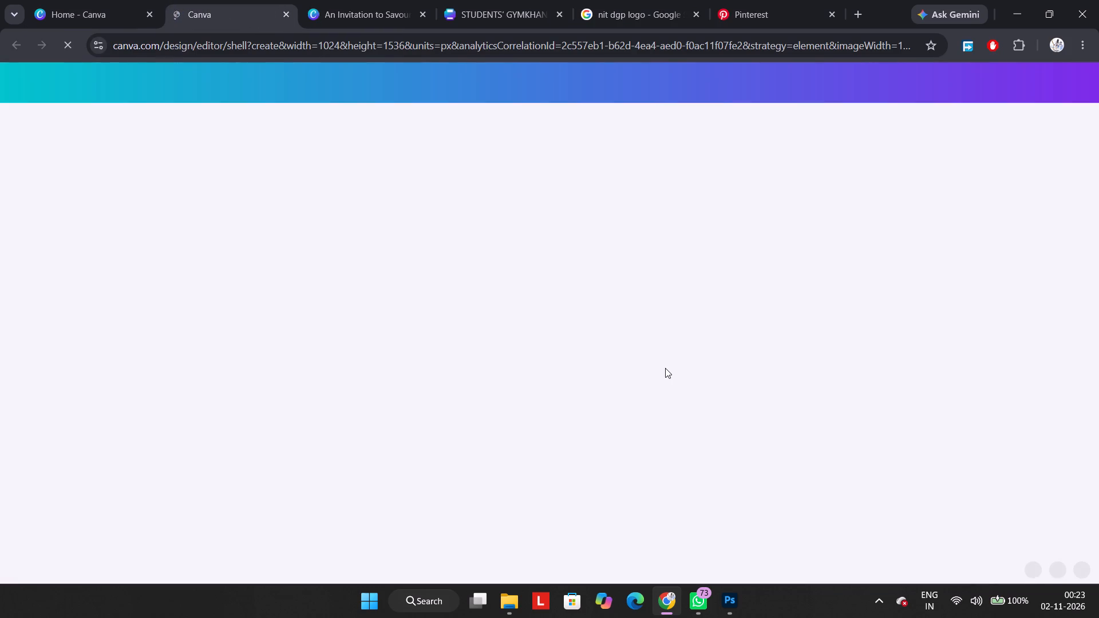
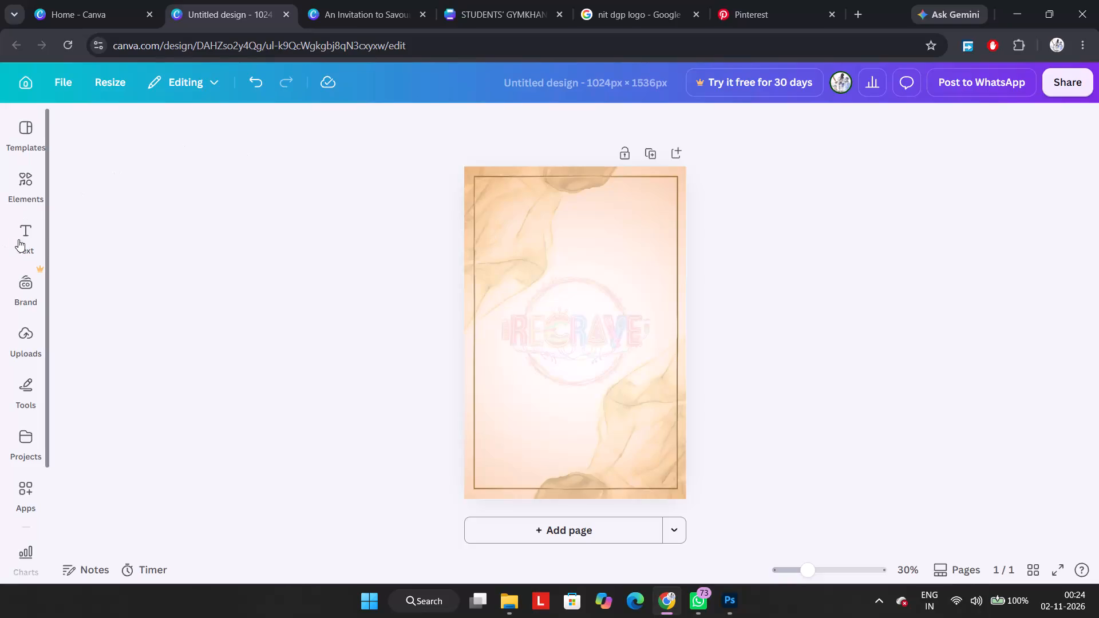
Add a text box to the card, enlarge it, and replace its placeholder with the copied invitation wording.
{"action": "left_click", "coordinate": [19, 239]}
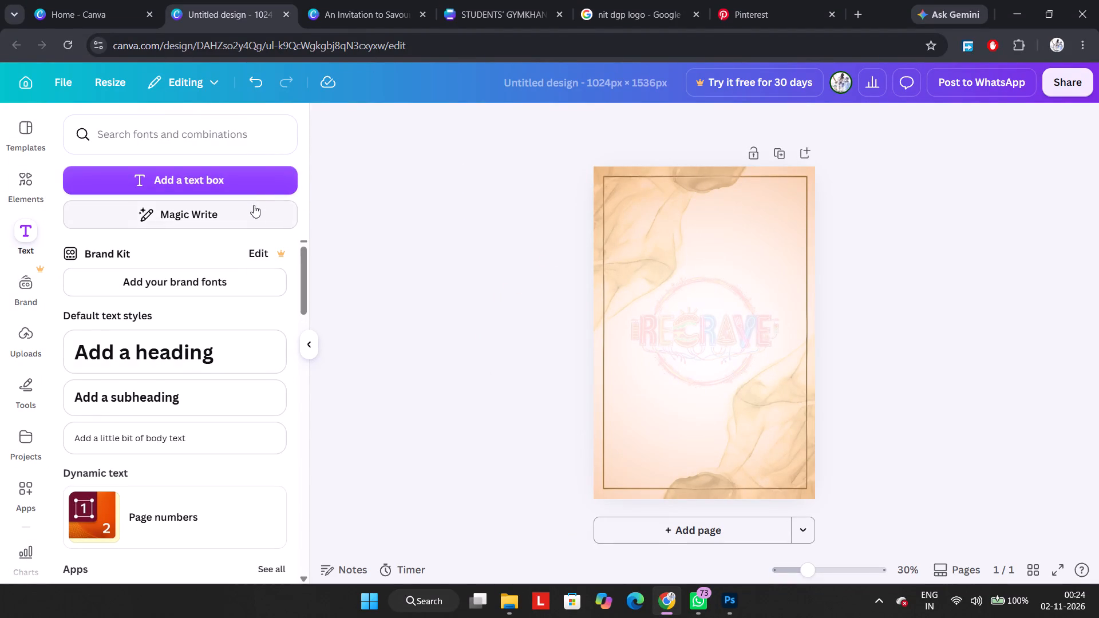
{"action": "left_click", "coordinate": [252, 184]}
{"action": "left_click", "coordinate": [306, 339]}
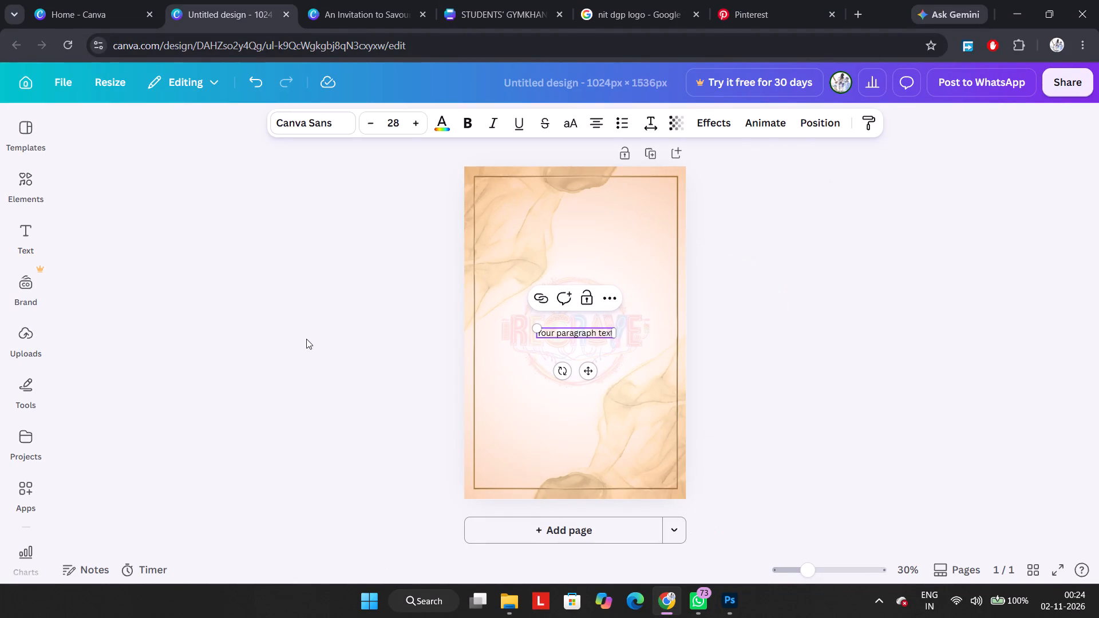
{"action": "left_click_drag", "start_coordinate": [531, 327], "coordinate": [468, 260]}
{"action": "double_click", "coordinate": [534, 322]}
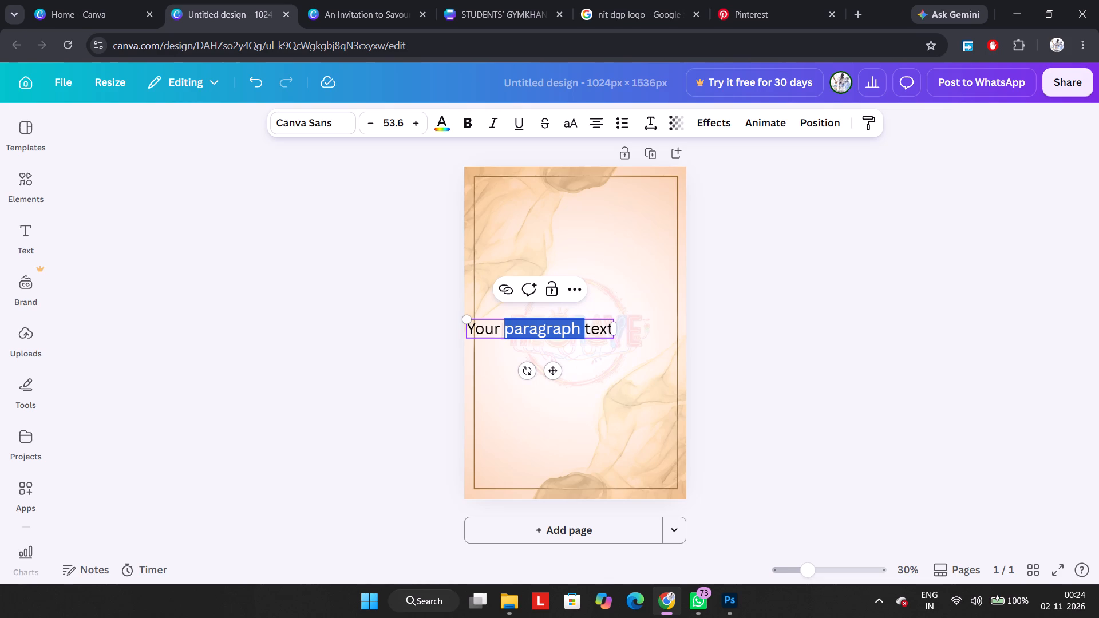
{"action": "double_click", "coordinate": [466, 329]}
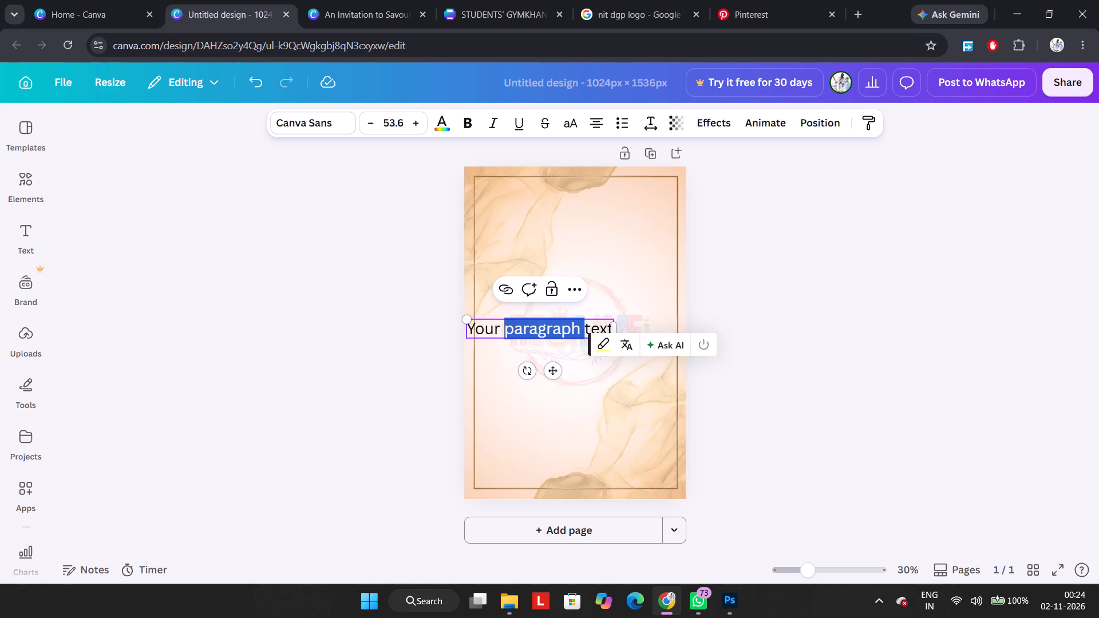
{"action": "left_click_drag", "start_coordinate": [468, 330], "coordinate": [619, 330]}
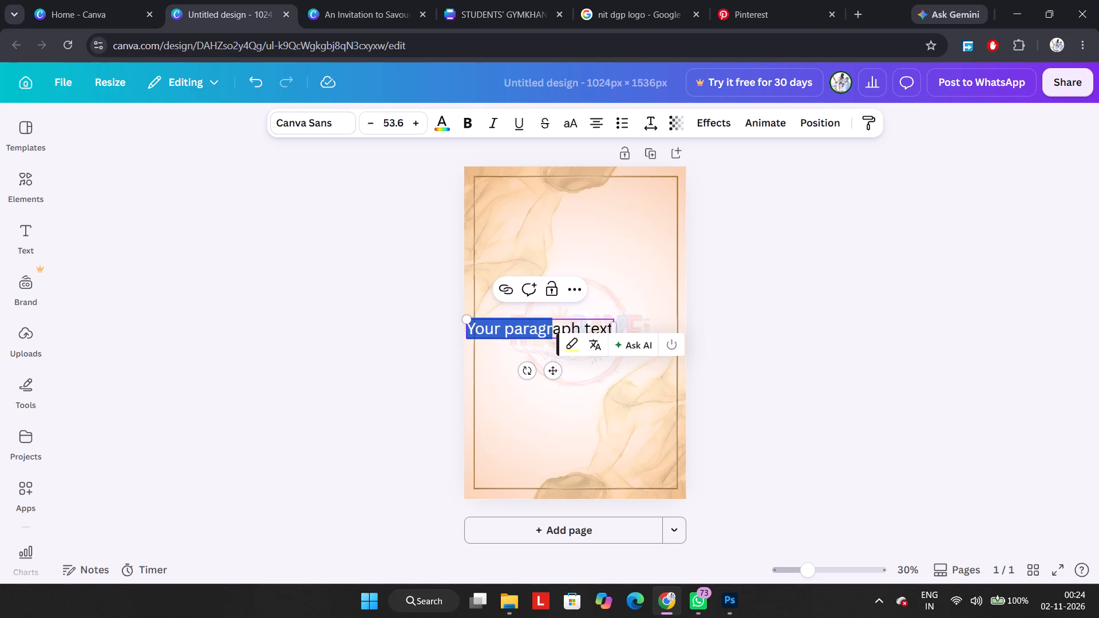
{"action": "left_click", "coordinate": [606, 328]}
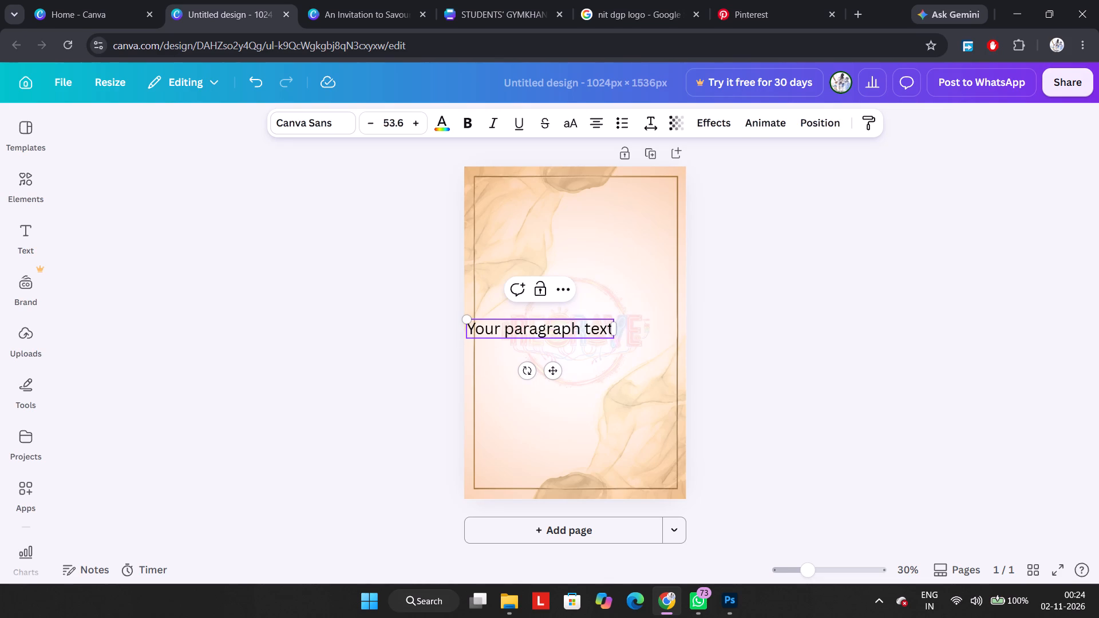
{"action": "left_click_drag", "start_coordinate": [609, 327], "coordinate": [462, 334]}
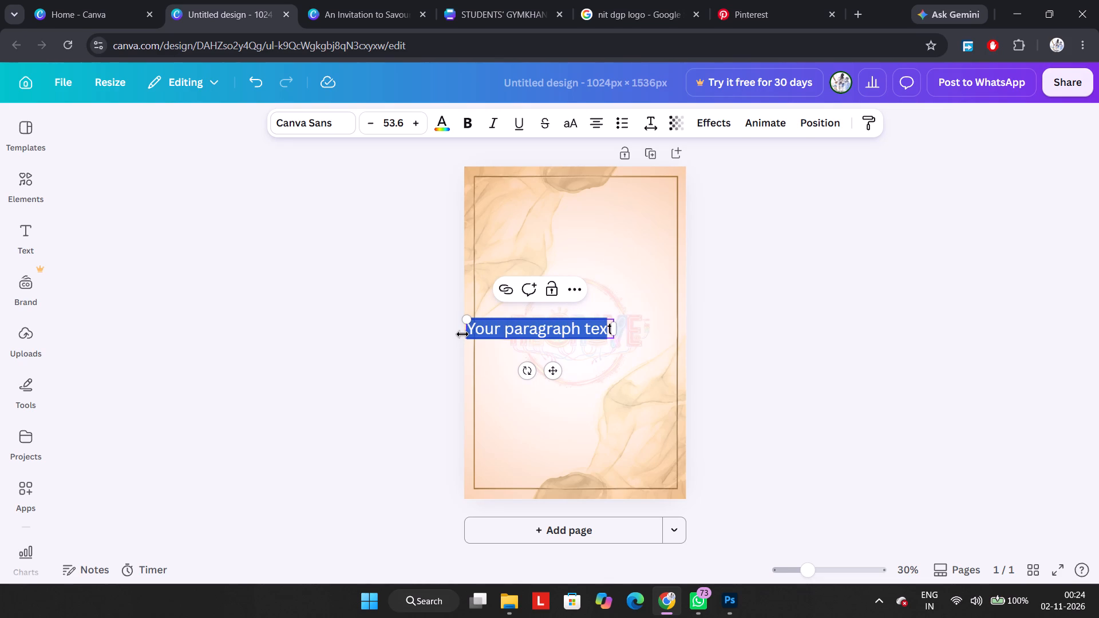
{"action": "key", "text": "space"}
{"action": "key", "text": "Right"}
{"action": "key", "text": "BackSpace"}
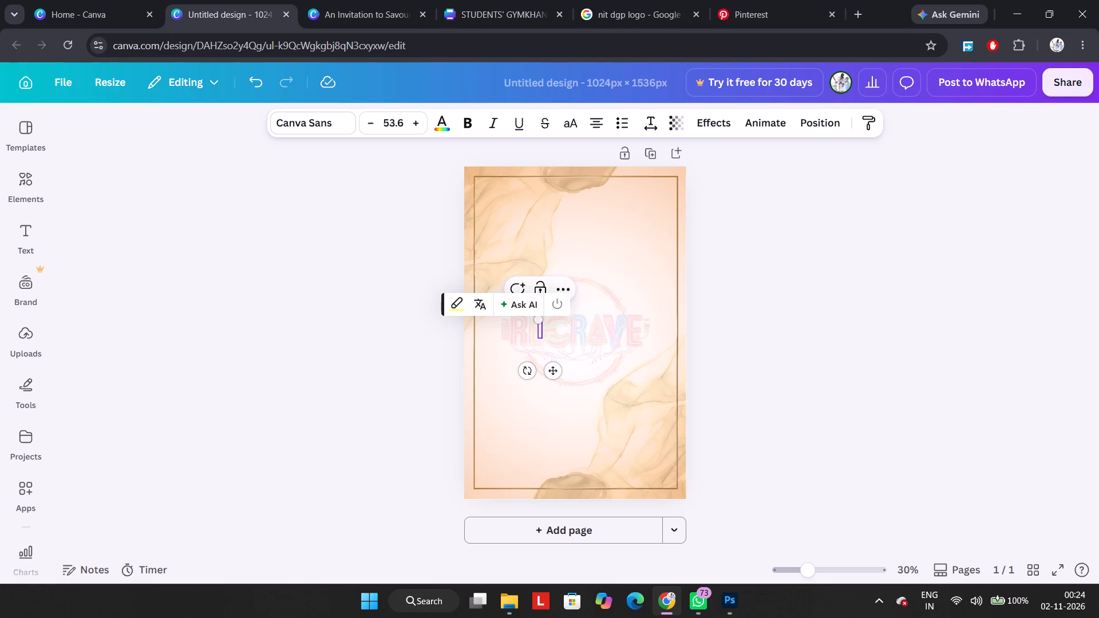
{"action": "key", "text": "ctrl+v"}
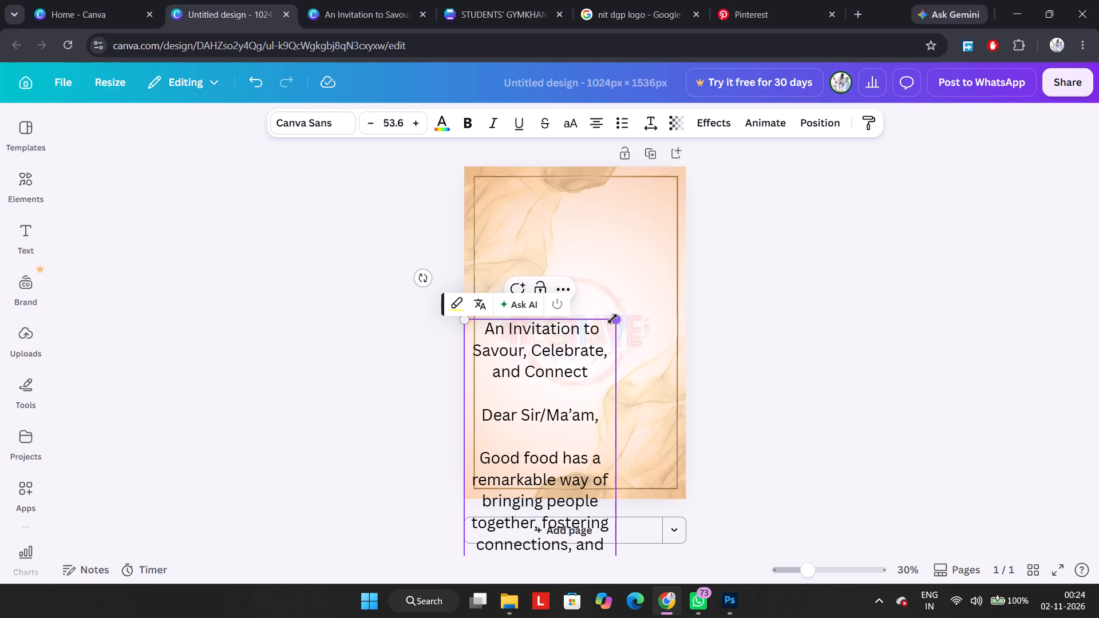
Widen the invitation text box, scale its text down to about size 21.1, and place it inside the card's border.
{"action": "left_click_drag", "start_coordinate": [612, 319], "coordinate": [526, 472]}
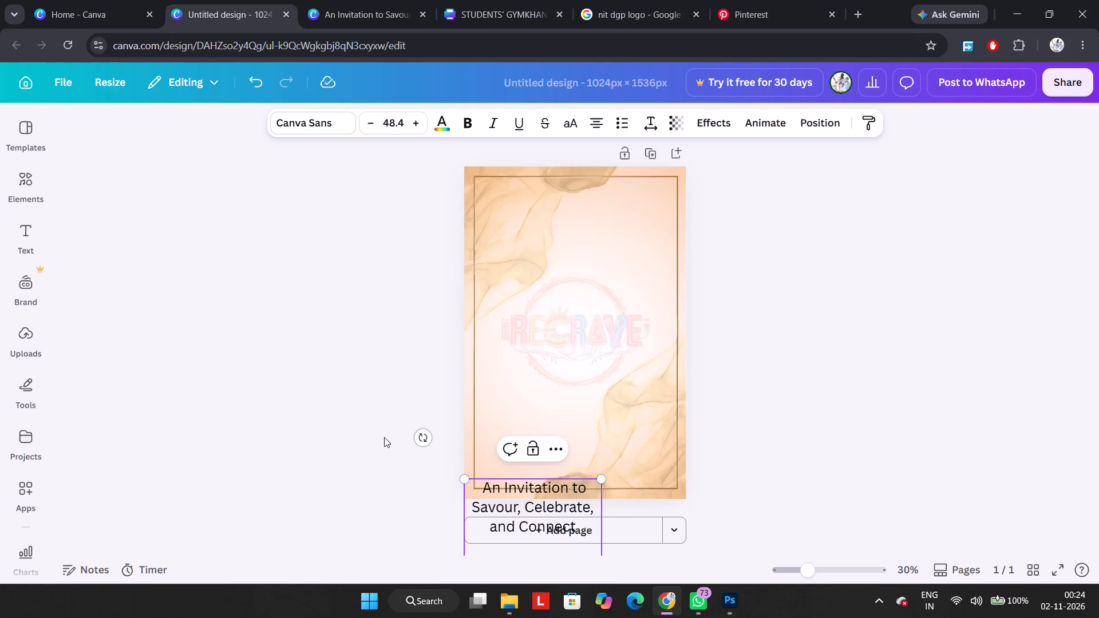
{"action": "left_click_drag", "start_coordinate": [525, 505], "coordinate": [554, 484]}
{"action": "left_click", "coordinate": [795, 348]}
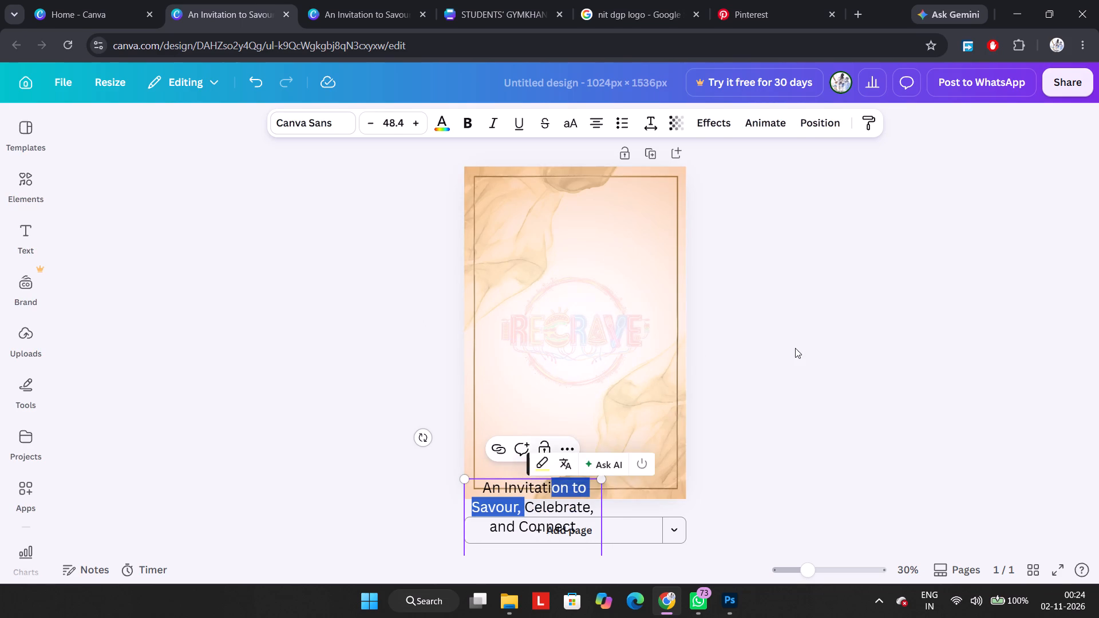
{"action": "left_click_drag", "start_coordinate": [560, 492], "coordinate": [588, 153]}
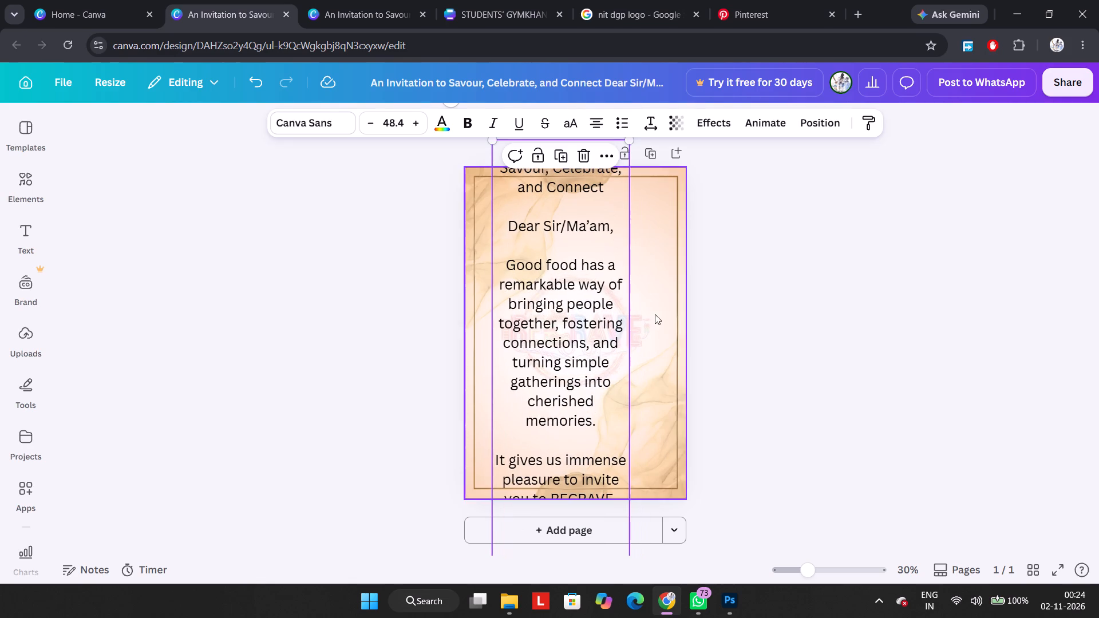
{"action": "scroll", "coordinate": [580, 423], "scroll_direction": "down", "scroll_amount": 1}
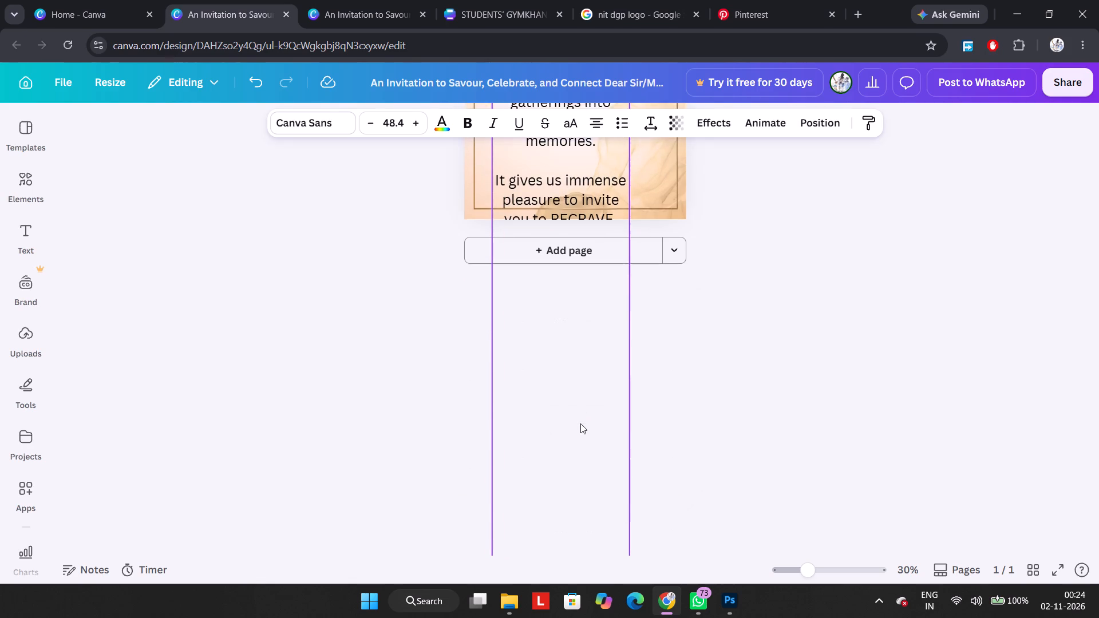
{"action": "scroll", "coordinate": [580, 423], "scroll_direction": "down", "scroll_amount": 2}
{"action": "left_click_drag", "start_coordinate": [633, 402], "coordinate": [880, 337]}
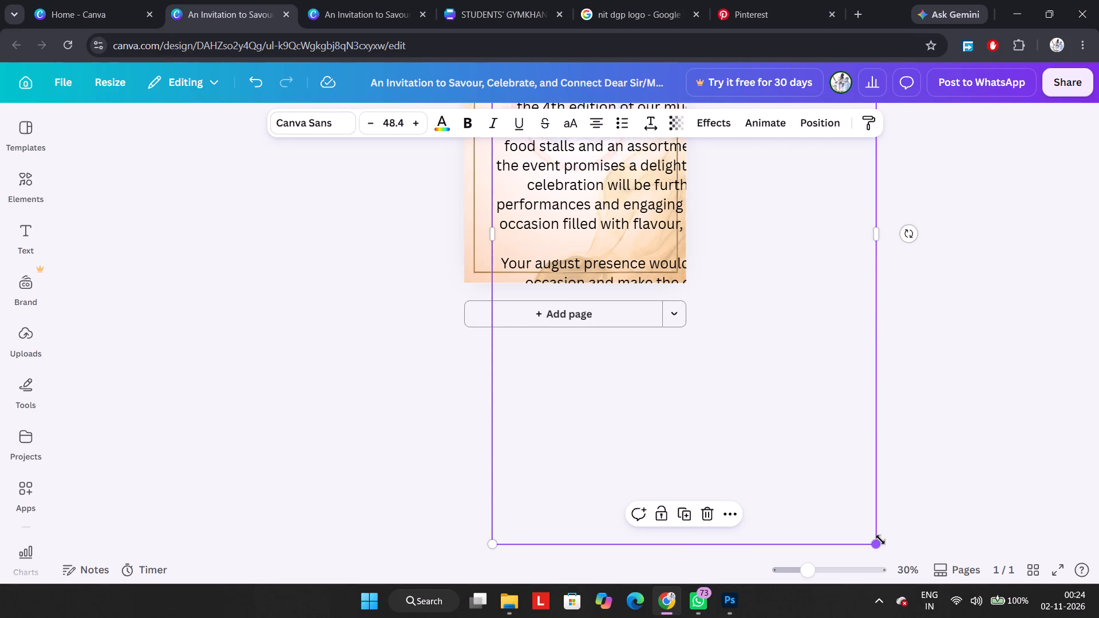
{"action": "left_click_drag", "start_coordinate": [880, 540], "coordinate": [590, 264]}
{"action": "scroll", "coordinate": [590, 264], "scroll_direction": "up", "scroll_amount": 2}
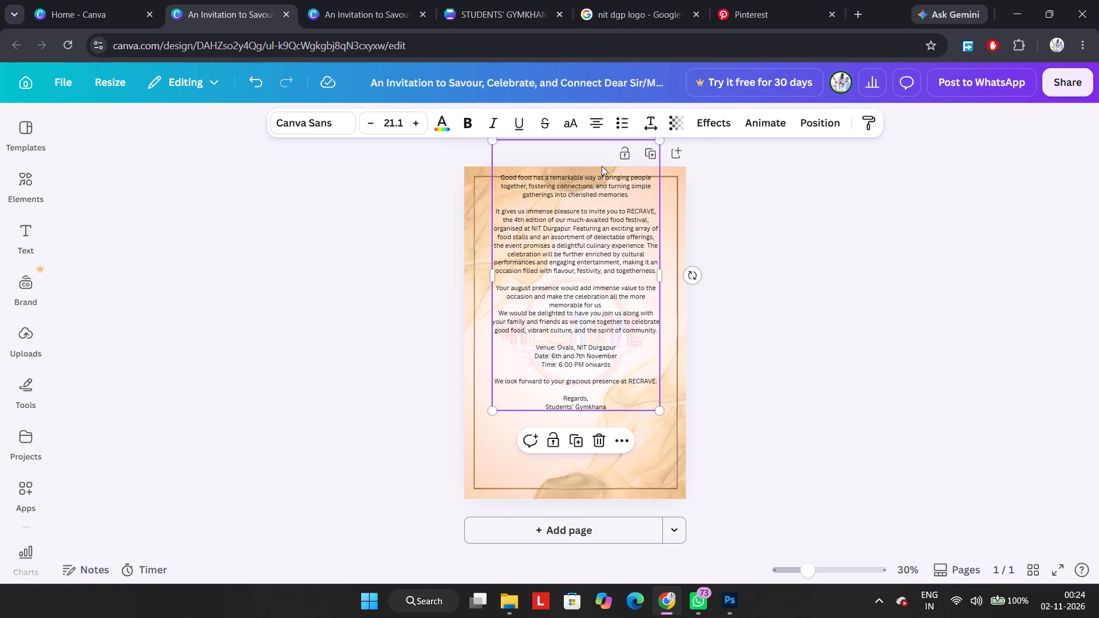
{"action": "left_click_drag", "start_coordinate": [594, 251], "coordinate": [601, 309]}
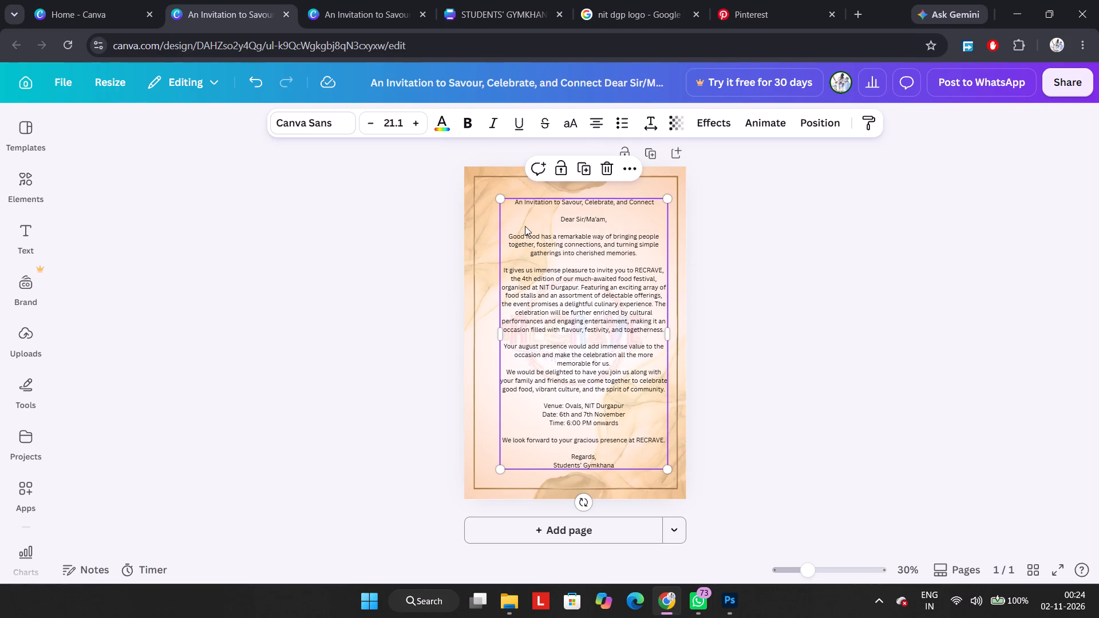
{"action": "left_click_drag", "start_coordinate": [513, 204], "coordinate": [497, 194]}
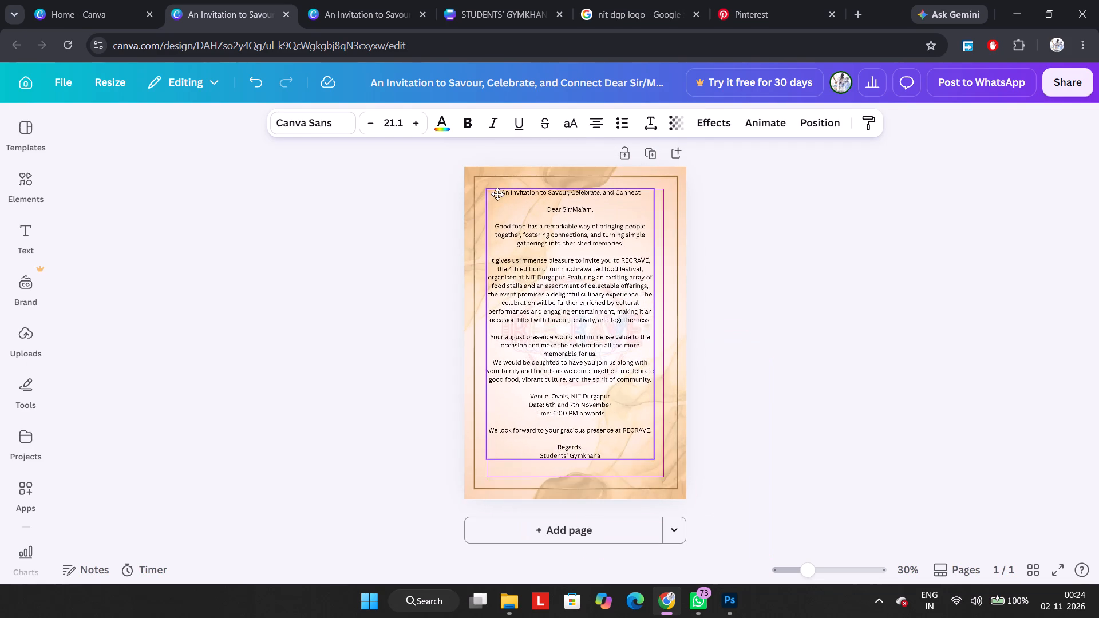
{"action": "left_click_drag", "start_coordinate": [497, 194], "coordinate": [497, 195]}
Left-align all of the invitation text.
{"action": "double_click", "coordinate": [497, 195]}
{"action": "left_click", "coordinate": [497, 195]}
{"action": "left_click_drag", "start_coordinate": [497, 195], "coordinate": [593, 508]}
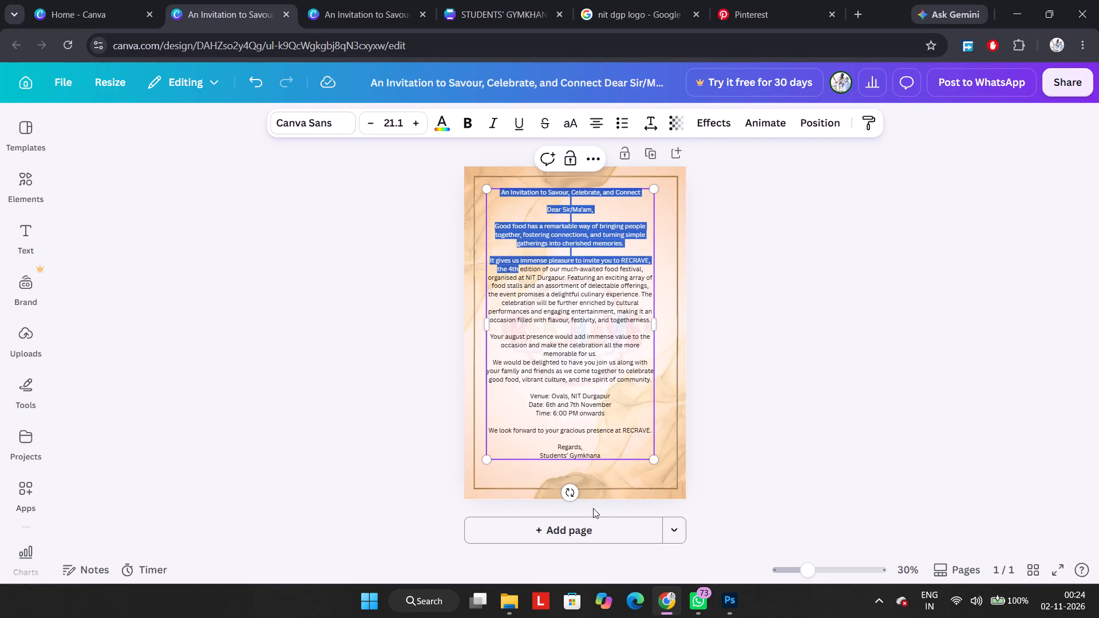
{"action": "left_click_drag", "start_coordinate": [593, 508], "coordinate": [613, 453]}
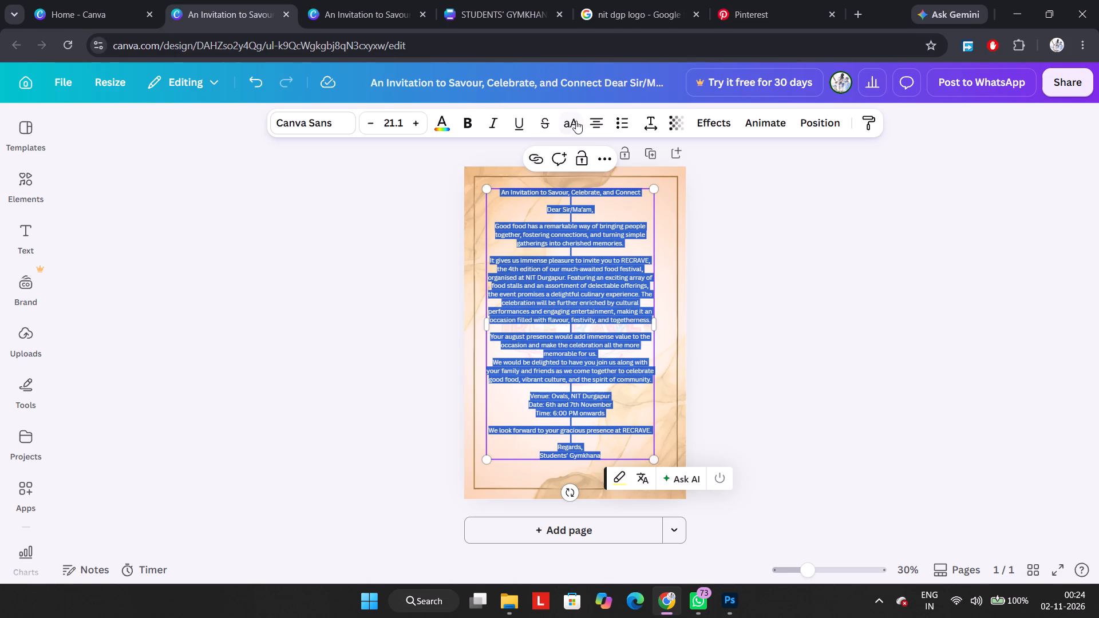
{"action": "left_click", "coordinate": [587, 125]}
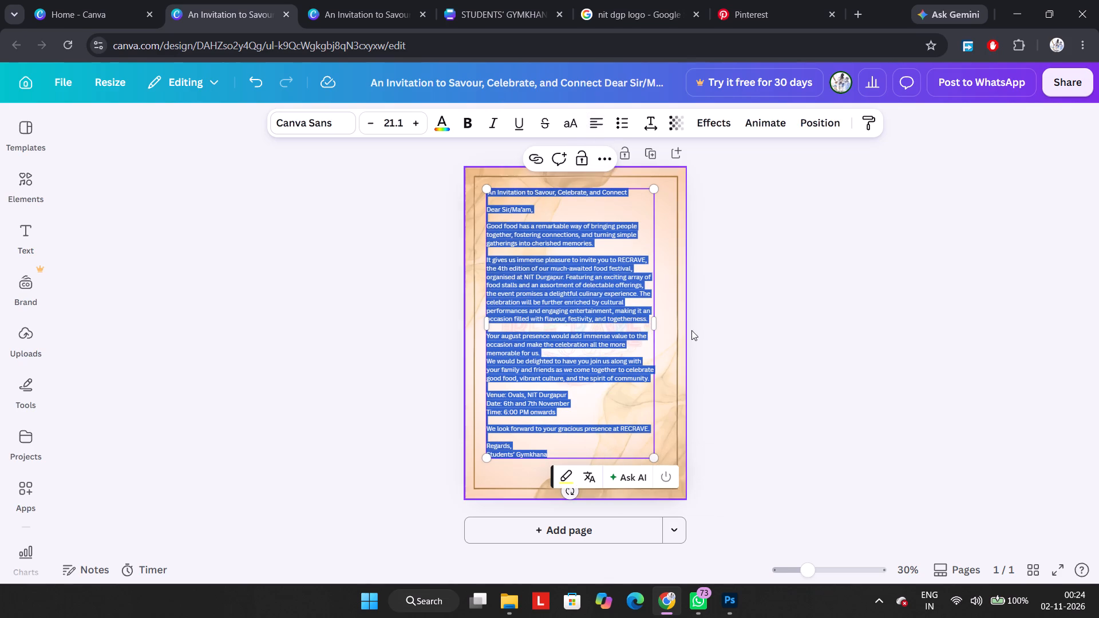
{"action": "left_click", "coordinate": [693, 335]}
Move the invitation text block lower inside the border and widen it toward the border's right edge.
{"action": "left_click_drag", "start_coordinate": [591, 325], "coordinate": [589, 345]}
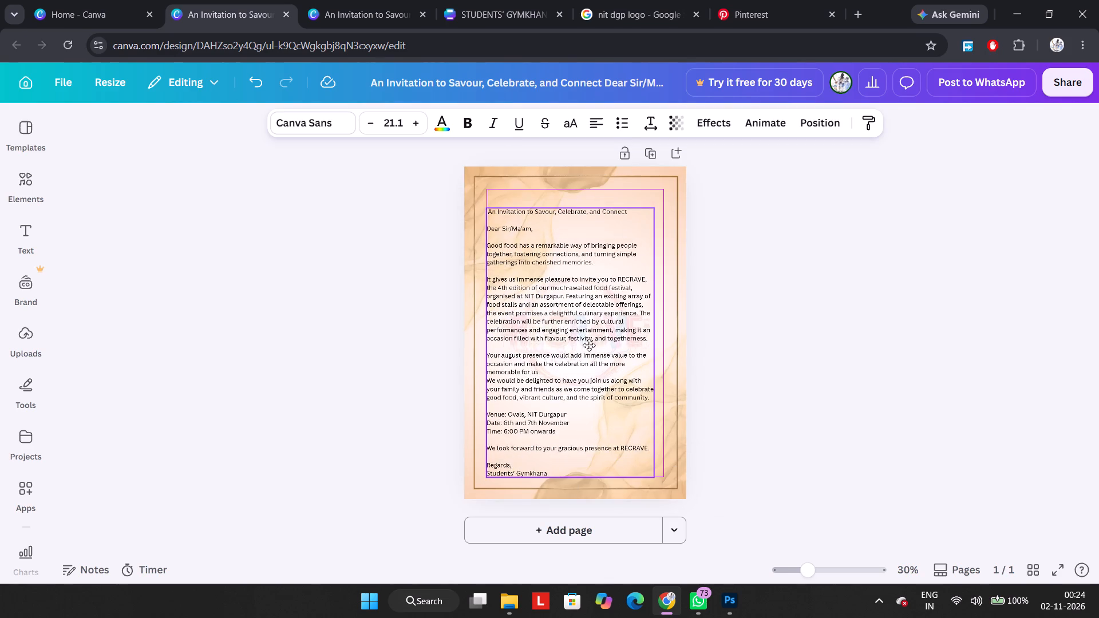
{"action": "left_click_drag", "start_coordinate": [589, 345], "coordinate": [587, 349]}
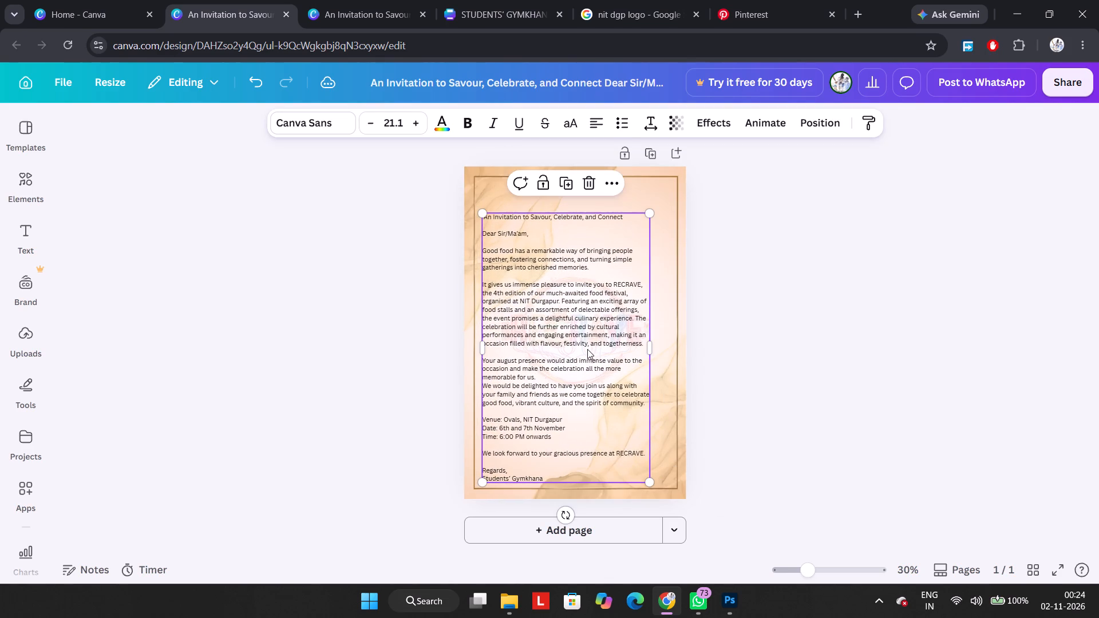
{"action": "left_click_drag", "start_coordinate": [653, 341], "coordinate": [673, 344]}
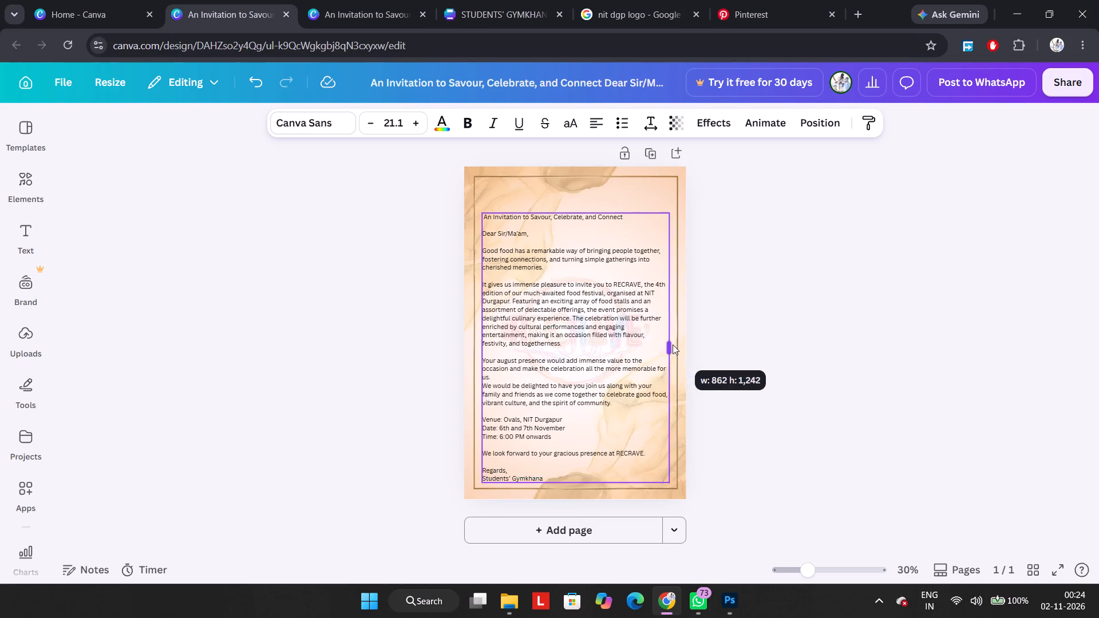
{"action": "left_click_drag", "start_coordinate": [673, 344], "coordinate": [671, 357]}
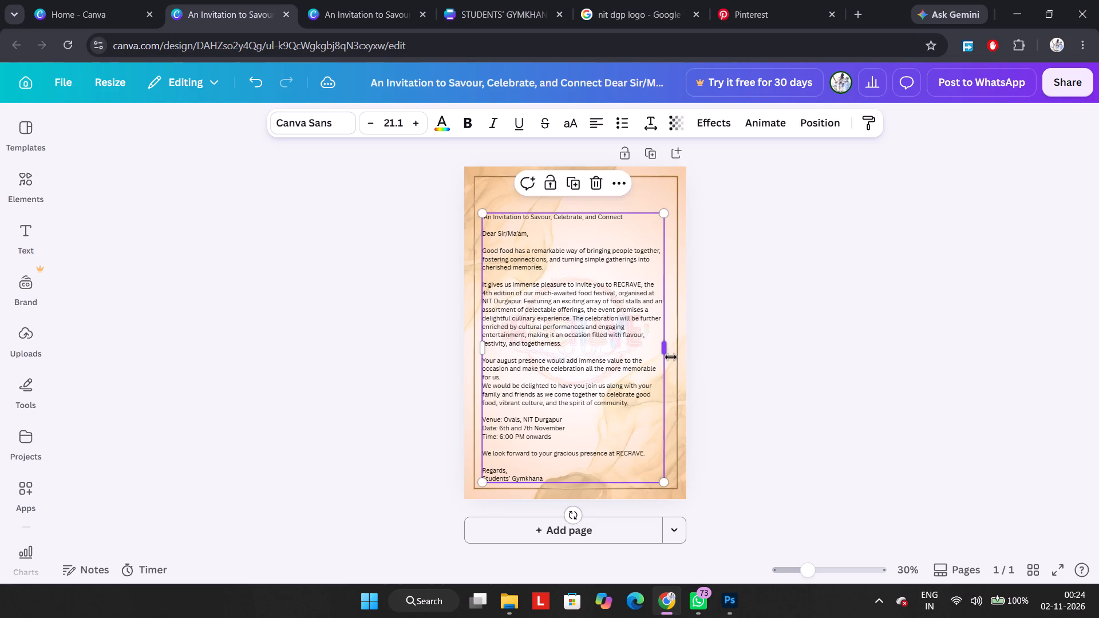
Rescale the invitation text to about size 20.7, reposition it below the top ornament, and widen its box almost to the right border line.
{"action": "left_click_drag", "start_coordinate": [662, 213], "coordinate": [620, 275]}
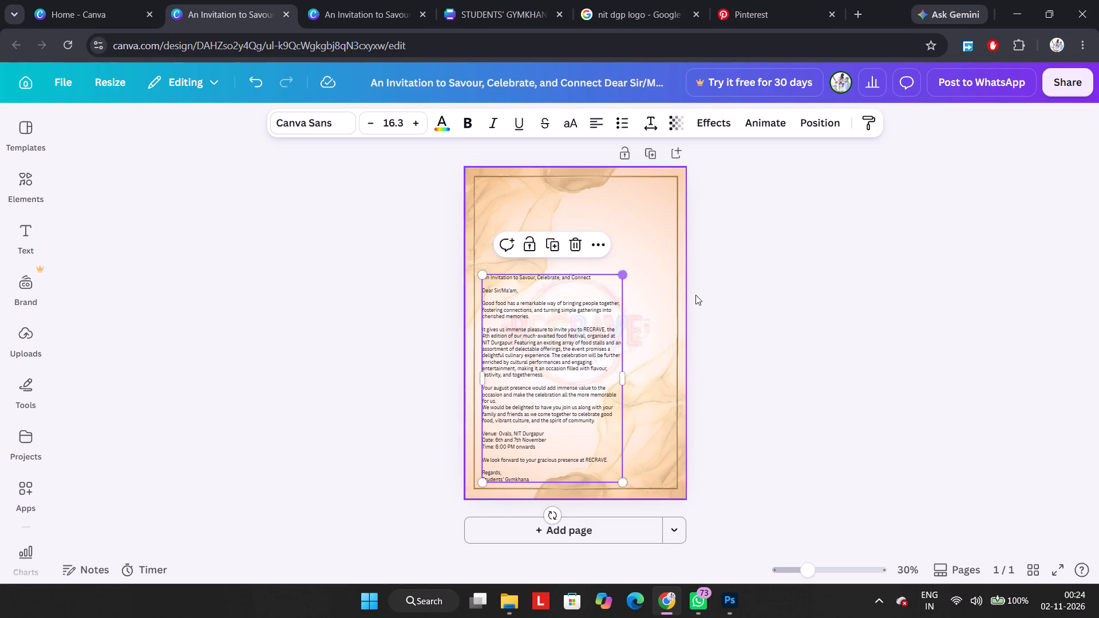
{"action": "left_click", "coordinate": [704, 298]}
{"action": "left_click_drag", "start_coordinate": [592, 346], "coordinate": [591, 310]}
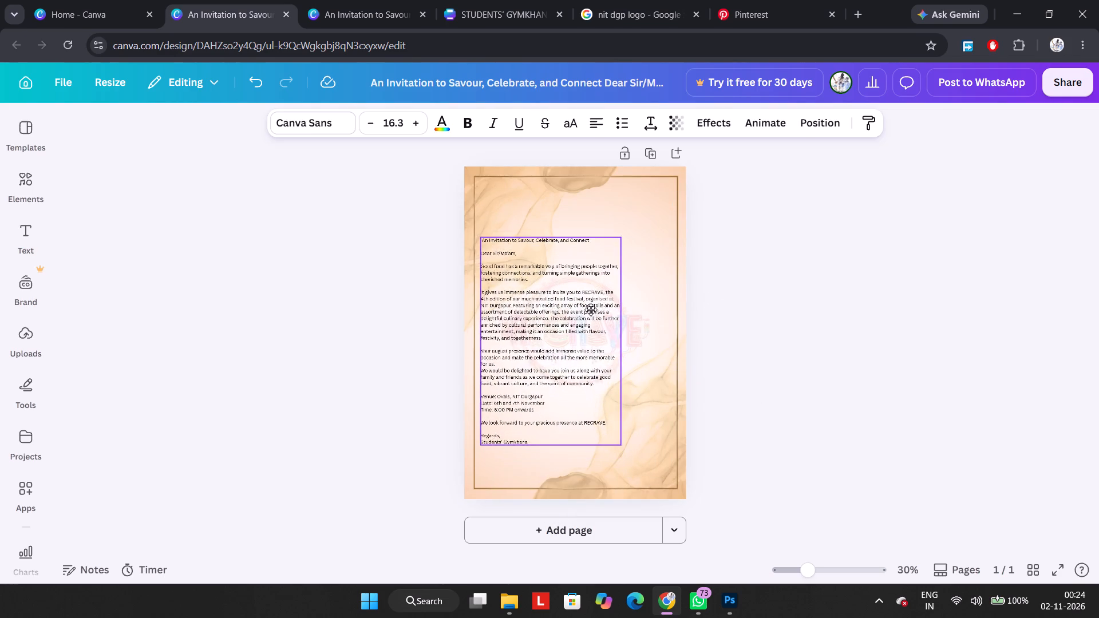
{"action": "left_click_drag", "start_coordinate": [591, 310], "coordinate": [592, 304]}
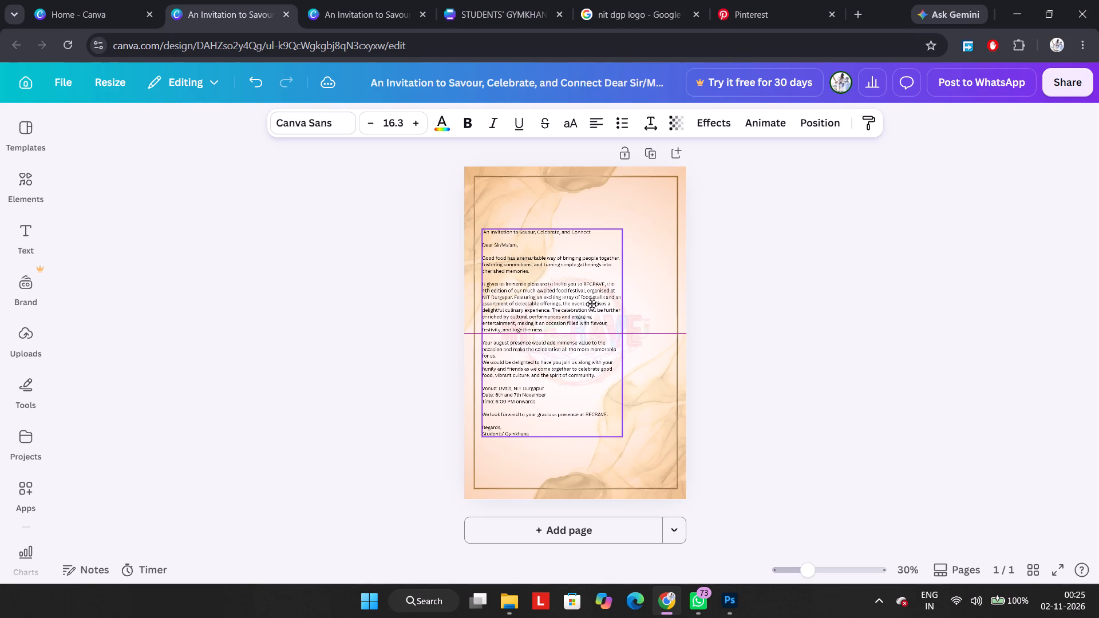
{"action": "left_click_drag", "start_coordinate": [592, 304], "coordinate": [591, 291]}
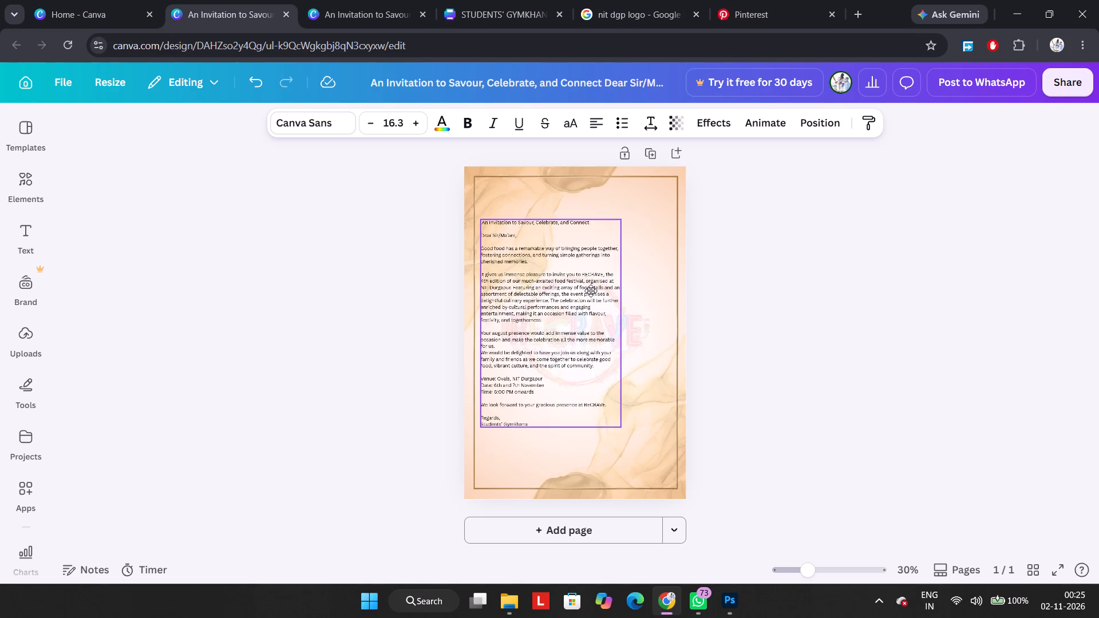
{"action": "left_click_drag", "start_coordinate": [591, 291], "coordinate": [591, 289]}
{"action": "left_click_drag", "start_coordinate": [622, 426], "coordinate": [658, 492]}
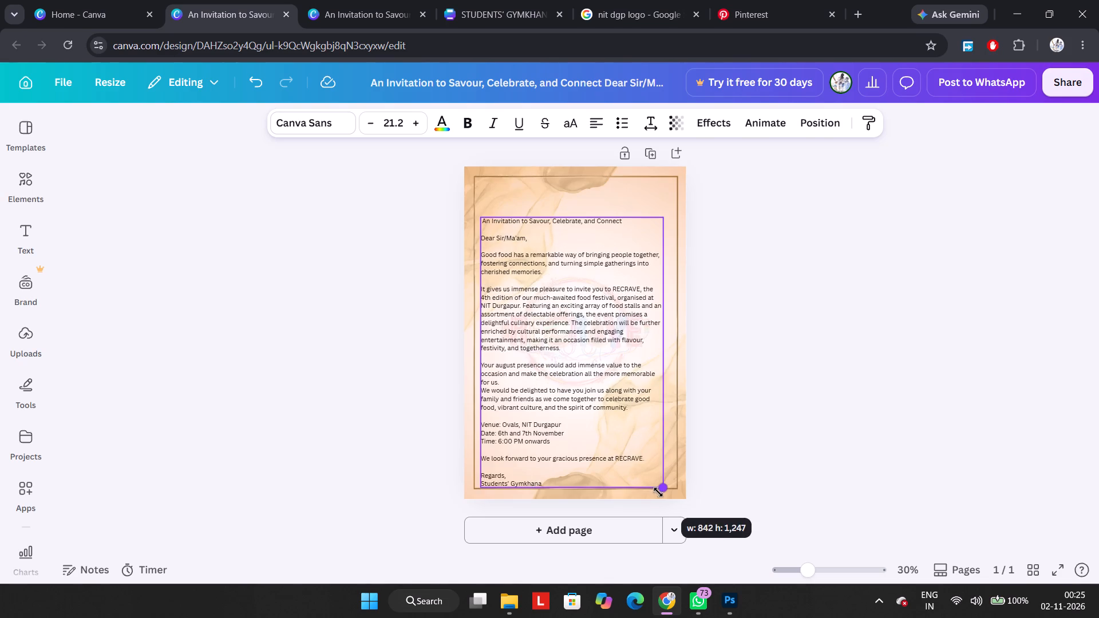
{"action": "left_click_drag", "start_coordinate": [658, 492], "coordinate": [660, 482]}
{"action": "left_click_drag", "start_coordinate": [663, 360], "coordinate": [665, 360]}
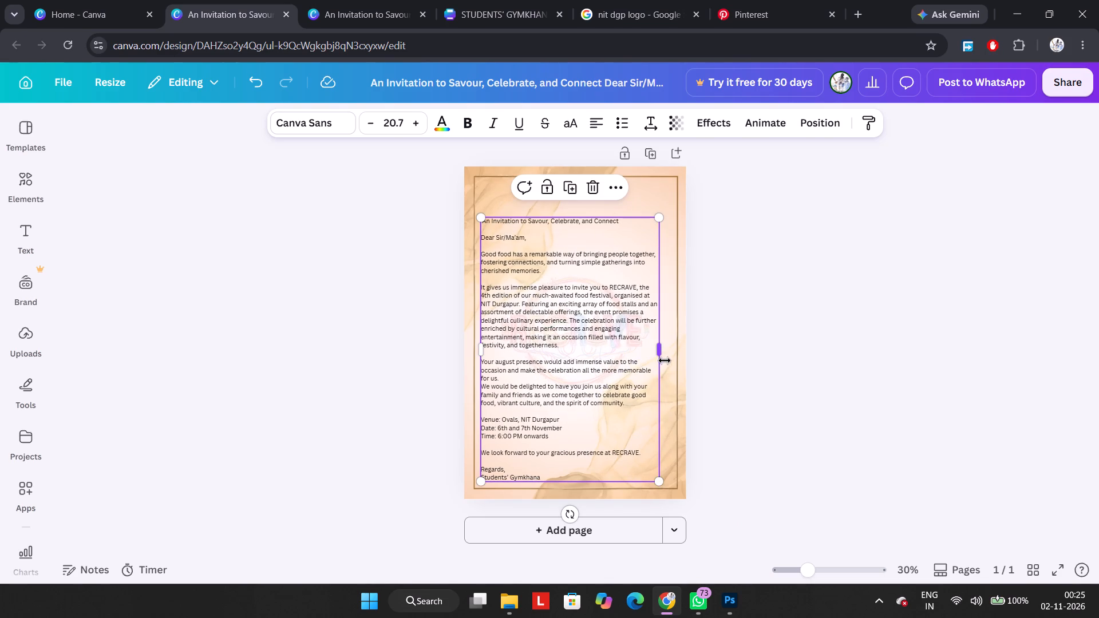
{"action": "left_click_drag", "start_coordinate": [665, 360], "coordinate": [674, 361]}
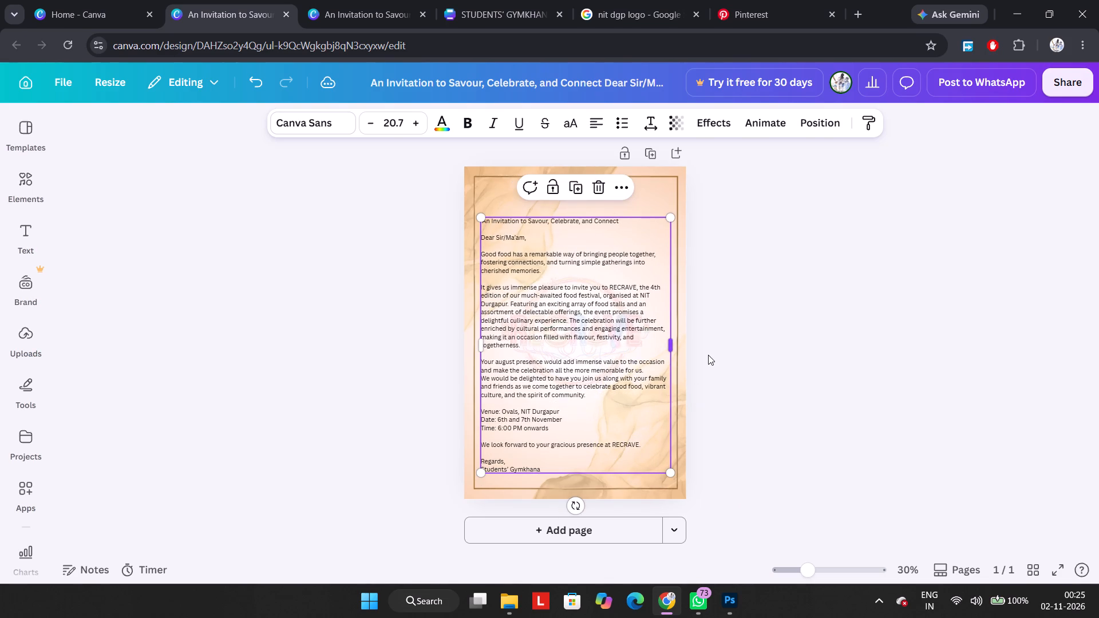
{"action": "left_click", "coordinate": [709, 355]}
Set the invitation text's font to Noto Serif Ethiopic Condensed.
{"action": "left_click", "coordinate": [622, 313]}
{"action": "left_click", "coordinate": [342, 123]}
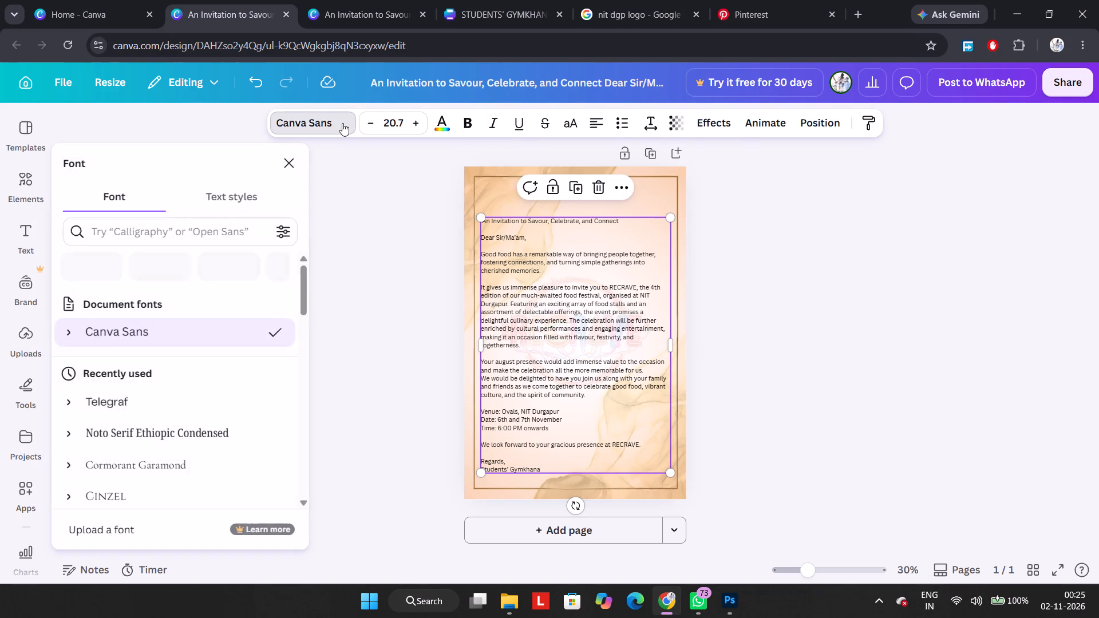
{"action": "scroll", "coordinate": [221, 385], "scroll_direction": "down", "scroll_amount": 1}
{"action": "left_click", "coordinate": [221, 385]}
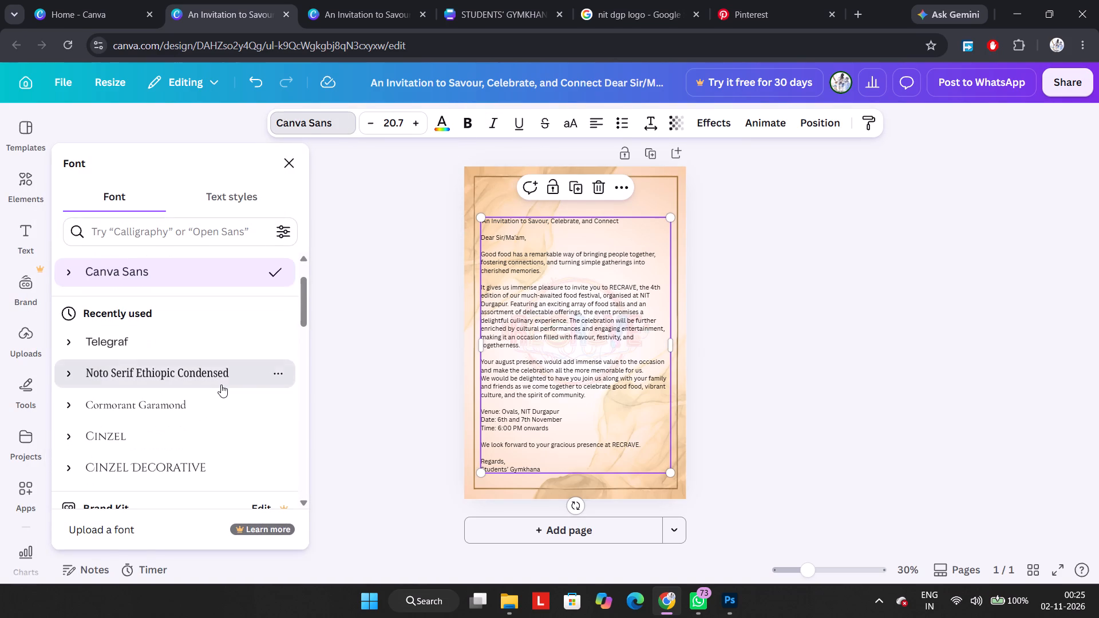
{"action": "scroll", "coordinate": [221, 385], "scroll_direction": "down", "scroll_amount": 1}
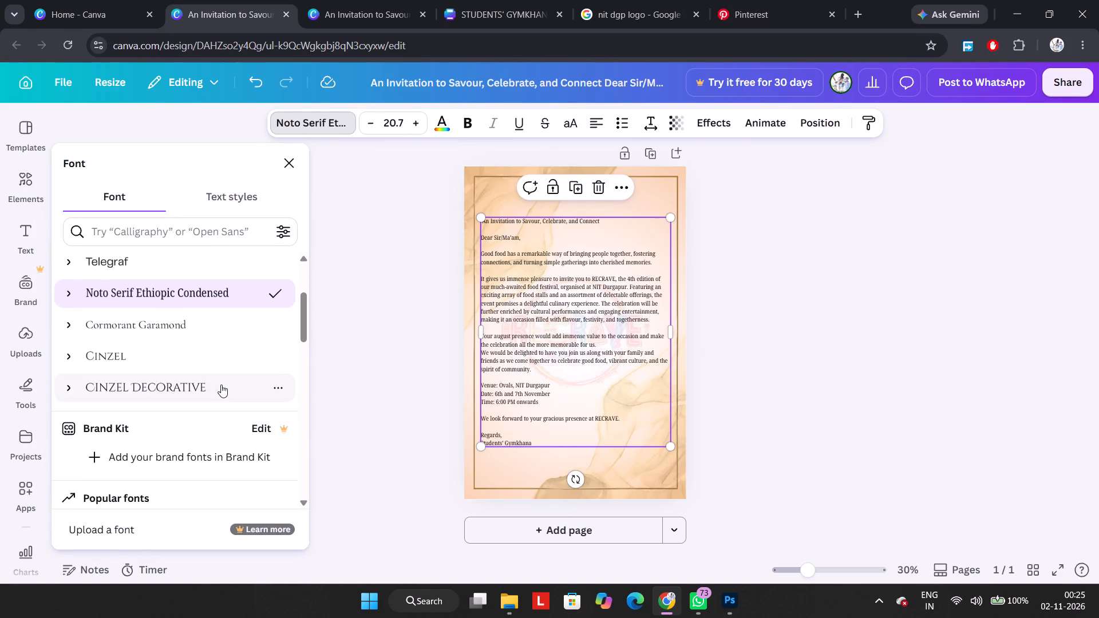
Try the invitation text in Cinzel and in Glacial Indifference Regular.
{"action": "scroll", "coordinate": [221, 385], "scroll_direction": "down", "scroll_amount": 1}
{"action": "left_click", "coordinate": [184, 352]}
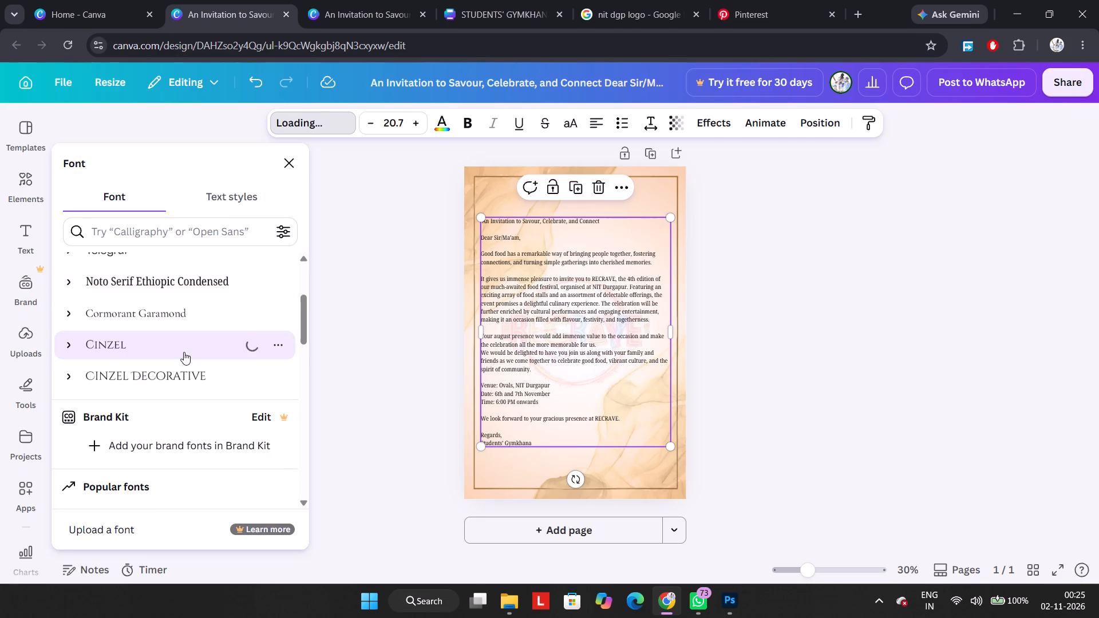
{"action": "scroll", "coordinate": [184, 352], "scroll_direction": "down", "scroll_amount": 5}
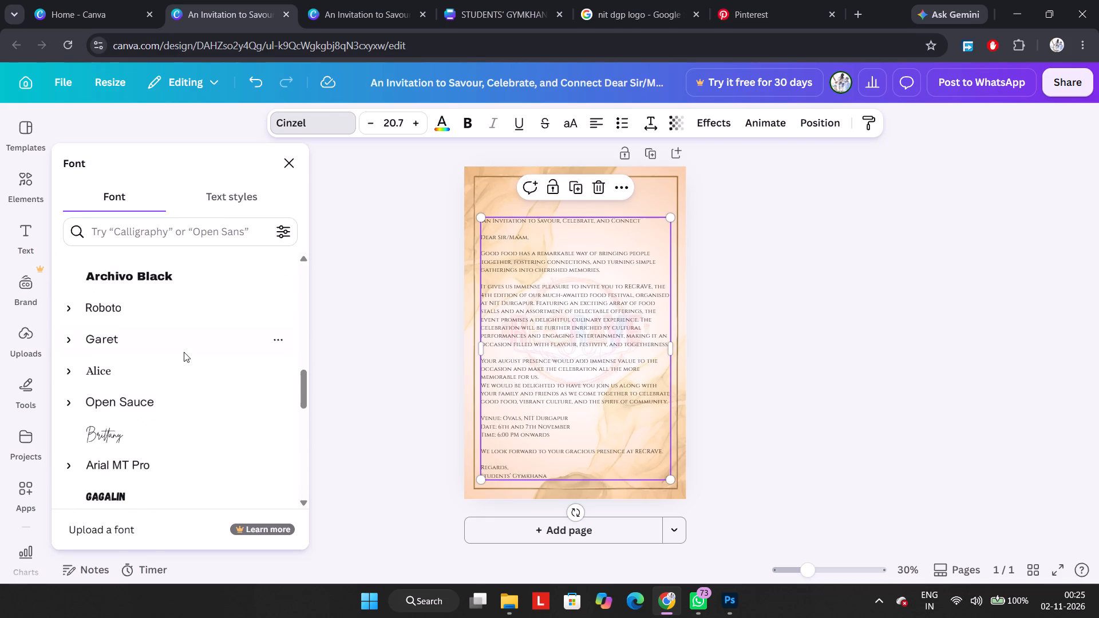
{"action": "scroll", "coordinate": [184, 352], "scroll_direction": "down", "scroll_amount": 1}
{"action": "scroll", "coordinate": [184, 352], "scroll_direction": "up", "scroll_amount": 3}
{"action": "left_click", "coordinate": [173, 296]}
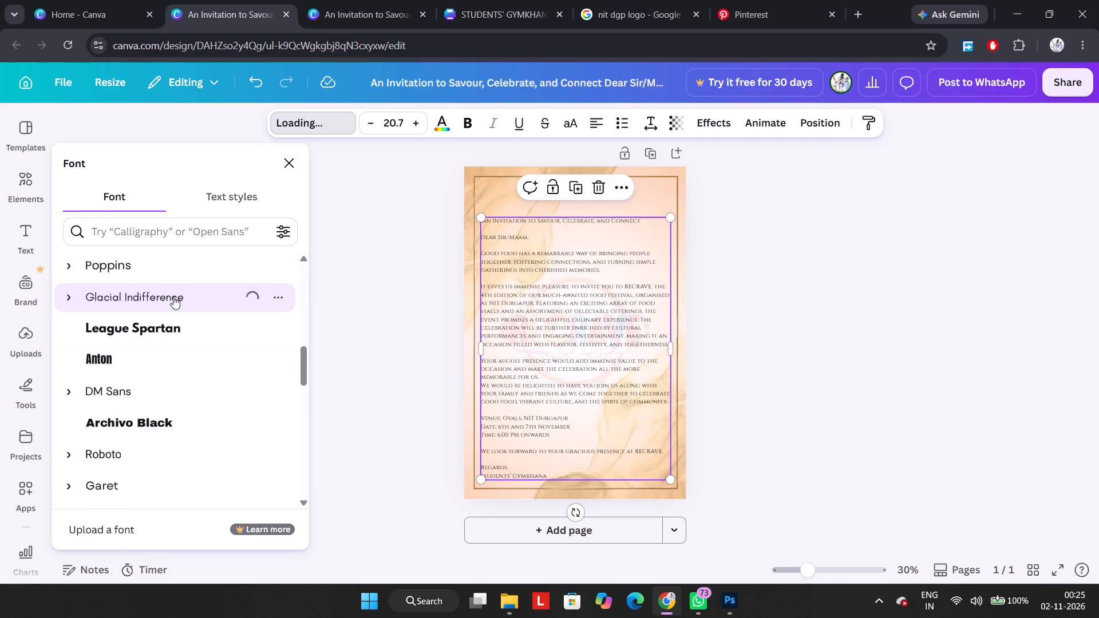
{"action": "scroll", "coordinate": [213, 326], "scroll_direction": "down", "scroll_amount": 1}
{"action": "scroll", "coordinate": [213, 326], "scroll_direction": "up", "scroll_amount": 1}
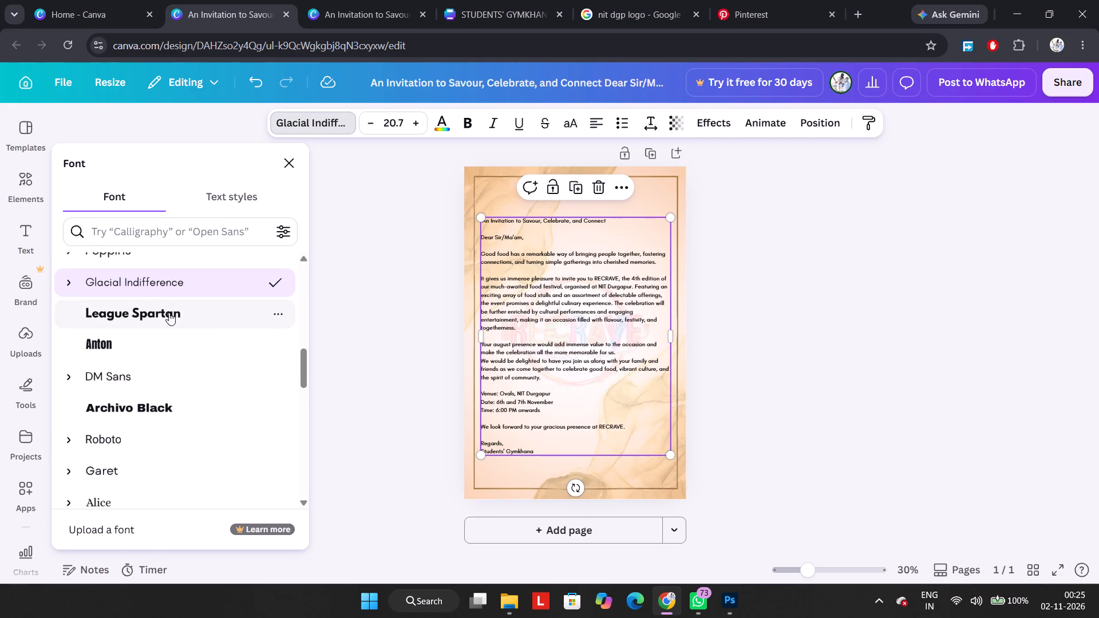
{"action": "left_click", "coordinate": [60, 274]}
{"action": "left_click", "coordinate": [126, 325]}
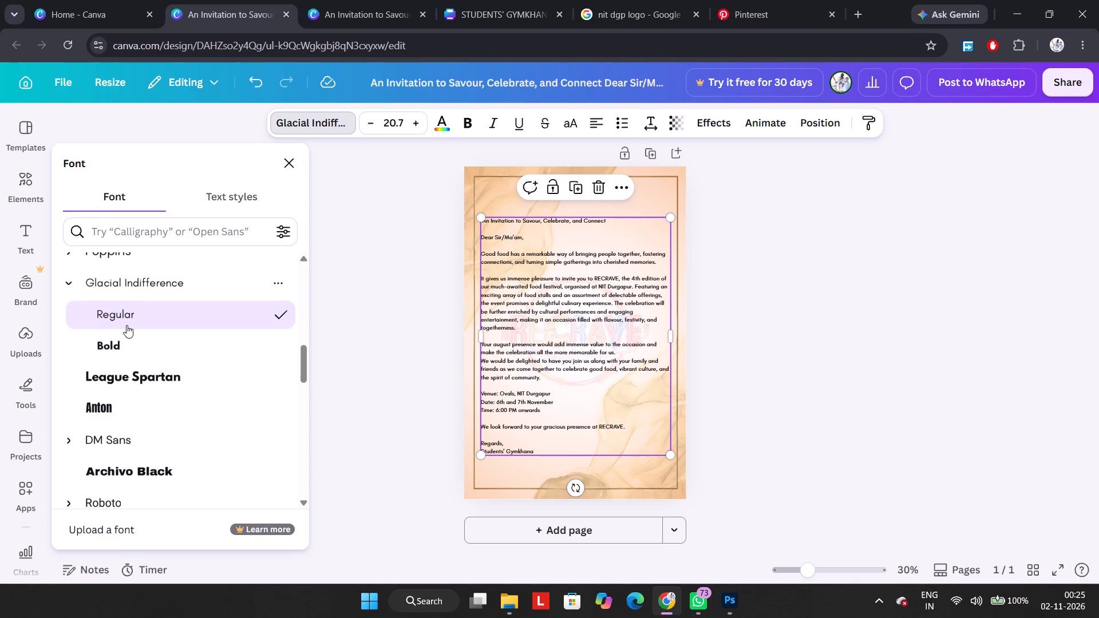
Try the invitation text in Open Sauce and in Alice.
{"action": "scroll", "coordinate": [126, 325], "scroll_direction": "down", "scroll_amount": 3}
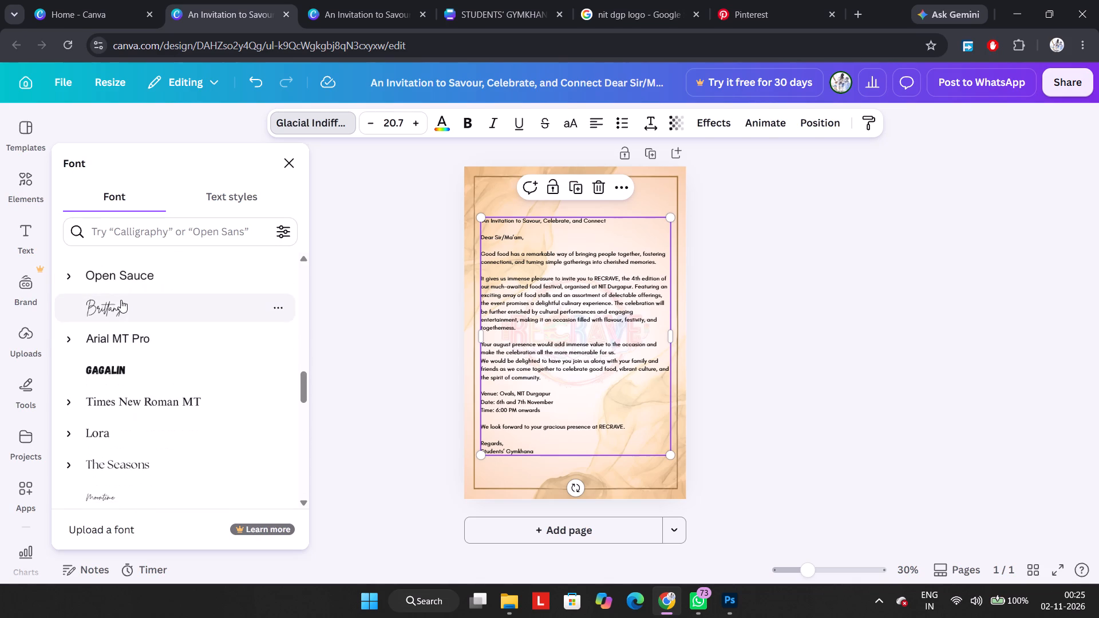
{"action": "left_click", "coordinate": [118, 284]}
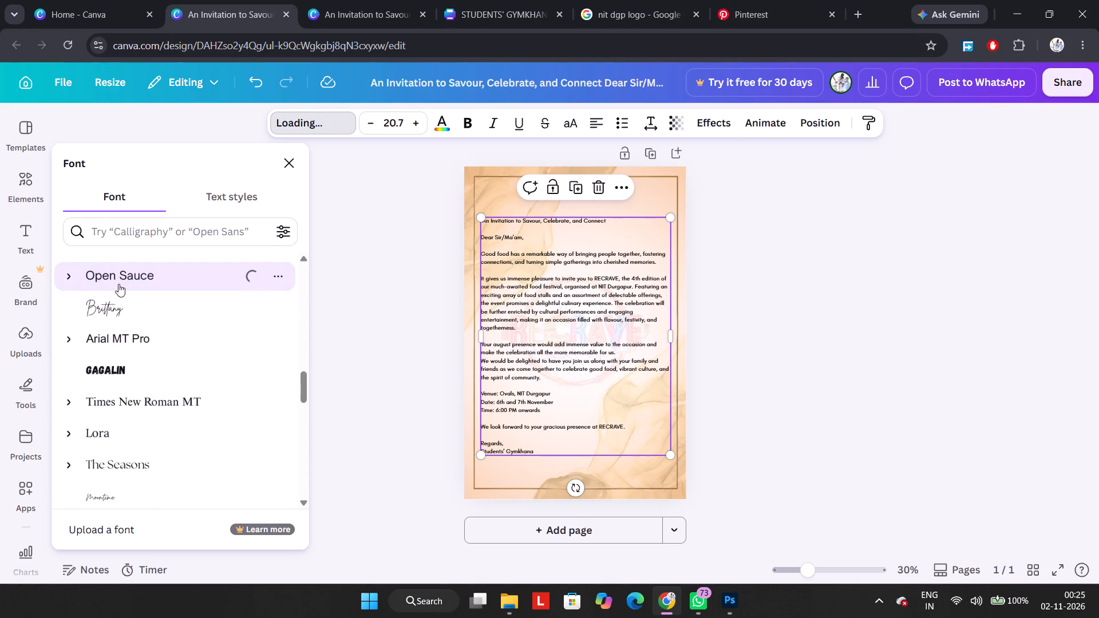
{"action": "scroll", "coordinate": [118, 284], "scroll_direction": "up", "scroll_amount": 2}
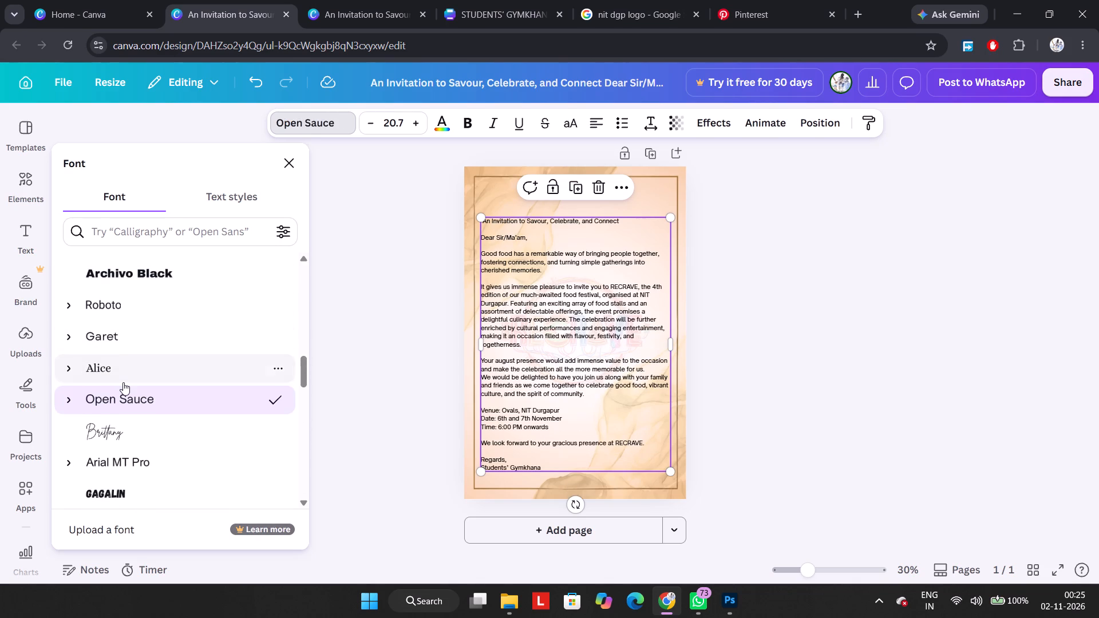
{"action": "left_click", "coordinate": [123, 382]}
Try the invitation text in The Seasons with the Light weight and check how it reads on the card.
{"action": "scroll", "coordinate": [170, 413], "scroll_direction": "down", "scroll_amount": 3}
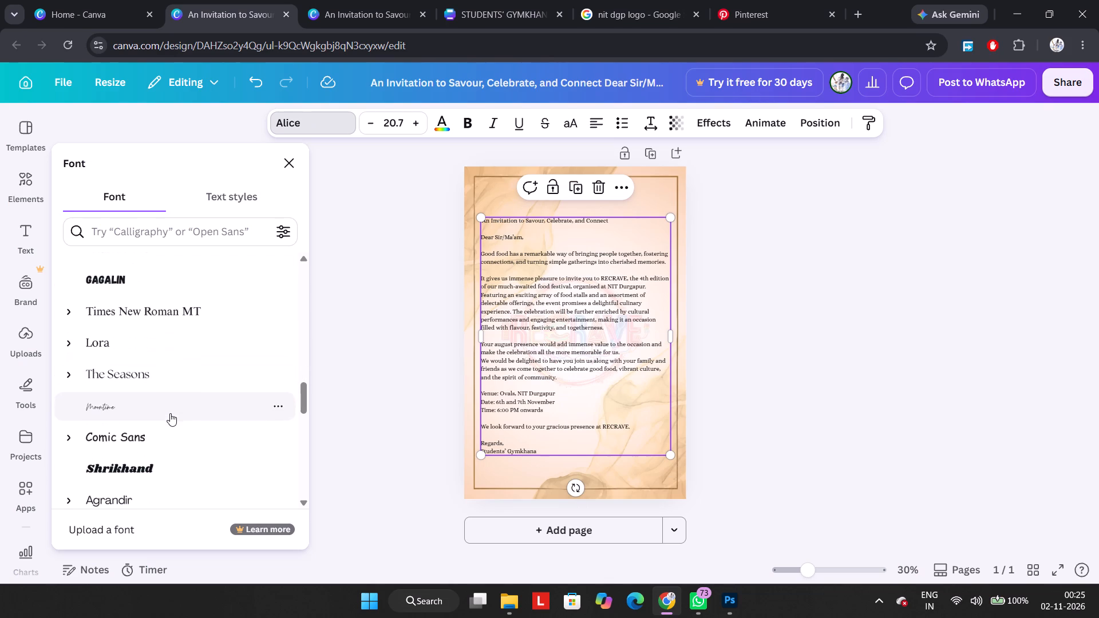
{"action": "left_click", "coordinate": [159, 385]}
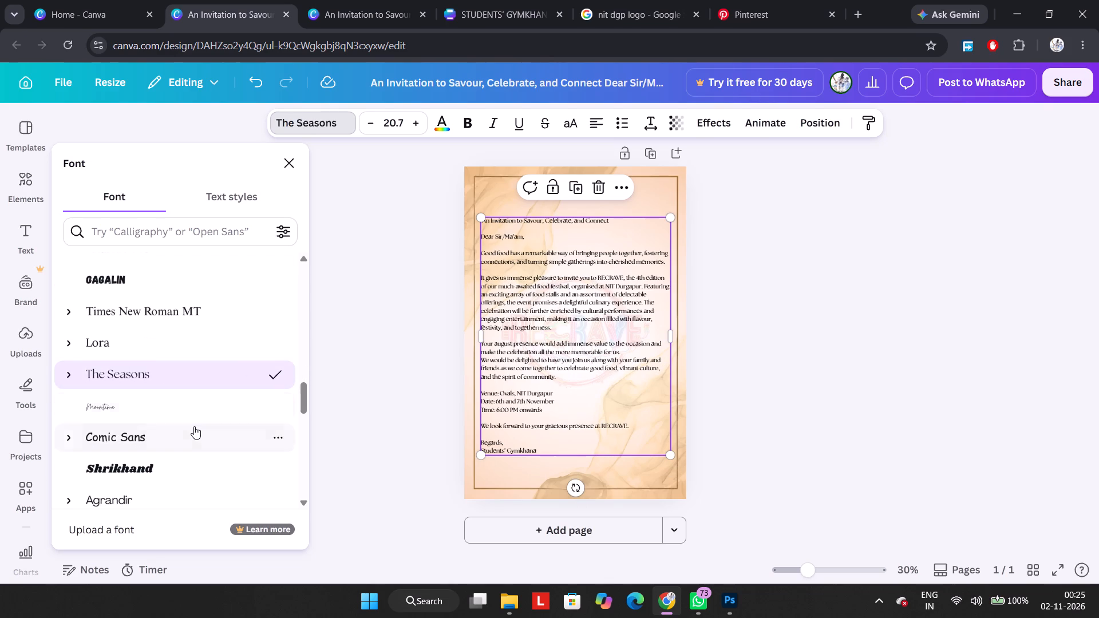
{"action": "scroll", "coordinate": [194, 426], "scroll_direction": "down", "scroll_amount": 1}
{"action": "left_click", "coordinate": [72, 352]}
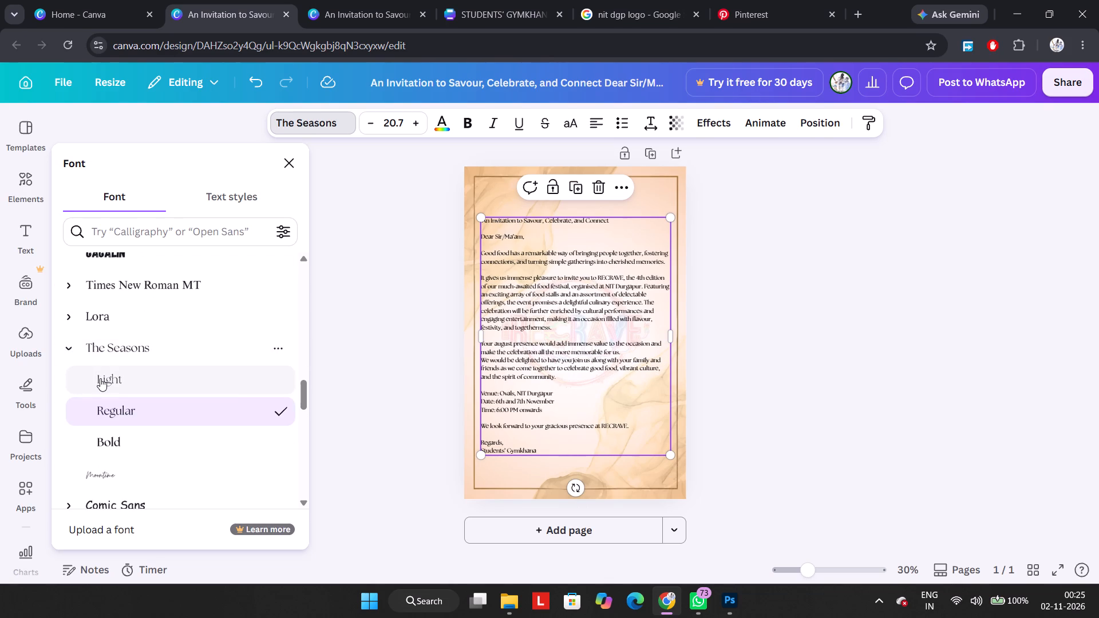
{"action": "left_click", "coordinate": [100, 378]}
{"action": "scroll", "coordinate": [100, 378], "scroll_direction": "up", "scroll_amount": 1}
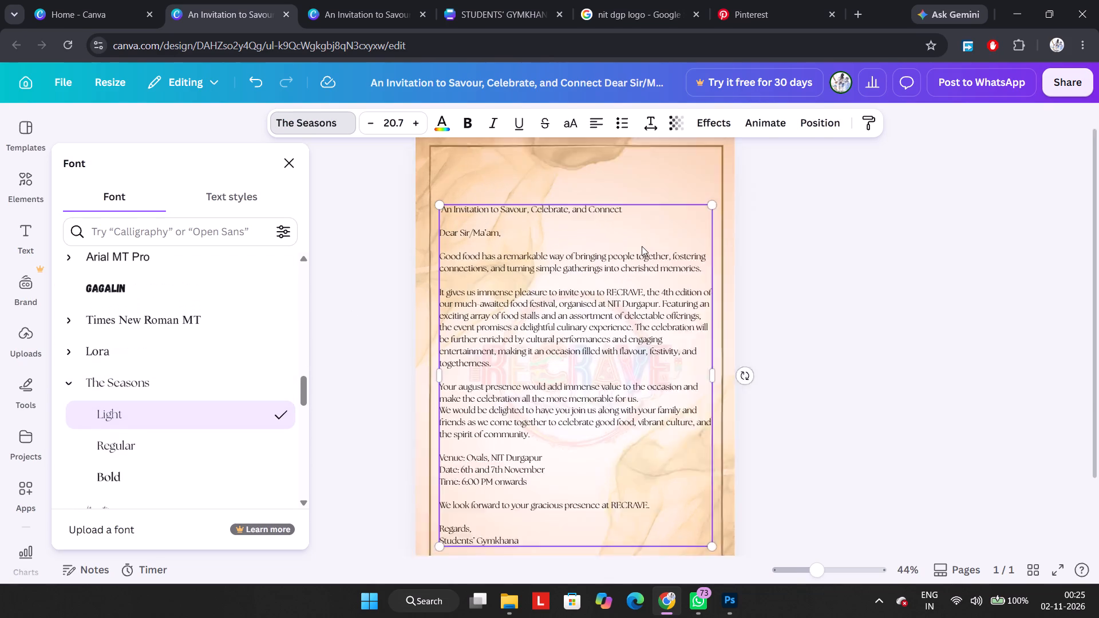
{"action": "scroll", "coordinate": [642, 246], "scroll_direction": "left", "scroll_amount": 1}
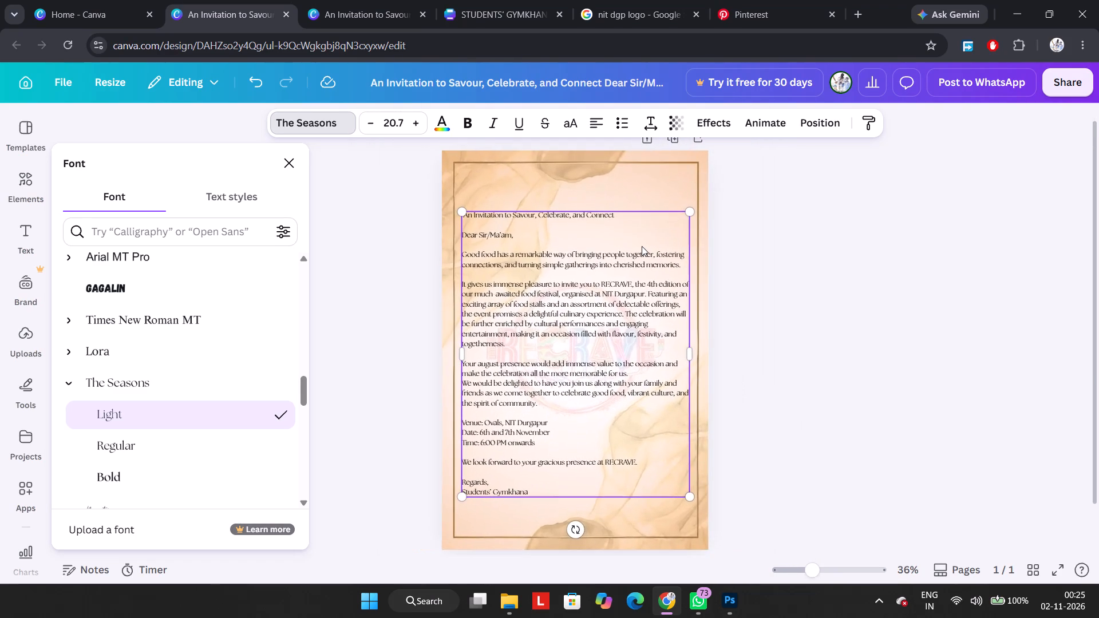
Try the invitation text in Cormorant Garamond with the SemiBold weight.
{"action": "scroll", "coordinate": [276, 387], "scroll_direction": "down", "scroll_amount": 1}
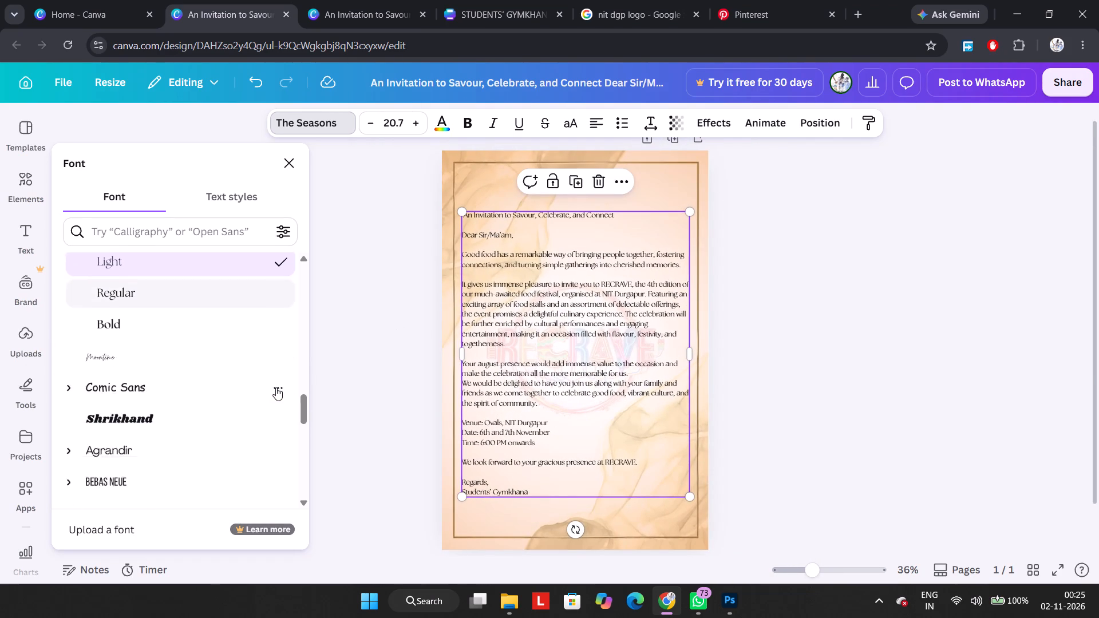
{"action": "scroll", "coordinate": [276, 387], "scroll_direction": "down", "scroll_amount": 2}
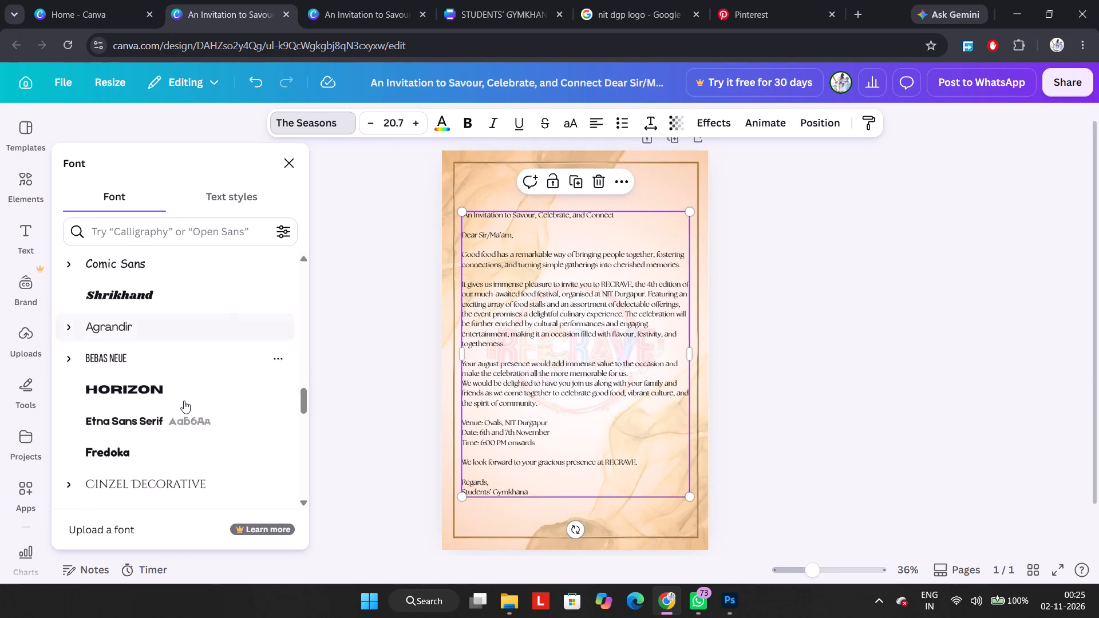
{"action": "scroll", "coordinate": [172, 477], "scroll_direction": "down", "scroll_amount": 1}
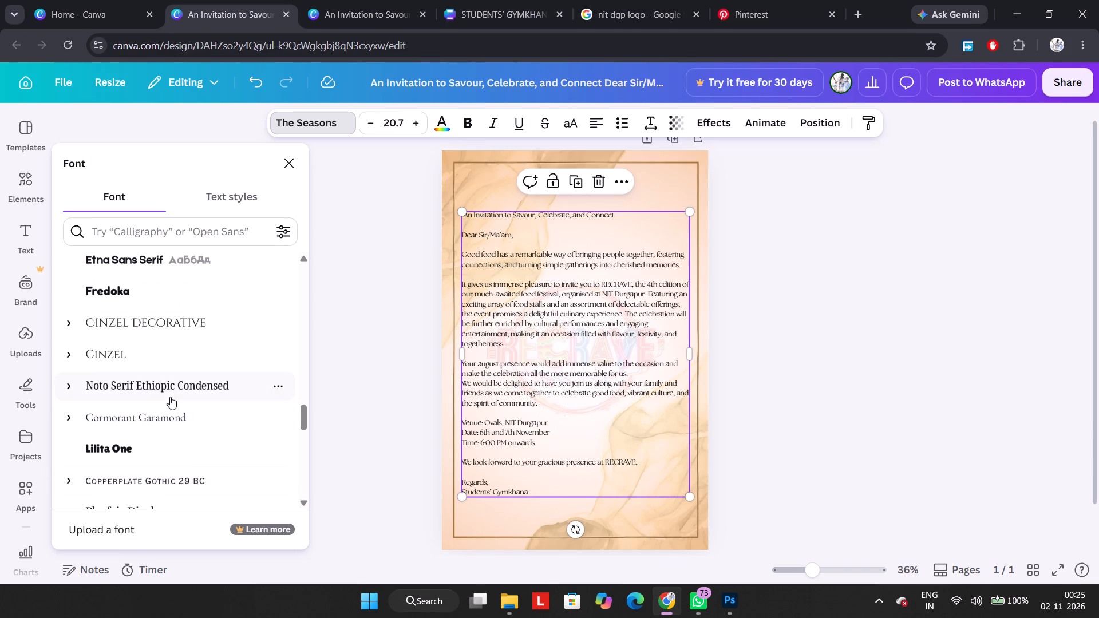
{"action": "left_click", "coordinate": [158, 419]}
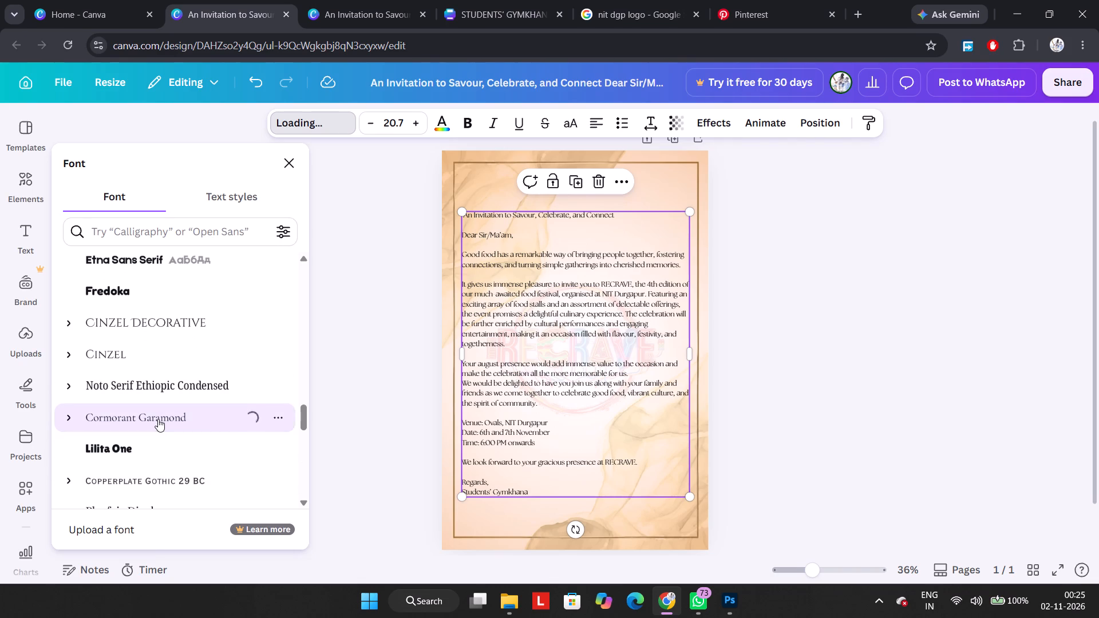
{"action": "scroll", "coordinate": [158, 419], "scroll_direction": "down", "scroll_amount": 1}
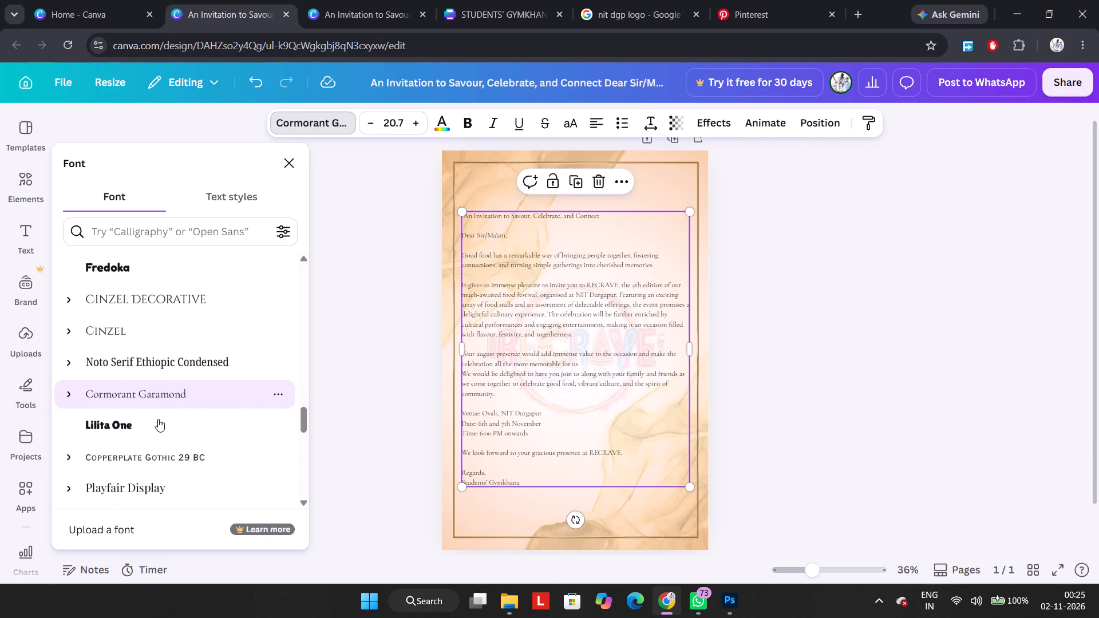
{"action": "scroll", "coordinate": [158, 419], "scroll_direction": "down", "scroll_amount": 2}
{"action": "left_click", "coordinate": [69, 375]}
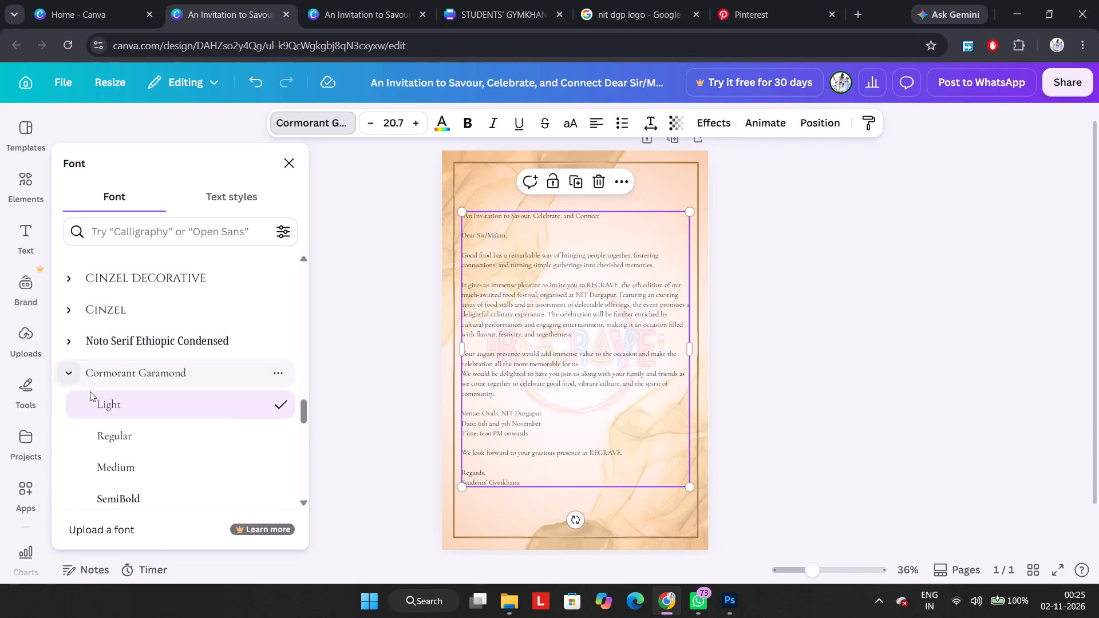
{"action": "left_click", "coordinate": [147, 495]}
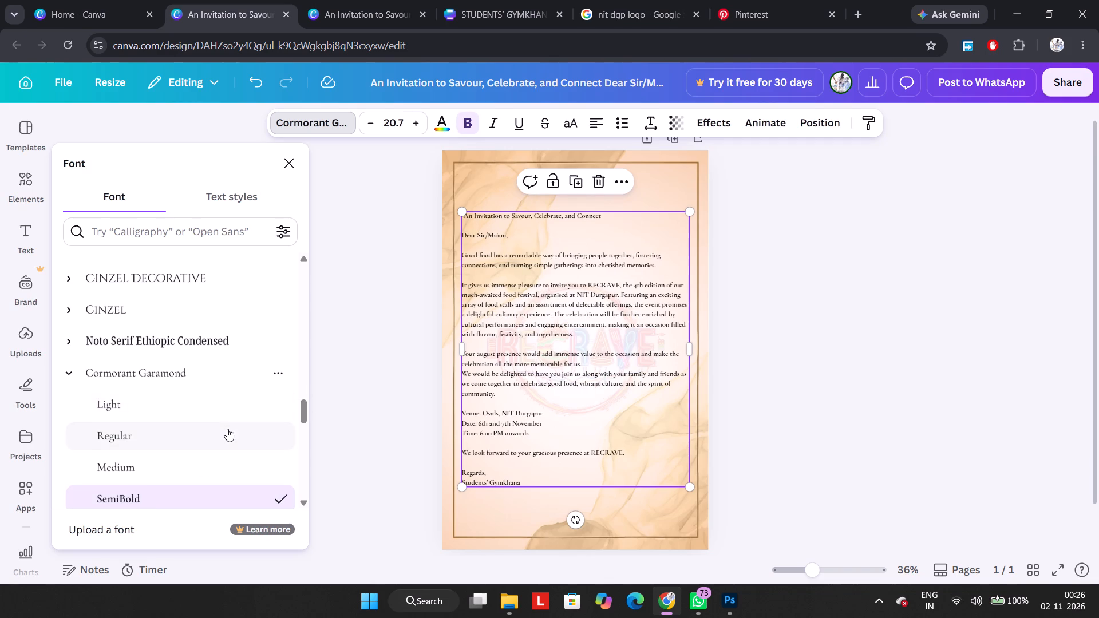
Set the invitation text's font to Playfair Display with the Regular weight.
{"action": "scroll", "coordinate": [227, 429], "scroll_direction": "down", "scroll_amount": 2}
{"action": "left_click", "coordinate": [198, 396]}
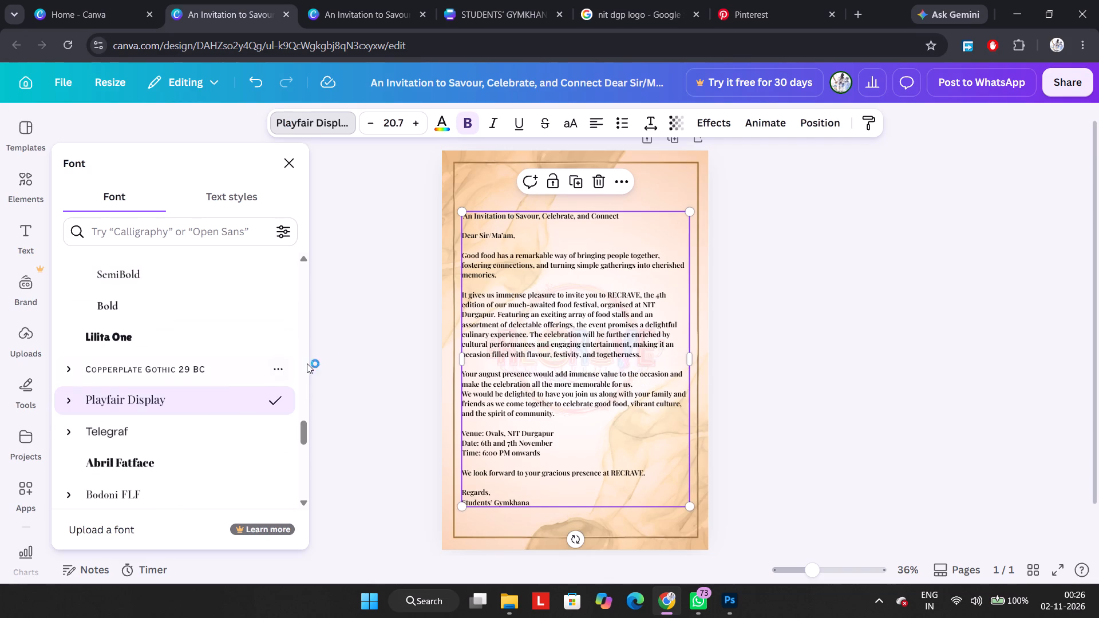
{"action": "scroll", "coordinate": [212, 382], "scroll_direction": "down", "scroll_amount": 1}
{"action": "left_click", "coordinate": [70, 360]}
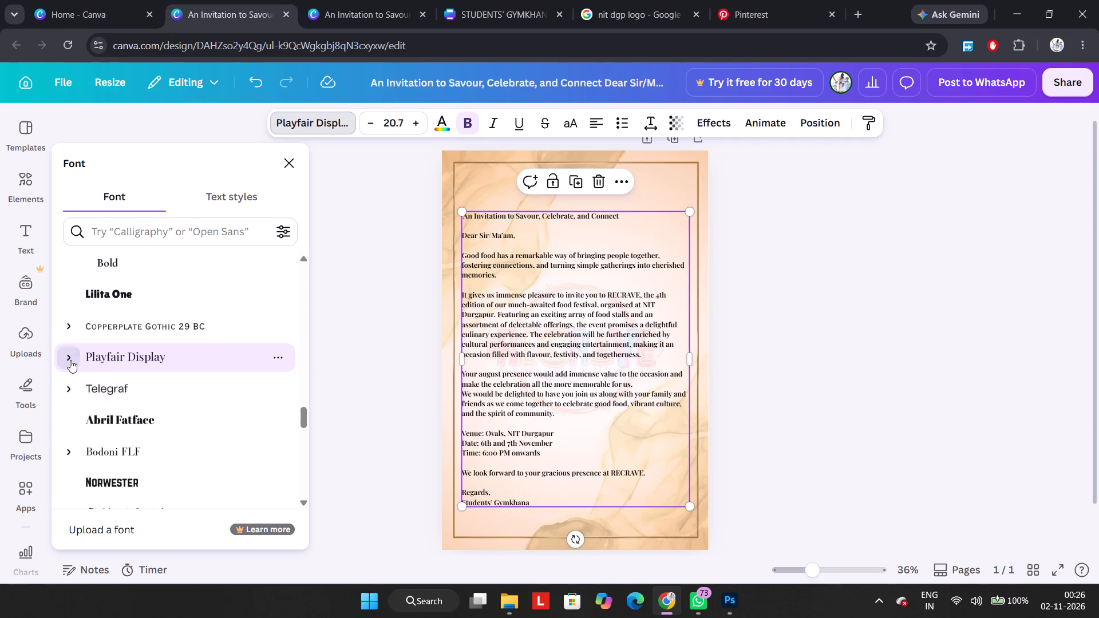
{"action": "left_click", "coordinate": [136, 401]}
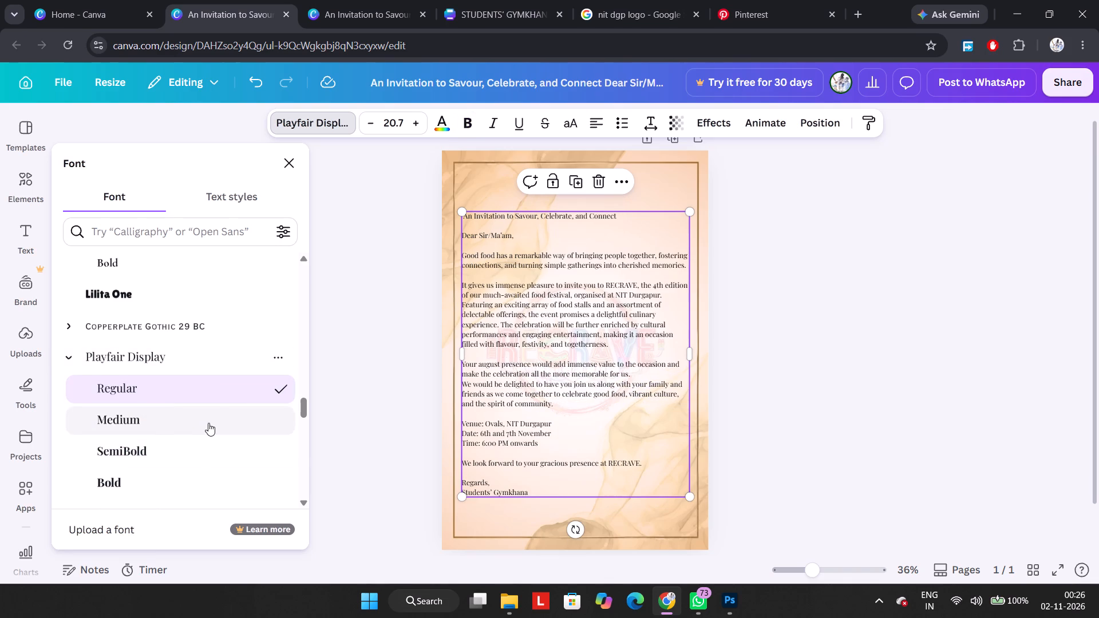
{"action": "left_click", "coordinate": [386, 296]}
{"action": "left_click", "coordinate": [386, 296]}
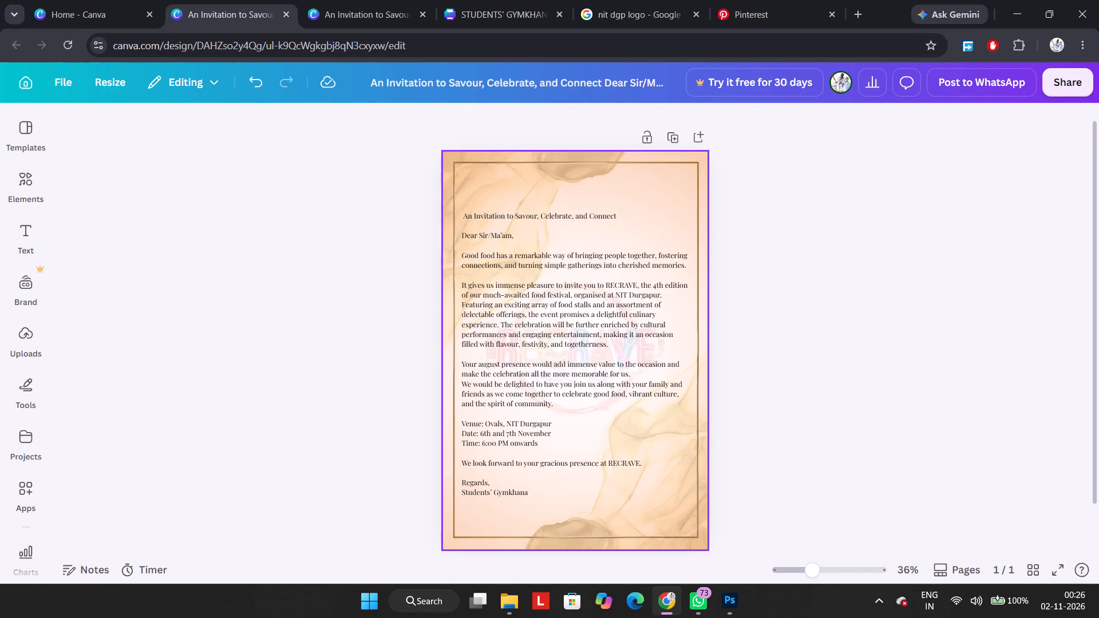
Move the invitation text block lower inside the border, keeping it horizontally centred on the page.
{"action": "left_click_drag", "start_coordinate": [653, 303], "coordinate": [658, 325]}
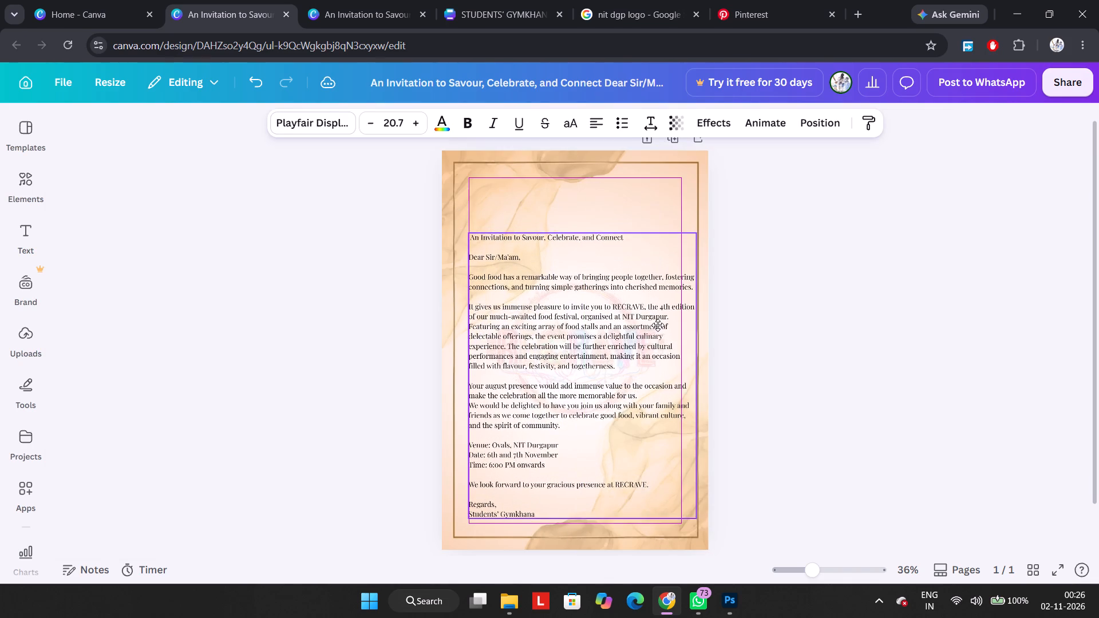
{"action": "left_click_drag", "start_coordinate": [658, 325], "coordinate": [651, 327]}
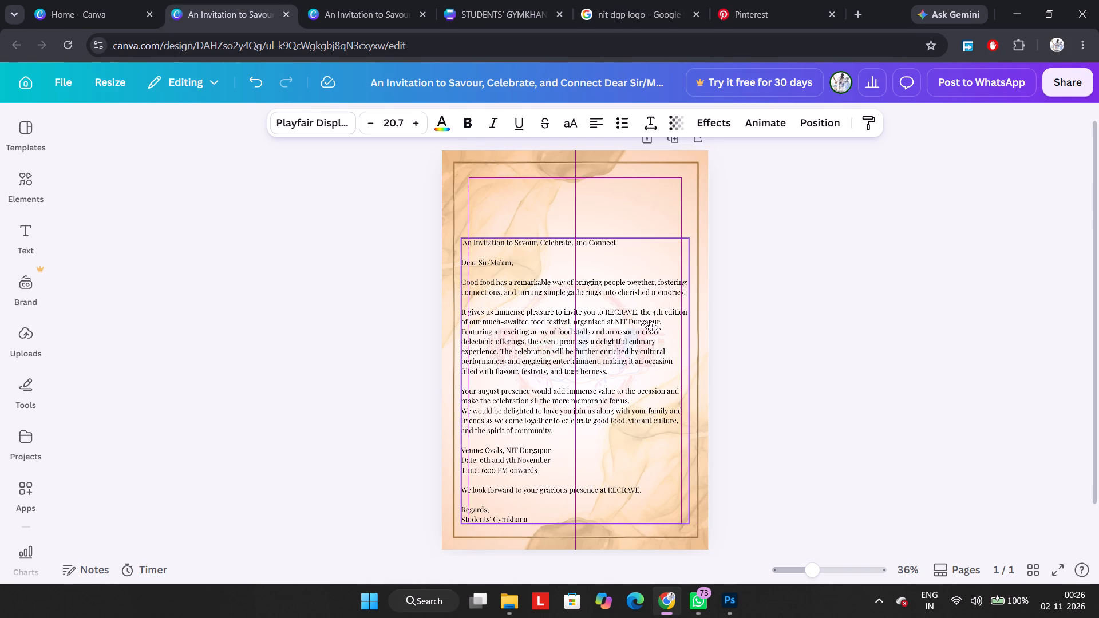
{"action": "left_click_drag", "start_coordinate": [651, 327], "coordinate": [652, 329]}
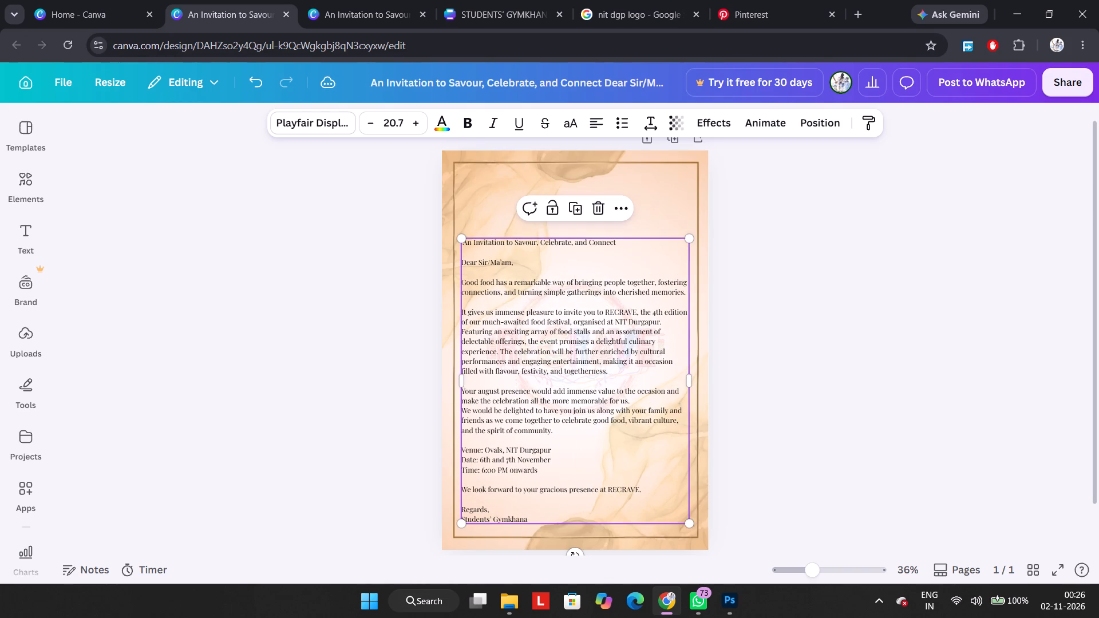
{"action": "left_click", "coordinate": [785, 327]}
Recolour the invitation text a dark golden brown with hex #7E4F00.
{"action": "left_click", "coordinate": [609, 341]}
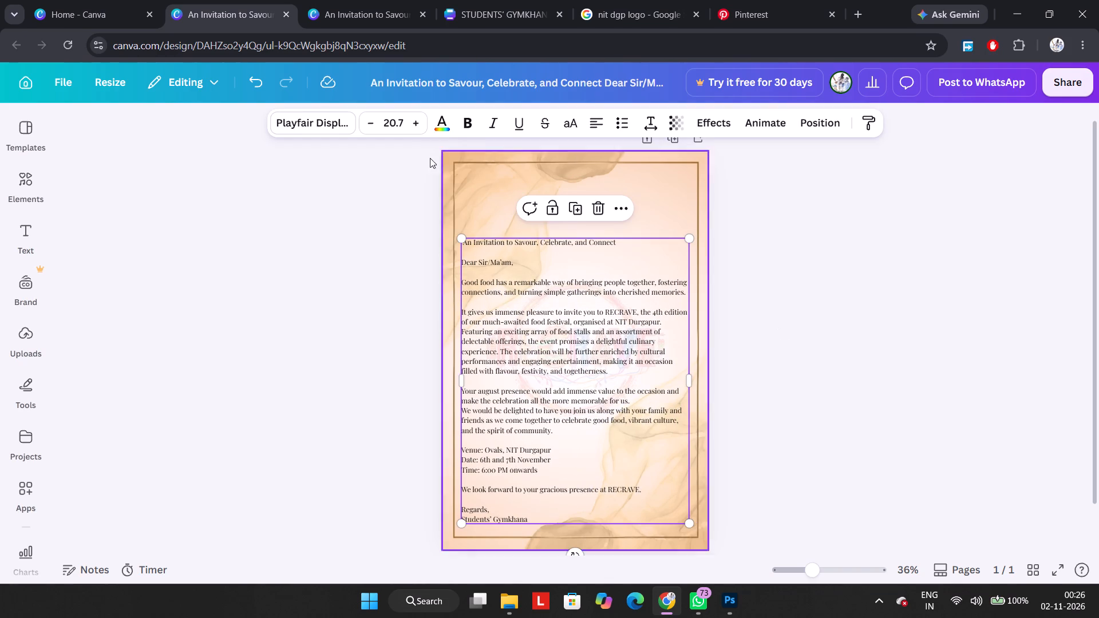
{"action": "left_click", "coordinate": [437, 128]}
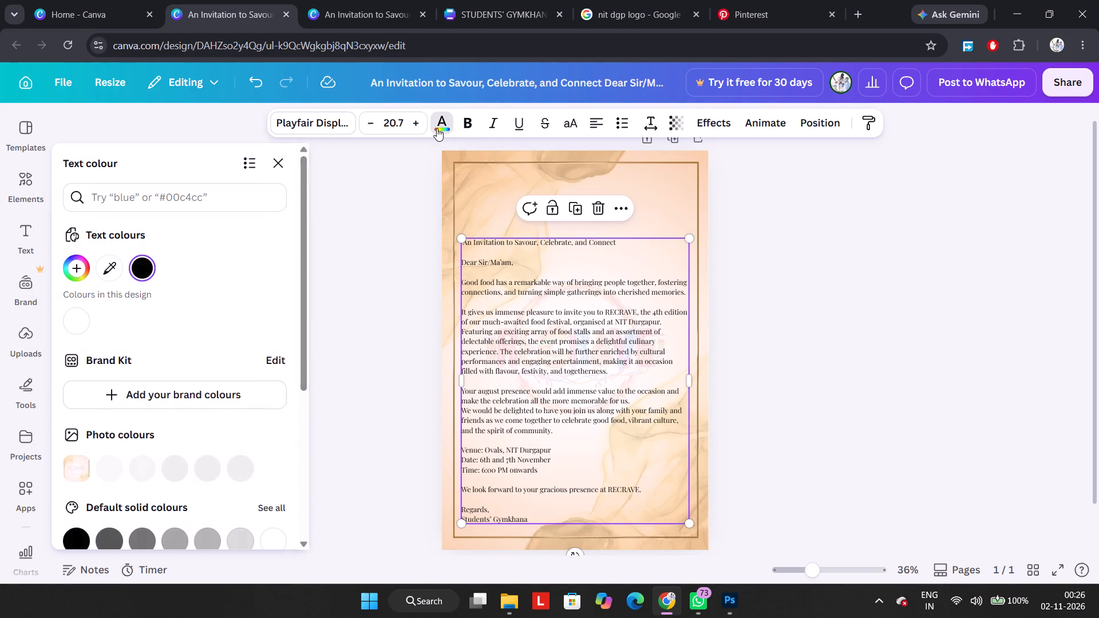
{"action": "left_click", "coordinate": [74, 266]}
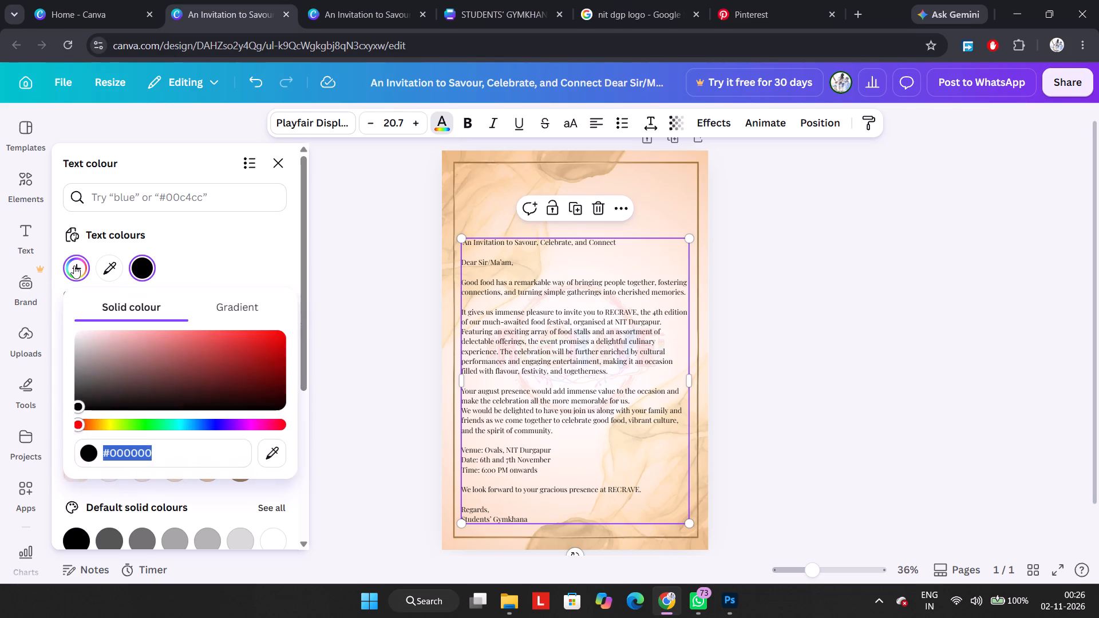
{"action": "left_click", "coordinate": [99, 426]}
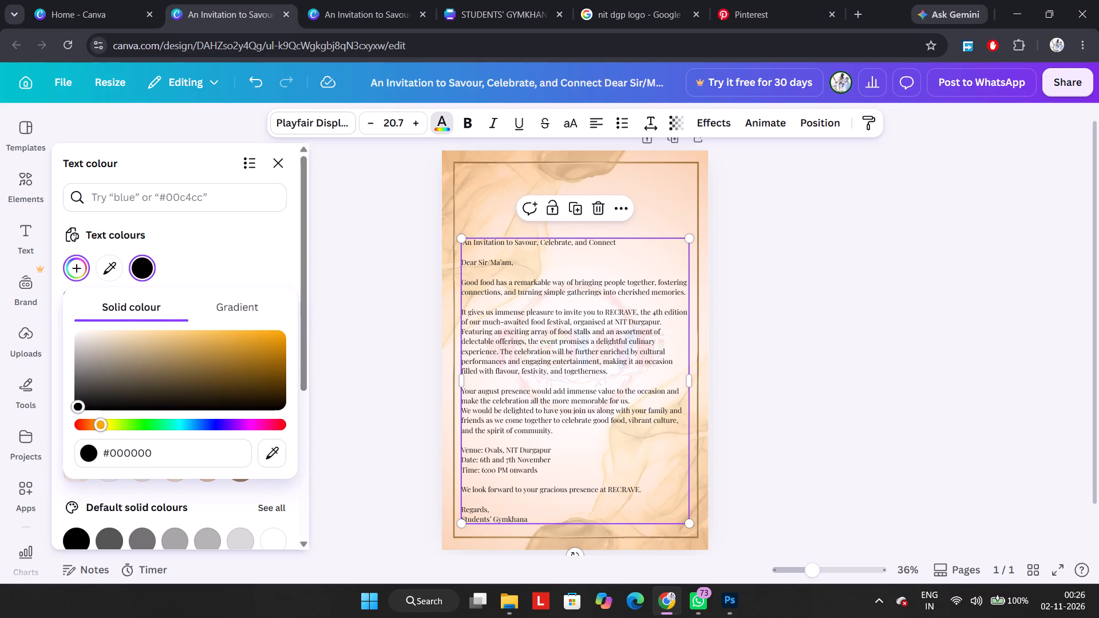
{"action": "left_click_drag", "start_coordinate": [197, 377], "coordinate": [318, 300]}
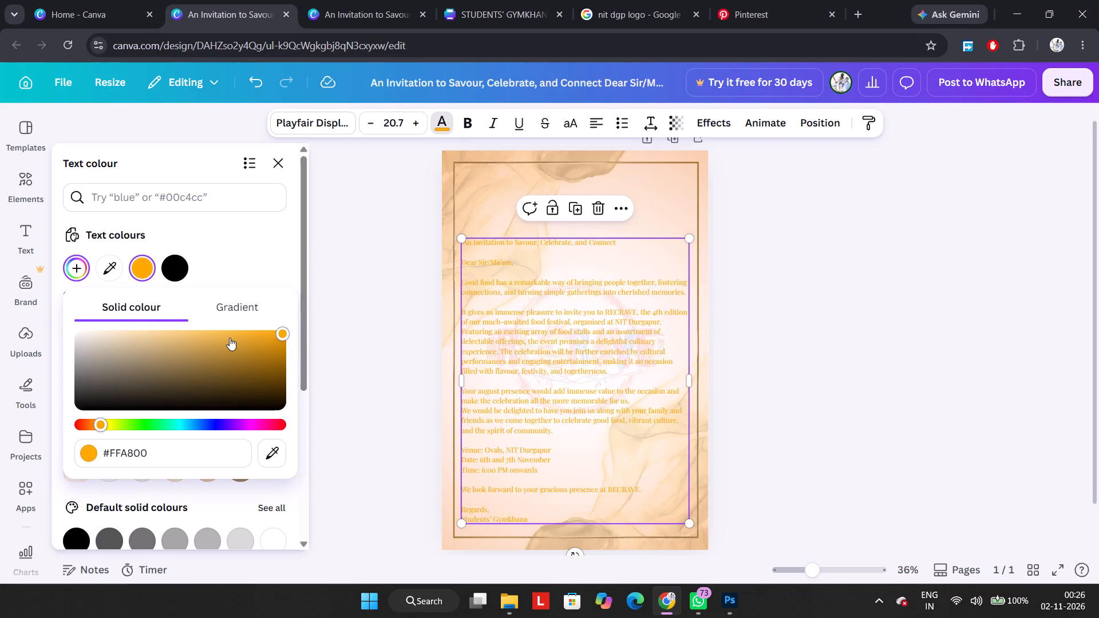
{"action": "left_click_drag", "start_coordinate": [230, 338], "coordinate": [260, 366]}
{"action": "double_click", "coordinate": [96, 424]}
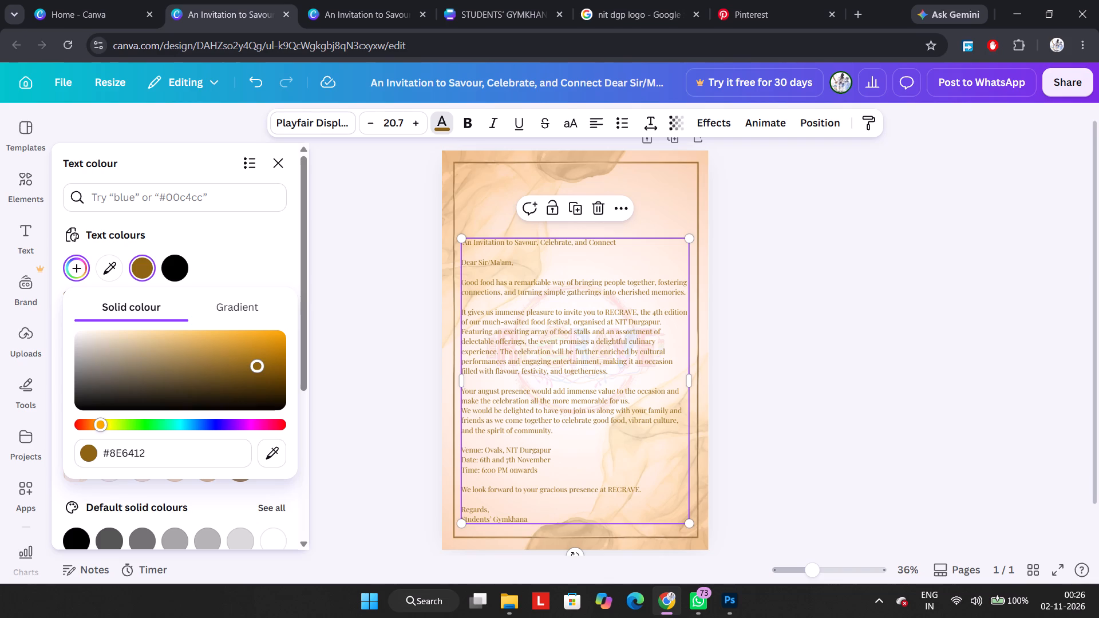
{"action": "left_click", "coordinate": [94, 427]}
{"action": "left_click_drag", "start_coordinate": [244, 356], "coordinate": [309, 303]}
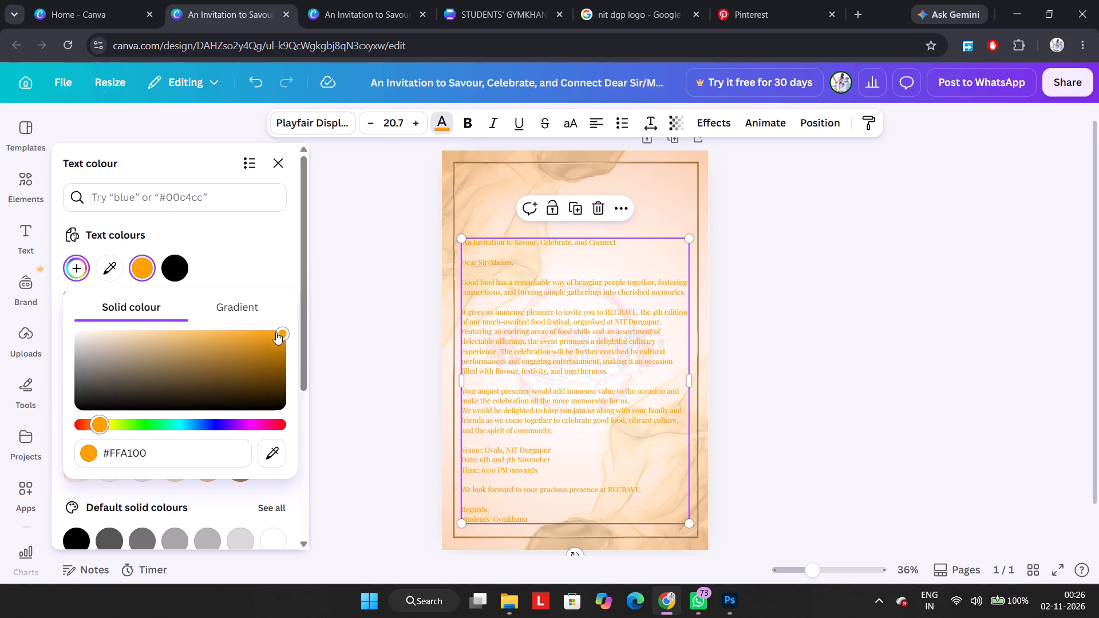
{"action": "left_click_drag", "start_coordinate": [267, 342], "coordinate": [293, 378]}
{"action": "left_click_drag", "start_coordinate": [275, 378], "coordinate": [276, 382]}
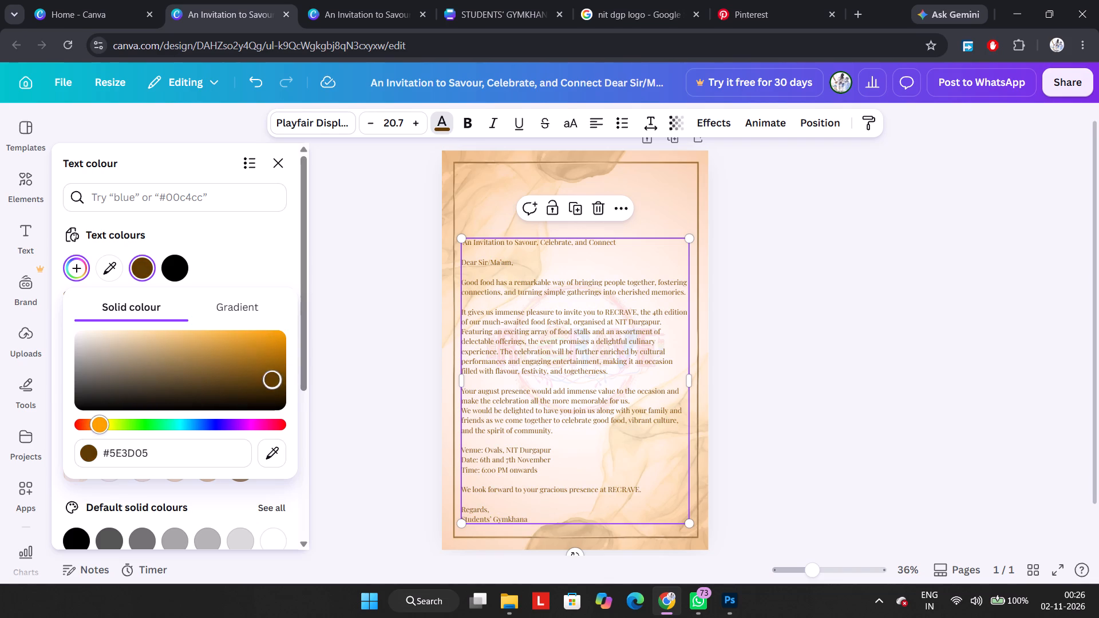
{"action": "left_click_drag", "start_coordinate": [276, 382], "coordinate": [329, 371]}
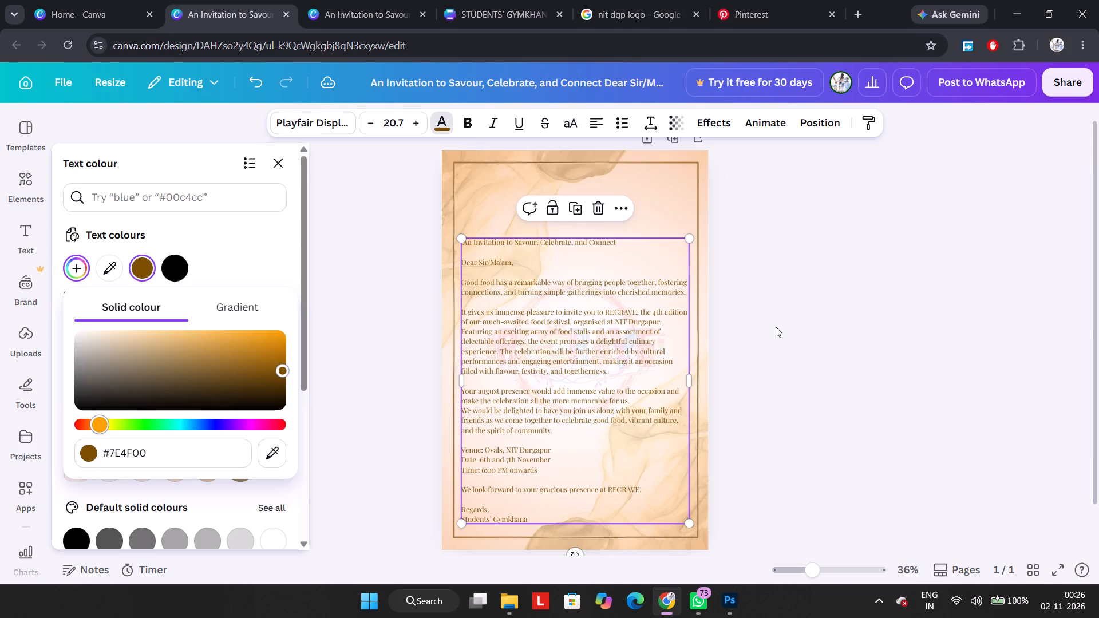
{"action": "left_click", "coordinate": [776, 327]}
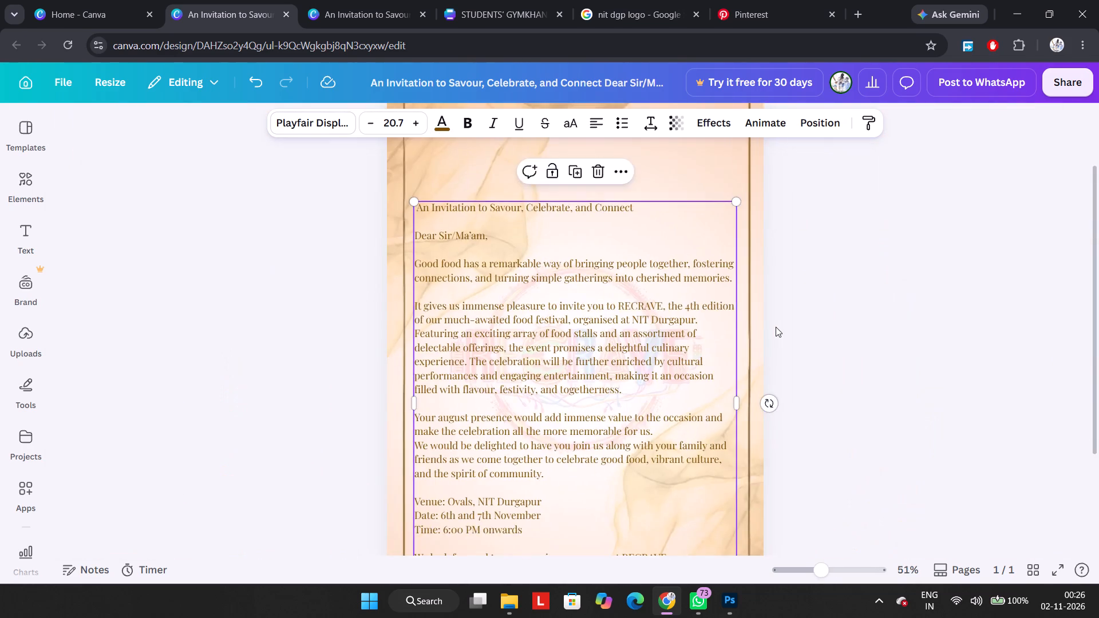
{"action": "left_click", "coordinate": [776, 327]}
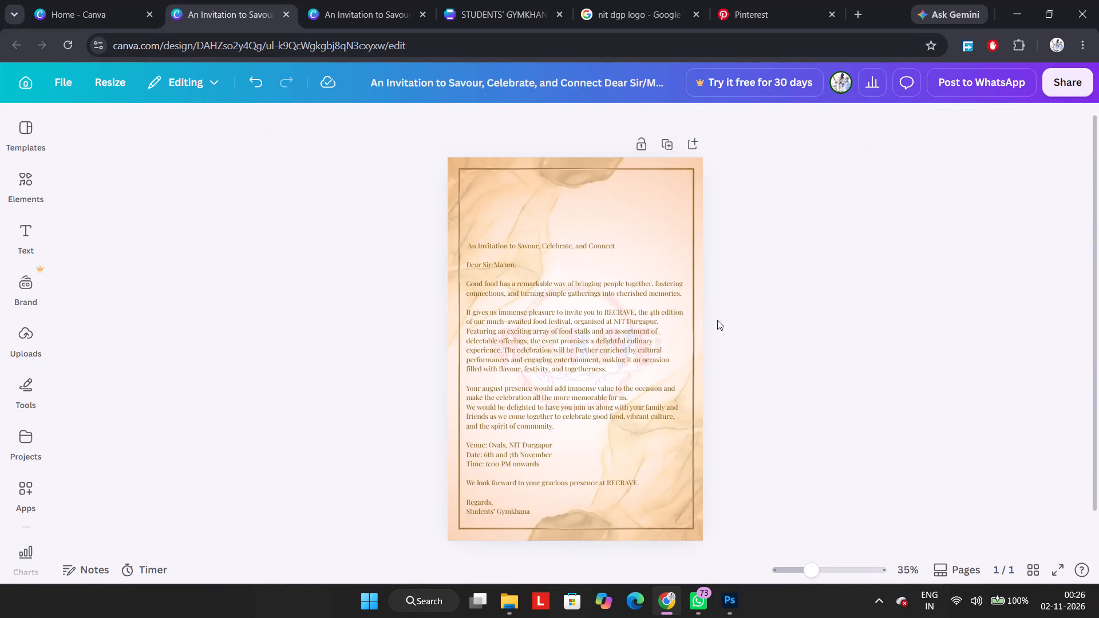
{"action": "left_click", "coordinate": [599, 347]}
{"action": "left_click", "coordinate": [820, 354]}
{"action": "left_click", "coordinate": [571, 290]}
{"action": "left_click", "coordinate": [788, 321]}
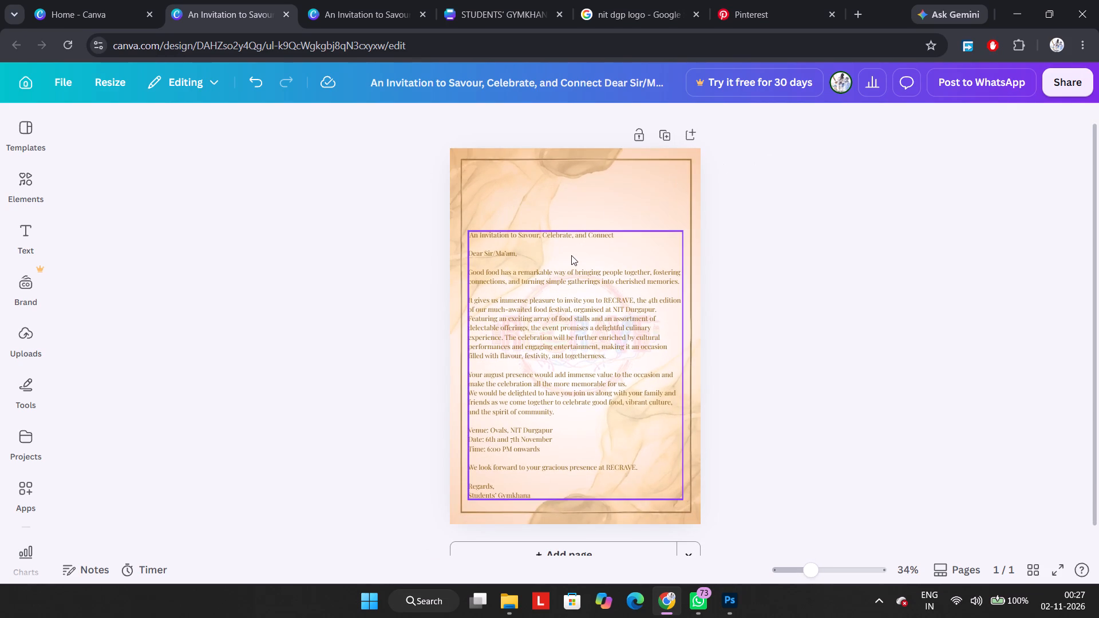
Nudge the invitation text block straight up so it sits higher inside the border, with more space beneath the sign-off.
{"action": "left_click", "coordinate": [571, 255]}
{"action": "key", "text": "Up"}
{"action": "key", "text": "Up"}
{"action": "key", "text": "Up"}
{"action": "key", "text": "Up"}
{"action": "key", "text": "Up"}
{"action": "key", "text": "Up"}
{"action": "key", "text": "Up"}
{"action": "key", "text": "Up"}
{"action": "key", "text": "Up"}
{"action": "key", "text": "Up"}
{"action": "key", "text": "Up"}
{"action": "key", "text": "Up"}
{"action": "key", "text": "Up"}
{"action": "key", "text": "Up"}
{"action": "key", "text": "Up"}
{"action": "key", "text": "Up"}
{"action": "key", "text": "Up"}
{"action": "key", "text": "Up"}
{"action": "key", "text": "Up"}
{"action": "key", "text": "Up"}
{"action": "key", "text": "Up"}
{"action": "key", "text": "Up"}
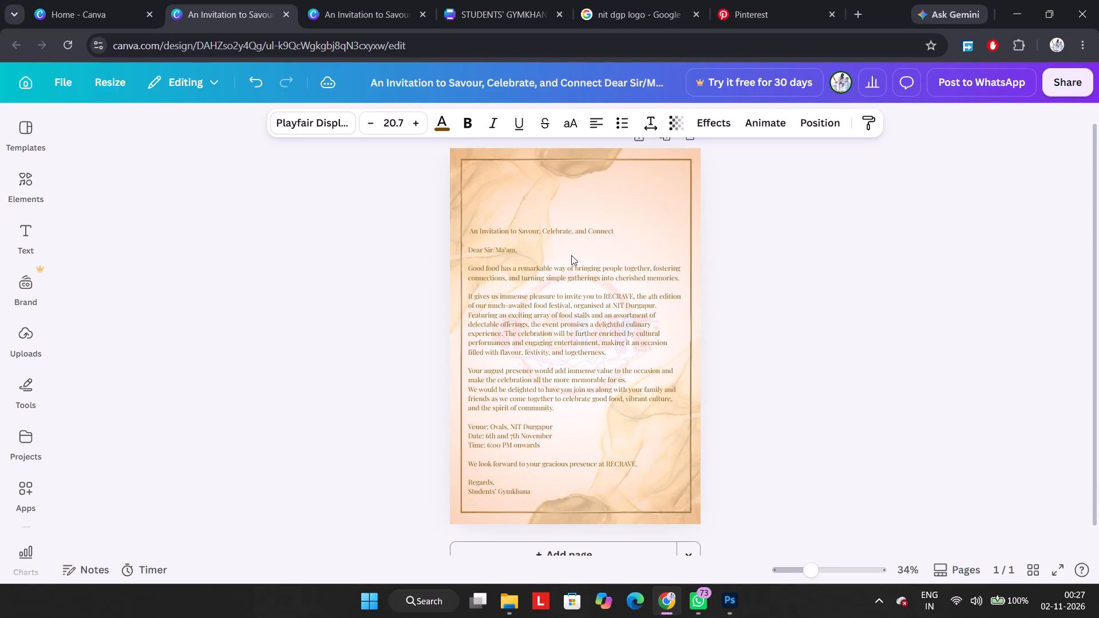
{"action": "key", "text": "Up"}
{"action": "key", "text": "Up"}
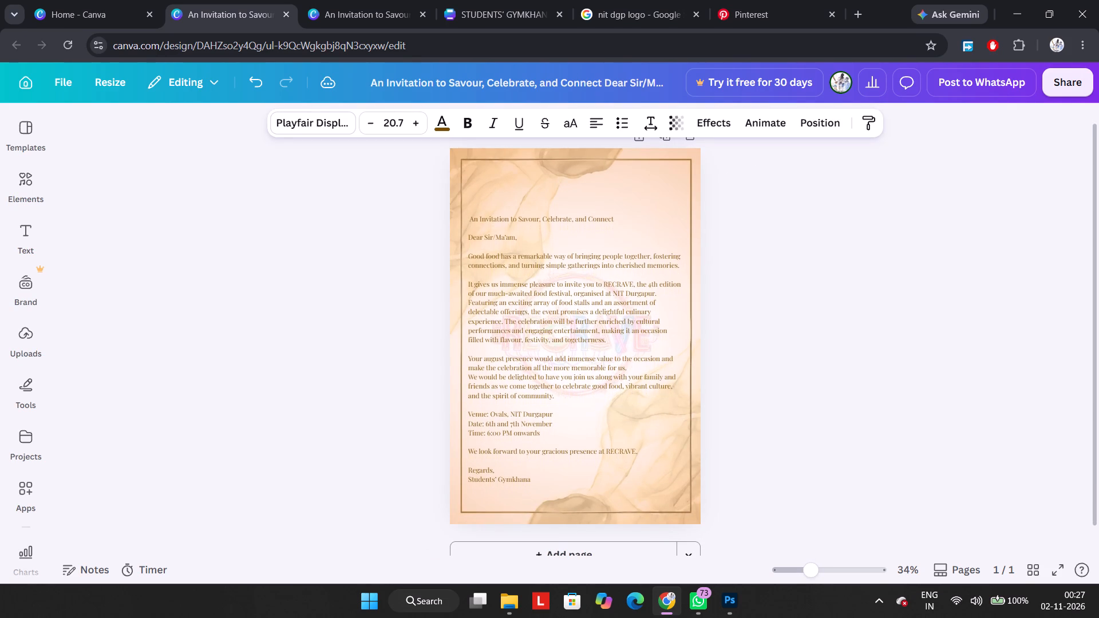
{"action": "key", "text": "Up"}
{"action": "key", "text": "Up"}
{"action": "key", "text": "Up"}
{"action": "key", "text": "Up"}
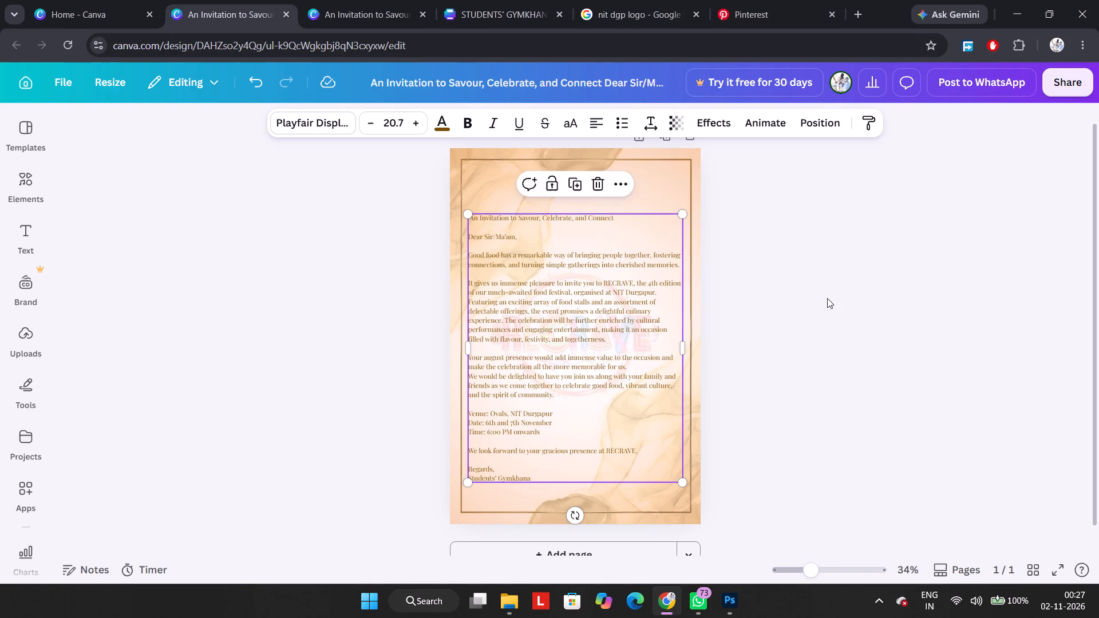
{"action": "left_click", "coordinate": [827, 298]}
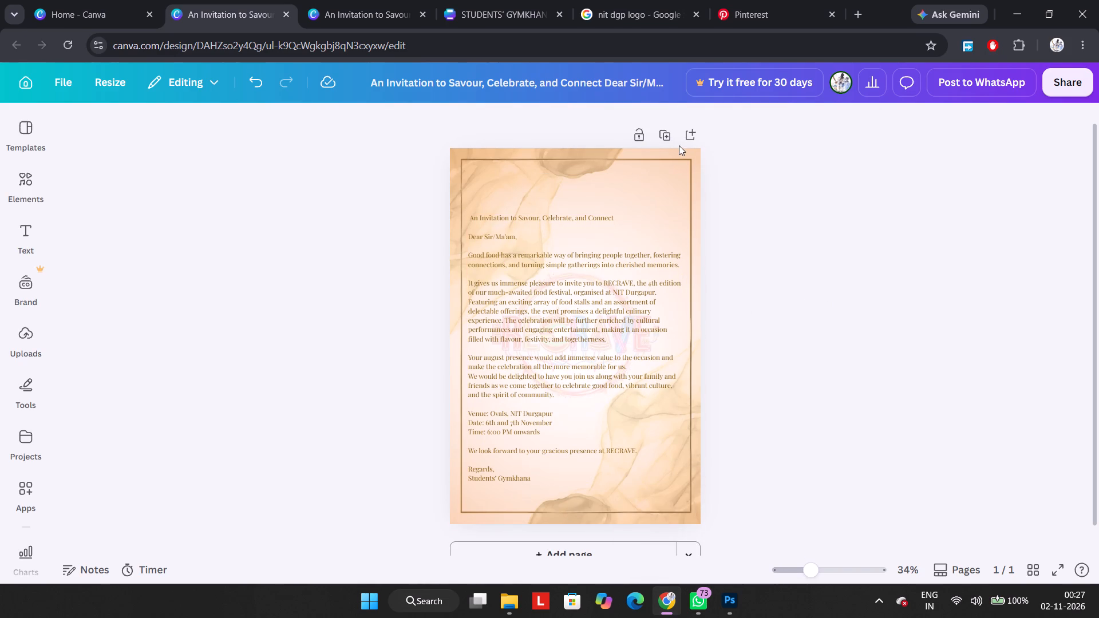
Using the Freshers' Party invitation as reference, add its white logo from the uploaded images to the RECRAVE card.
{"action": "scroll", "coordinate": [679, 145], "scroll_direction": "up", "scroll_amount": 4}
{"action": "left_click", "coordinate": [340, 0]}
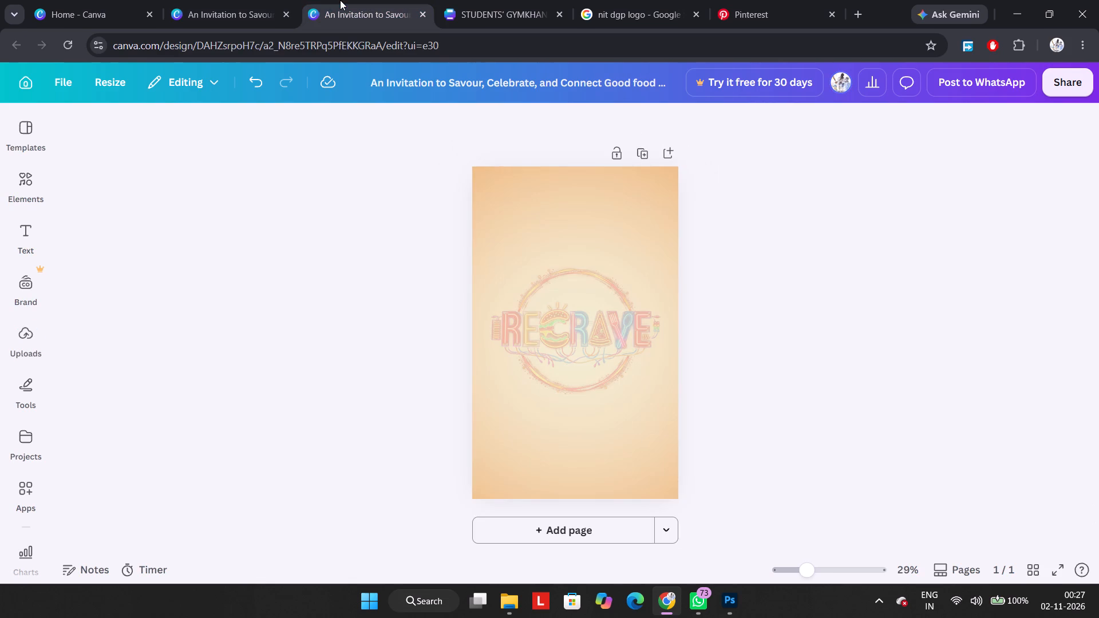
{"action": "left_click", "coordinate": [527, 0]}
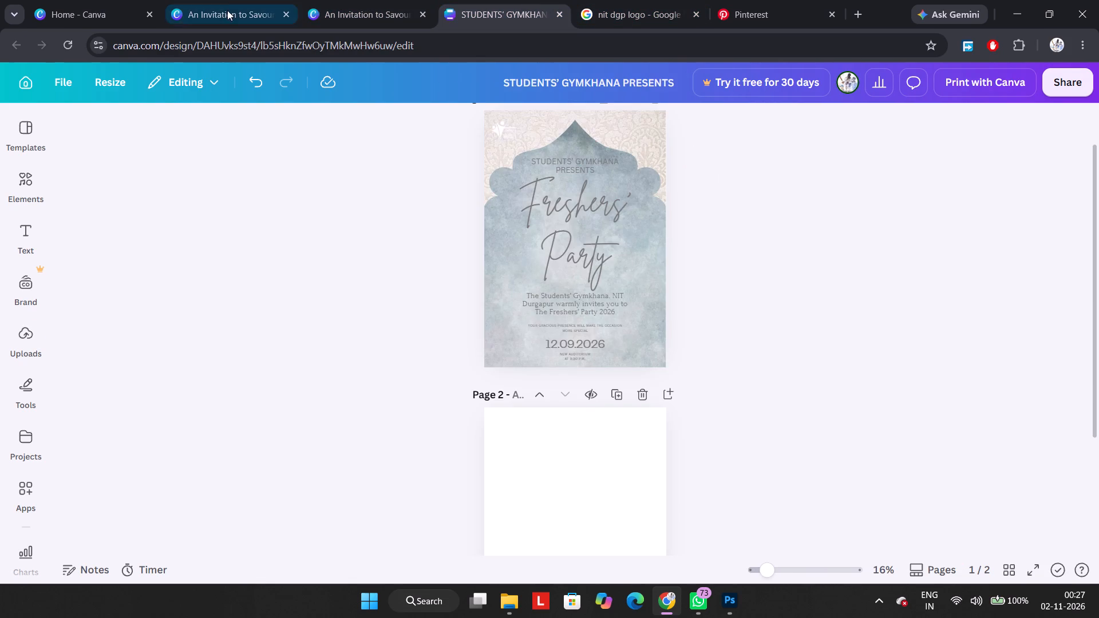
{"action": "left_click", "coordinate": [225, 9]}
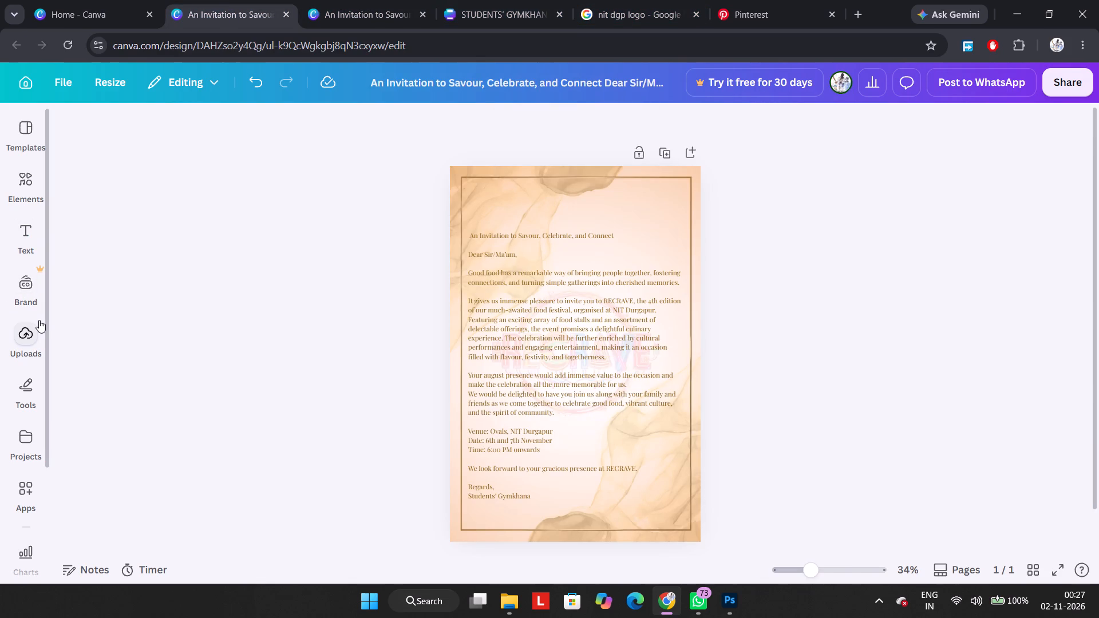
{"action": "left_click", "coordinate": [39, 320]}
{"action": "scroll", "coordinate": [193, 358], "scroll_direction": "down", "scroll_amount": 2}
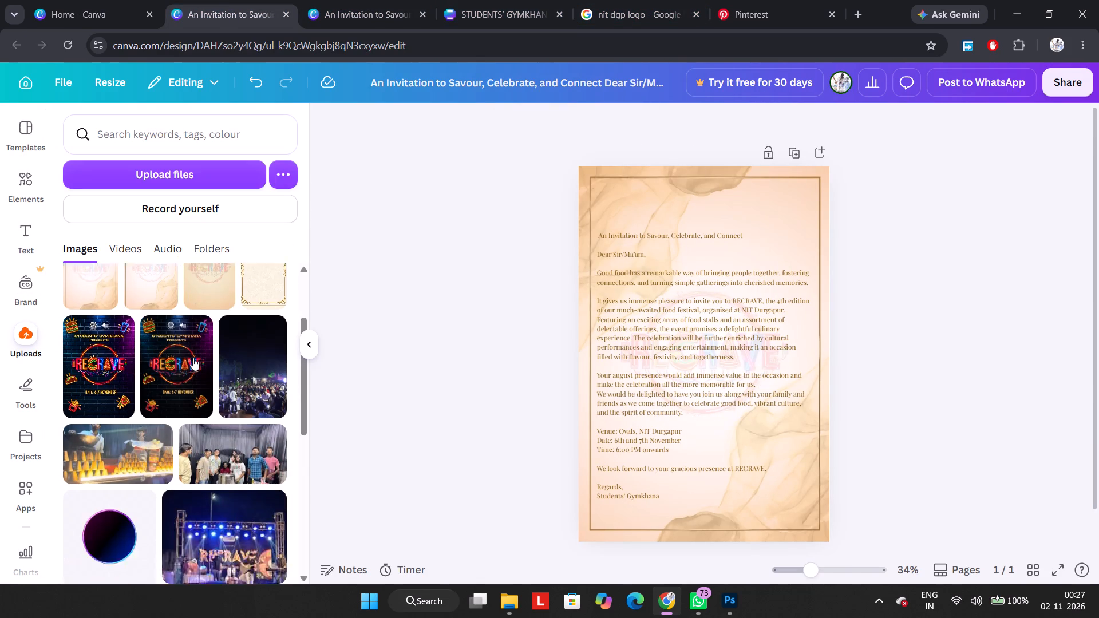
{"action": "scroll", "coordinate": [193, 358], "scroll_direction": "down", "scroll_amount": 4}
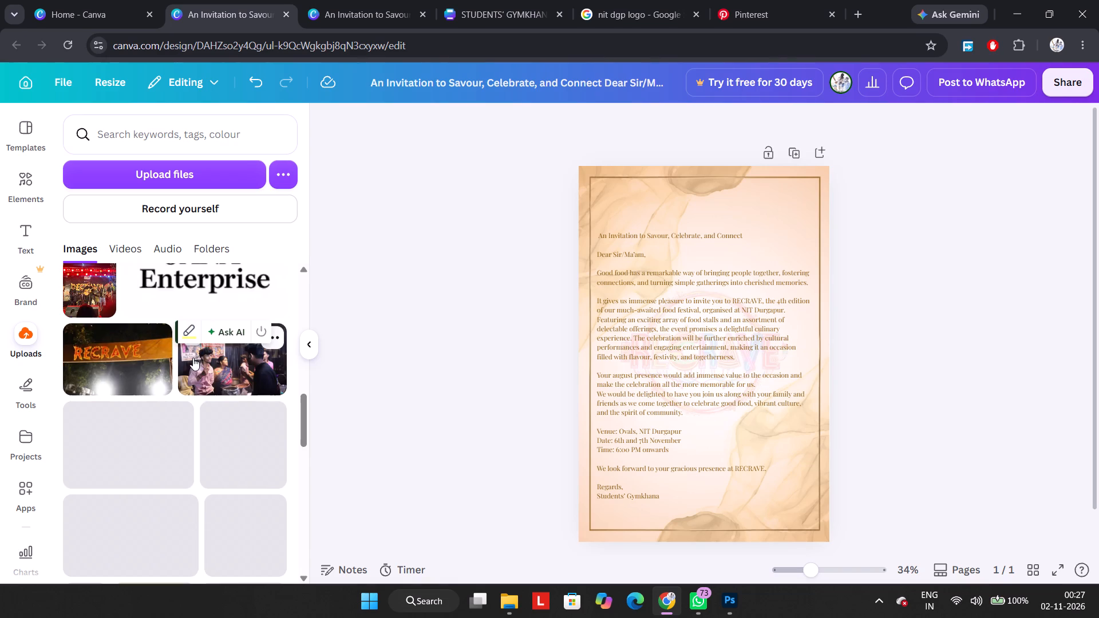
{"action": "scroll", "coordinate": [193, 358], "scroll_direction": "down", "scroll_amount": 8}
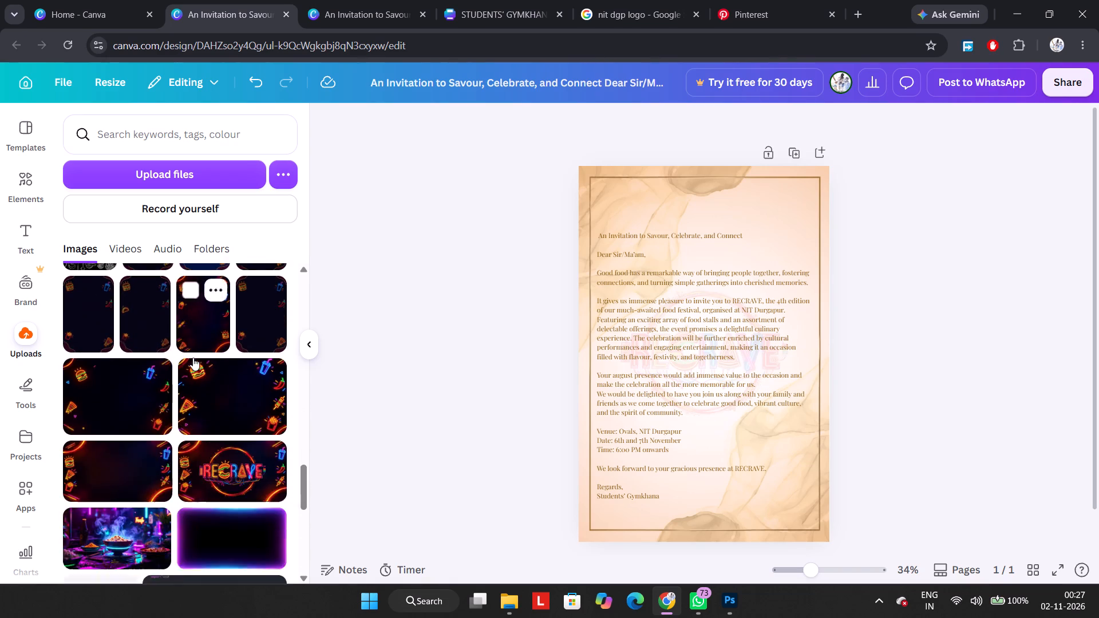
{"action": "scroll", "coordinate": [193, 358], "scroll_direction": "down", "scroll_amount": 4}
{"action": "scroll", "coordinate": [138, 474], "scroll_direction": "down", "scroll_amount": 2}
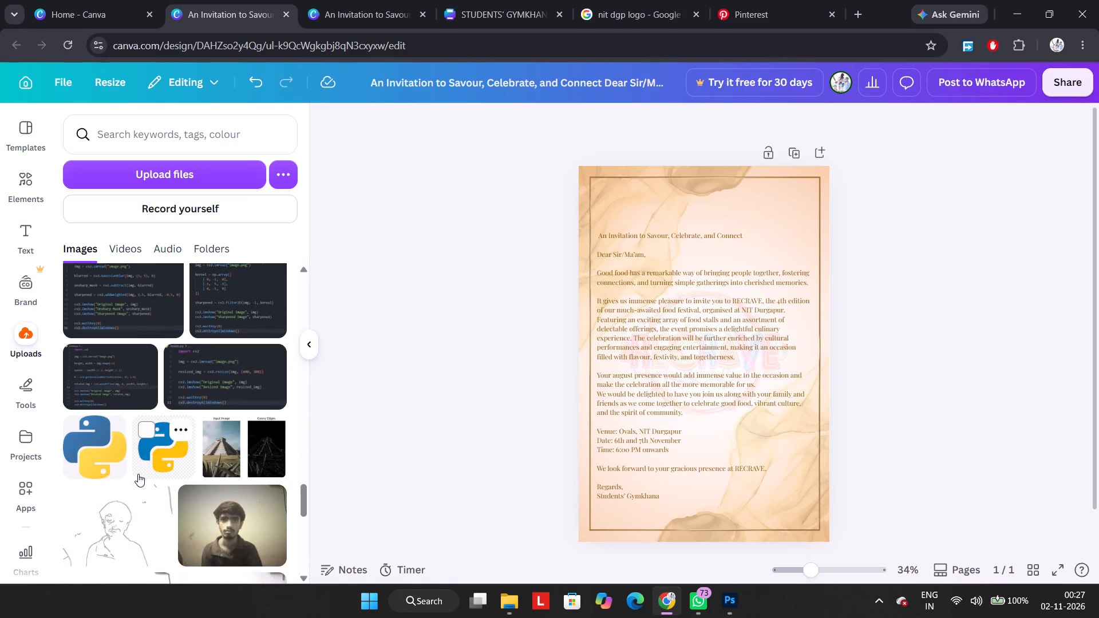
{"action": "scroll", "coordinate": [138, 474], "scroll_direction": "up", "scroll_amount": 6}
{"action": "scroll", "coordinate": [138, 474], "scroll_direction": "down", "scroll_amount": 4}
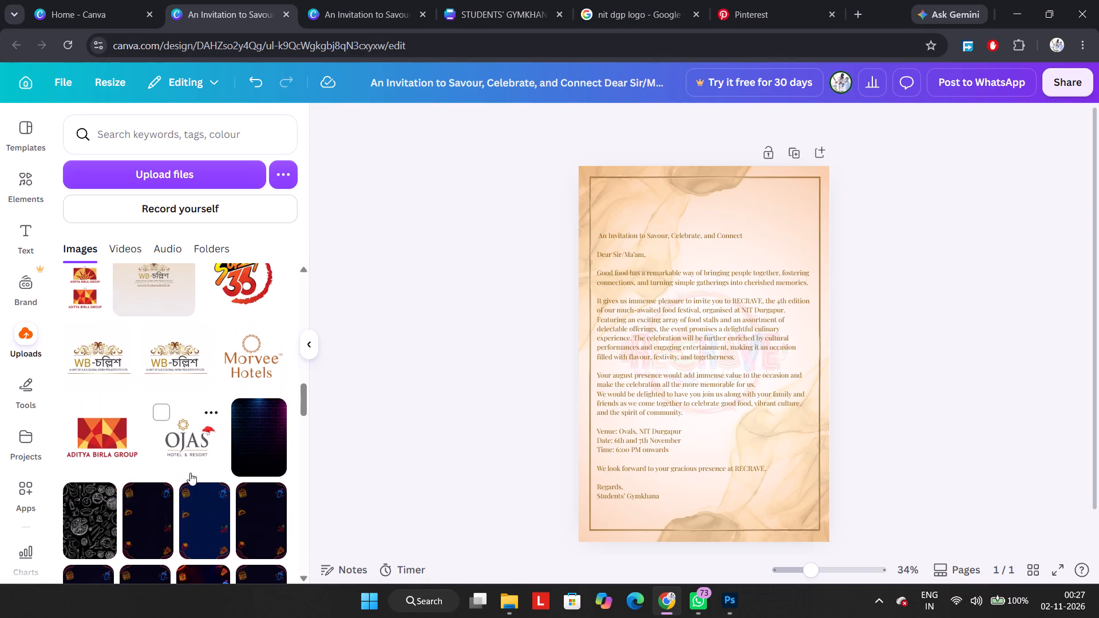
{"action": "scroll", "coordinate": [190, 473], "scroll_direction": "down", "scroll_amount": 8}
{"action": "scroll", "coordinate": [270, 421], "scroll_direction": "down", "scroll_amount": 2}
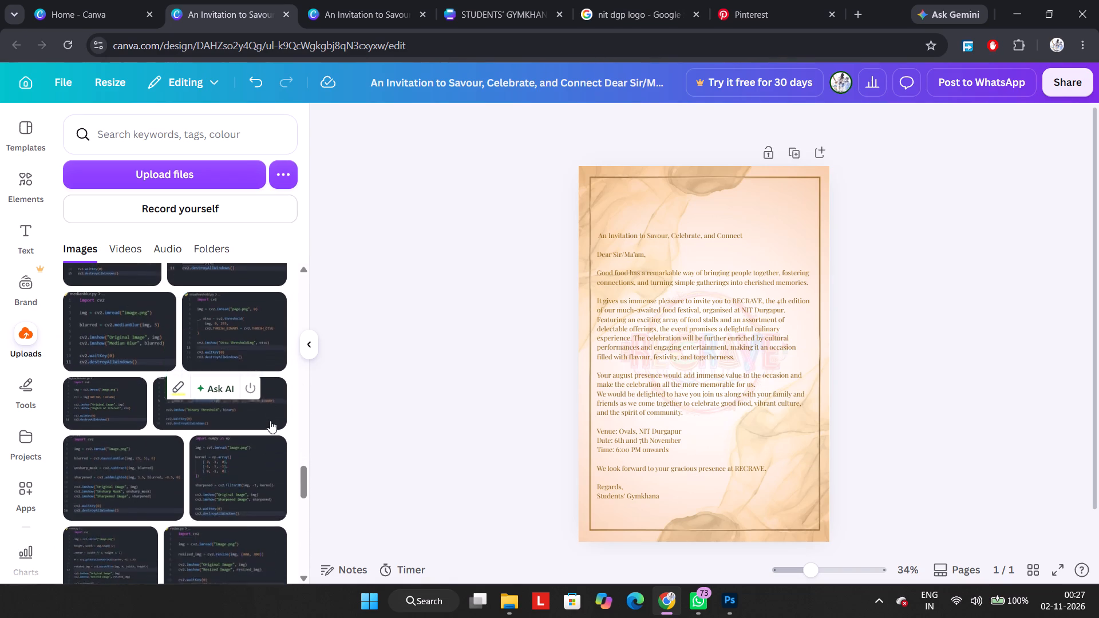
{"action": "scroll", "coordinate": [270, 421], "scroll_direction": "down", "scroll_amount": 4}
{"action": "scroll", "coordinate": [270, 421], "scroll_direction": "up", "scroll_amount": 1}
{"action": "scroll", "coordinate": [270, 421], "scroll_direction": "down", "scroll_amount": 1}
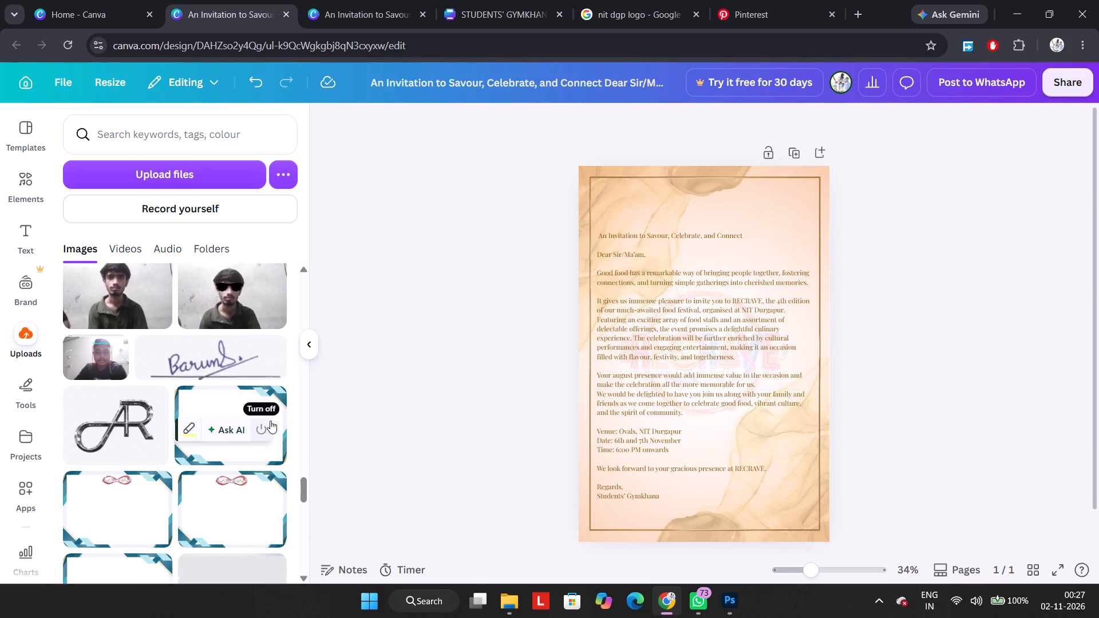
{"action": "scroll", "coordinate": [270, 421], "scroll_direction": "down", "scroll_amount": 2}
{"action": "scroll", "coordinate": [207, 523], "scroll_direction": "down", "scroll_amount": 2}
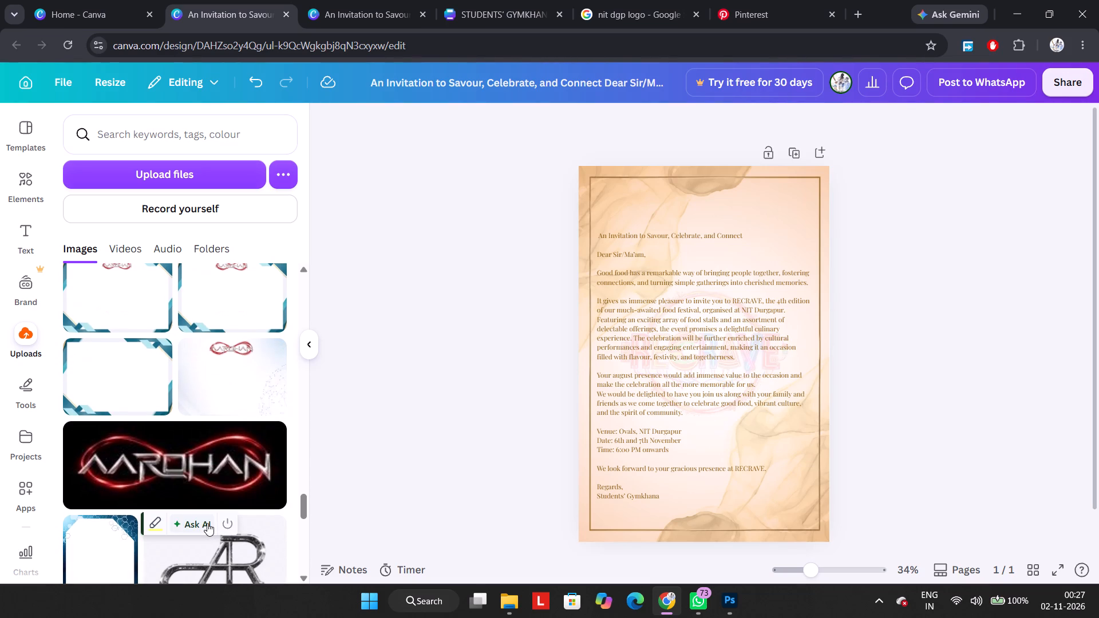
{"action": "scroll", "coordinate": [207, 523], "scroll_direction": "down", "scroll_amount": 1}
{"action": "scroll", "coordinate": [262, 359], "scroll_direction": "down", "scroll_amount": 5}
{"action": "scroll", "coordinate": [262, 359], "scroll_direction": "up", "scroll_amount": 1}
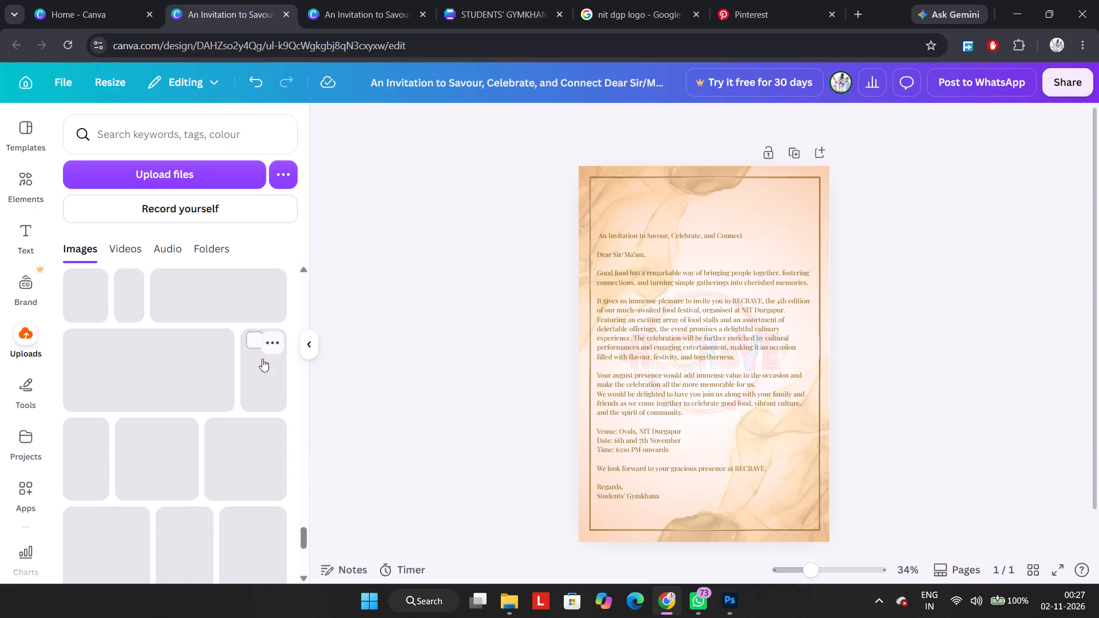
{"action": "scroll", "coordinate": [262, 359], "scroll_direction": "up", "scroll_amount": 1}
{"action": "left_click", "coordinate": [102, 508]}
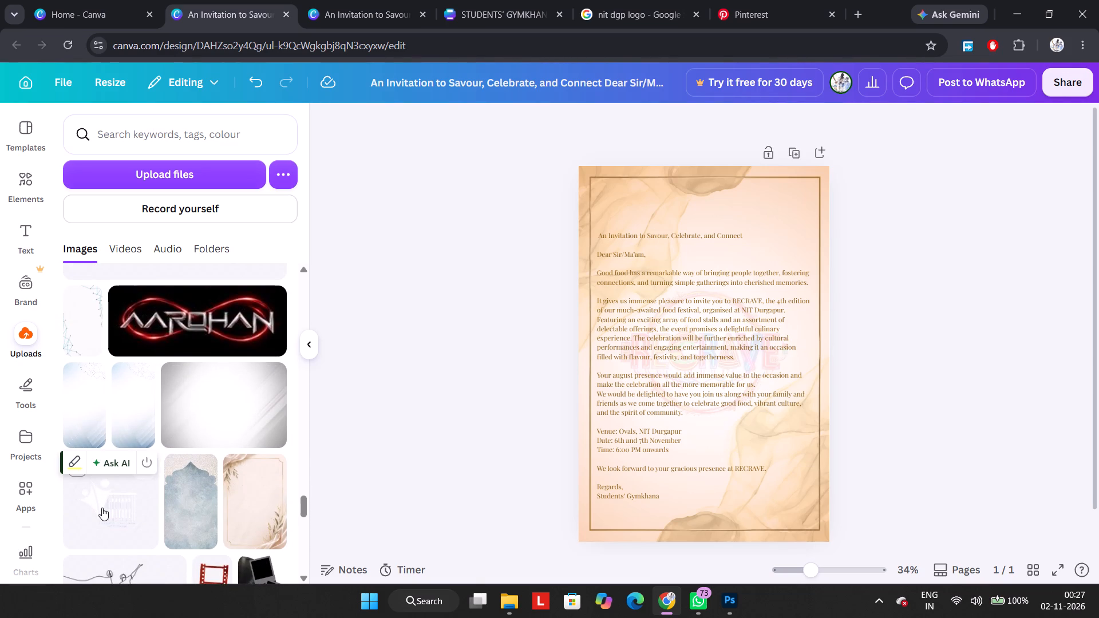
{"action": "left_click", "coordinate": [313, 351]}
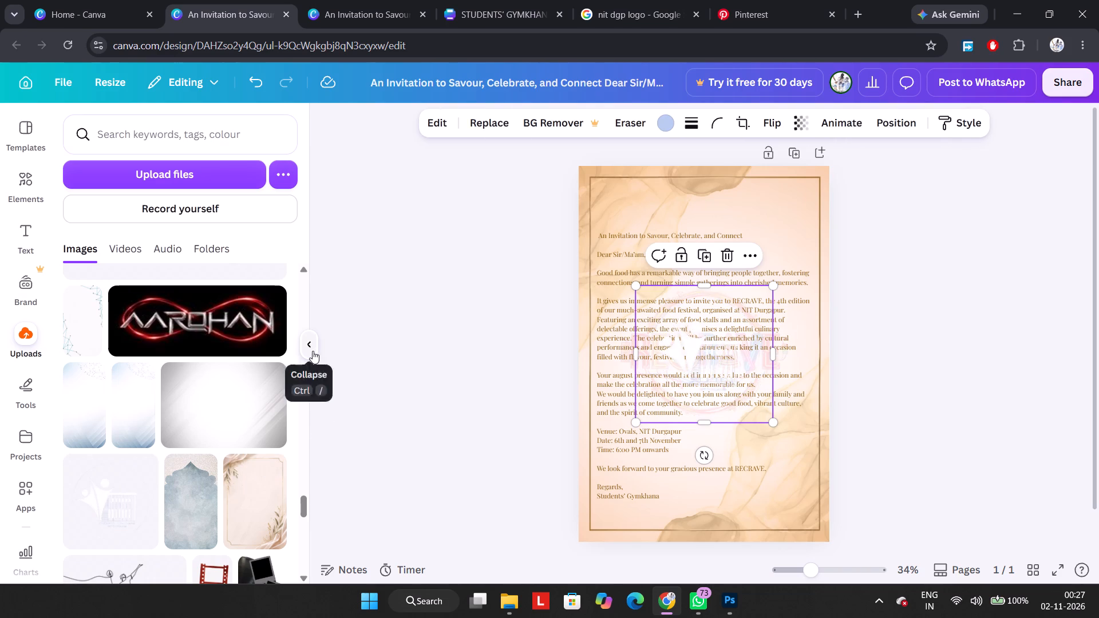
Shrink the white logo and place it in the card's upper-right corner, just inside the border.
{"action": "left_click_drag", "start_coordinate": [643, 419], "coordinate": [584, 339]}
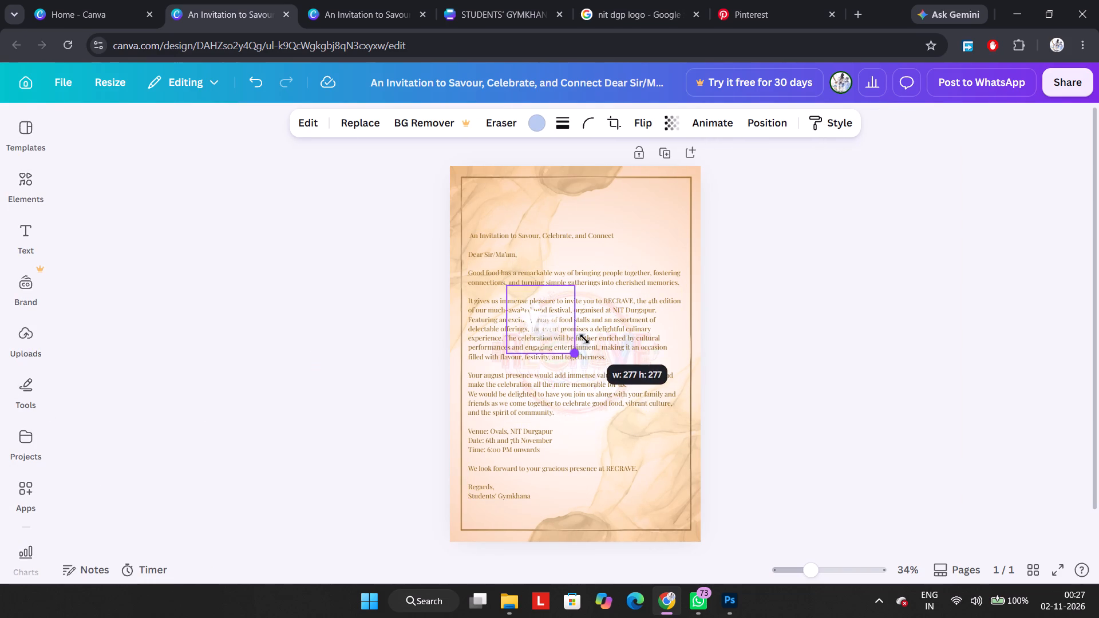
{"action": "left_click_drag", "start_coordinate": [584, 339], "coordinate": [564, 308]}
{"action": "left_click", "coordinate": [708, 324]}
{"action": "left_click_drag", "start_coordinate": [537, 311], "coordinate": [676, 203]}
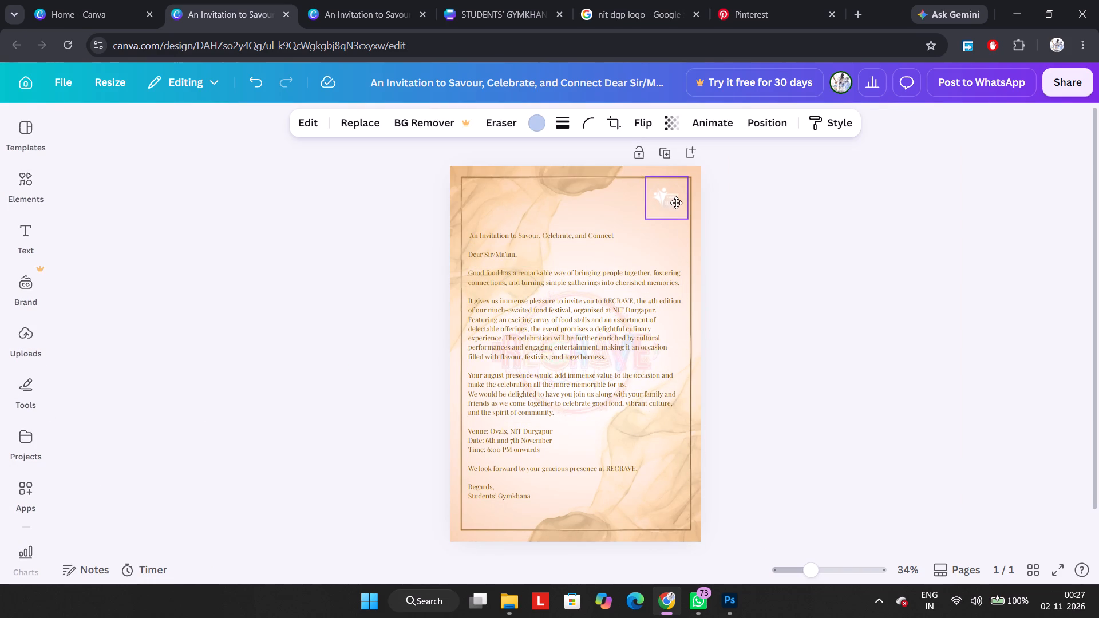
{"action": "left_click_drag", "start_coordinate": [676, 203], "coordinate": [678, 204]}
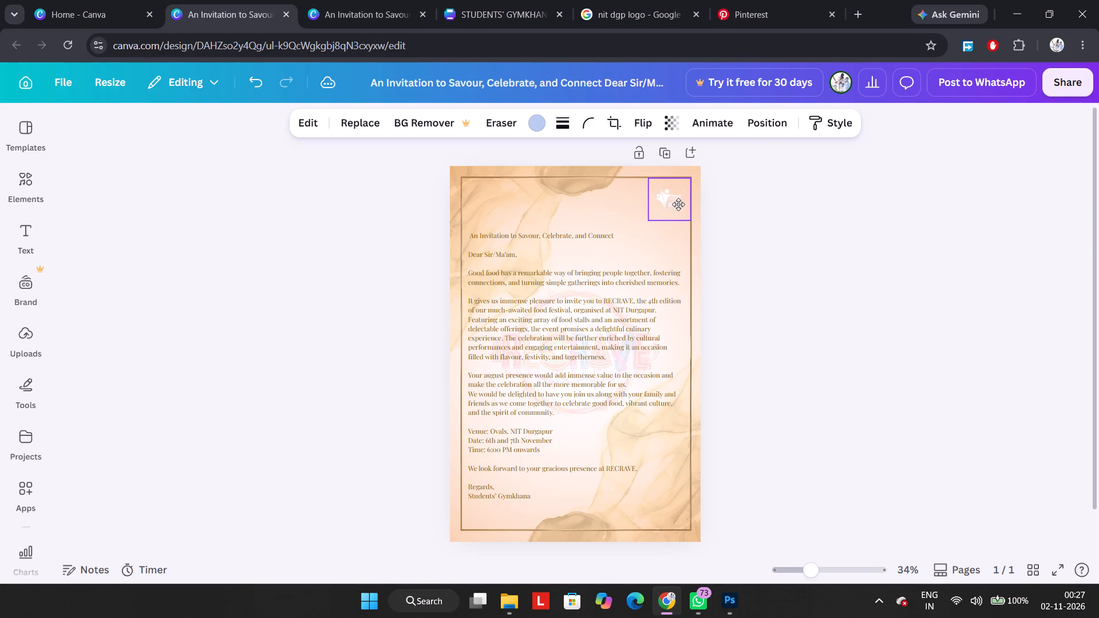
Fine-tune the white logo's size, ending slightly larger, while keeping its upper-right corner anchored against the inside of the card's border.
{"action": "left_click_drag", "start_coordinate": [678, 204], "coordinate": [679, 204]}
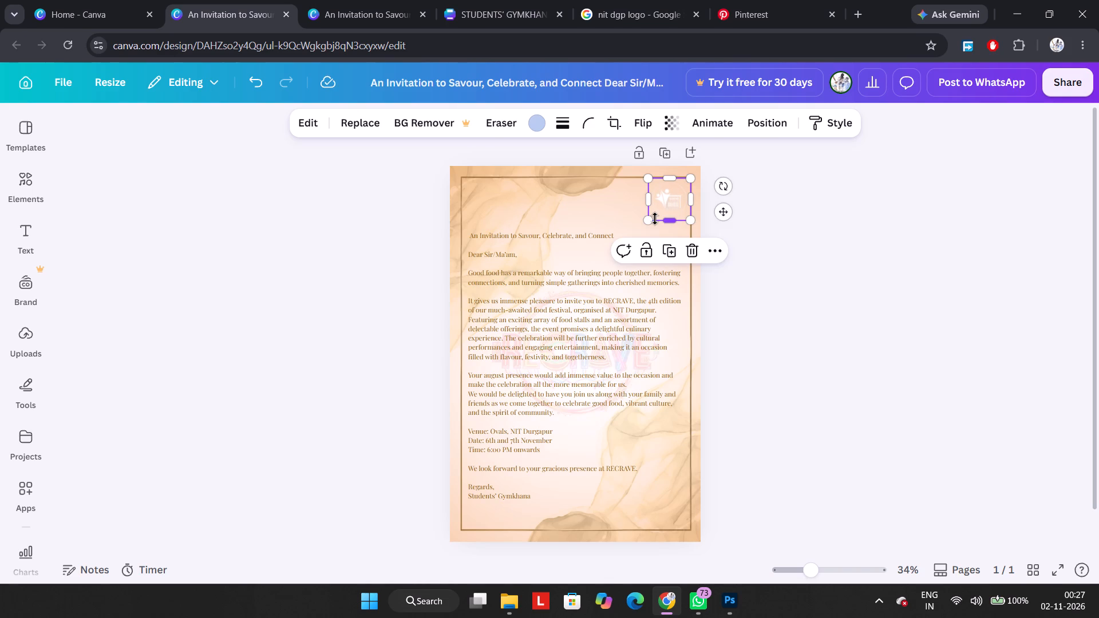
{"action": "left_click_drag", "start_coordinate": [650, 219], "coordinate": [656, 215]}
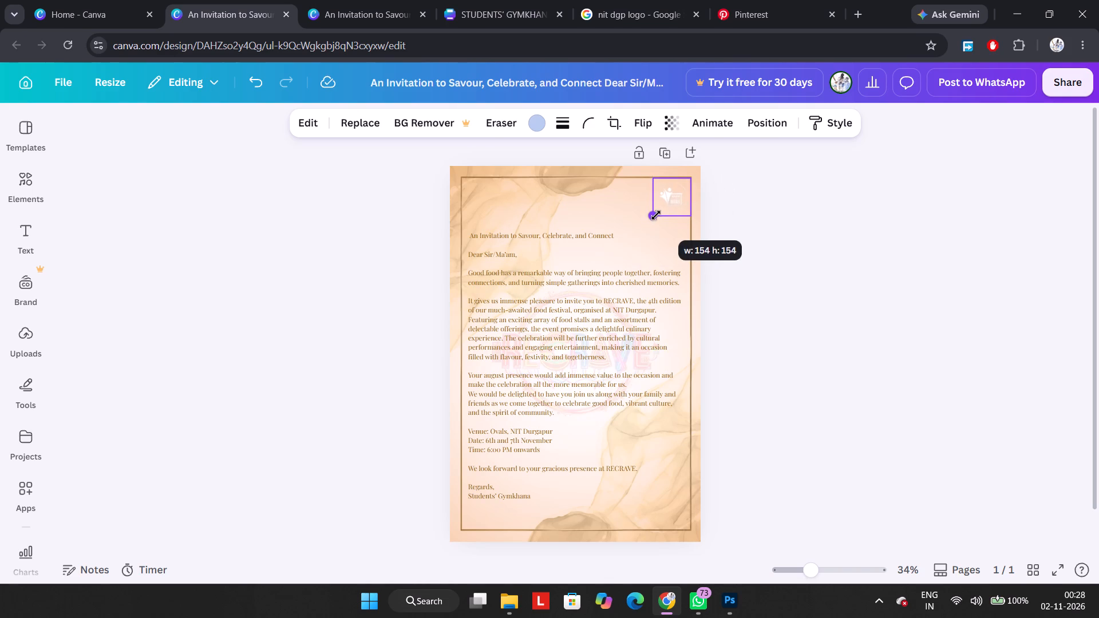
{"action": "left_click_drag", "start_coordinate": [656, 215], "coordinate": [657, 215]}
{"action": "left_click", "coordinate": [772, 204]}
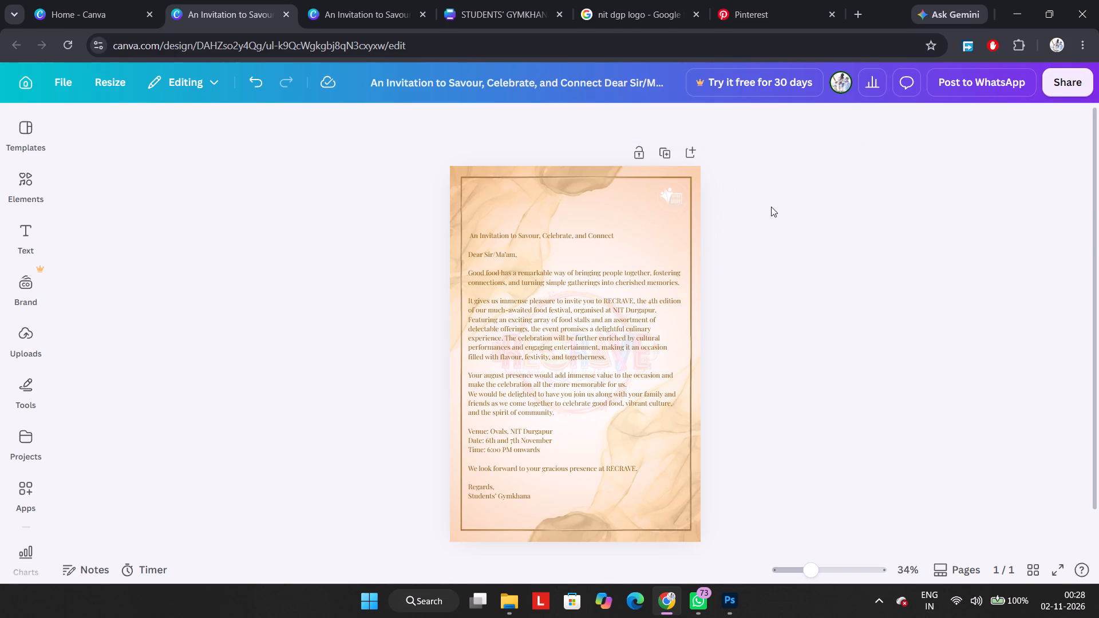
{"action": "left_click", "coordinate": [678, 198]}
{"action": "left_click_drag", "start_coordinate": [656, 213], "coordinate": [649, 223]}
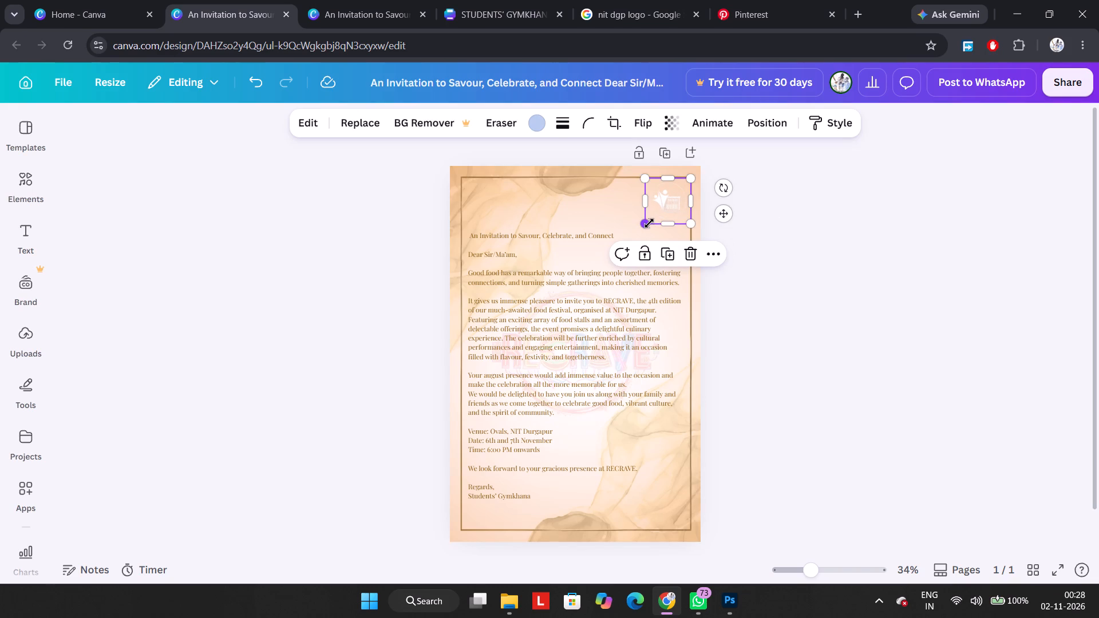
{"action": "left_click", "coordinate": [708, 229]}
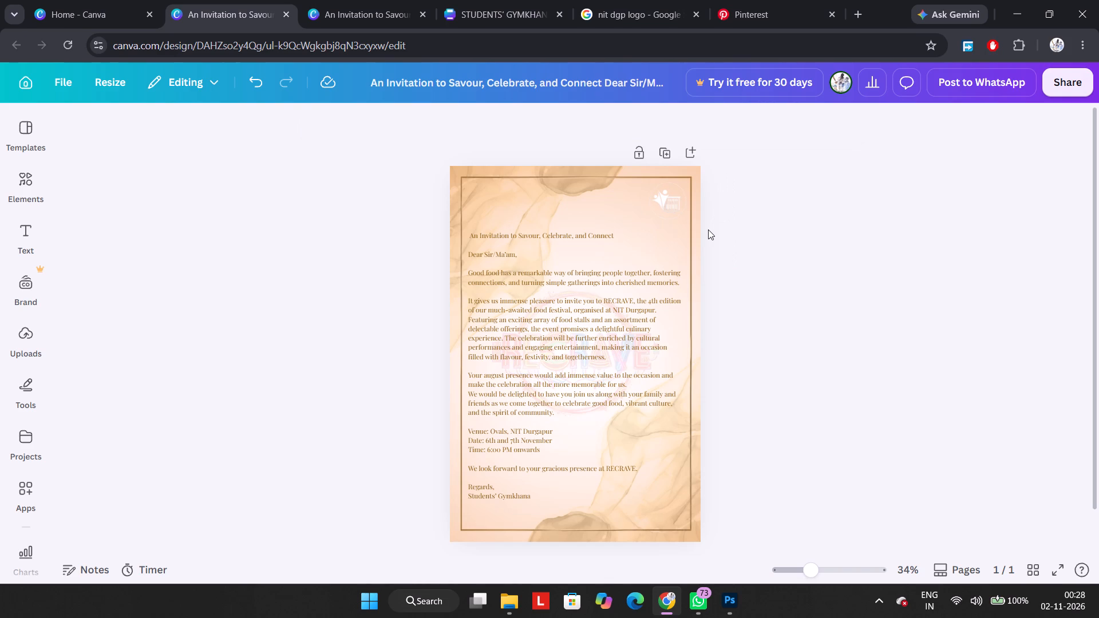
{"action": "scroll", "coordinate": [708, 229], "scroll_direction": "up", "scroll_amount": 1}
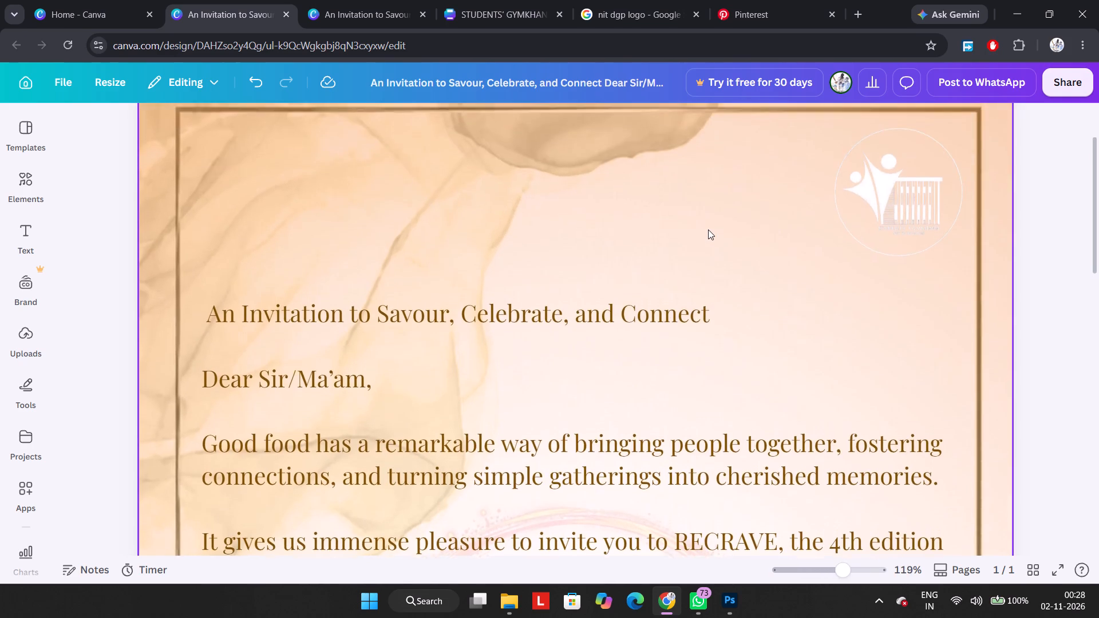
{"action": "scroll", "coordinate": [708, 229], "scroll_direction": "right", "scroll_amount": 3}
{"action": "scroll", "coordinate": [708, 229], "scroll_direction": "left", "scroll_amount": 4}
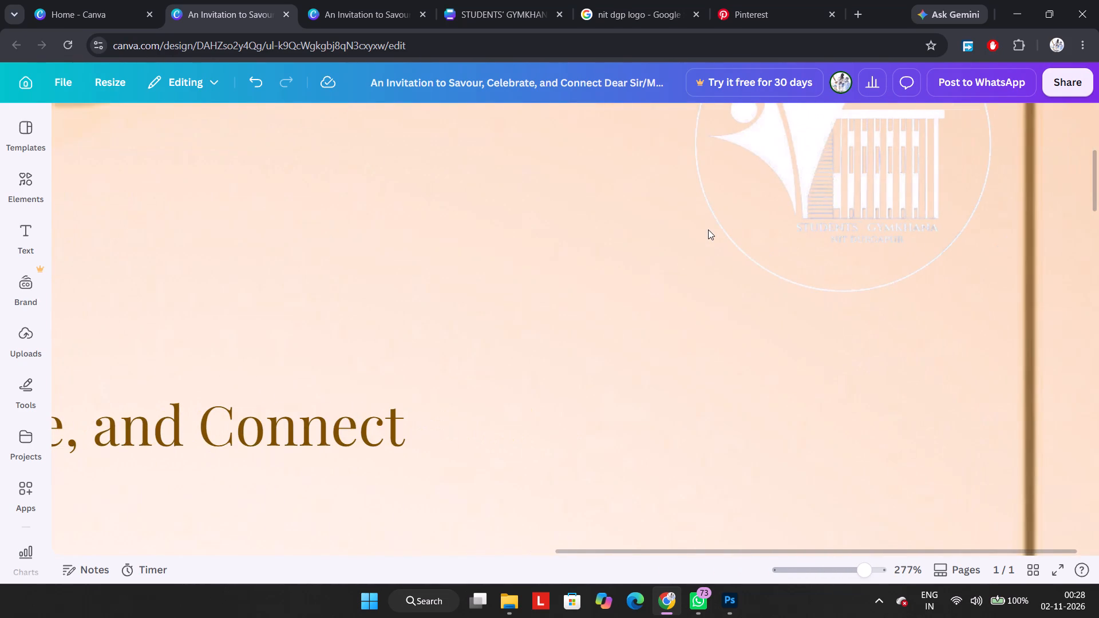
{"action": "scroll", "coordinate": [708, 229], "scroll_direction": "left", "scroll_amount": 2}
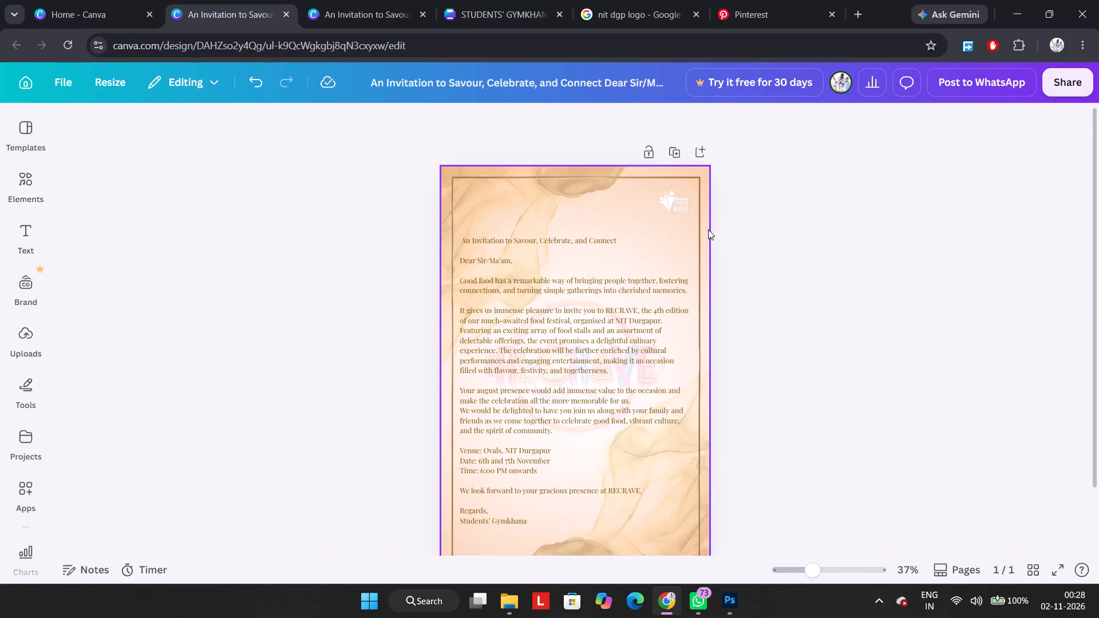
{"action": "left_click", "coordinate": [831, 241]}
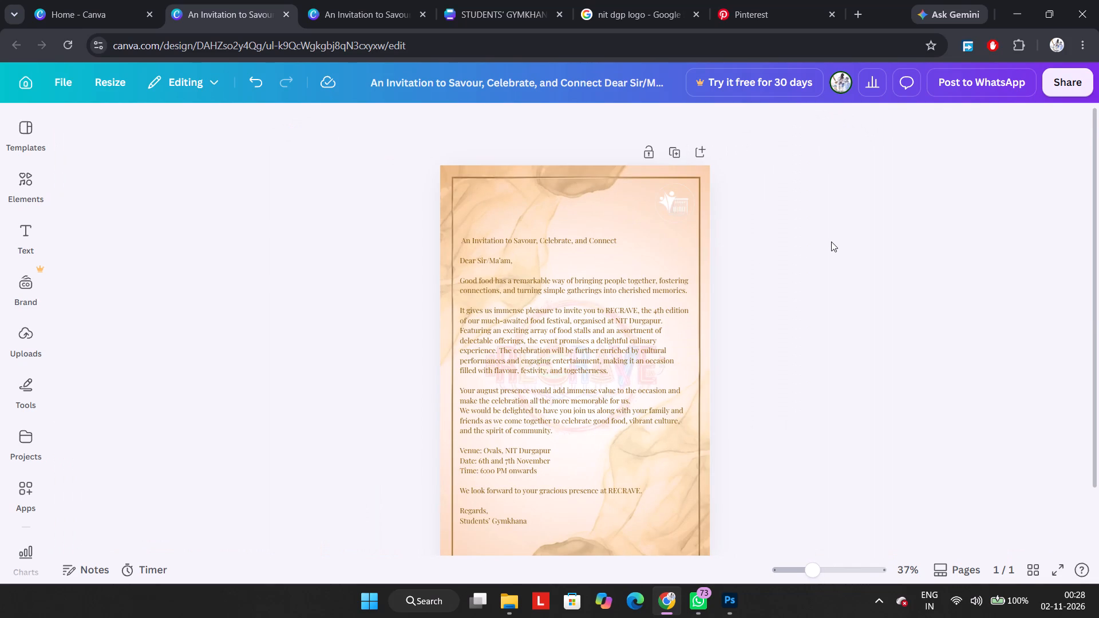